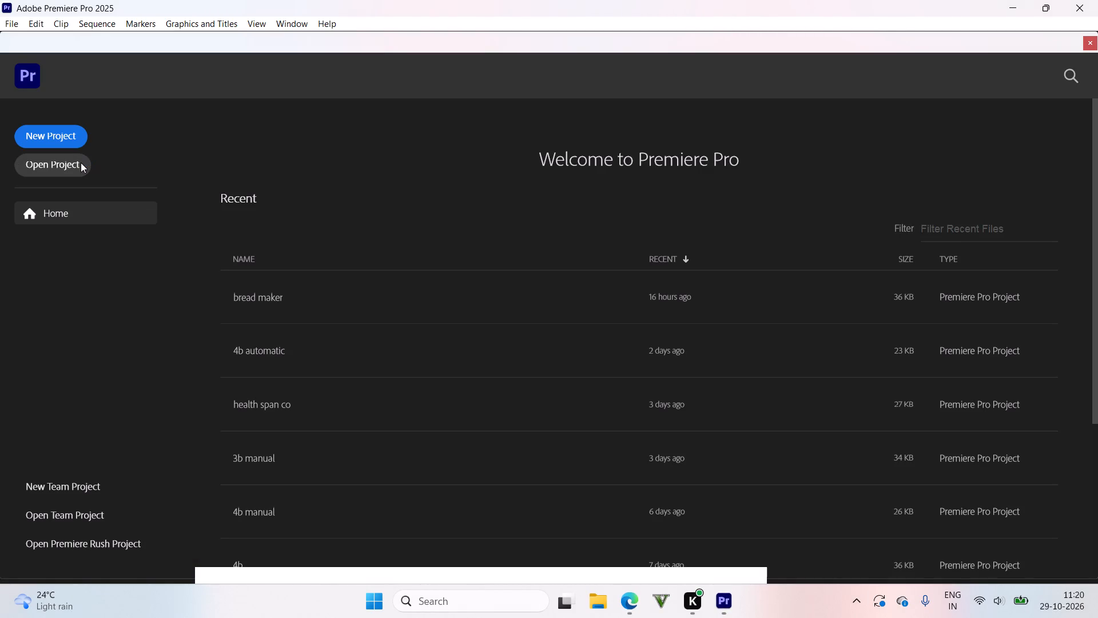
Open the recent "bread maker" project and display its media items.
double_click(281, 286)
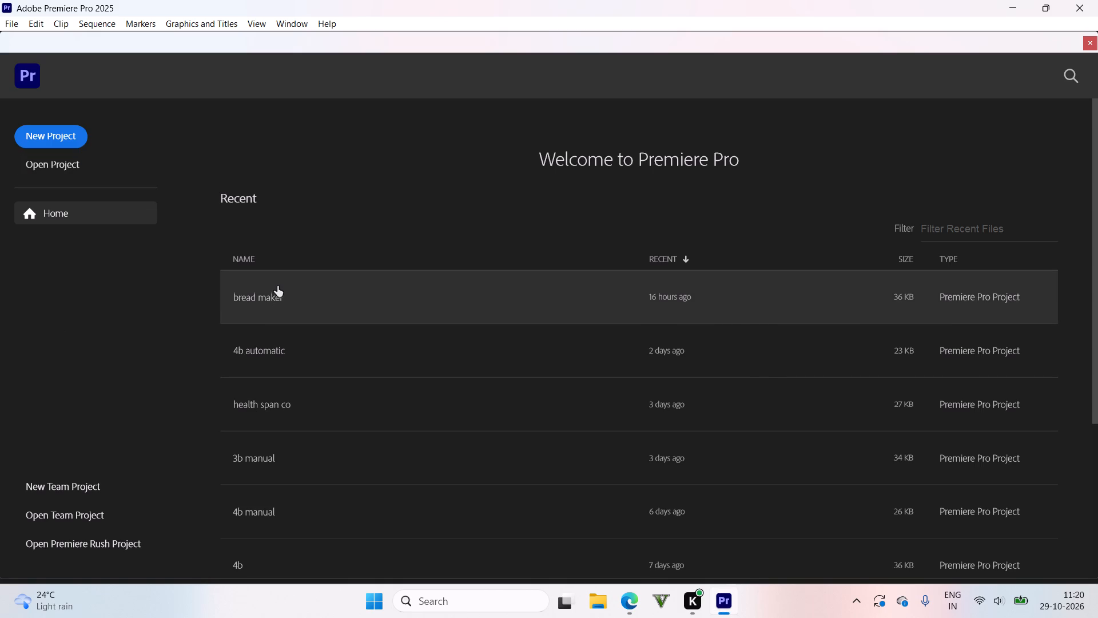
double_click(279, 300)
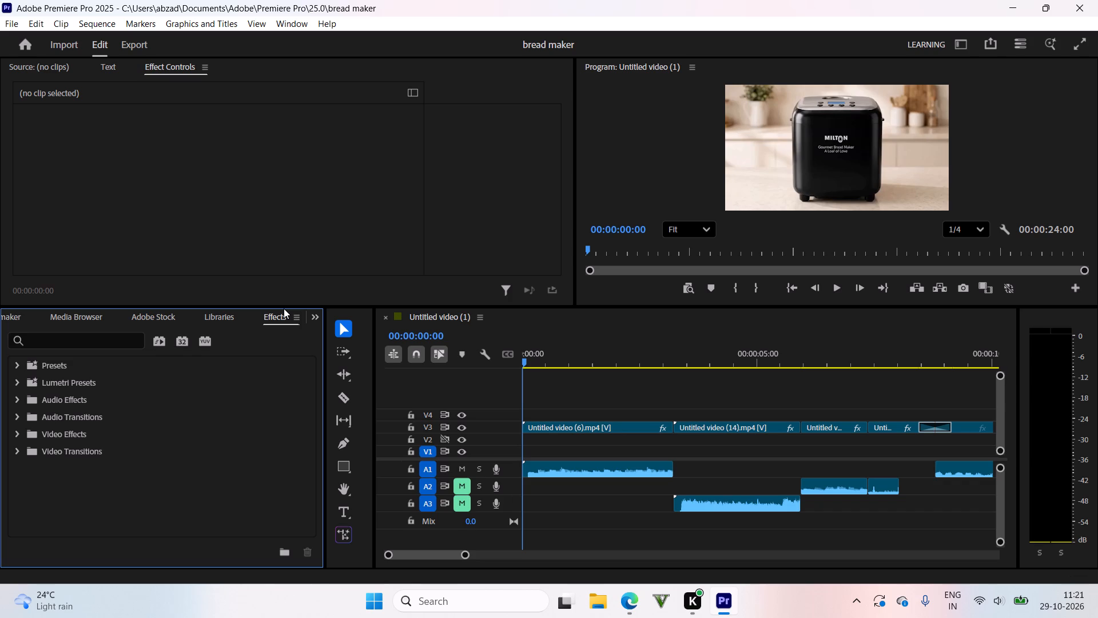
left_click(10, 319)
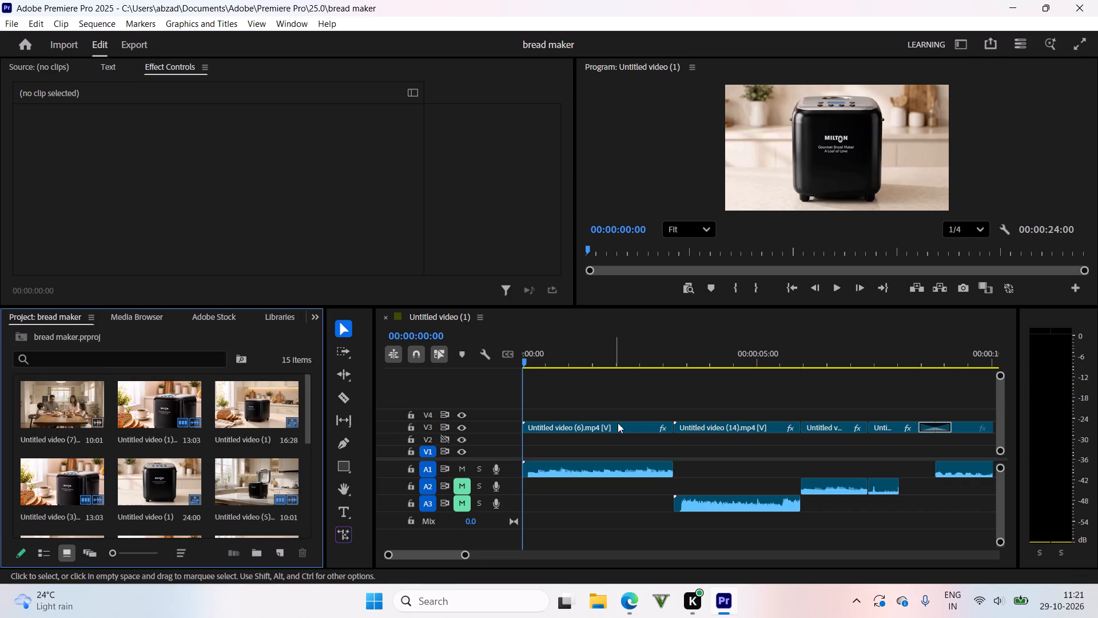
Scrub through the 24-second Untitled video (1) sequence to review its clips and transitions.
scroll(764, 355, "up", 5)
scroll(762, 356, "down", 5)
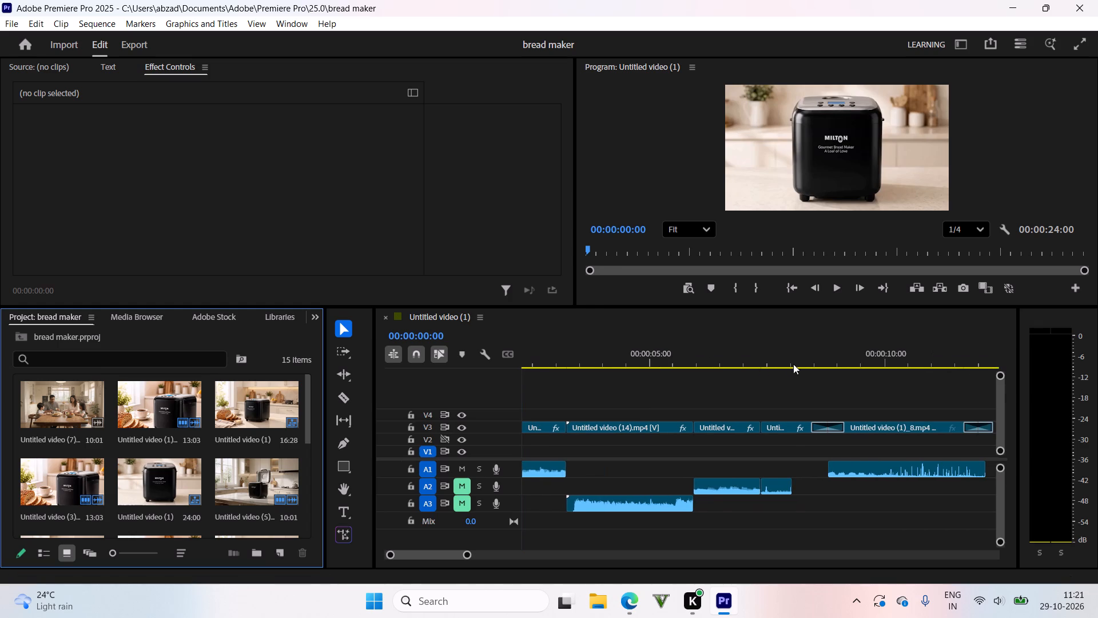
left_click_drag(797, 360, 997, 468)
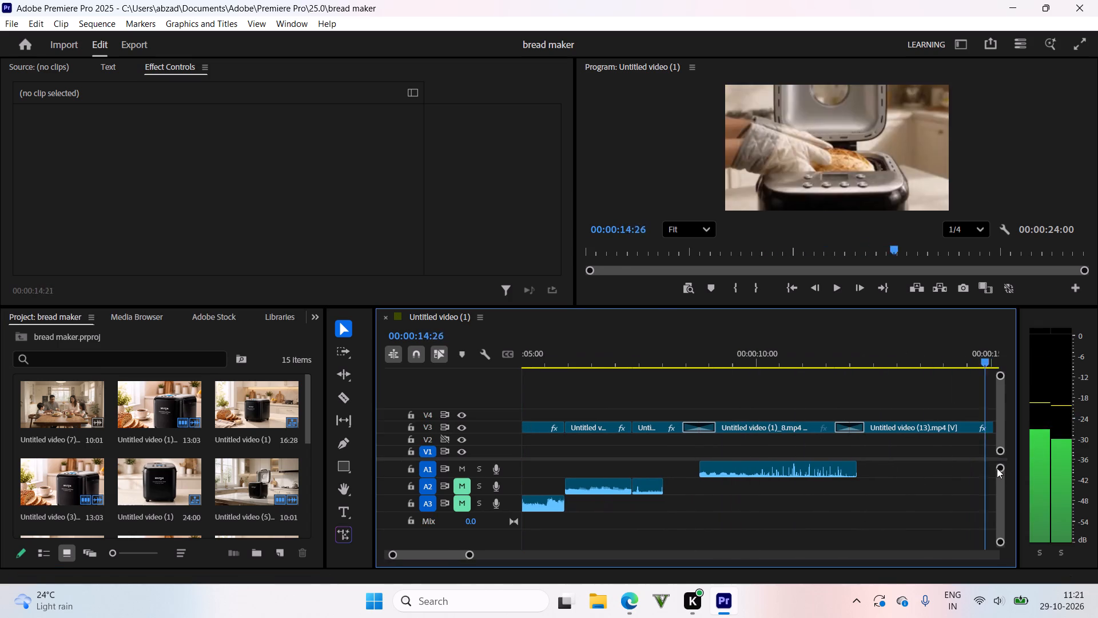
left_click_drag(997, 468, 730, 522)
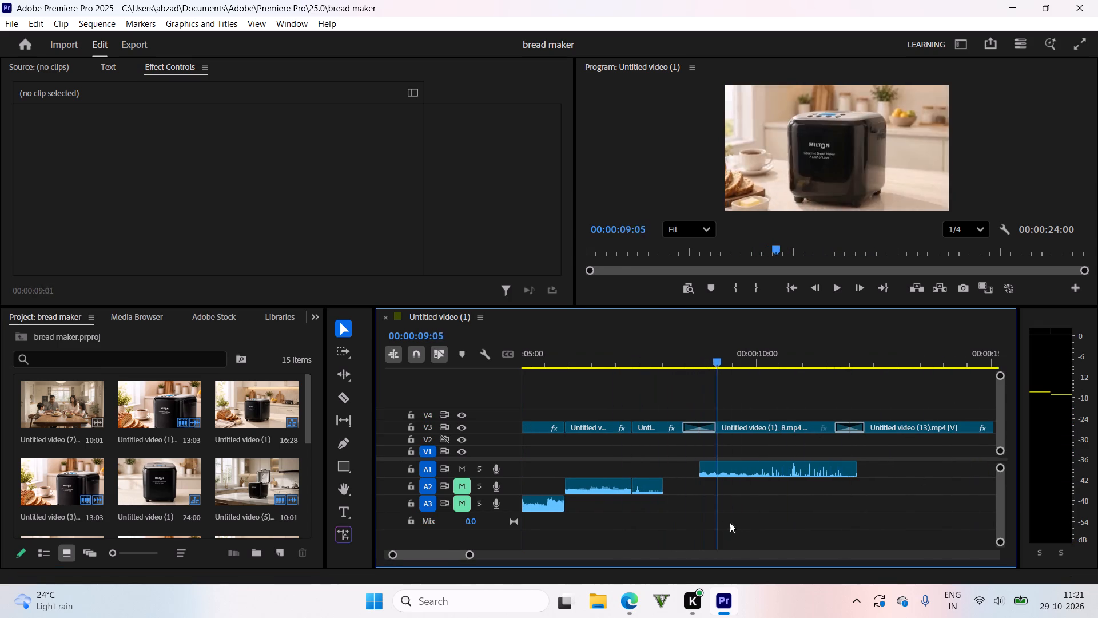
left_click_drag(730, 522, 683, 546)
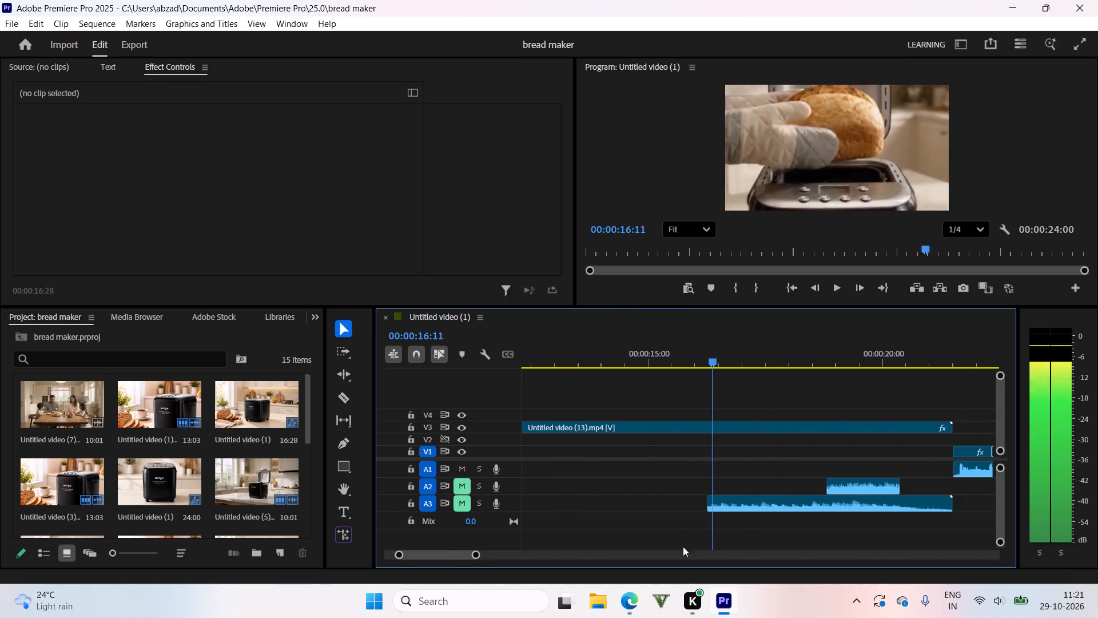
left_click_drag(683, 546, 975, 499)
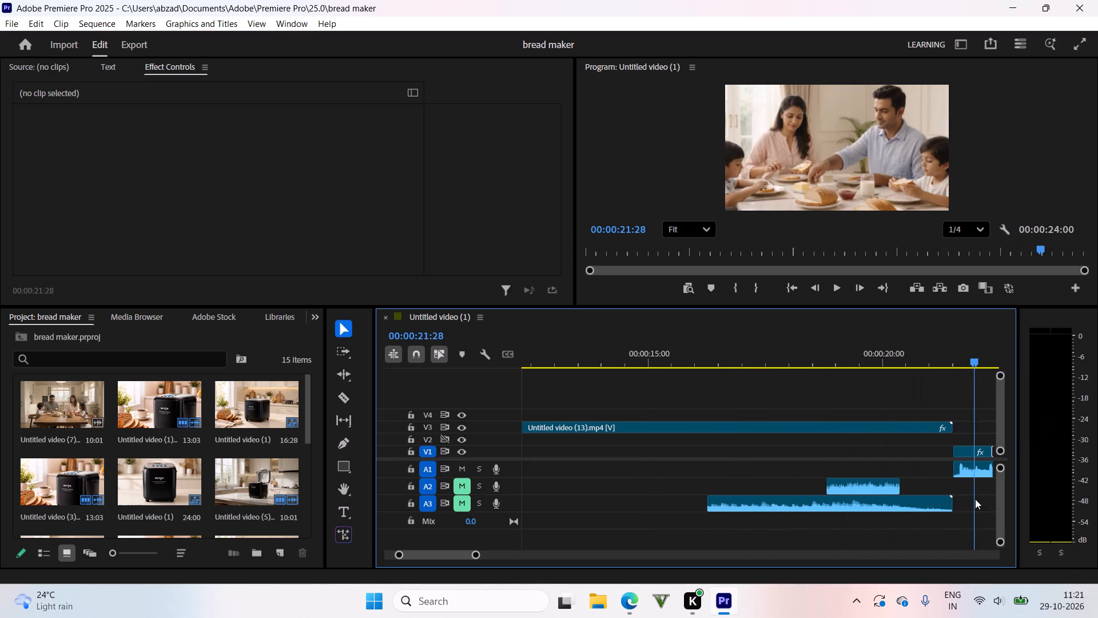
left_click_drag(975, 499, 884, 514)
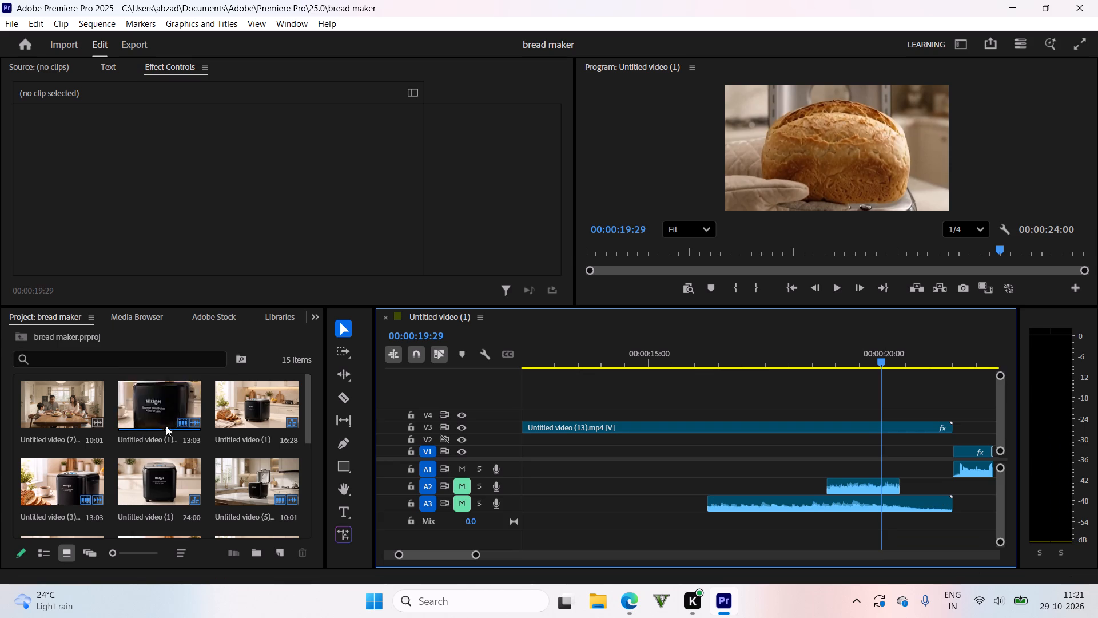
Open the 16:28-long Untitled video (1) sequence from the project's media items in the timeline.
left_click(272, 415)
left_click_drag(267, 411, 438, 405)
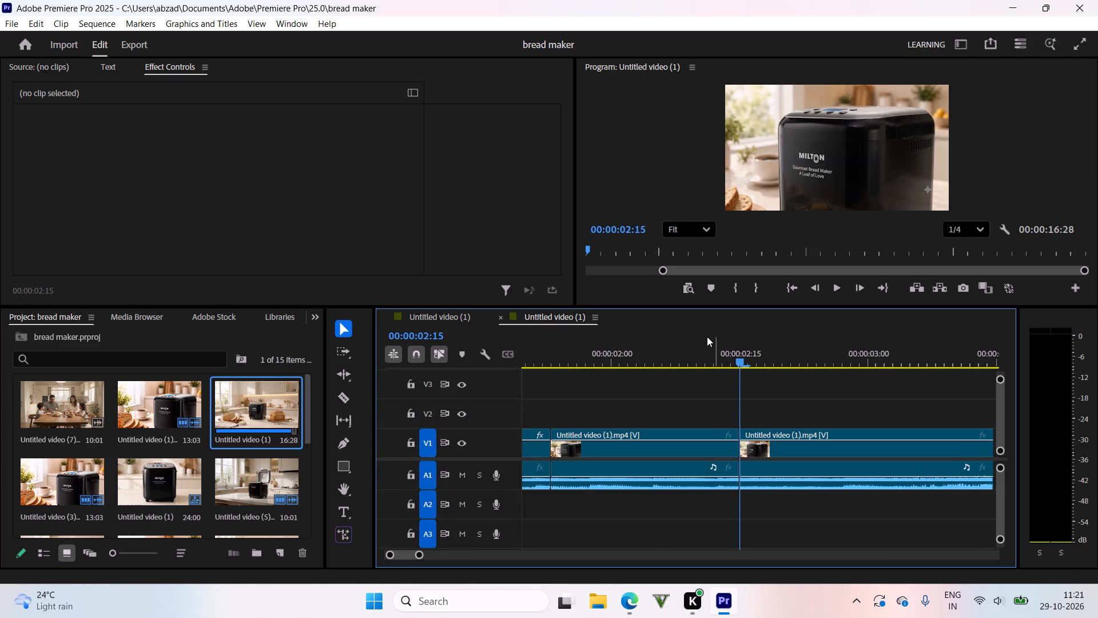
Scrub through the 16:28 sequence to review its footage, returning the playhead to the start.
scroll(686, 337, "up", 1)
left_click_drag(662, 355, 934, 375)
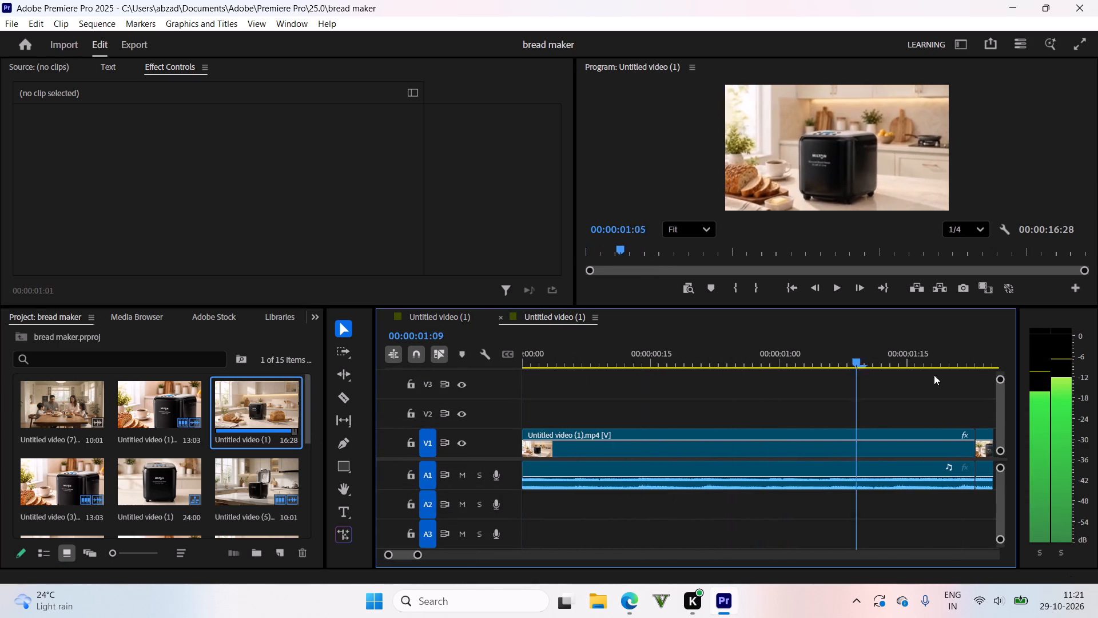
left_click_drag(934, 375, 720, 409)
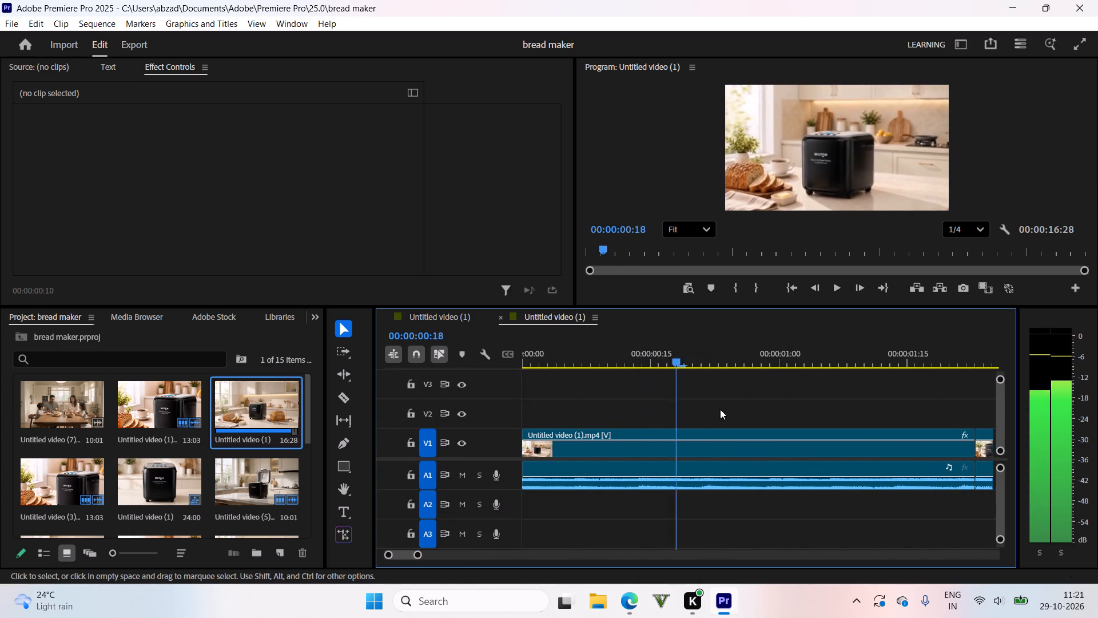
left_click_drag(720, 409, 1097, 405)
key("ctrl+z")
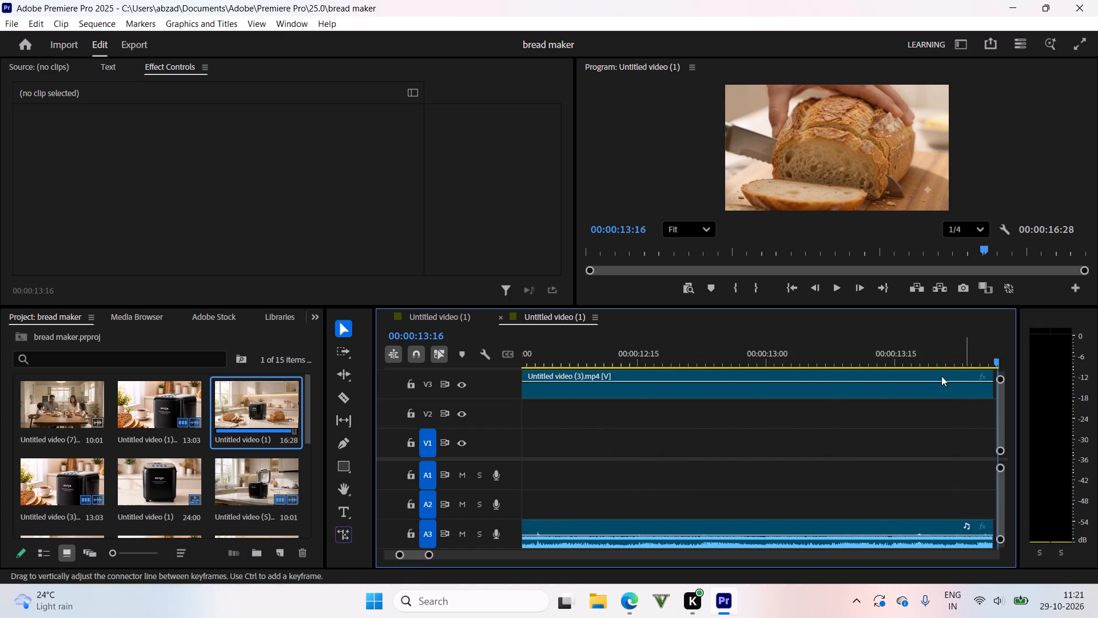
left_click_drag(818, 363, 234, 397)
key("ctrl+z")
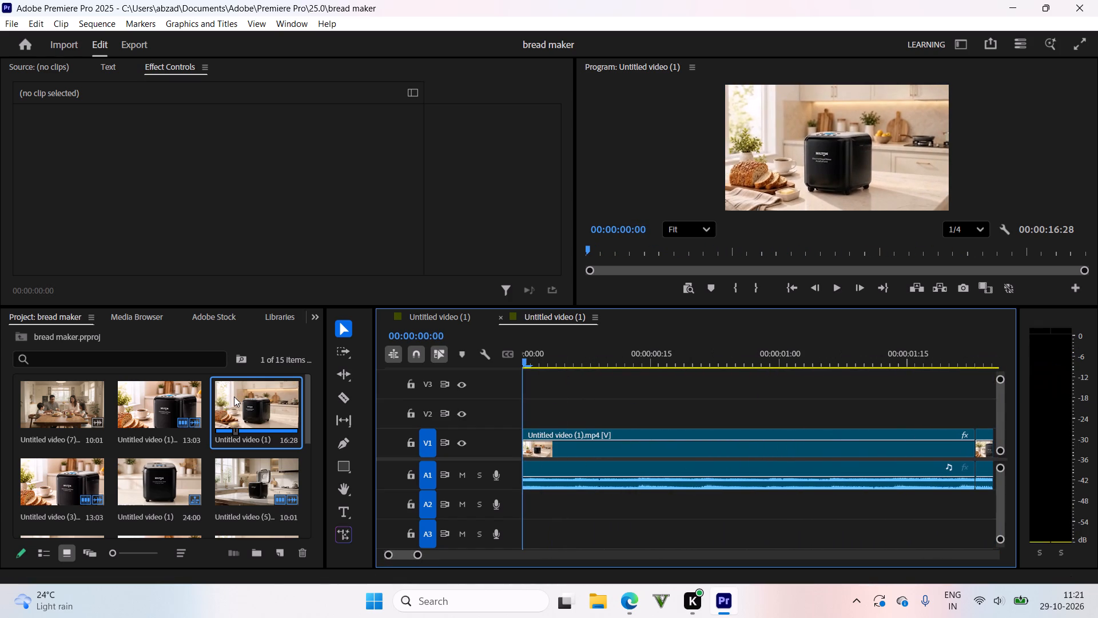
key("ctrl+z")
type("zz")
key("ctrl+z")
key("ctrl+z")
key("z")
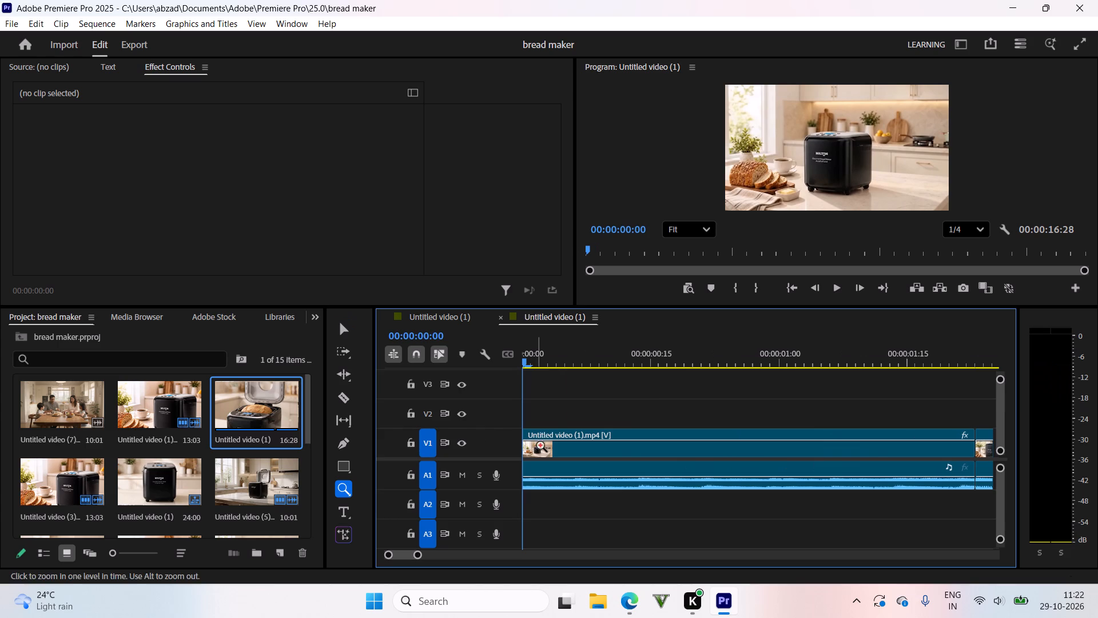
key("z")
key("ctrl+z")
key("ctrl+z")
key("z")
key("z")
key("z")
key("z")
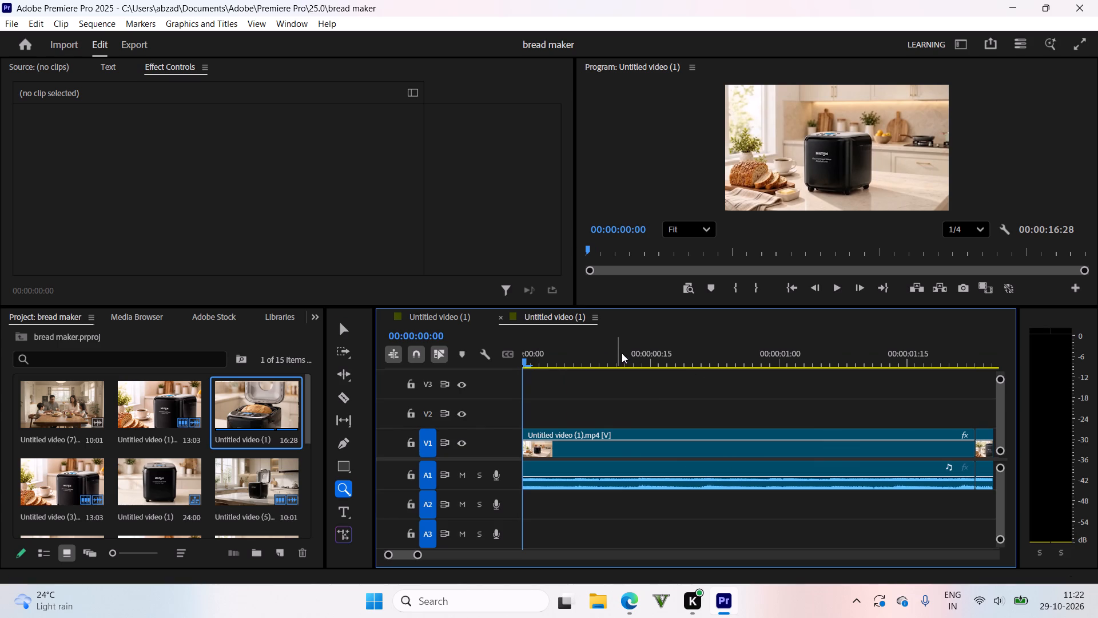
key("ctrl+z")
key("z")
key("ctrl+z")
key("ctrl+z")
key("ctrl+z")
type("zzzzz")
Scrub the 16:28 sequence again from start to end and bring the playhead back to 00:00:00:00.
left_click_drag(624, 360, 1092, 441)
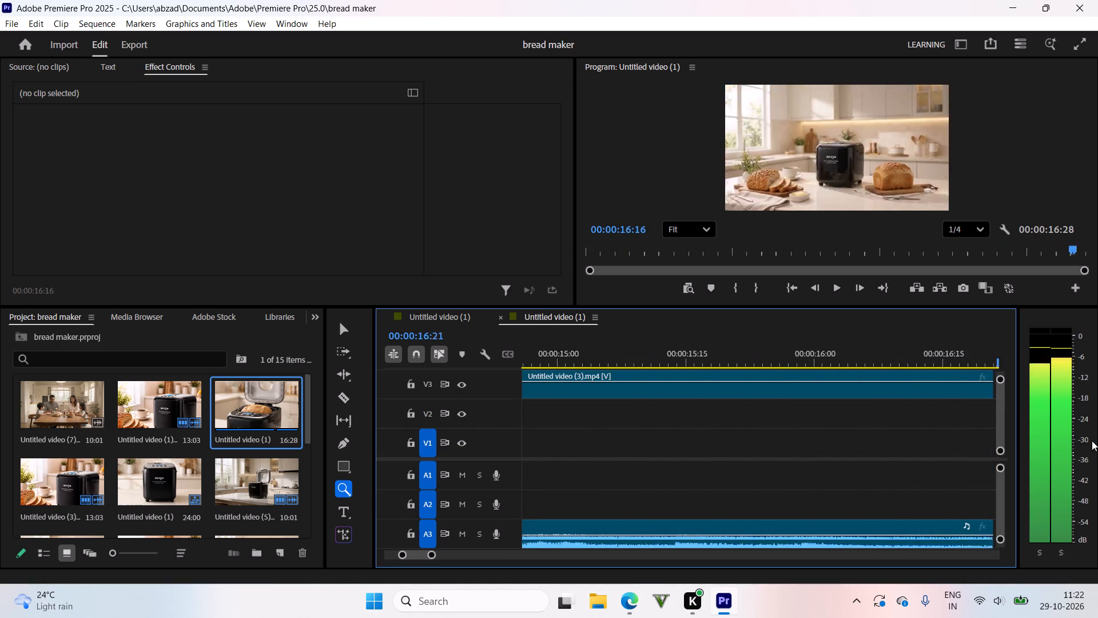
left_click_drag(1092, 441, 93, 370)
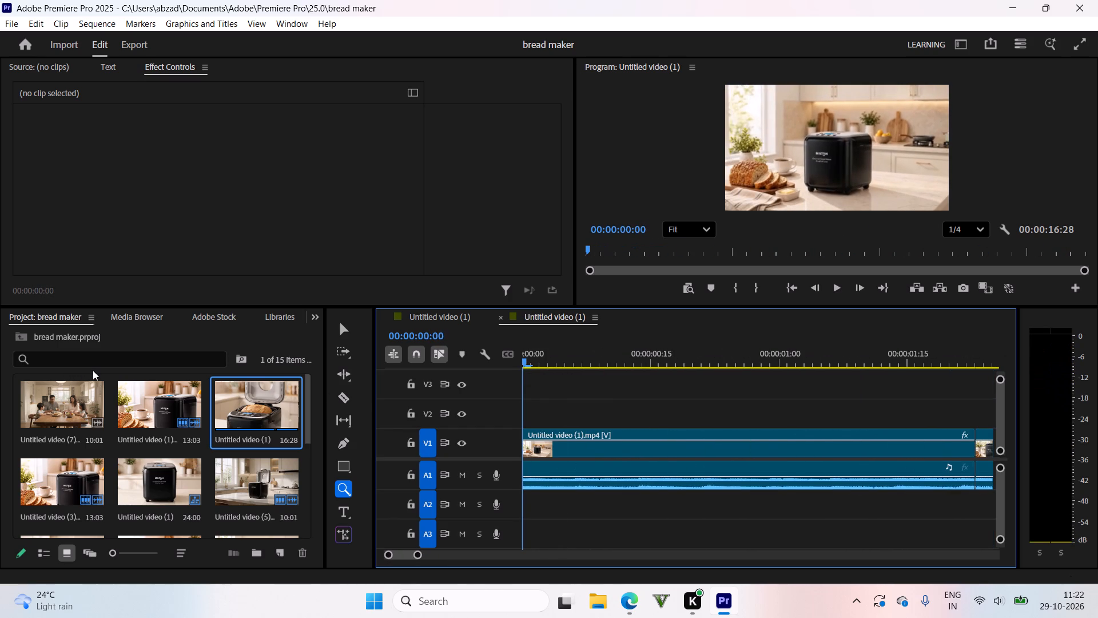
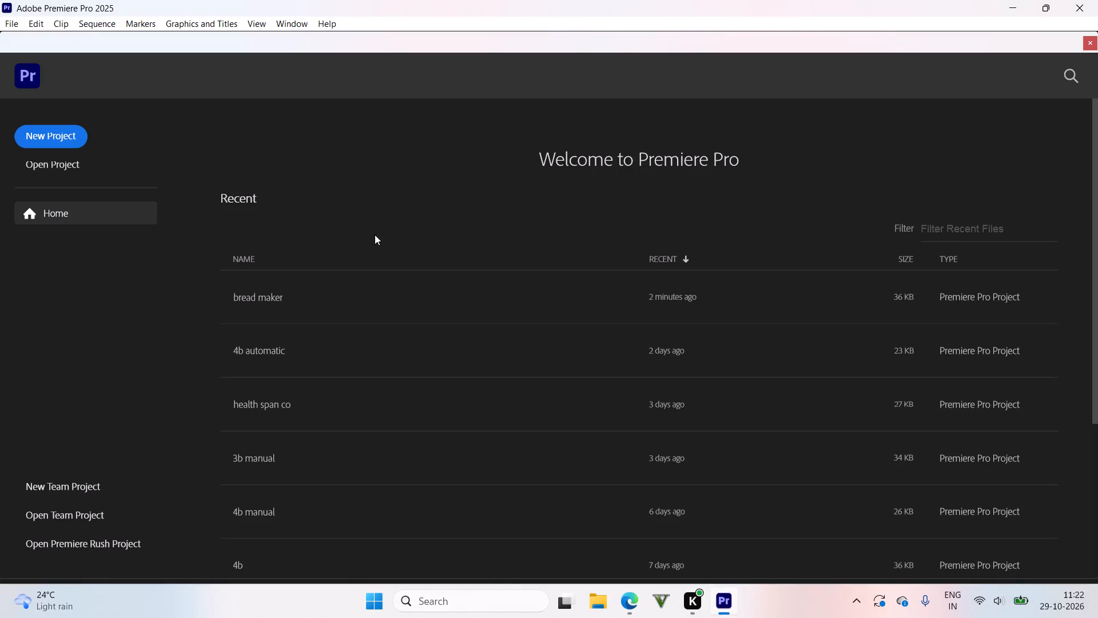
Open the bread maker project from the recent files.
double_click(368, 301)
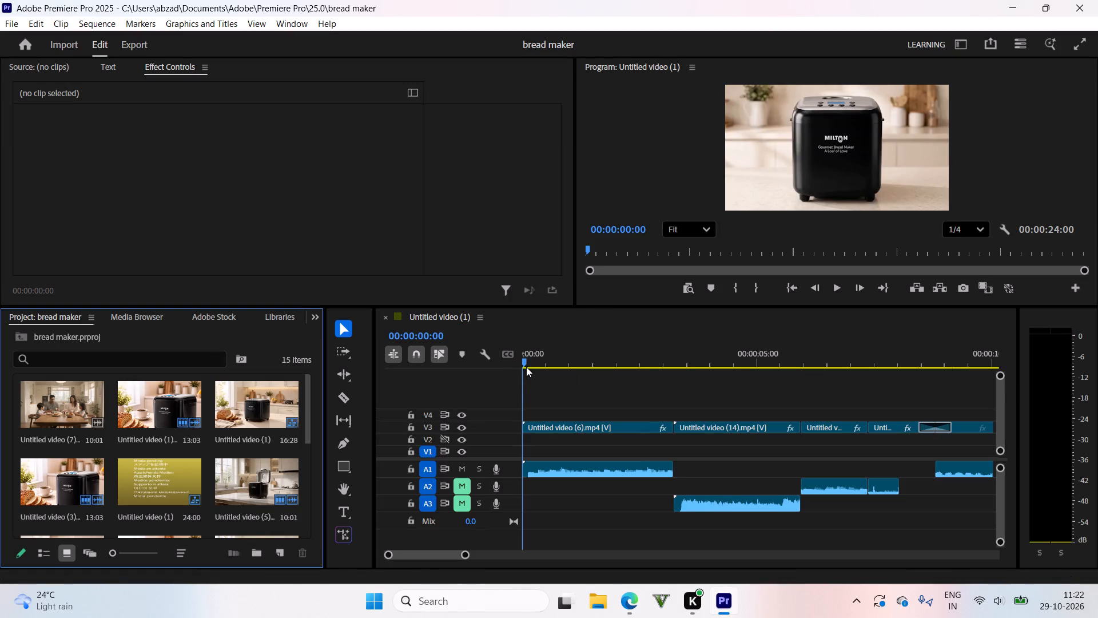
Scrub through the 24-second Untitled video (1) sequence to about 00:00:21:15, examining its clips, transitions and the cut near 21 seconds.
left_click_drag(534, 360, 993, 403)
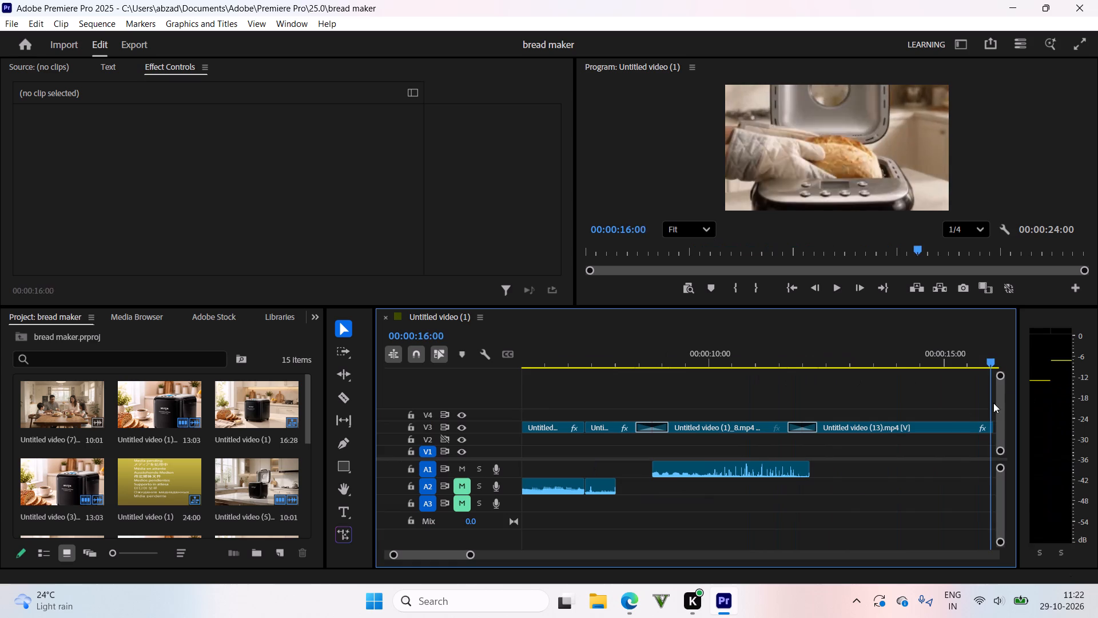
left_click_drag(993, 403, 806, 430)
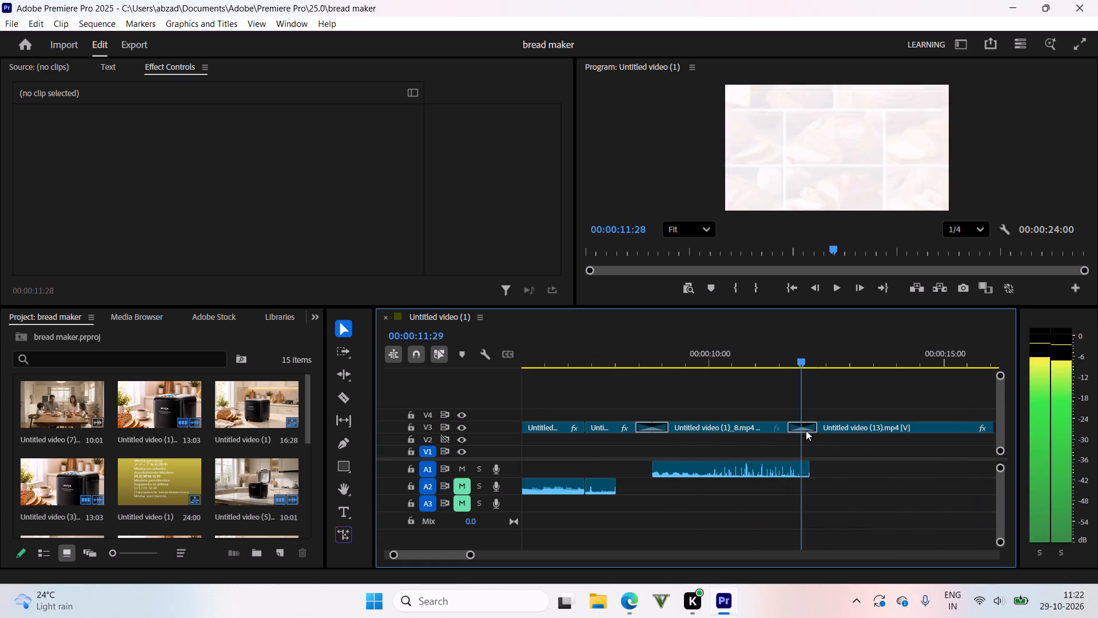
left_click_drag(806, 430, 988, 448)
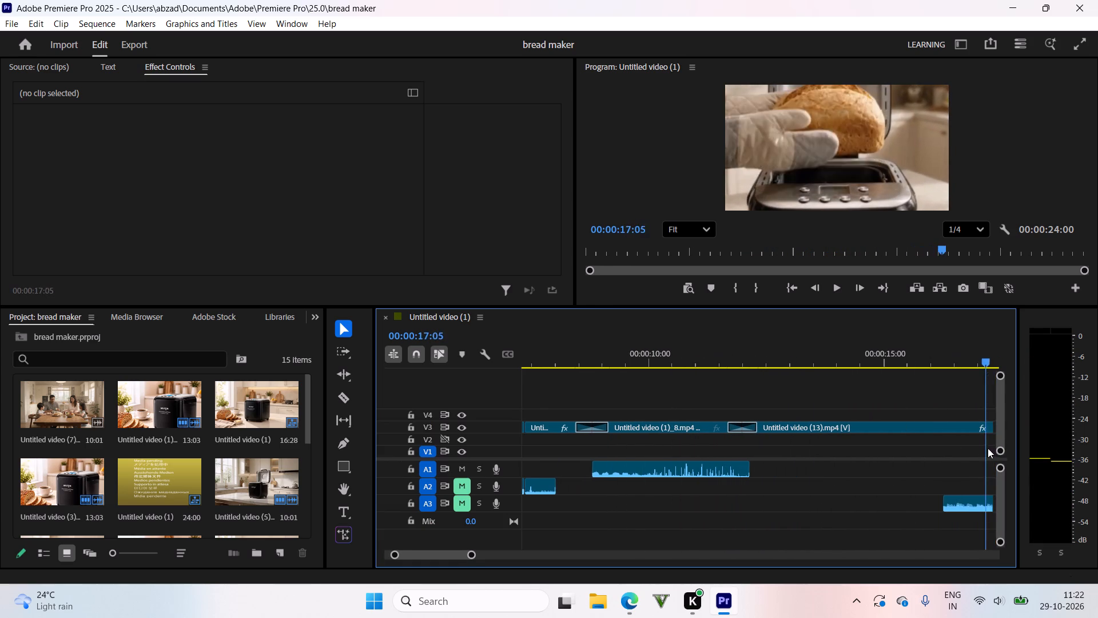
left_click_drag(988, 448, 904, 453)
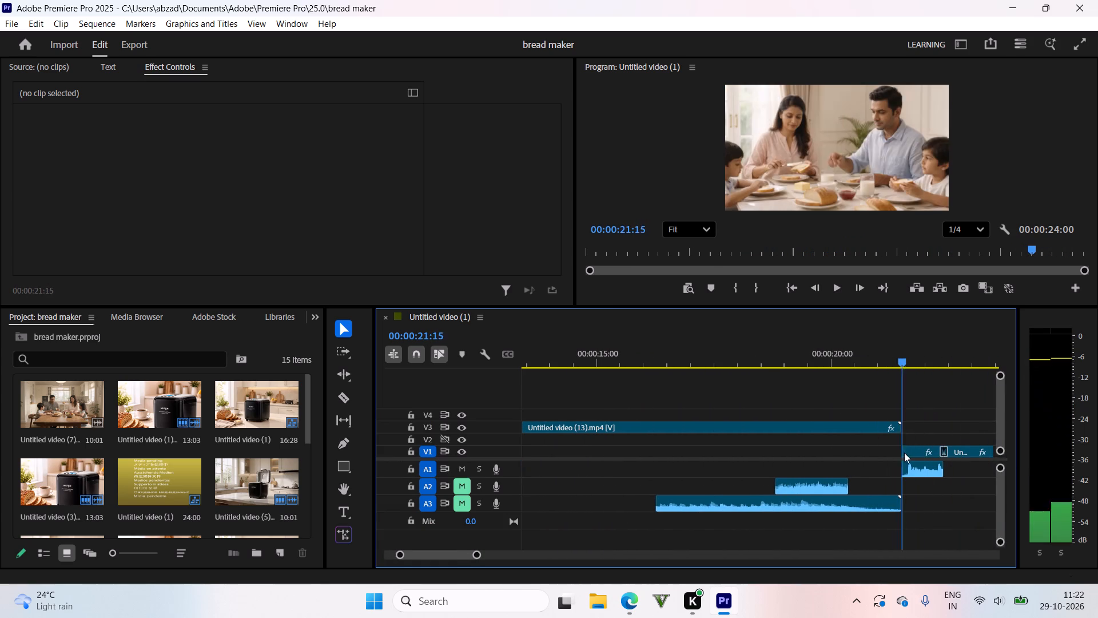
left_click_drag(904, 453, 900, 460)
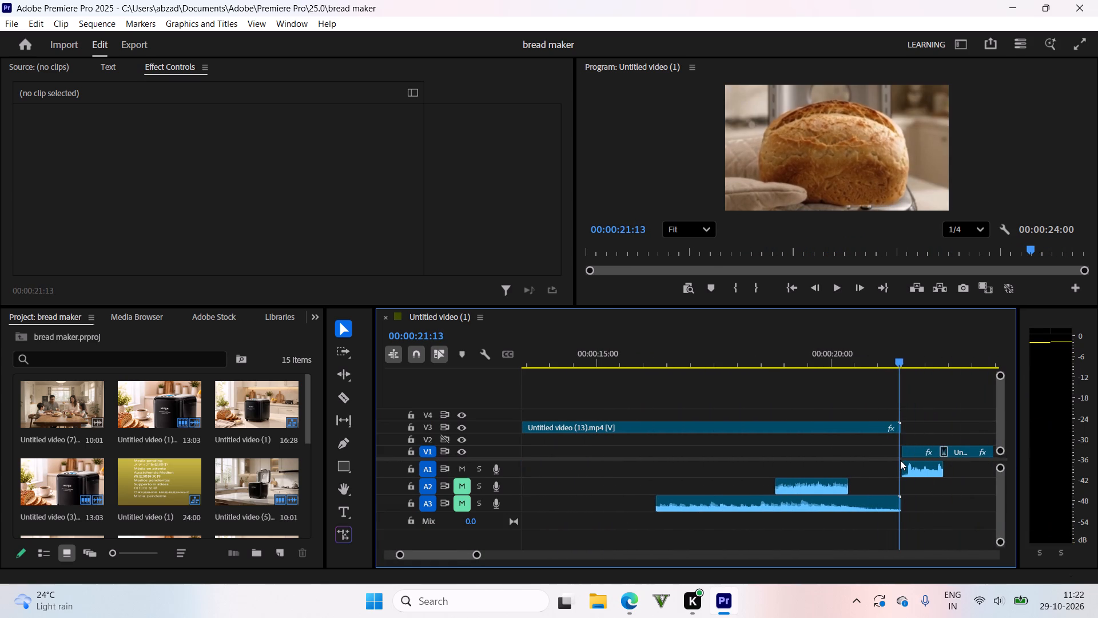
left_click_drag(900, 460, 892, 468)
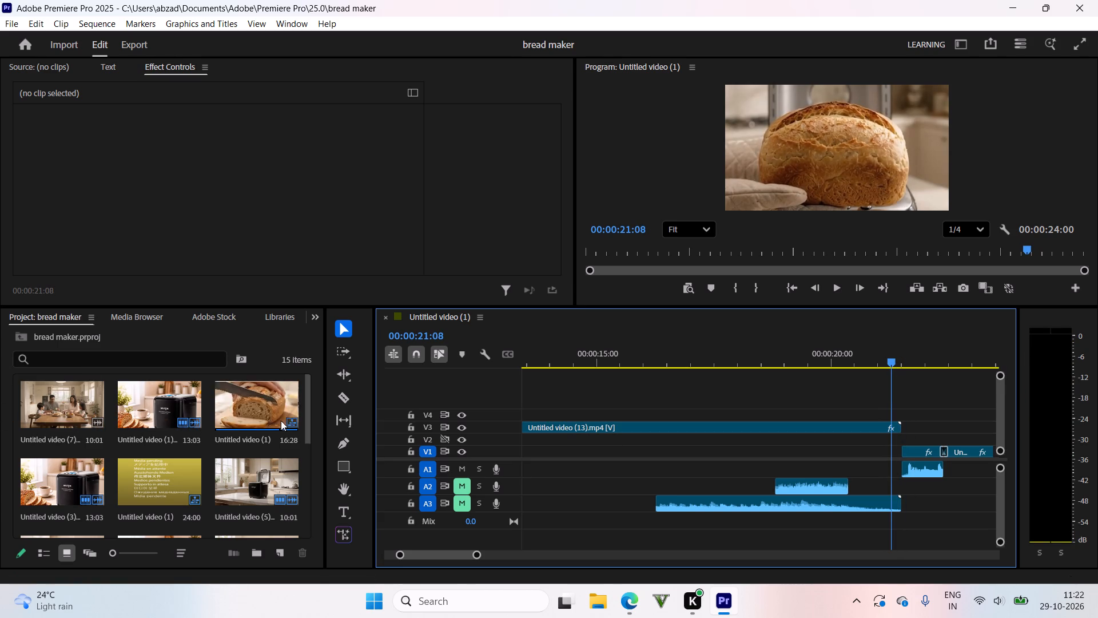
Open the 16:28-long Untitled video (1) sequence from the project's media items in the timeline.
left_click(261, 407)
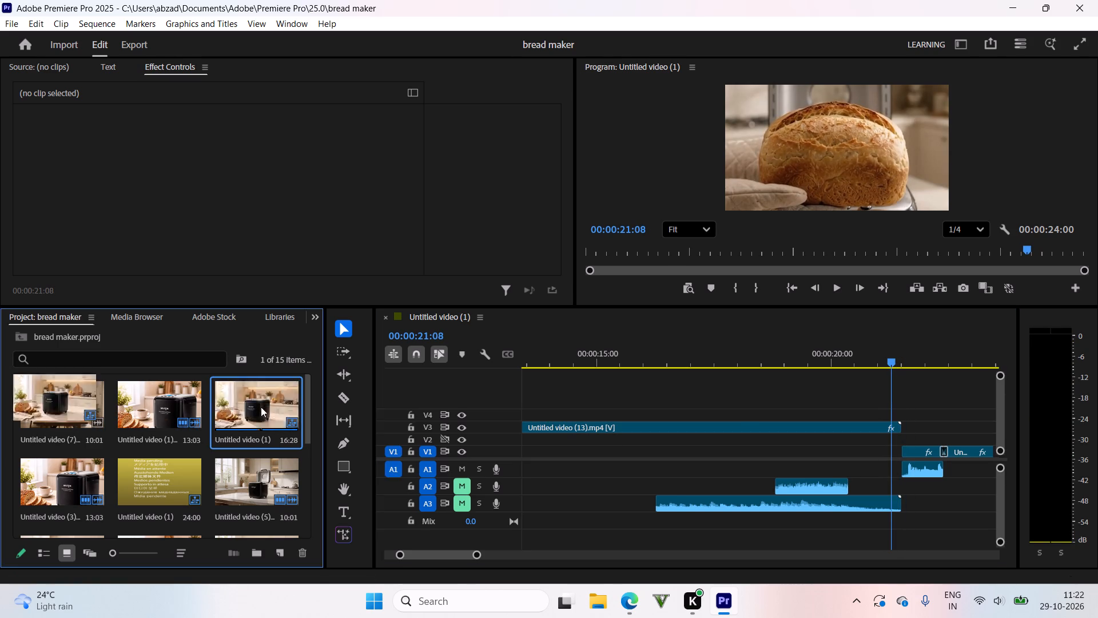
left_click(261, 407)
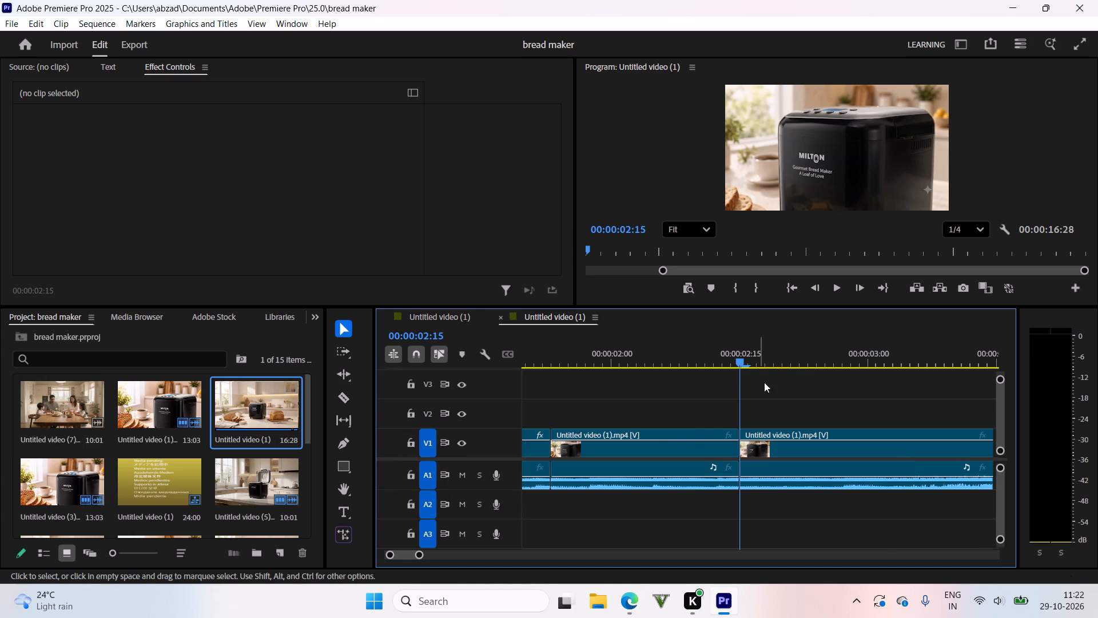
key("ctrl+z")
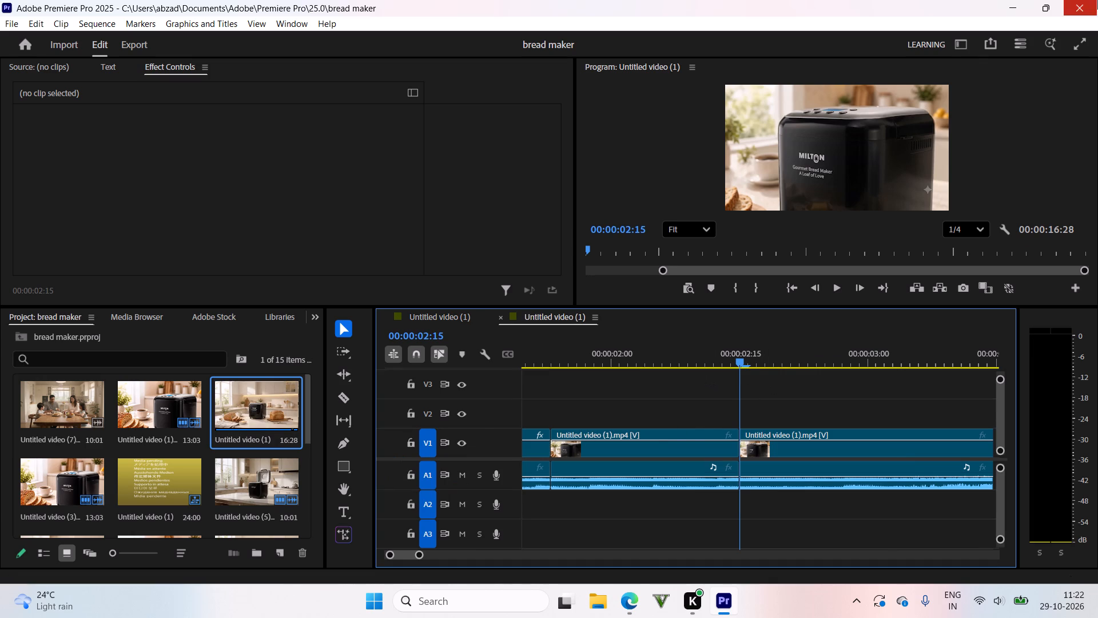
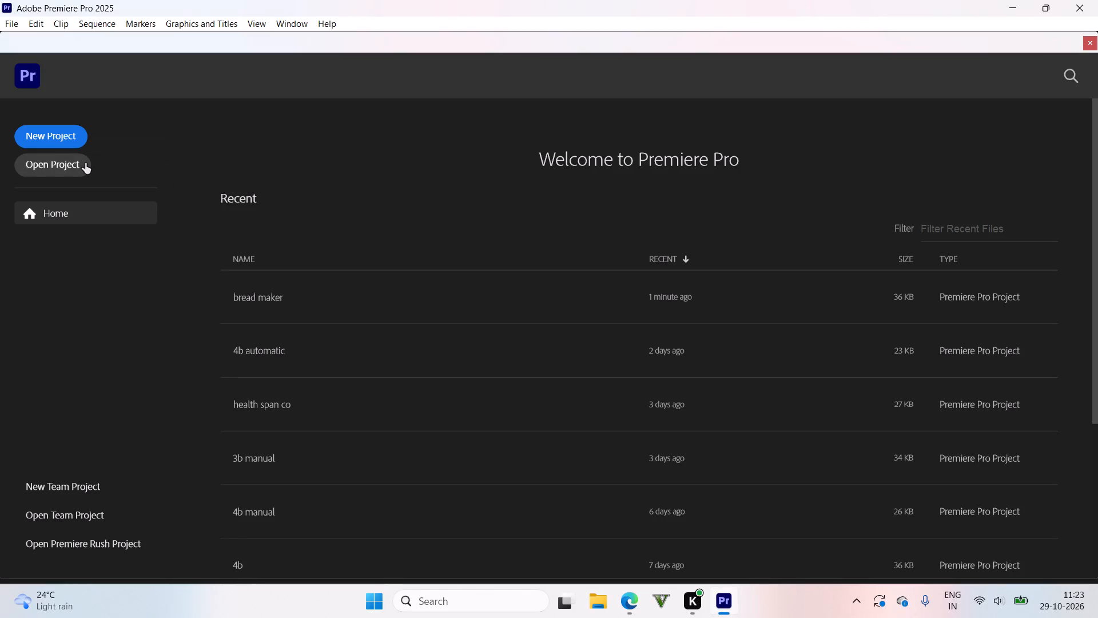
Open the bread maker project from the recent files.
double_click(270, 320)
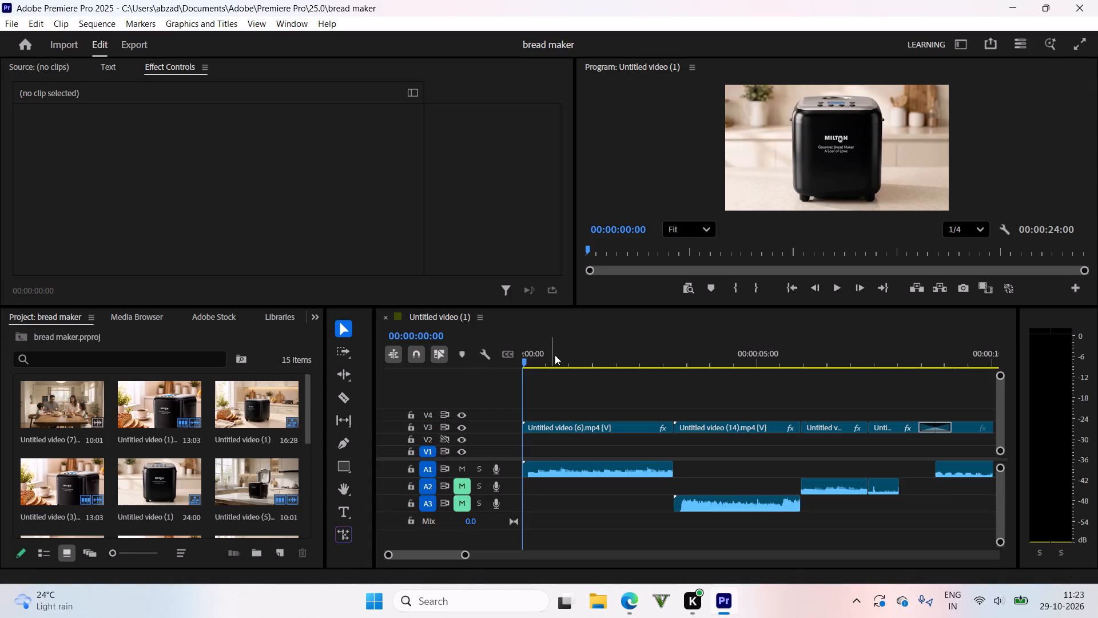
Scrub through the 24-second Untitled video (1) sequence from its start to about 00:00:27:04, examining its clips and transitions.
left_click_drag(556, 358, 645, 362)
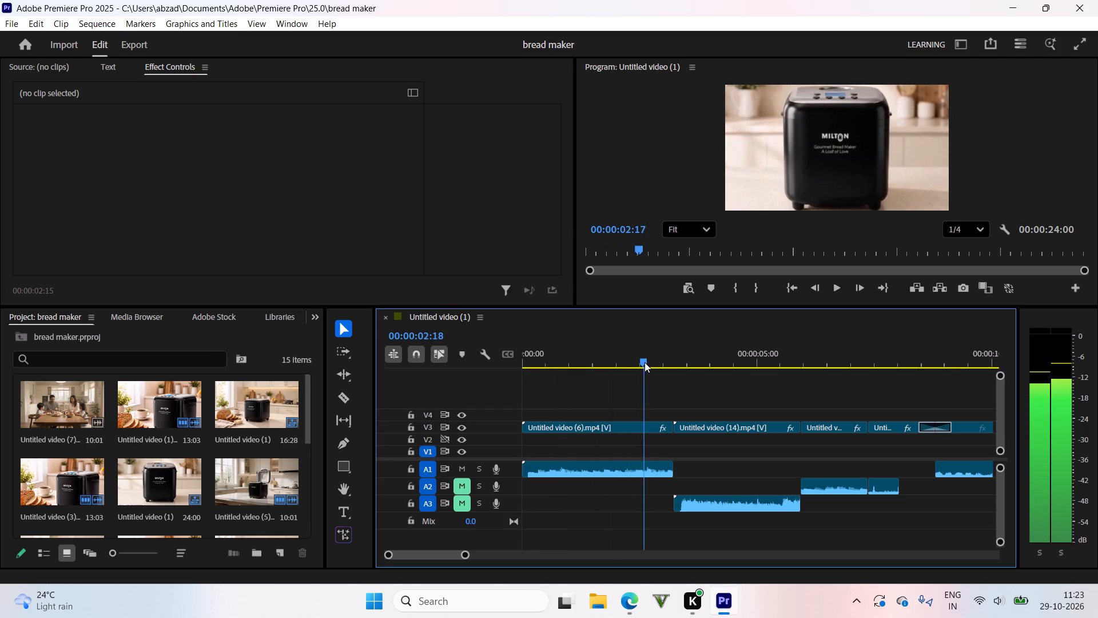
left_click_drag(645, 362, 762, 345)
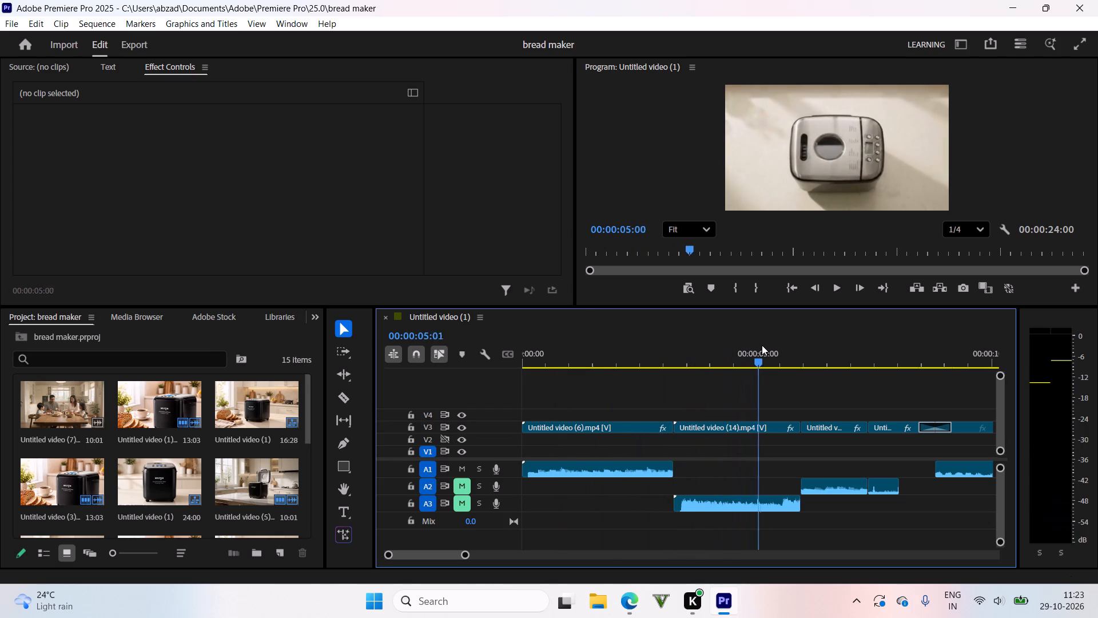
left_click_drag(762, 345, 959, 367)
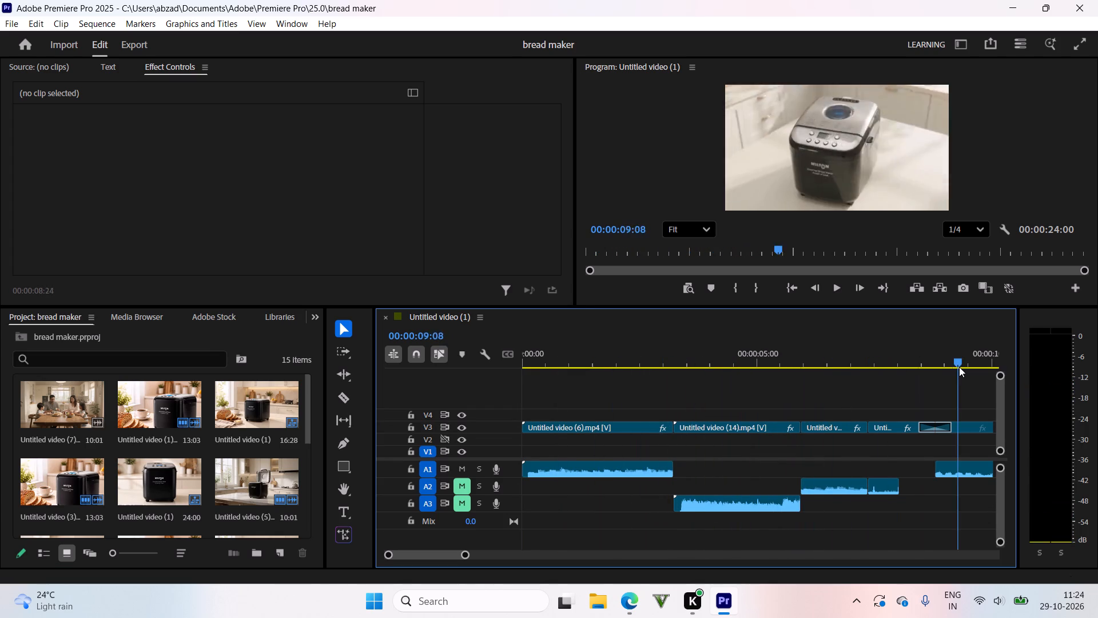
left_click_drag(959, 367, 940, 397)
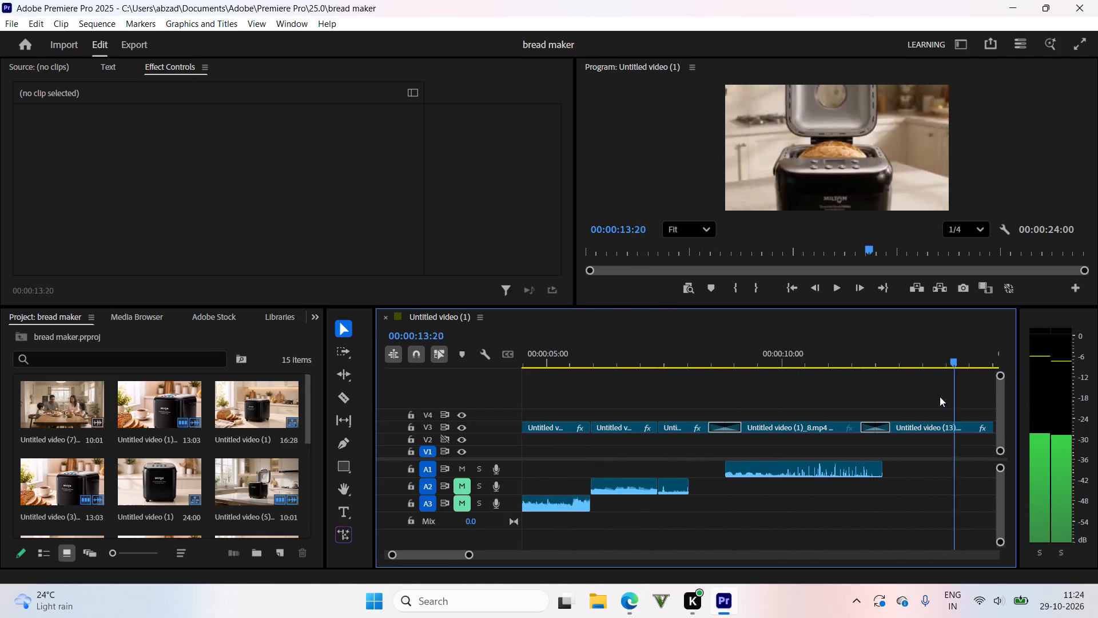
left_click_drag(940, 397, 968, 426)
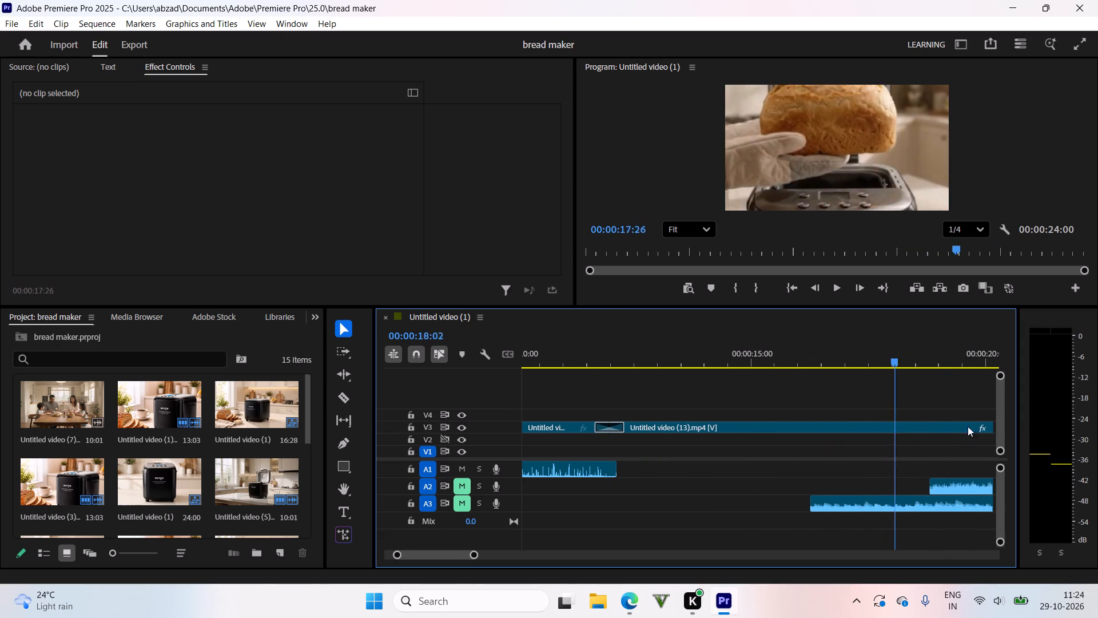
left_click_drag(968, 426, 966, 448)
Move the two closing V1 clips and their A1 audio together about 4 seconds further along the timeline, leaving a gap after Untitled video (13).mp4.
left_click_drag(880, 427, 723, 505)
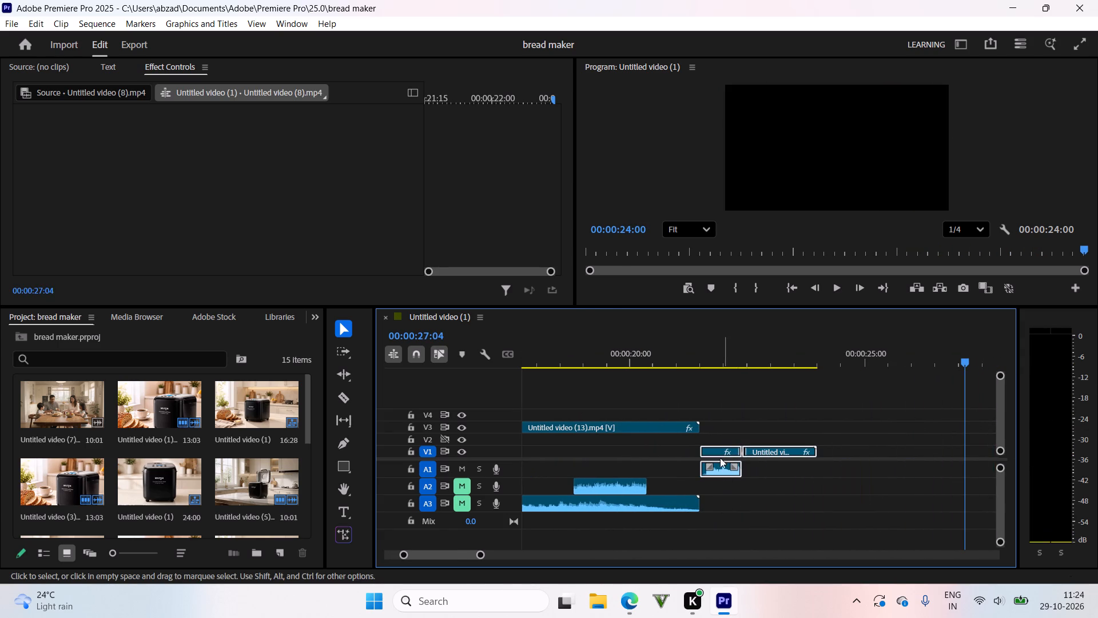
left_click_drag(717, 449, 920, 452)
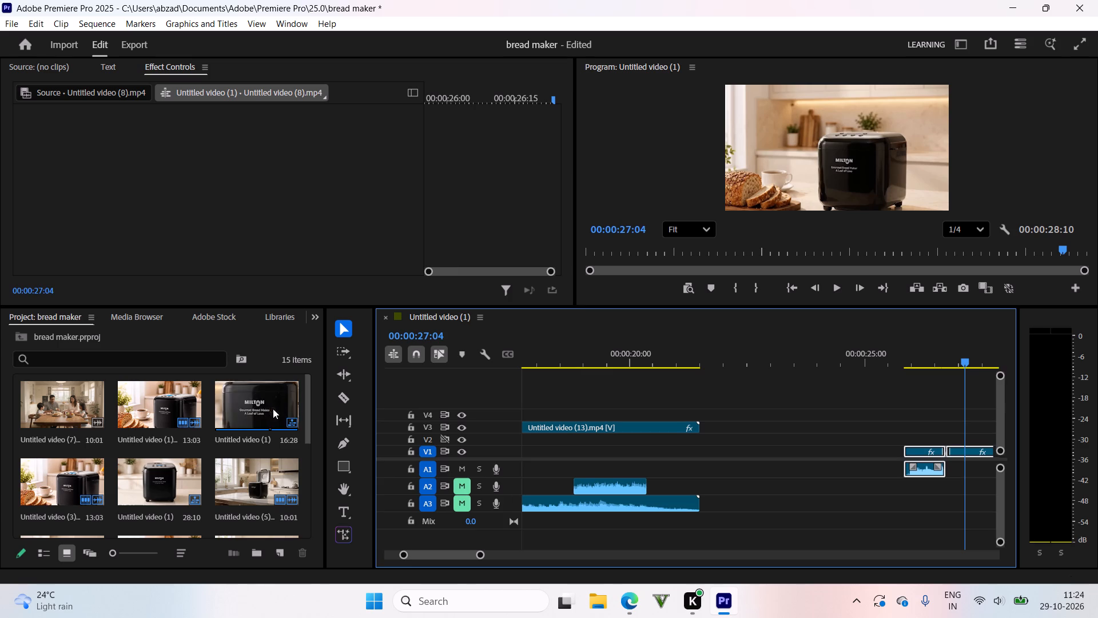
Place the 16:28-long Untitled video (1) sequence on a new V5 video track, starting where Untitled video (13).mp4 ends.
left_click_drag(265, 409, 630, 401)
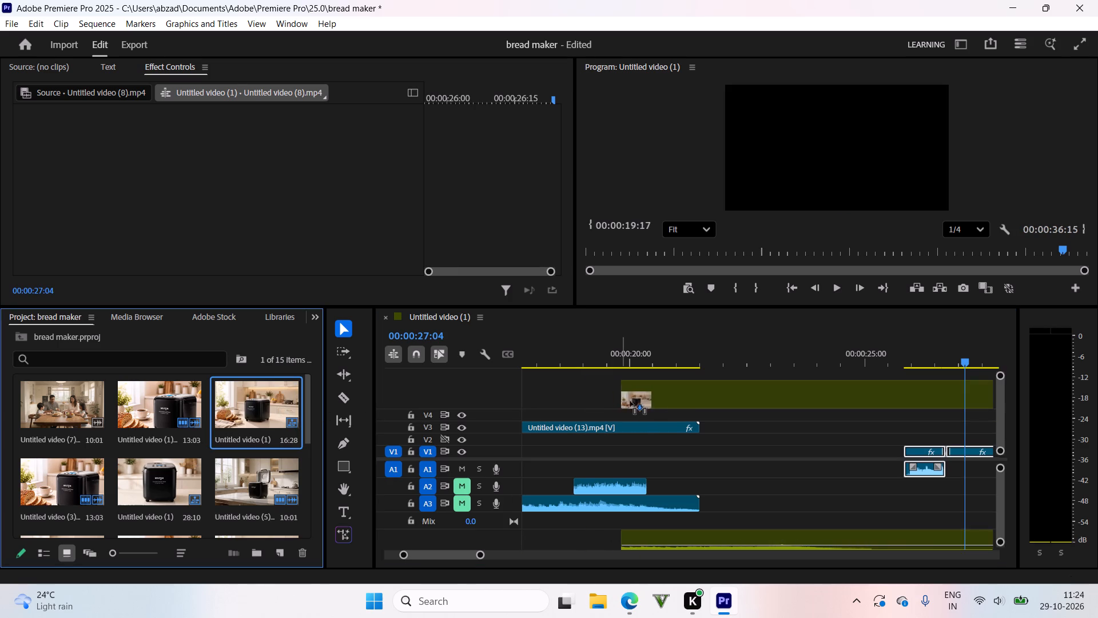
left_click_drag(630, 401, 698, 405)
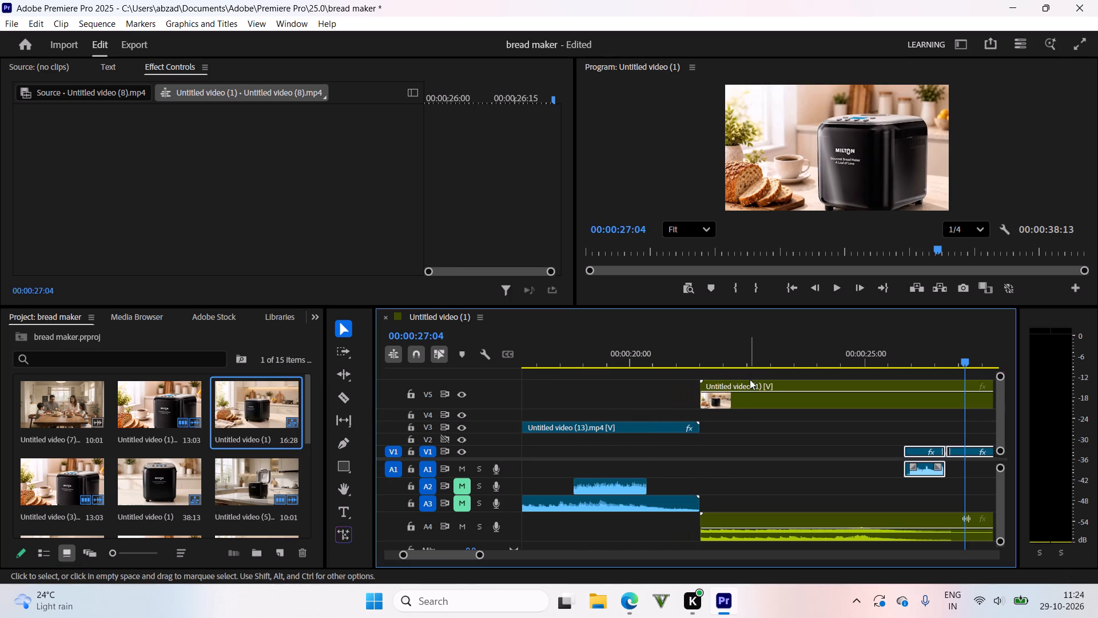
Scrub back and forth through the nested Untitled video (1) clip on V5 between about 00:00:24:22 and 00:00:34:08 to examine its footage.
left_click_drag(750, 372, 784, 365)
left_click_drag(800, 360, 1008, 359)
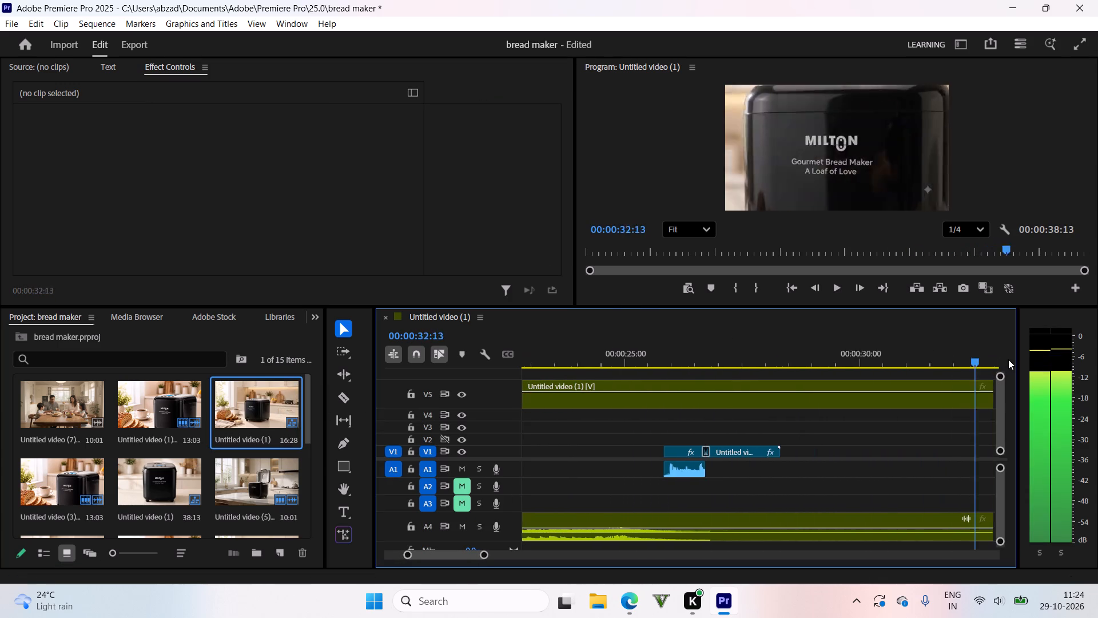
left_click_drag(1008, 359, 773, 381)
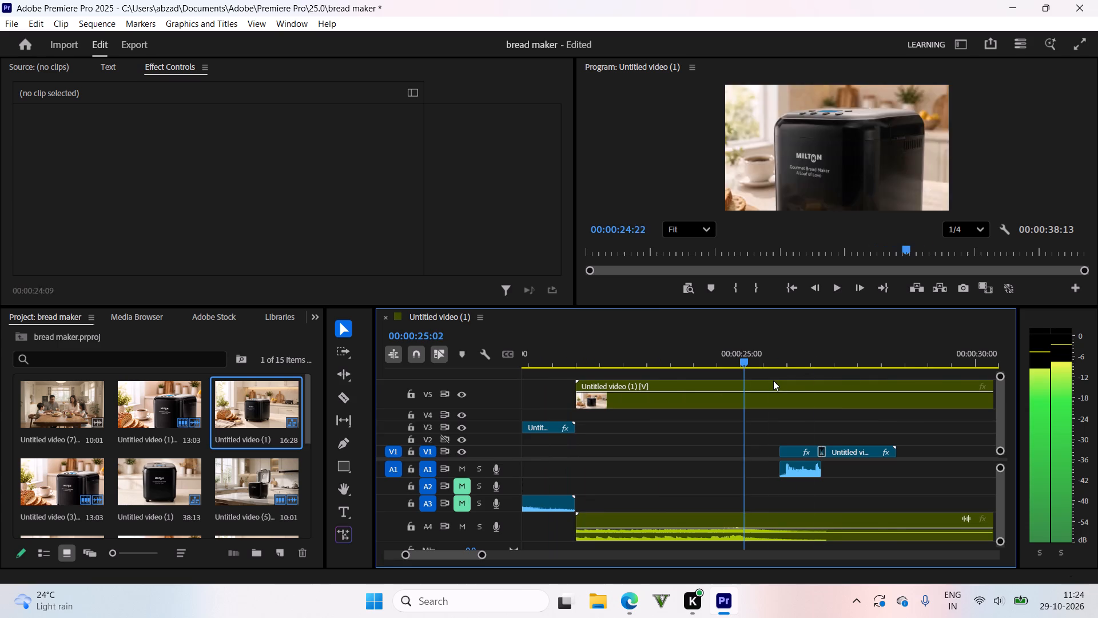
left_click_drag(773, 381, 802, 385)
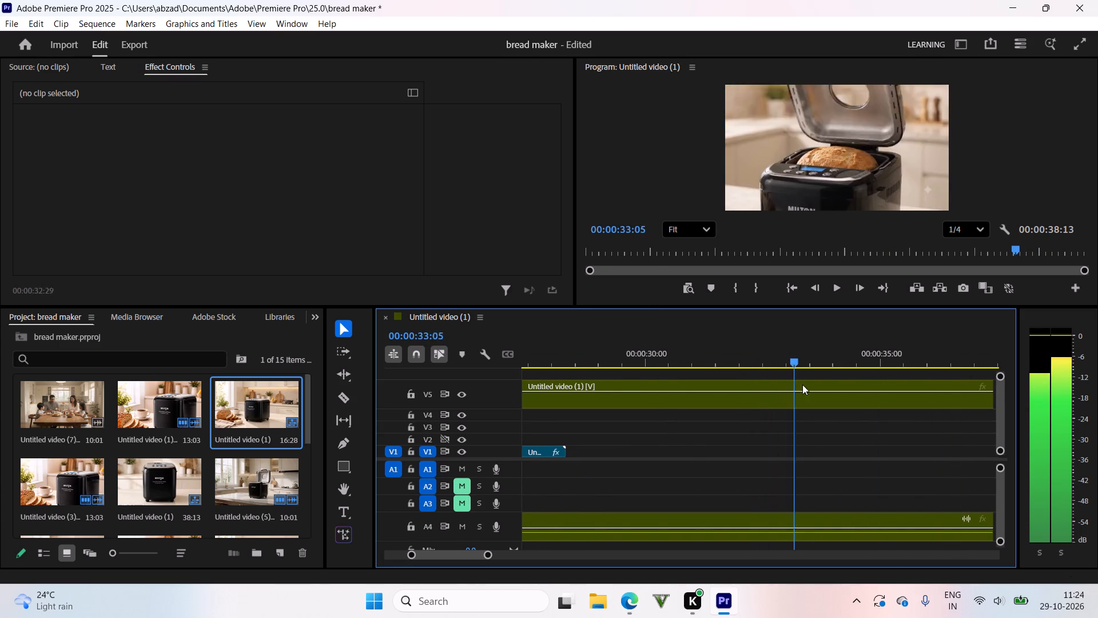
left_click_drag(802, 385, 850, 380)
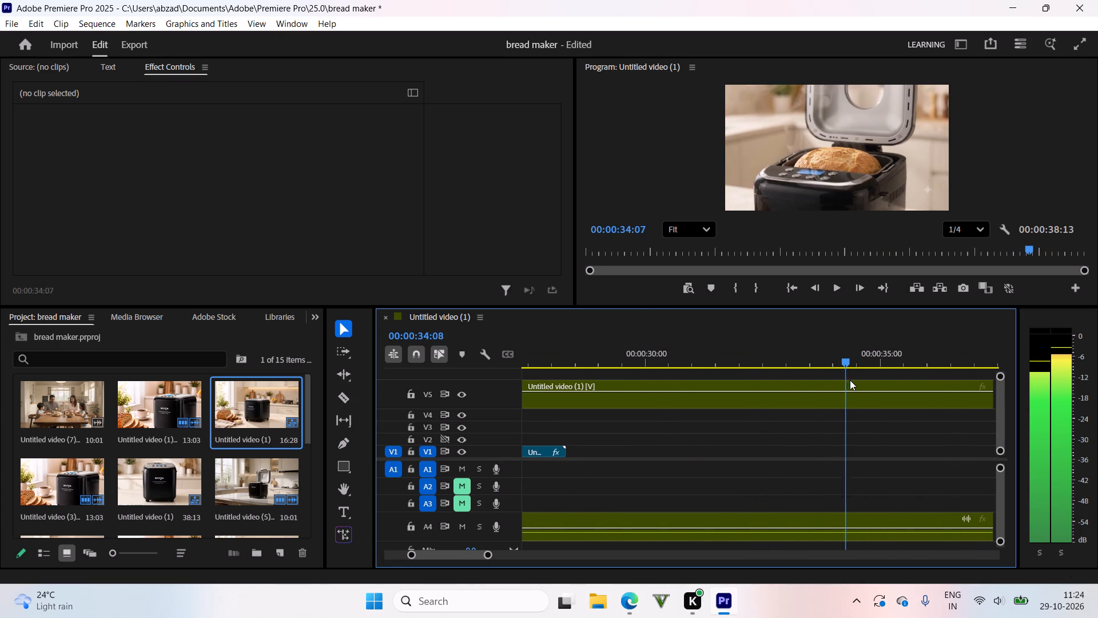
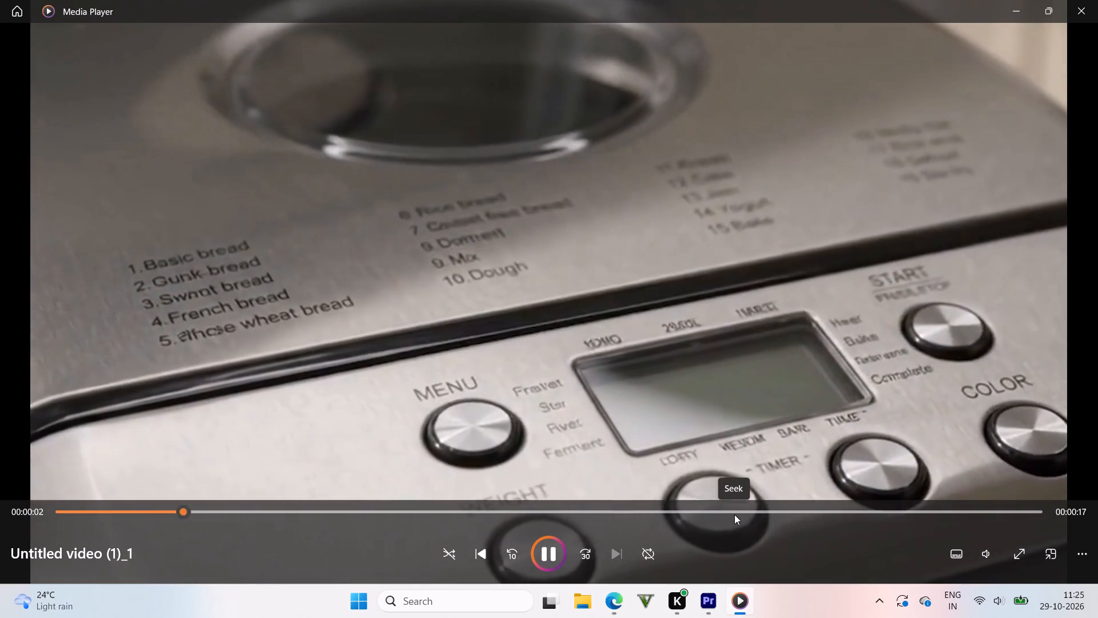
Scrub through Untitled video (1)_1 in Media Player to check whether it is the source footage, and close the preview.
left_click(734, 514)
left_click_drag(695, 509, 681, 507)
left_click_drag(633, 507, 547, 506)
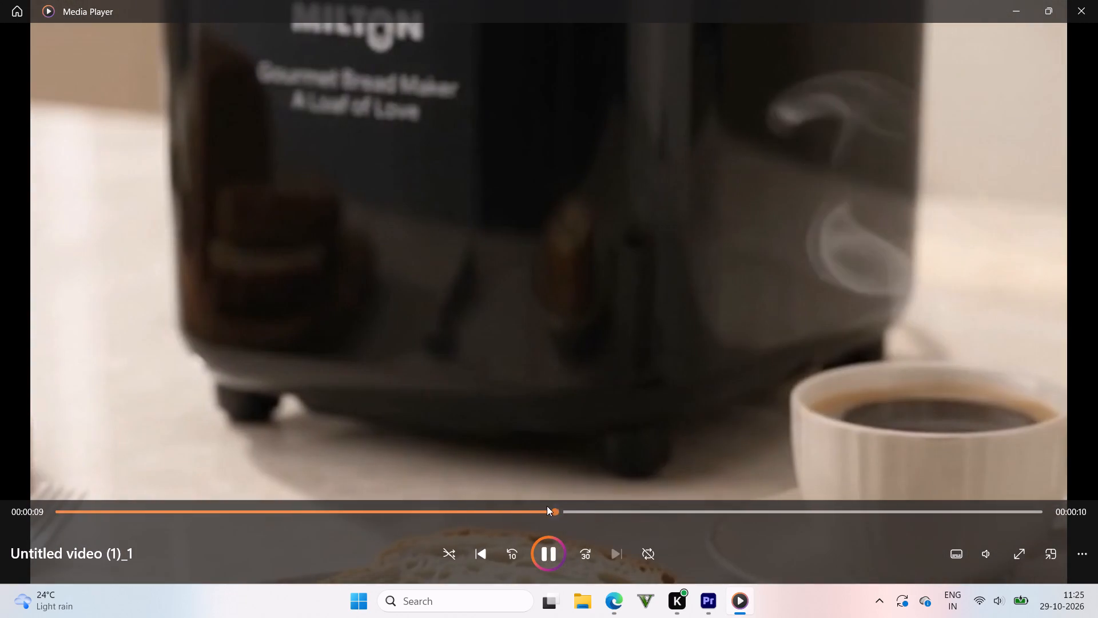
left_click_drag(547, 506, 499, 502)
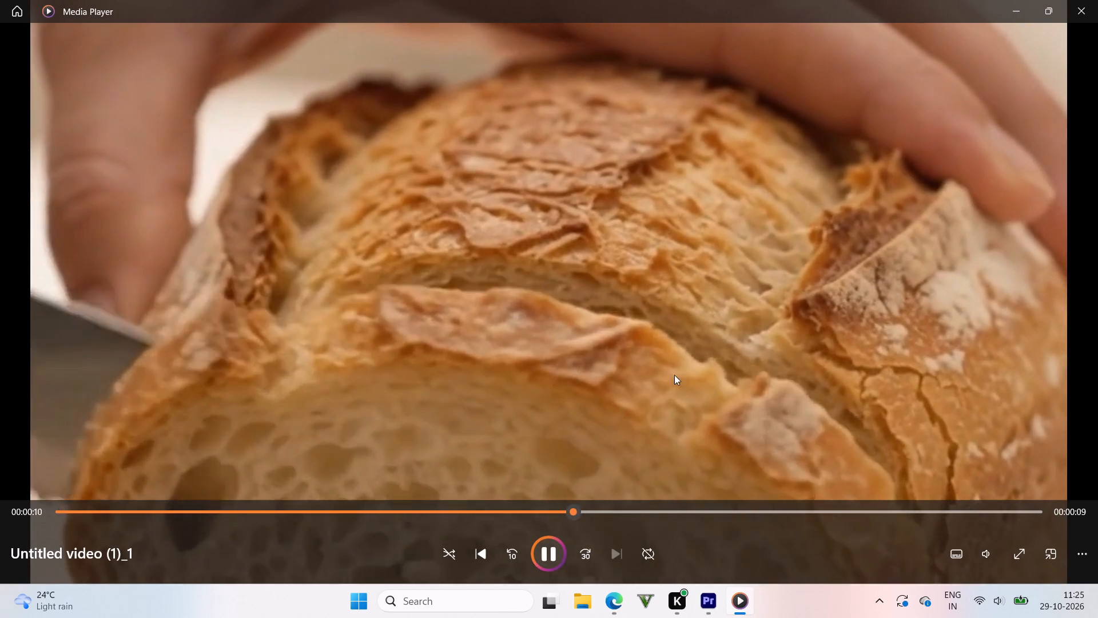
left_click(1080, 0)
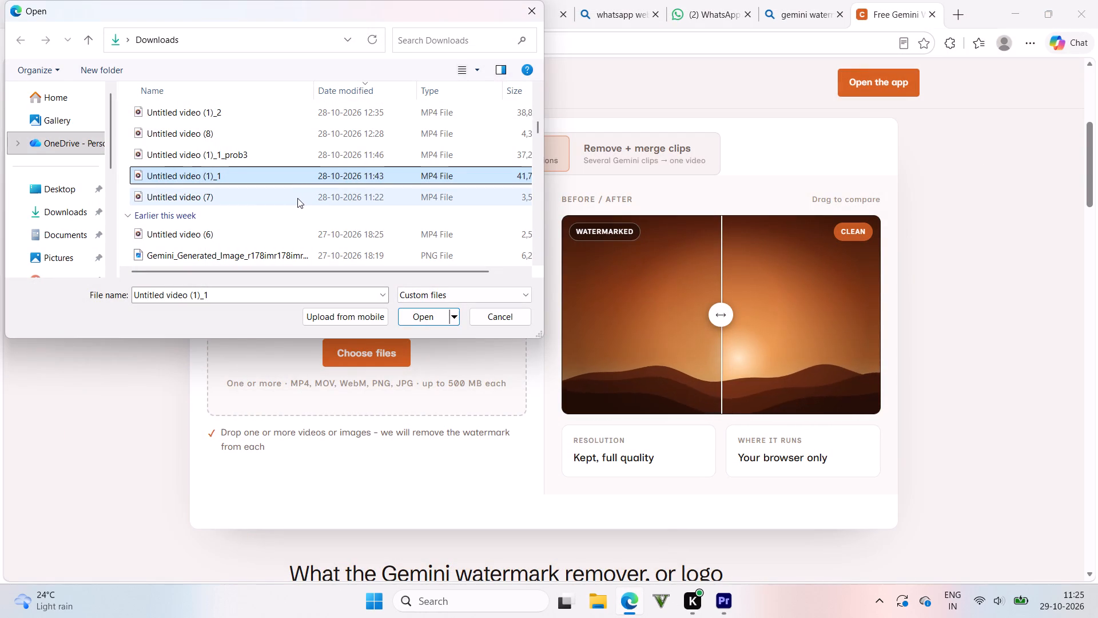
Find the Untitled video (1) MP4 dated 27-10-2026 further down the Downloads list and open it in Media Player.
scroll(281, 231, "down", 3)
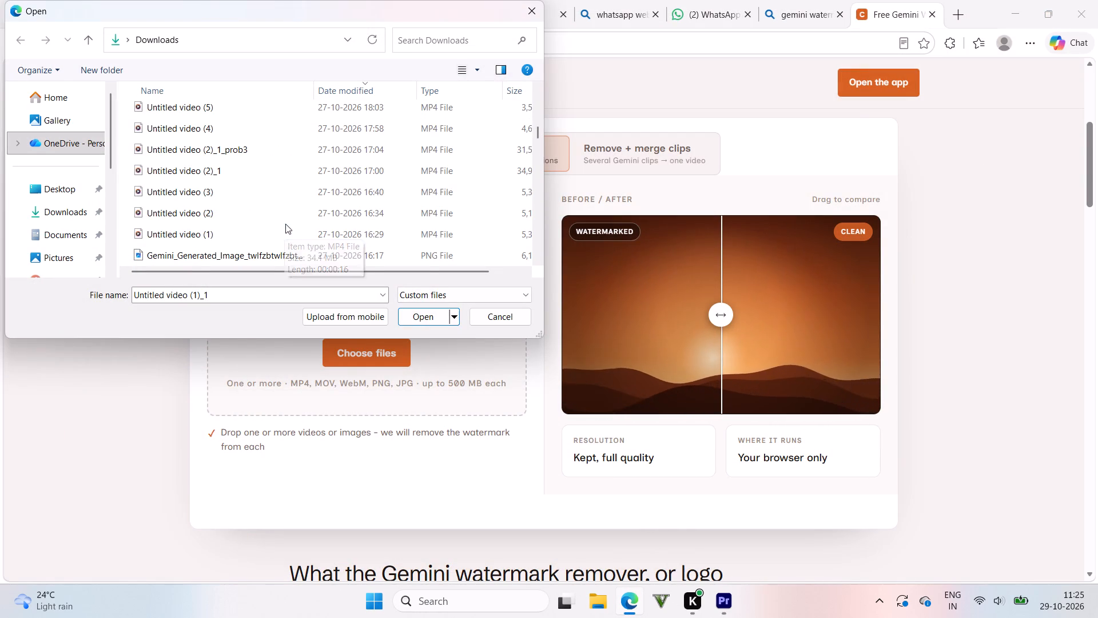
right_click(266, 231)
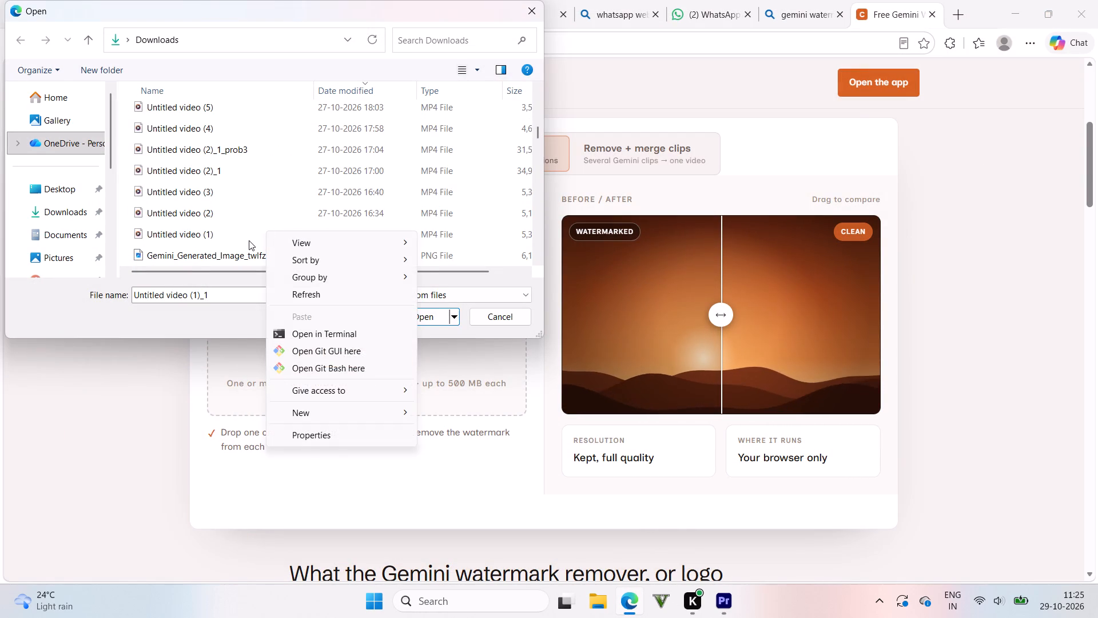
left_click(249, 240)
right_click(250, 231)
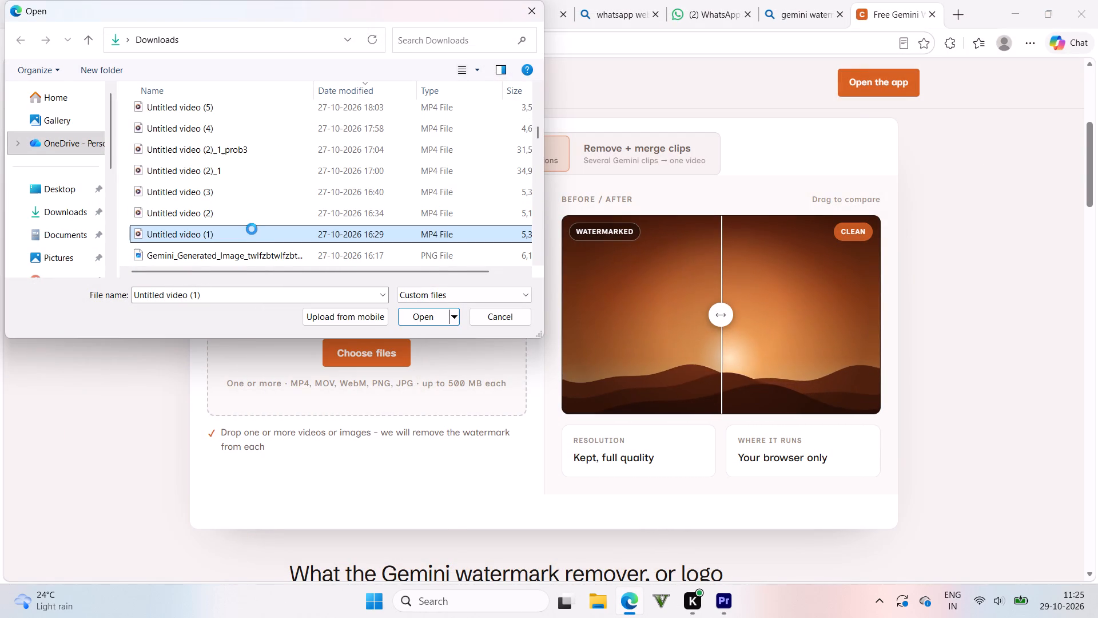
left_click(340, 202)
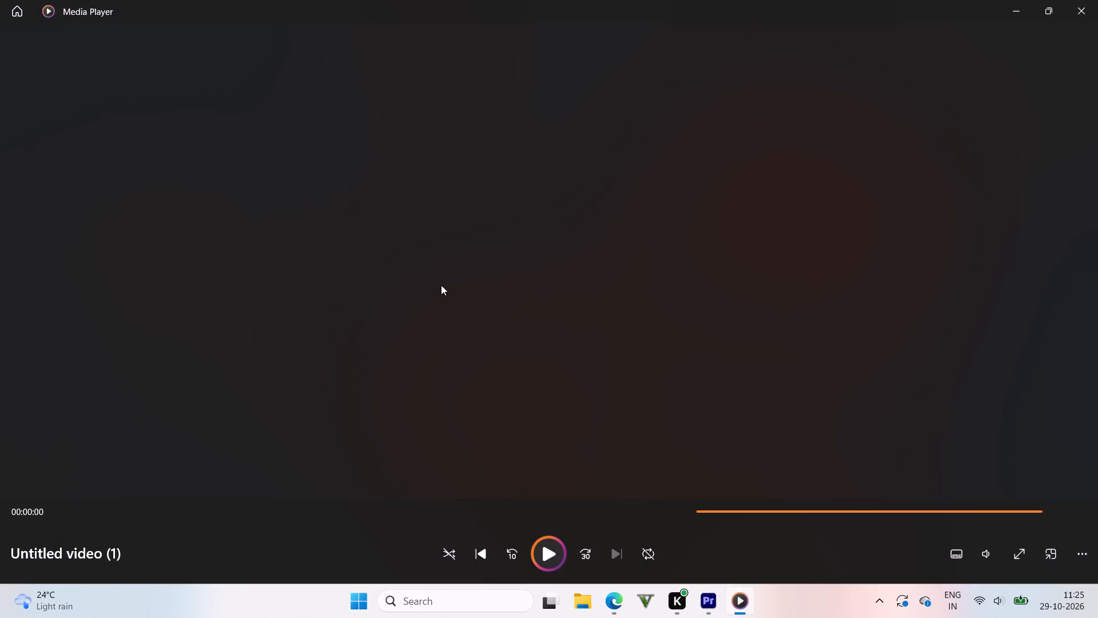
Scrub through Untitled video (1) in Media Player to check its shots and Gemini watermark, and close the preview.
left_click(743, 488)
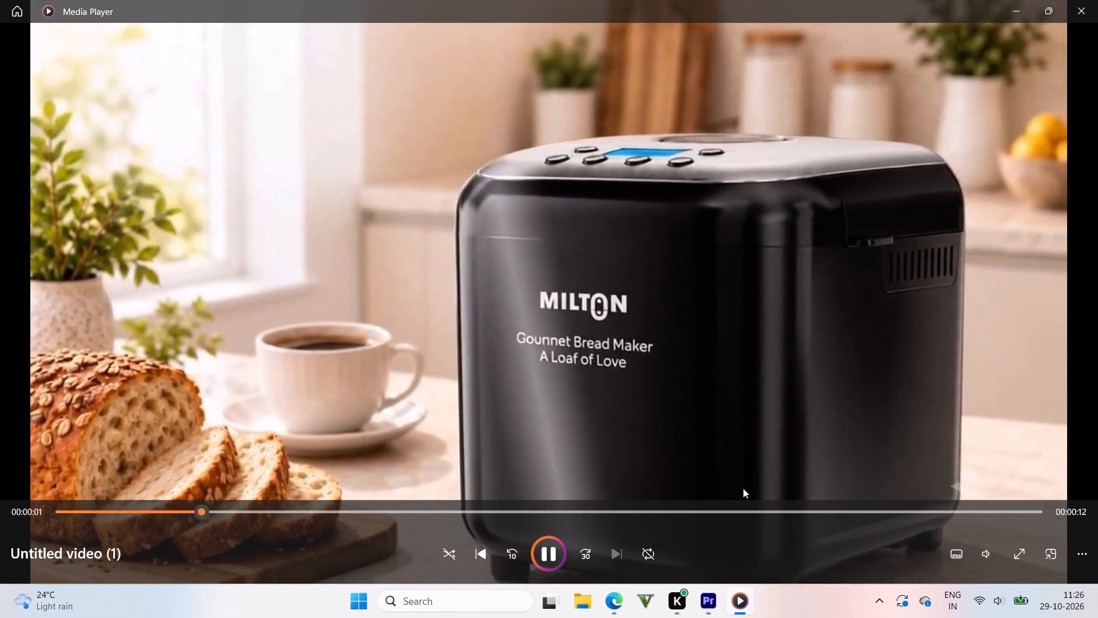
left_click(740, 502)
left_click(723, 506)
double_click(845, 520)
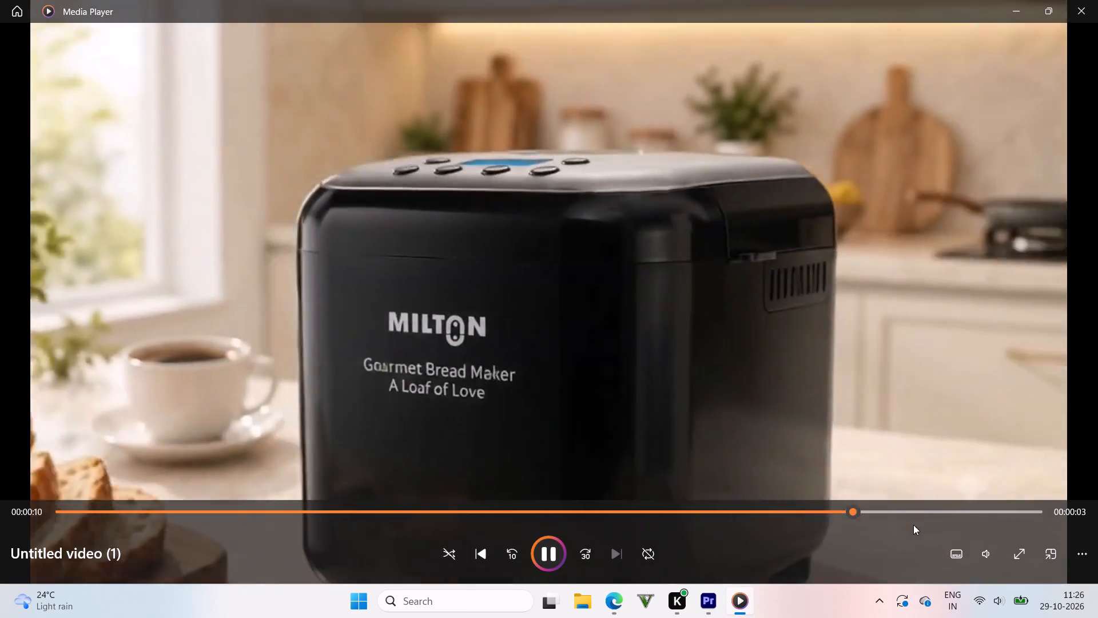
left_click_drag(913, 525, 710, 502)
left_click_drag(686, 494, 676, 496)
left_click_drag(666, 504, 654, 500)
left_click_drag(643, 498, 595, 501)
left_click_drag(570, 509, 540, 508)
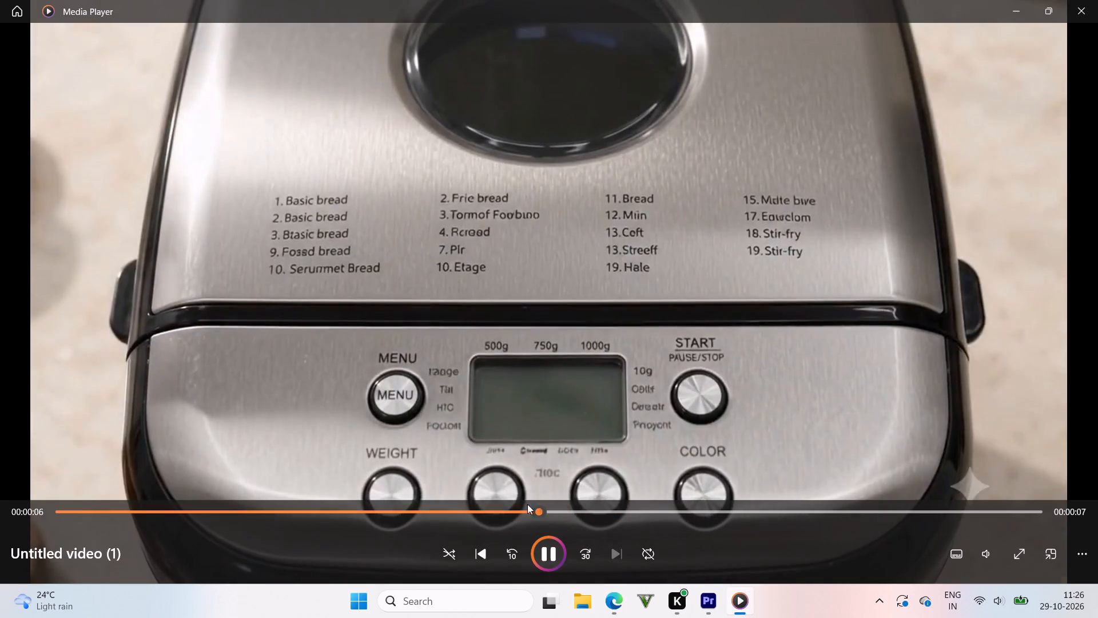
left_click_drag(512, 507, 469, 504)
left_click_drag(439, 501, 377, 494)
left_click_drag(360, 499, 337, 506)
left_click(295, 512)
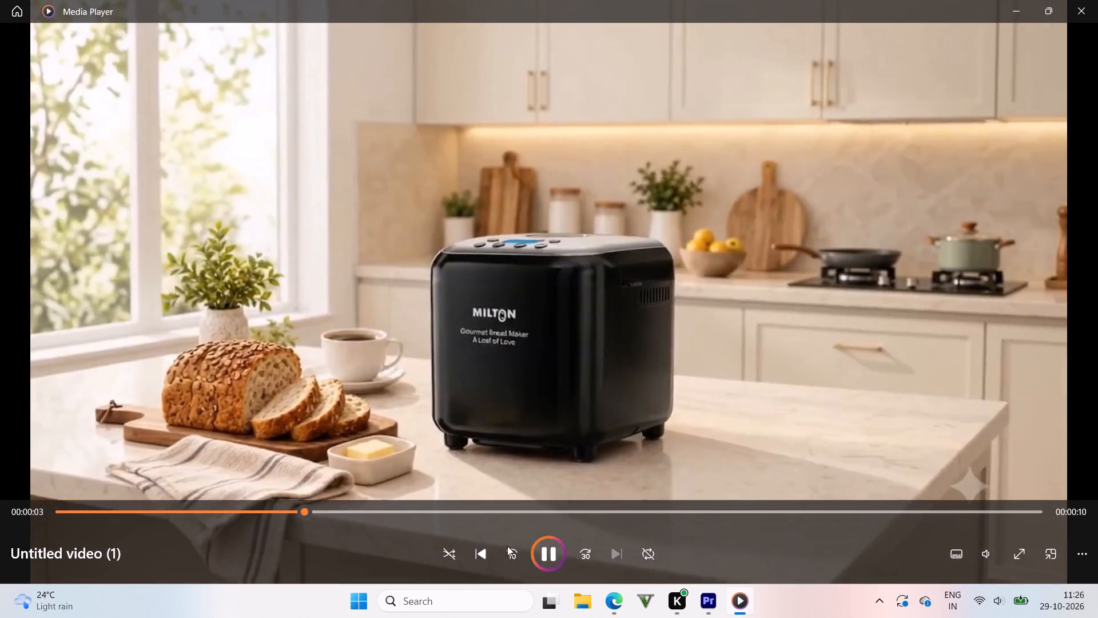
left_click_drag(560, 508, 566, 508)
left_click_drag(648, 514, 638, 513)
left_click(764, 523)
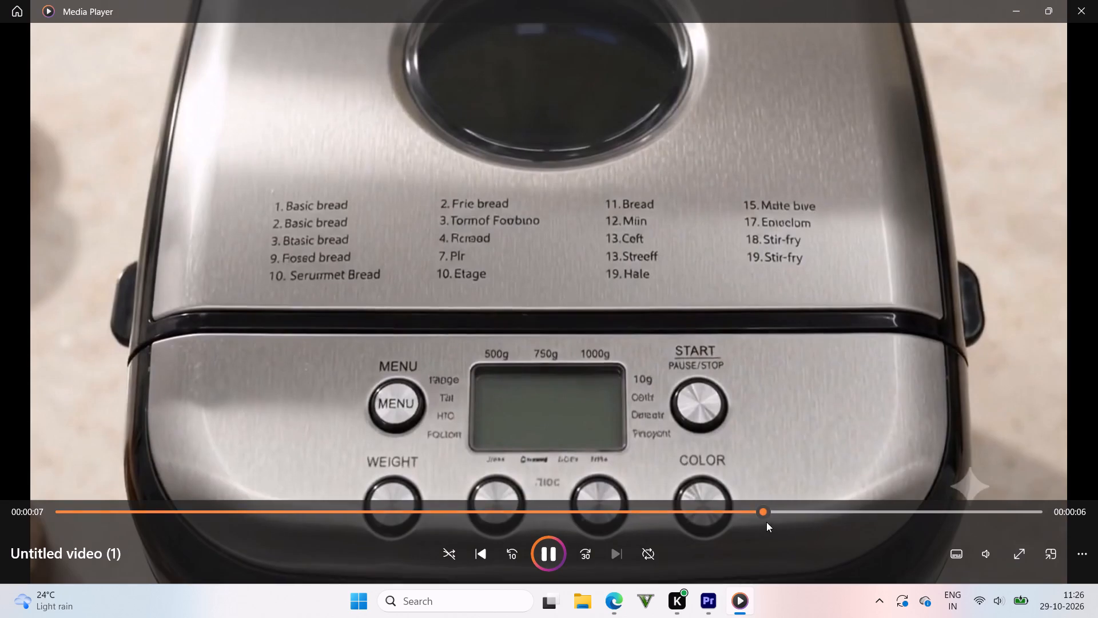
left_click(854, 516)
left_click(922, 517)
left_click(963, 506)
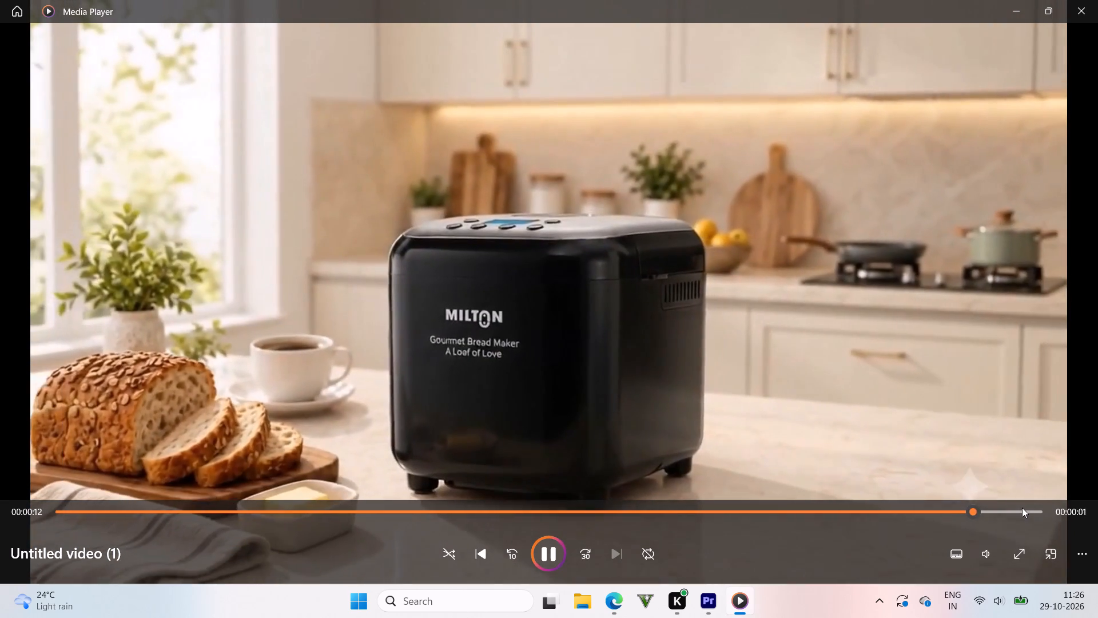
left_click(1012, 512)
left_click(1096, 0)
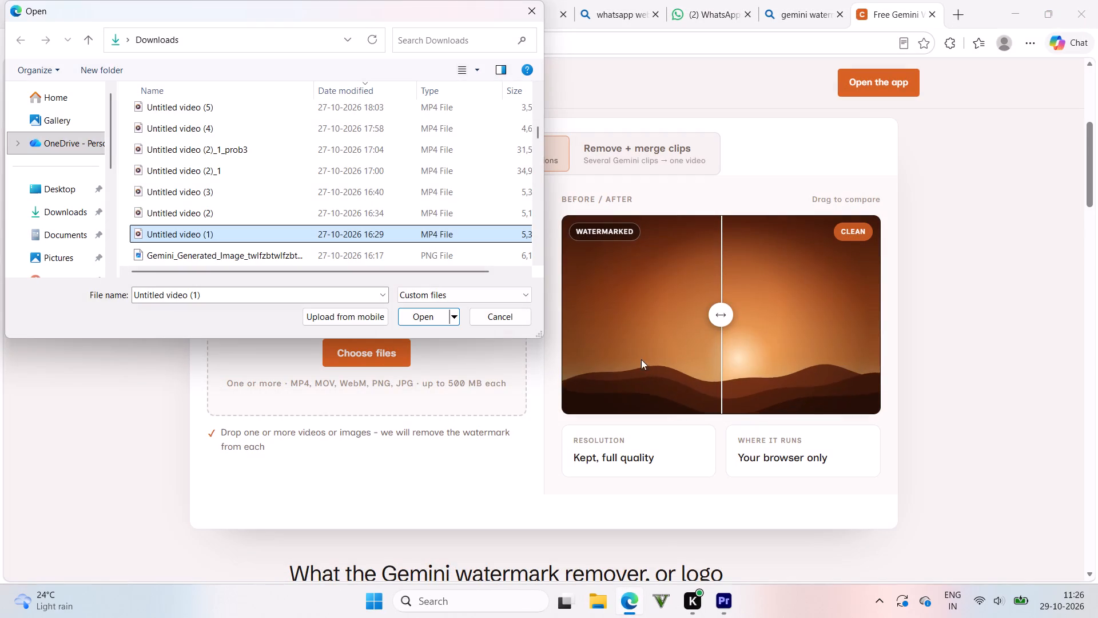
Preview the Untitled video (1) MP4 in Media Player once more, and close both the preview and the file selection dialog.
right_click(364, 234)
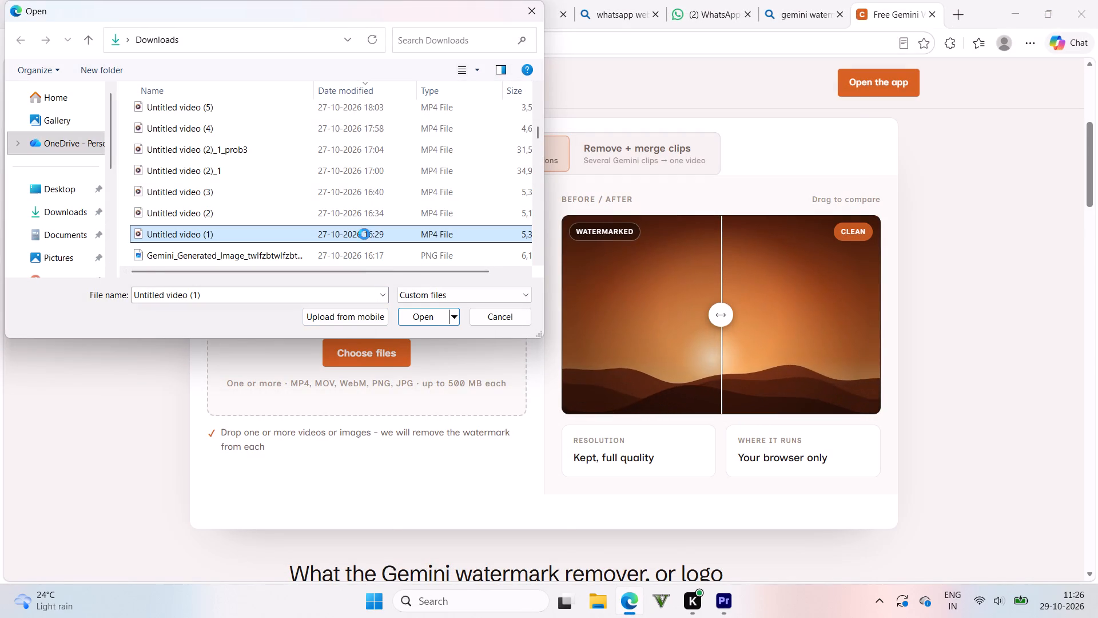
left_click(383, 197)
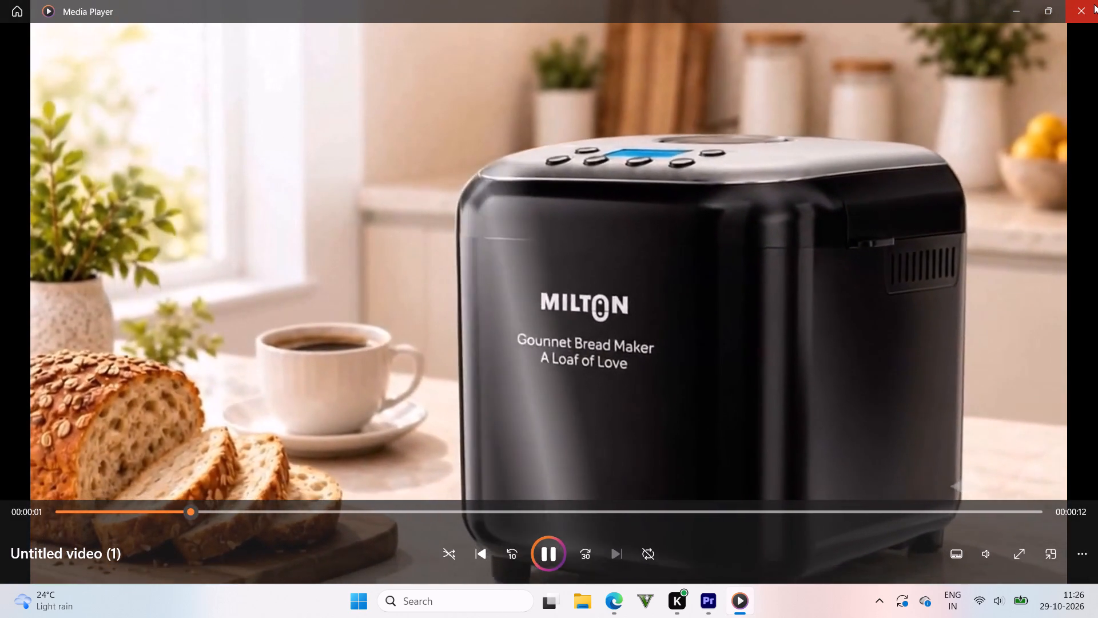
double_click(1094, 4)
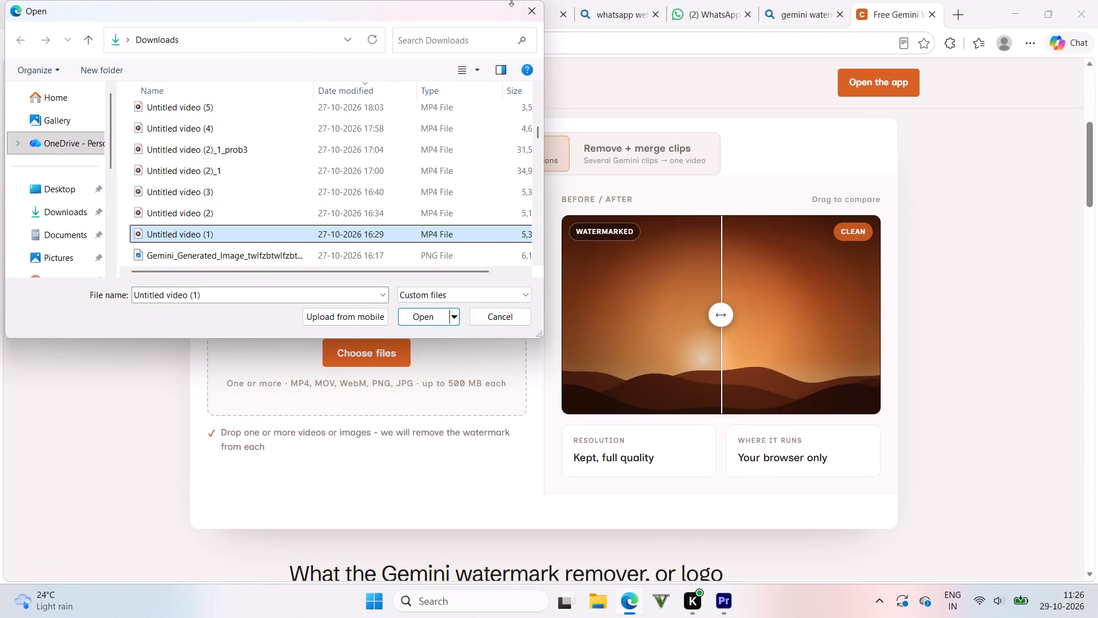
left_click(535, 7)
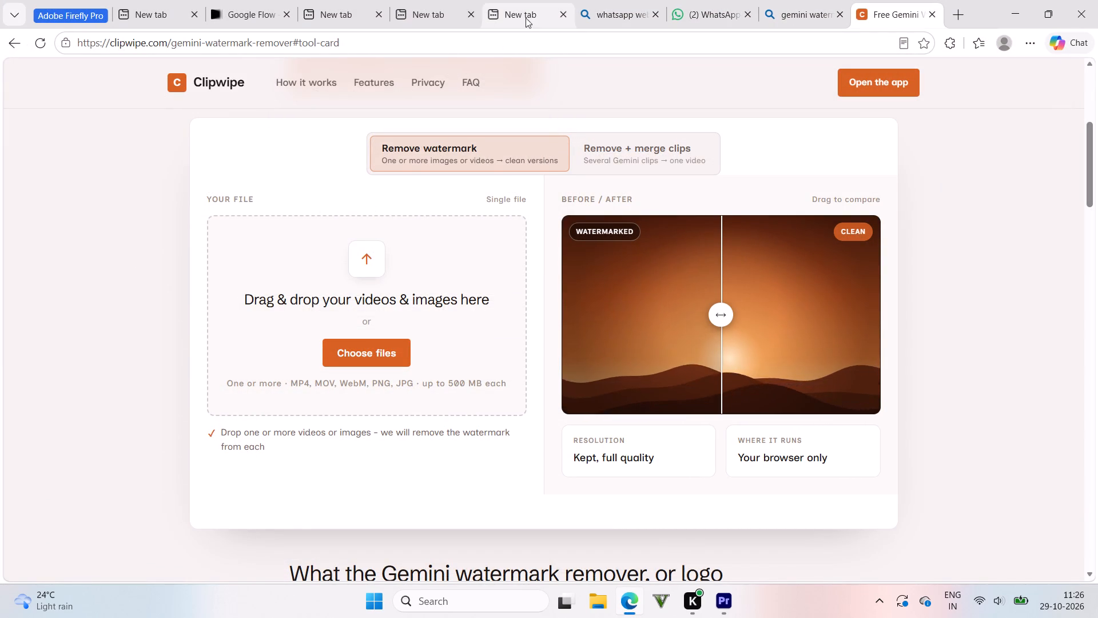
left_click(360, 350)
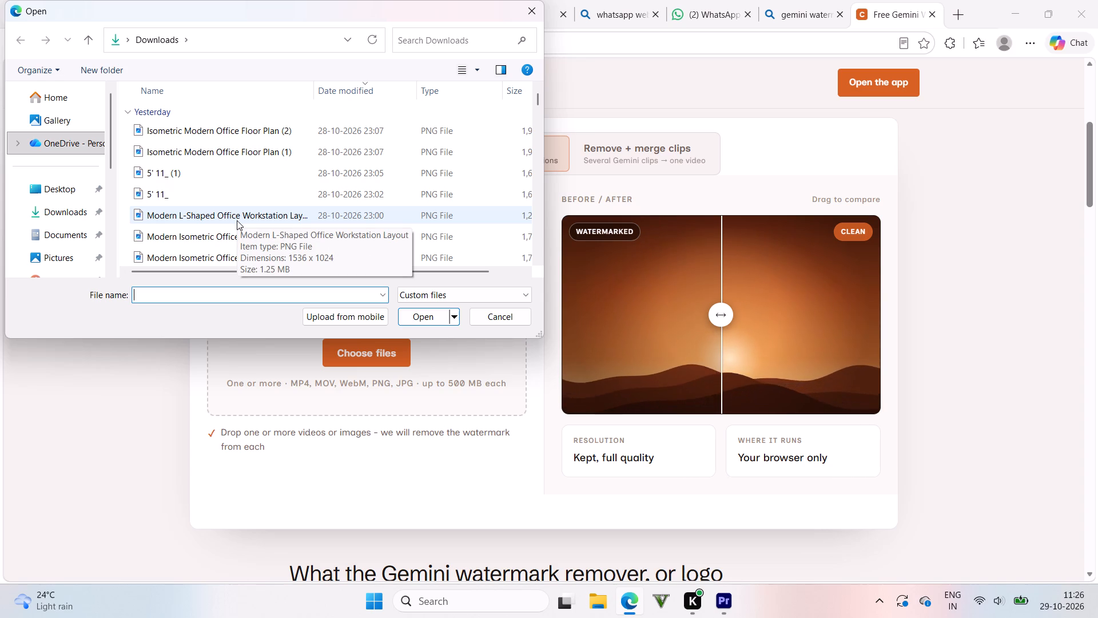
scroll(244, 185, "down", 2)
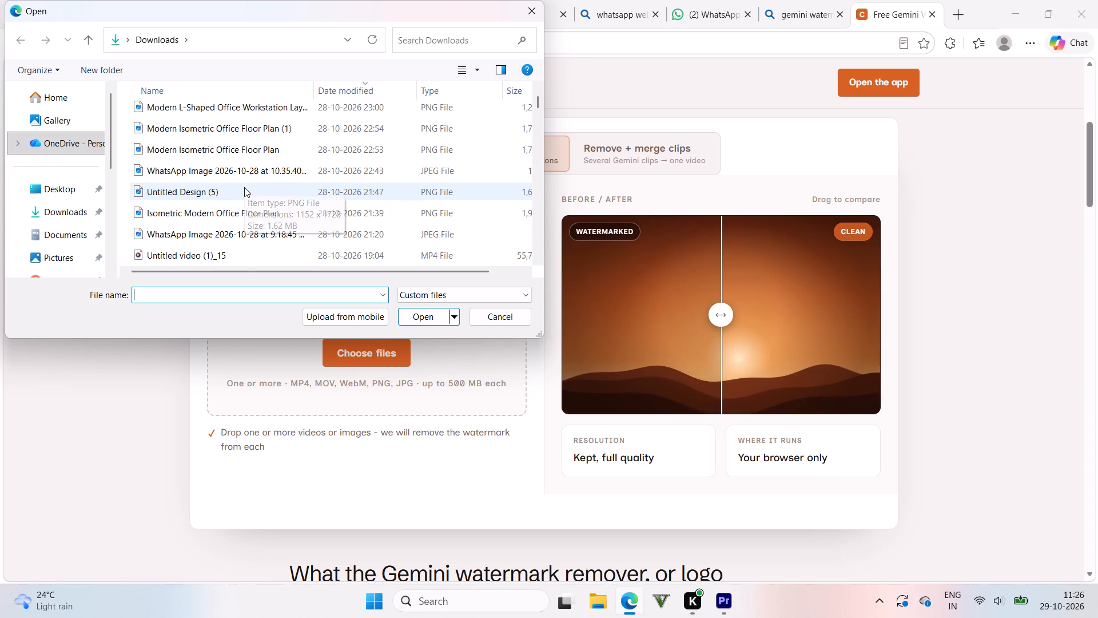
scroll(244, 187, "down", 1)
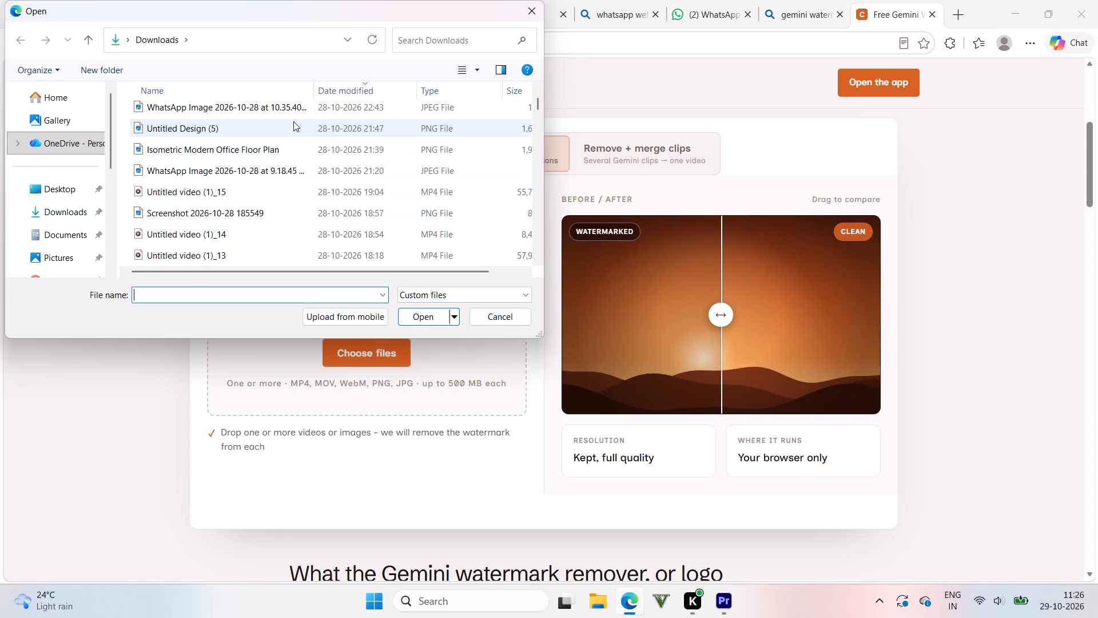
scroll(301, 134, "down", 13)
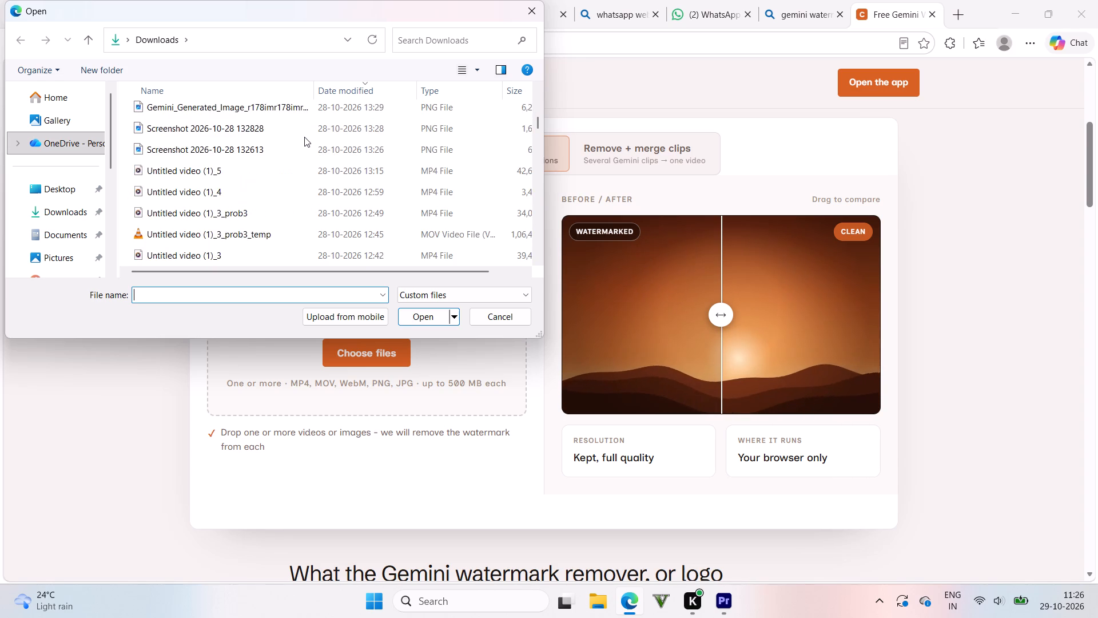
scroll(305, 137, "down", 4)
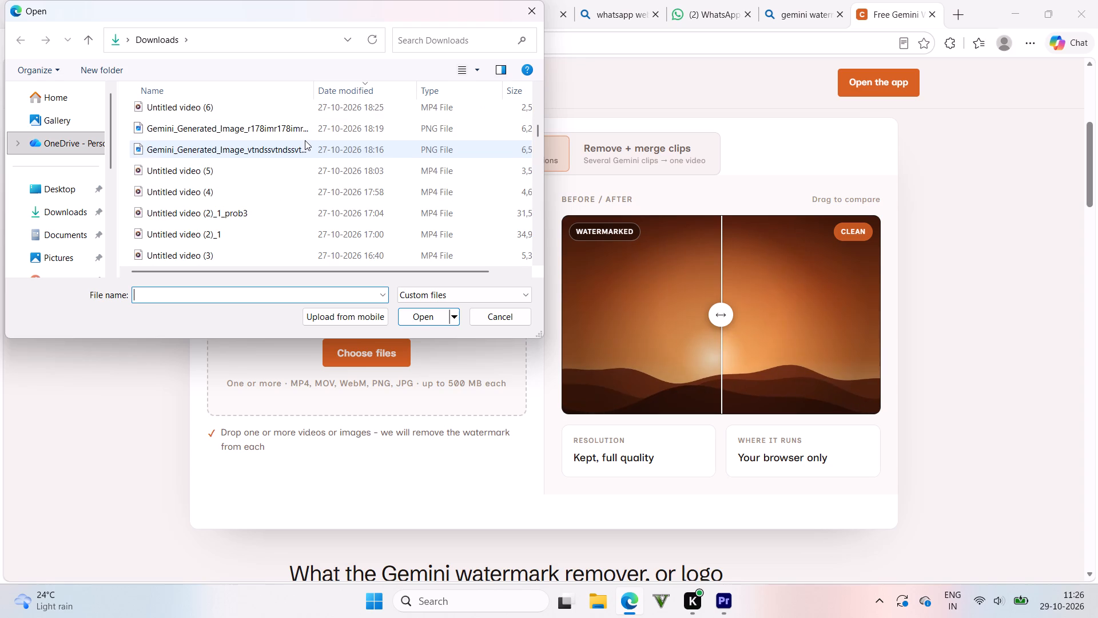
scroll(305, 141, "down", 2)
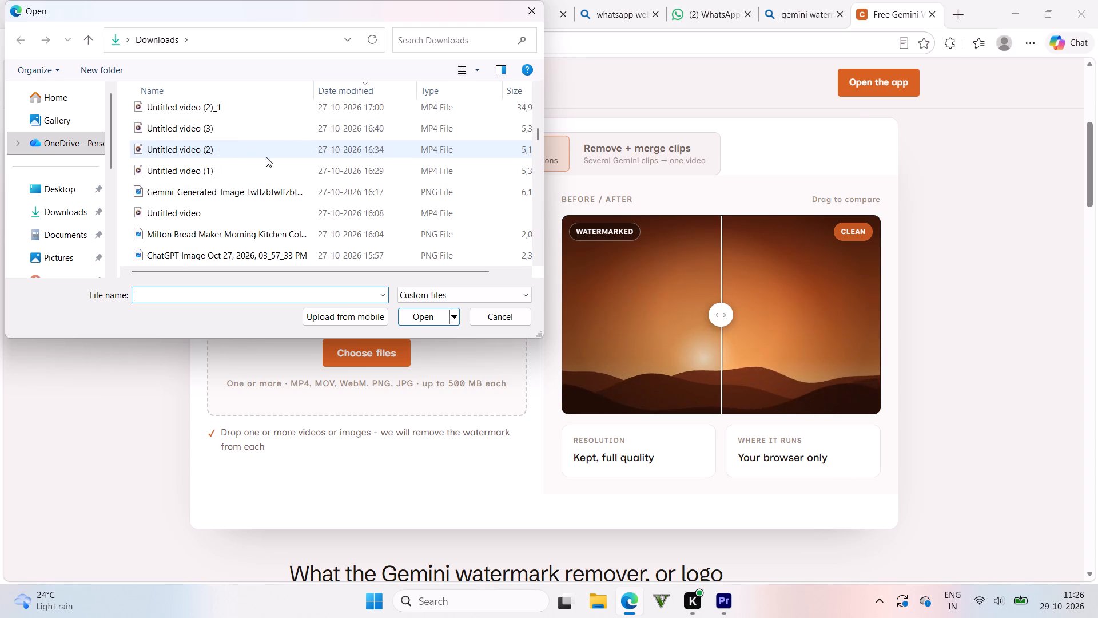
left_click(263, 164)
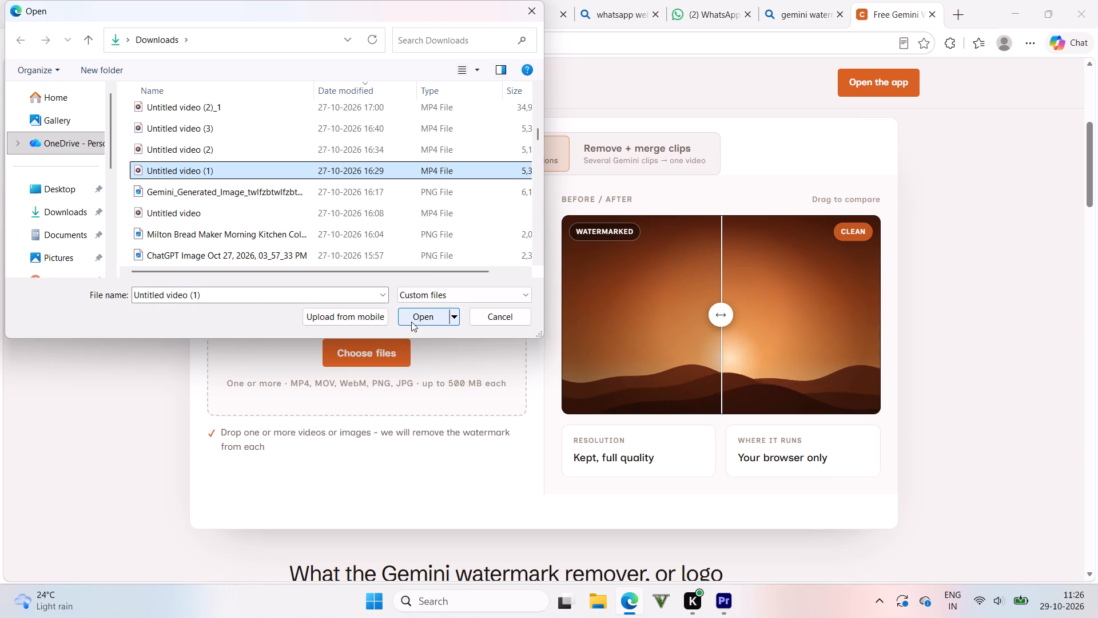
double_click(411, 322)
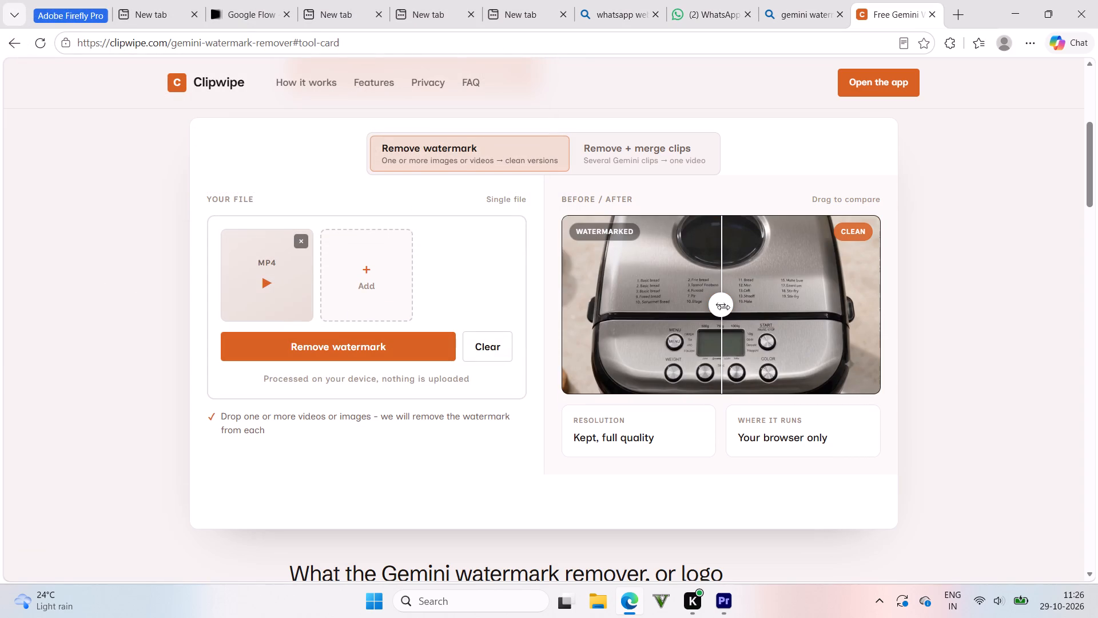
Compare the watermarked and clean versions of the loaded clip across Clipwipe's before/after preview.
left_click_drag(723, 307, 573, 315)
left_click(572, 315)
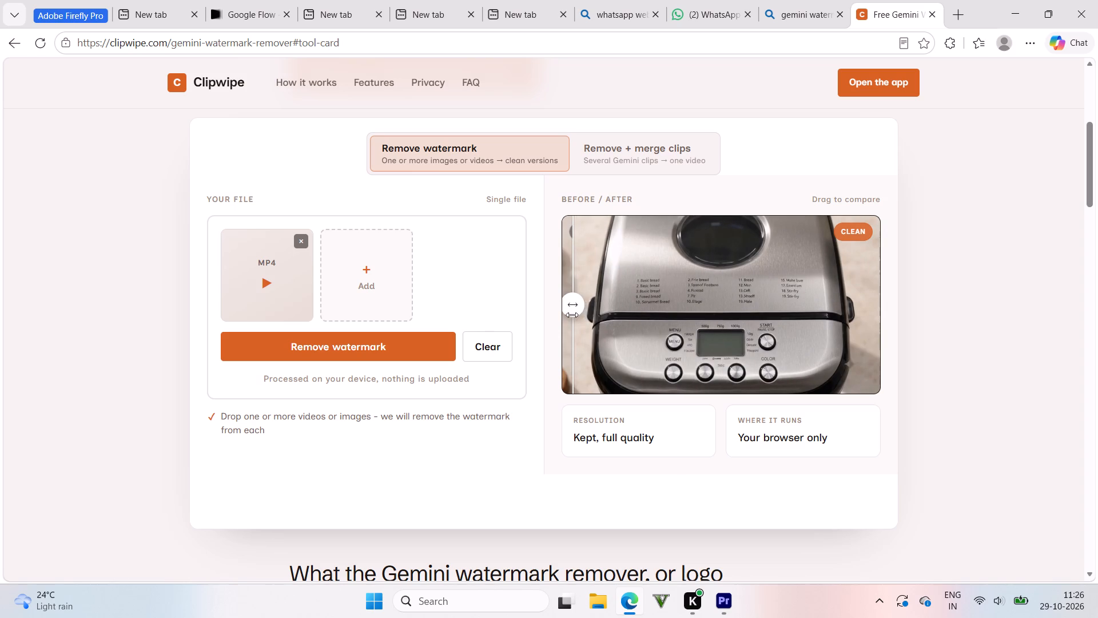
left_click(808, 294)
left_click(761, 318)
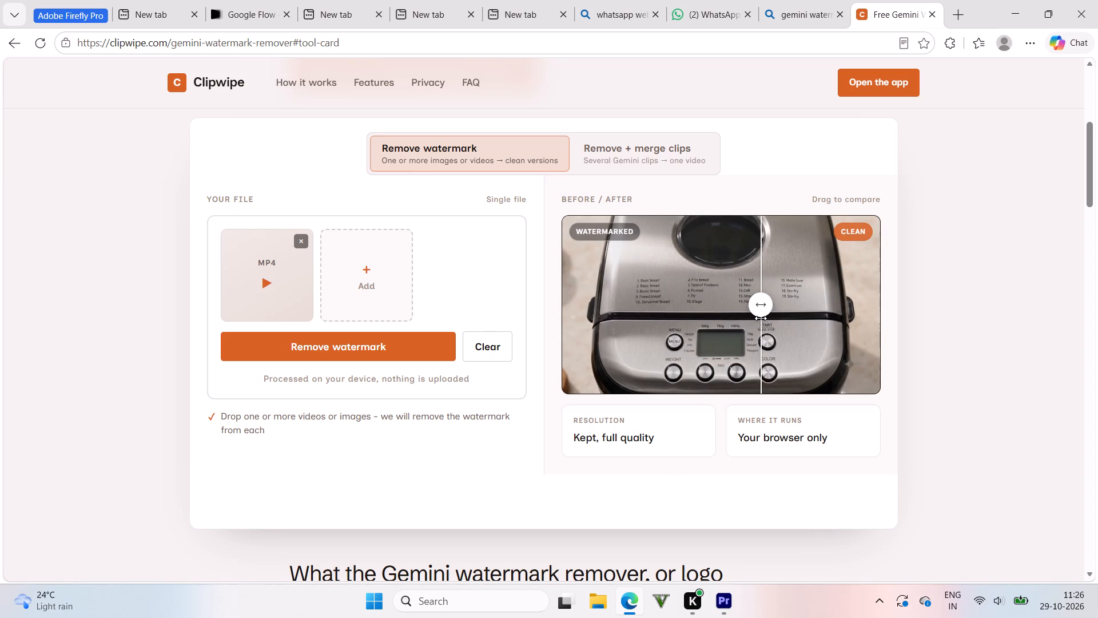
left_click_drag(771, 318, 662, 306)
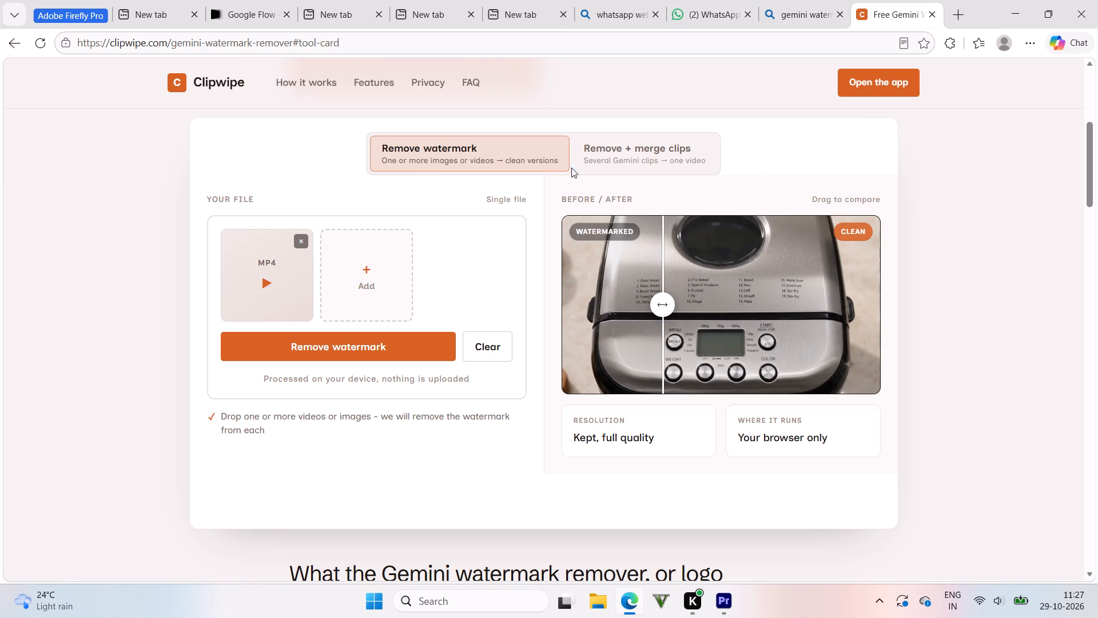
scroll(531, 154, "up", 5)
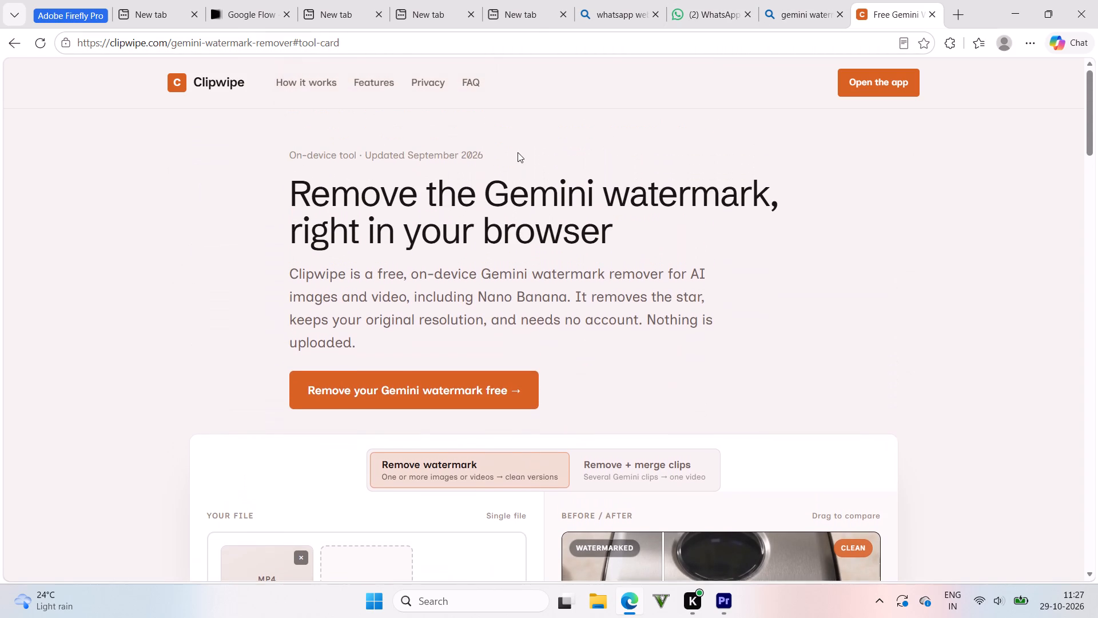
scroll(517, 152, "up", 3)
scroll(513, 147, "down", 5)
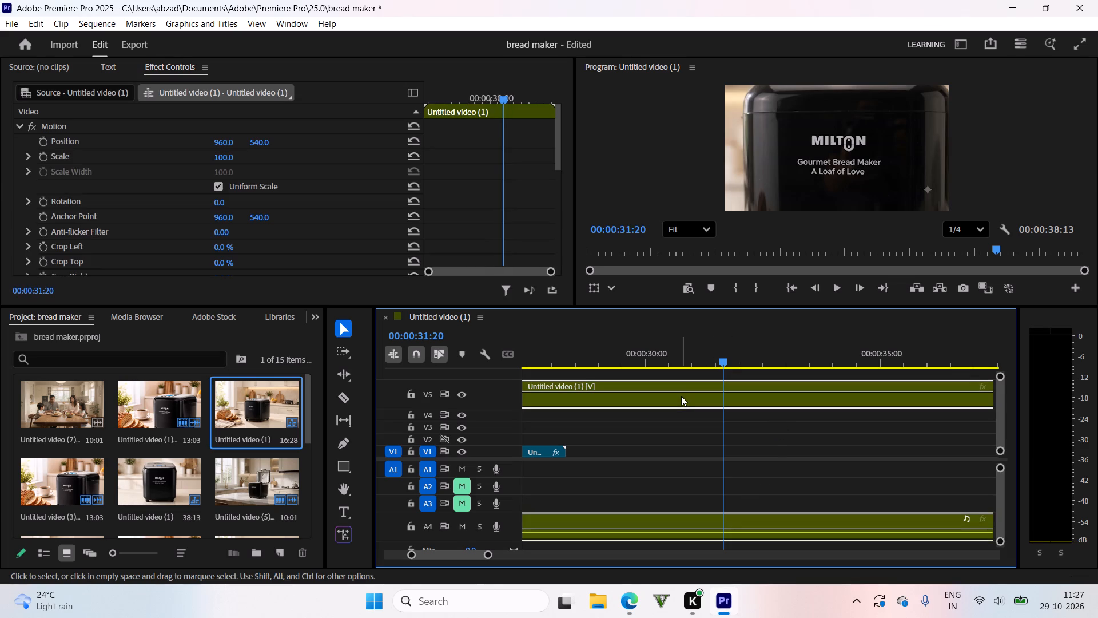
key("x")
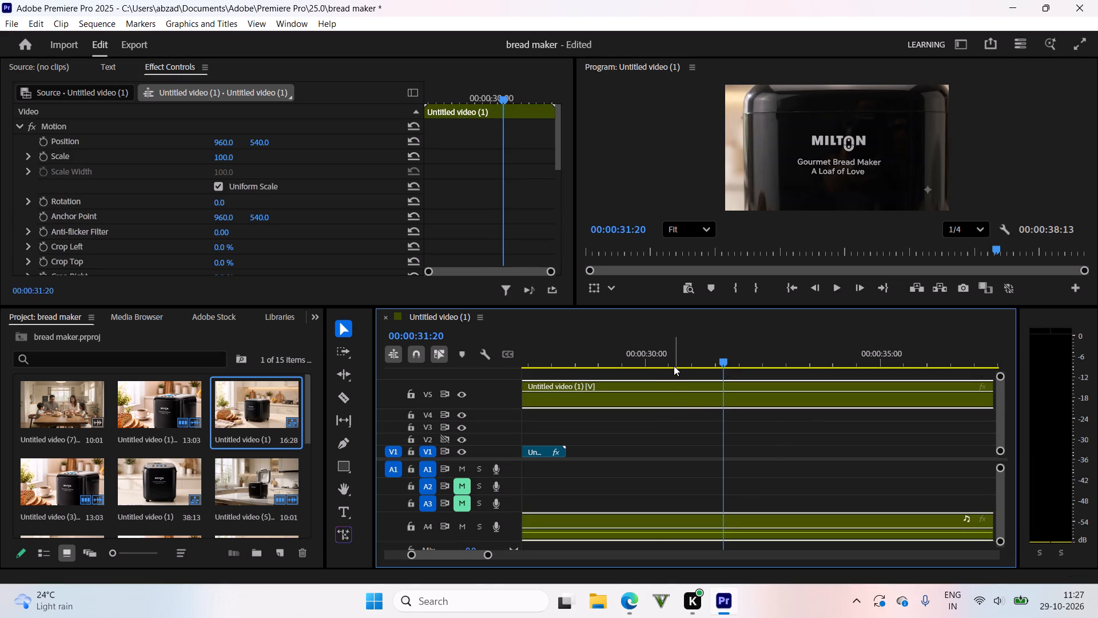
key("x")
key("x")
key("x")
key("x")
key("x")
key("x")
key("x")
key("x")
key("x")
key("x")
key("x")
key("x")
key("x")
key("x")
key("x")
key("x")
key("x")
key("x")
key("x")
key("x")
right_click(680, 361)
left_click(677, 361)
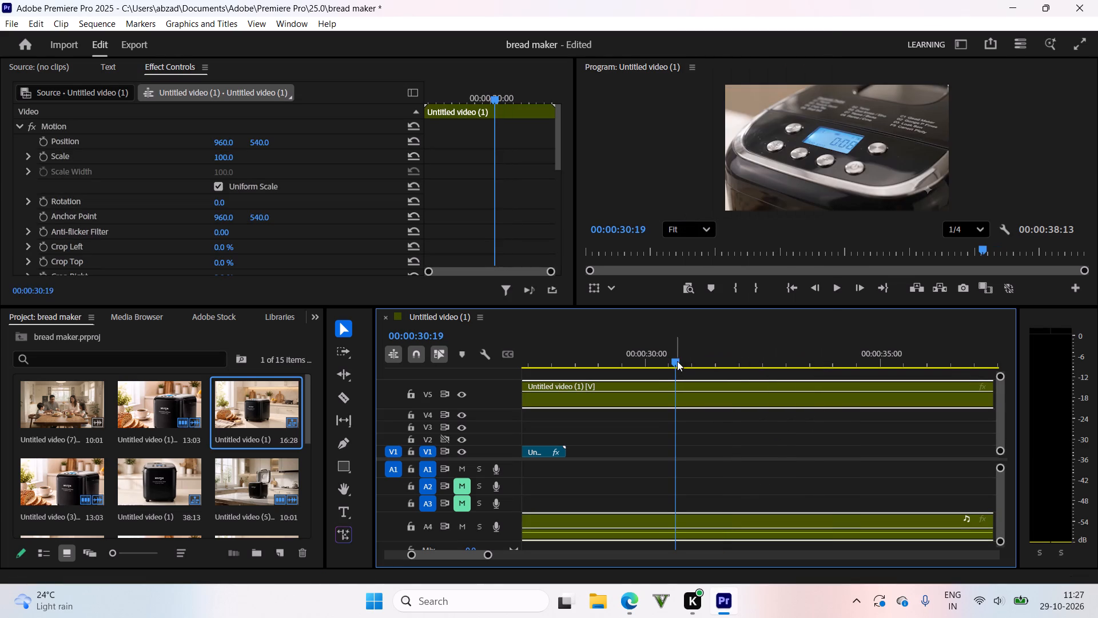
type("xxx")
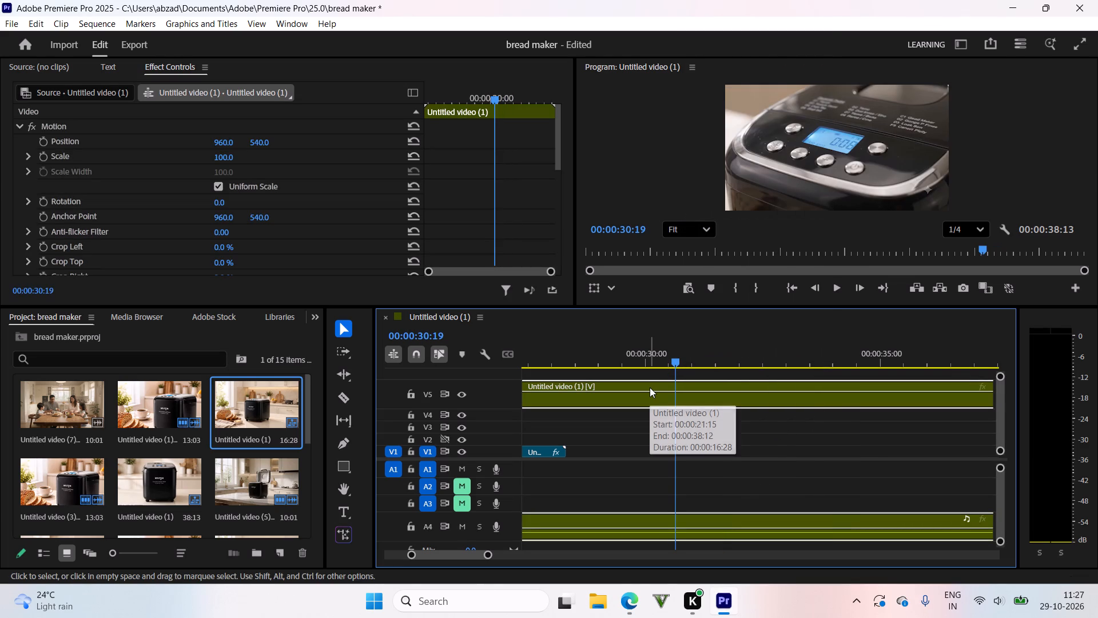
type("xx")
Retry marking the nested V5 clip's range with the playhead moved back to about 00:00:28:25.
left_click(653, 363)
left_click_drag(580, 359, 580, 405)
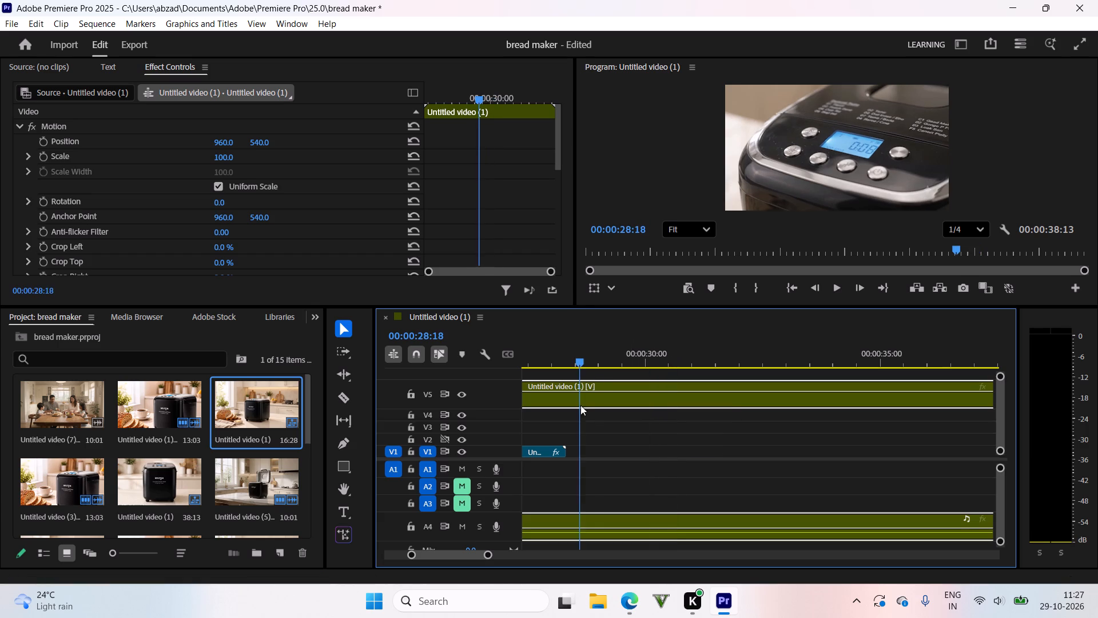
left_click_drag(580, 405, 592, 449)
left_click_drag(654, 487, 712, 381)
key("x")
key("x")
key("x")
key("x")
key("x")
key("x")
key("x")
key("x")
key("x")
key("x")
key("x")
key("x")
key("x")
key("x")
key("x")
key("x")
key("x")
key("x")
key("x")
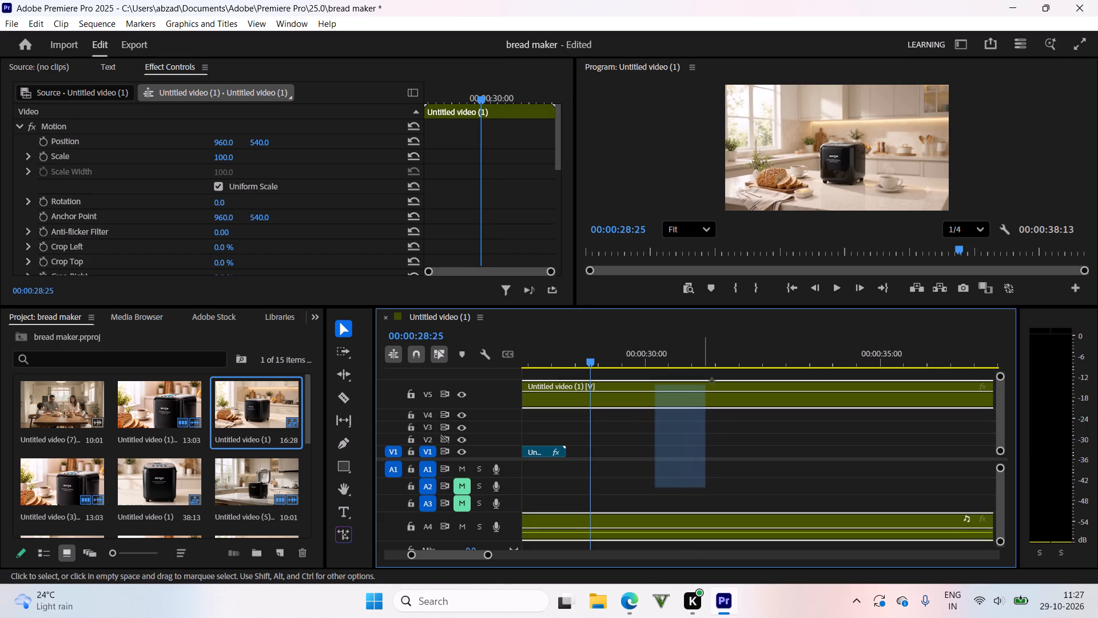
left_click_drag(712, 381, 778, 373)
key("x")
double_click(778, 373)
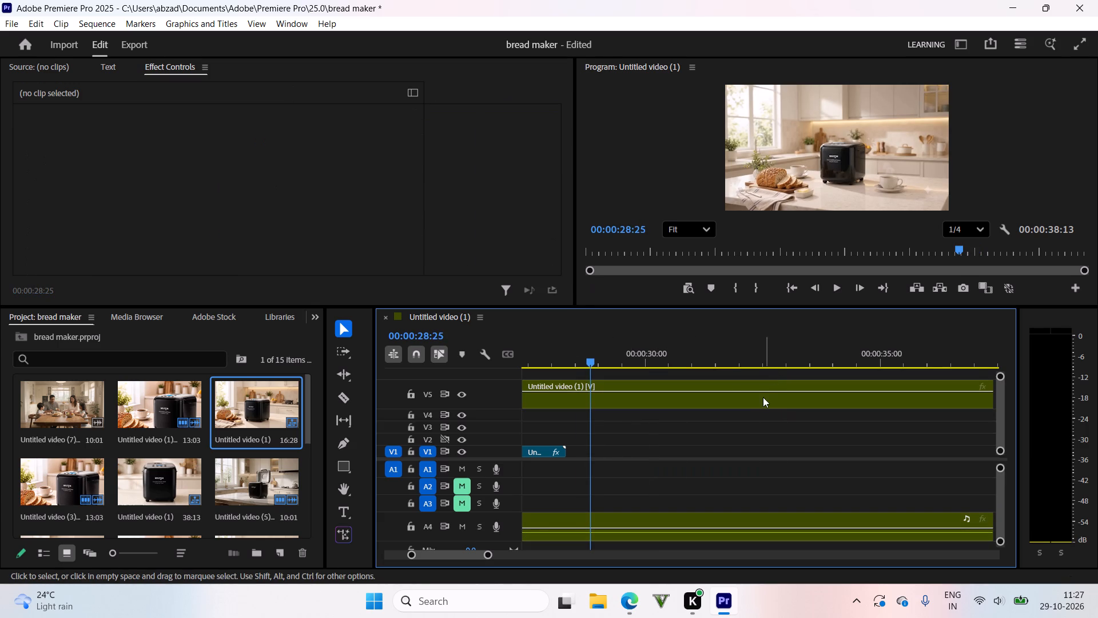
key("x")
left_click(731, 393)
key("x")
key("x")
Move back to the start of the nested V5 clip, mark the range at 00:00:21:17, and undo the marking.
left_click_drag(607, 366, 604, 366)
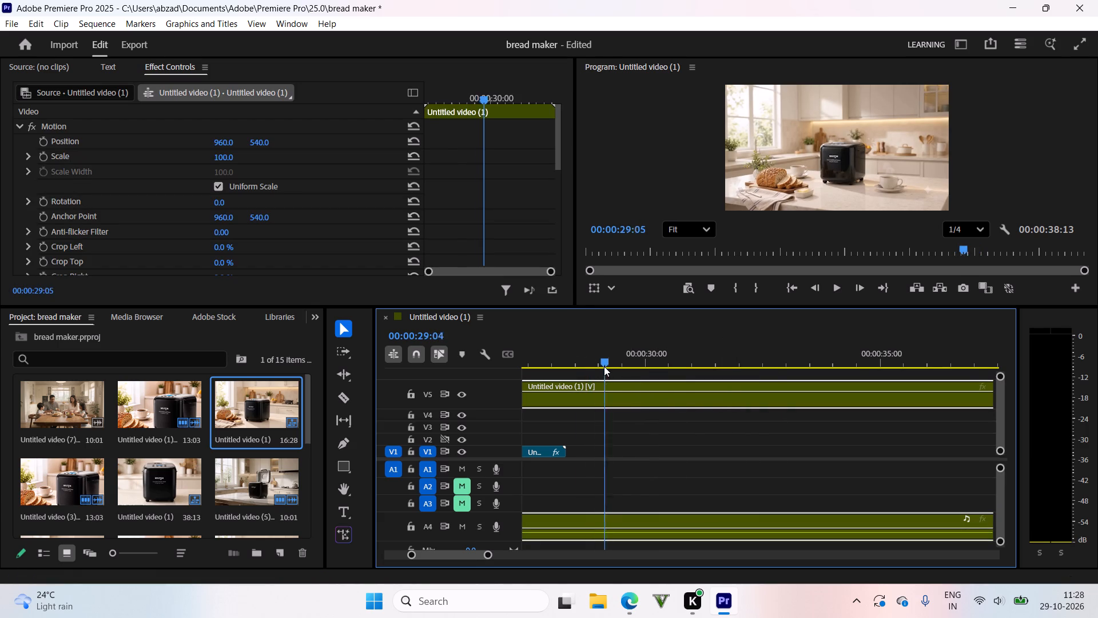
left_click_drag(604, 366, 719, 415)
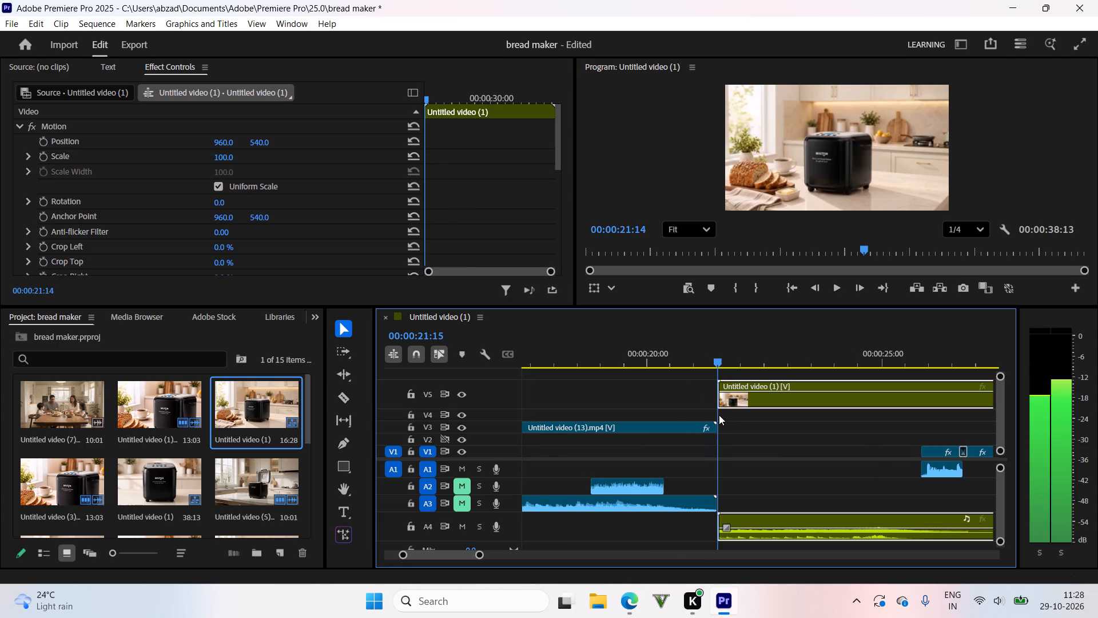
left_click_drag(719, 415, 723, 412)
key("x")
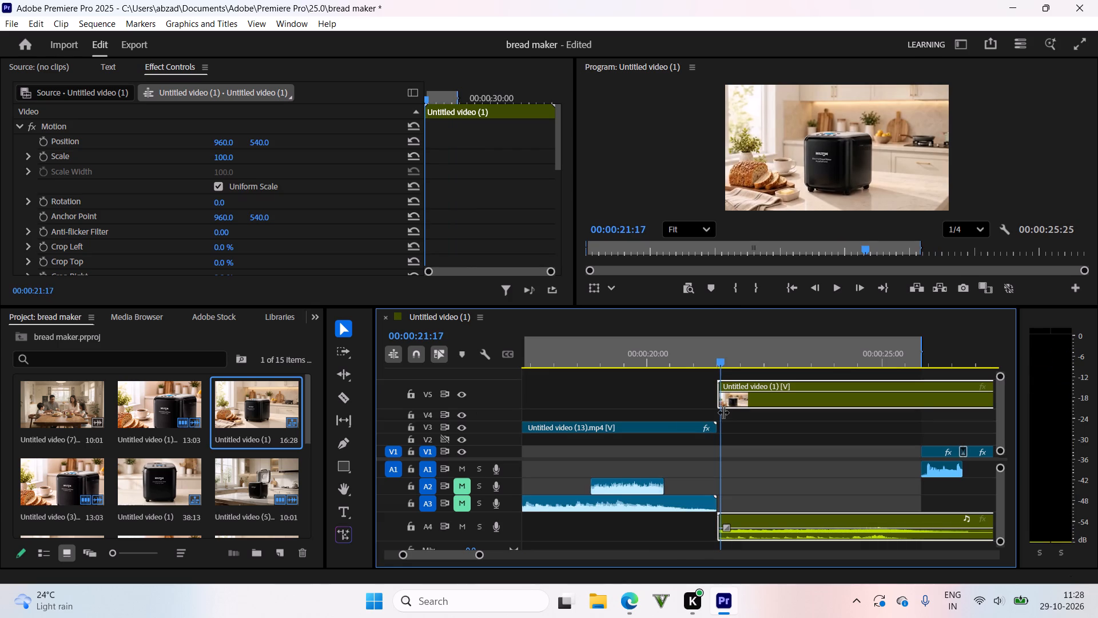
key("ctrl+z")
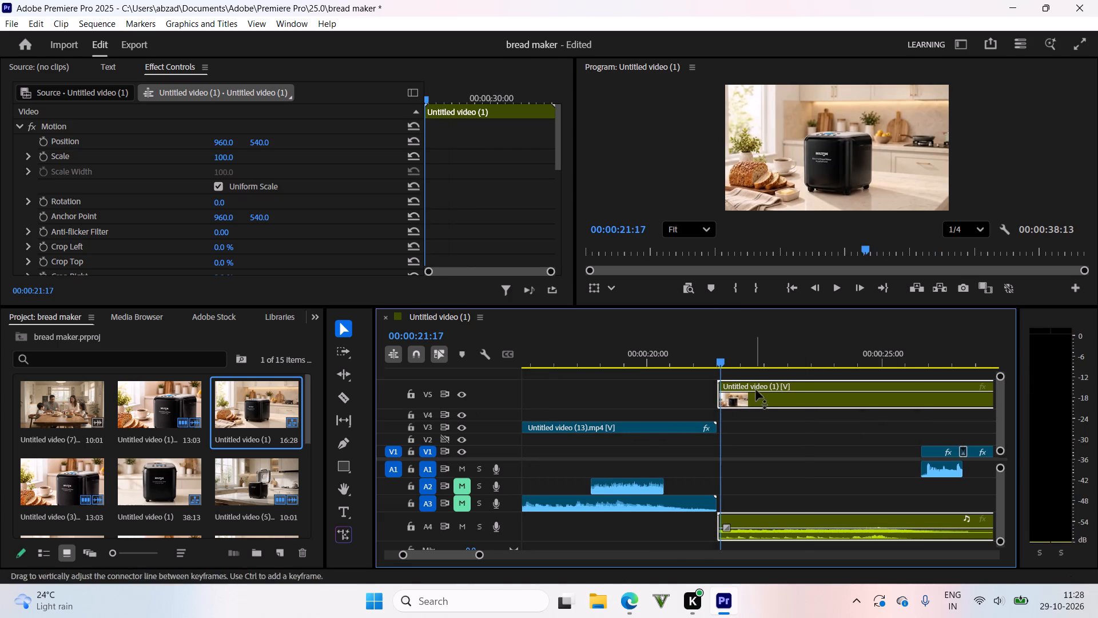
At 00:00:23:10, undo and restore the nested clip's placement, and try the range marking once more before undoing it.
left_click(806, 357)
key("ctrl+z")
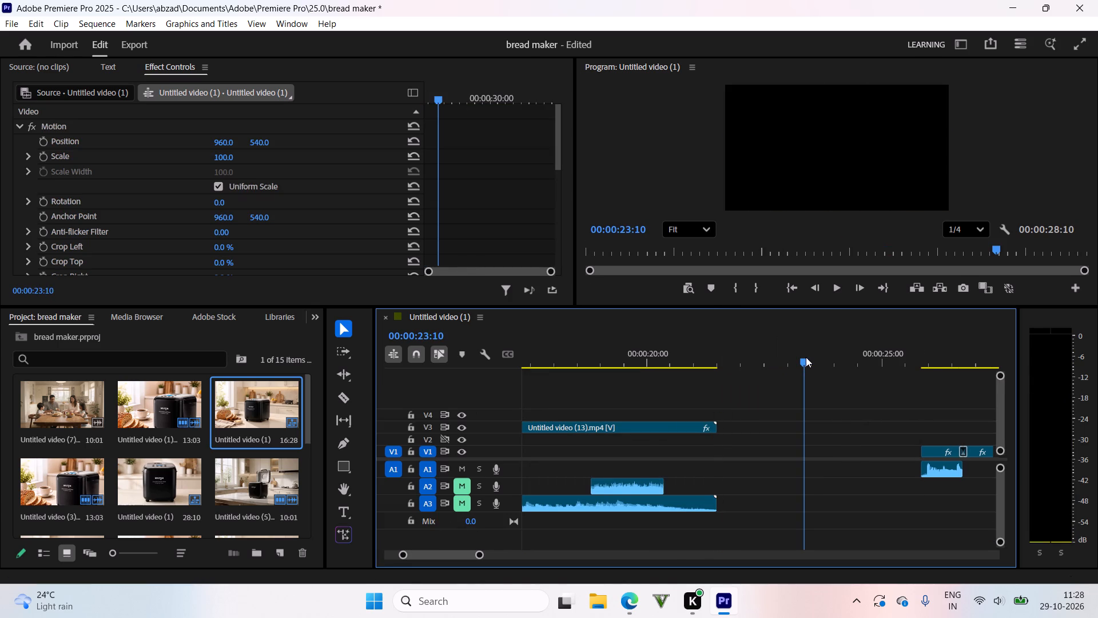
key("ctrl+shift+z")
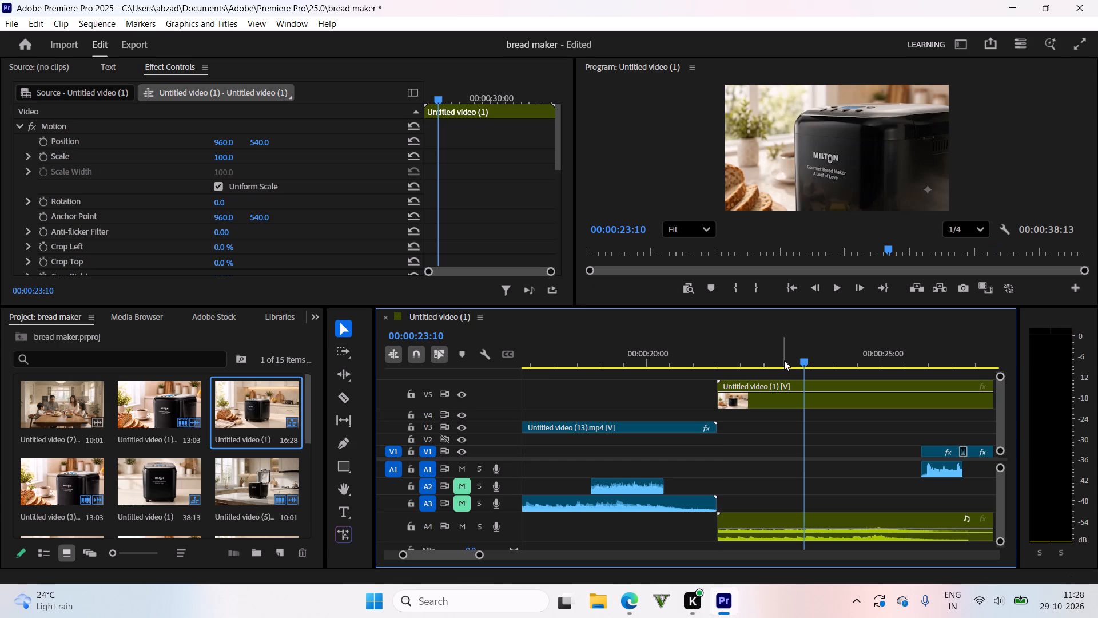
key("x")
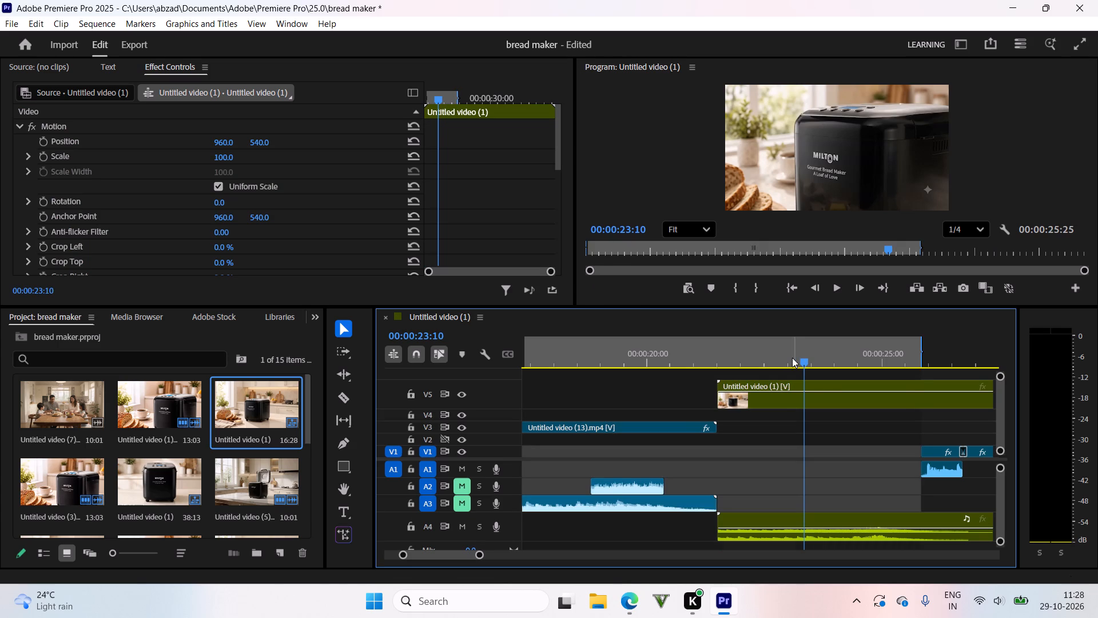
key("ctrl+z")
Find the start of the bread-slicing shot and split the nested V5 clip there at 00:00:34:13 with the Razor tool.
left_click_drag(792, 358, 687, 370)
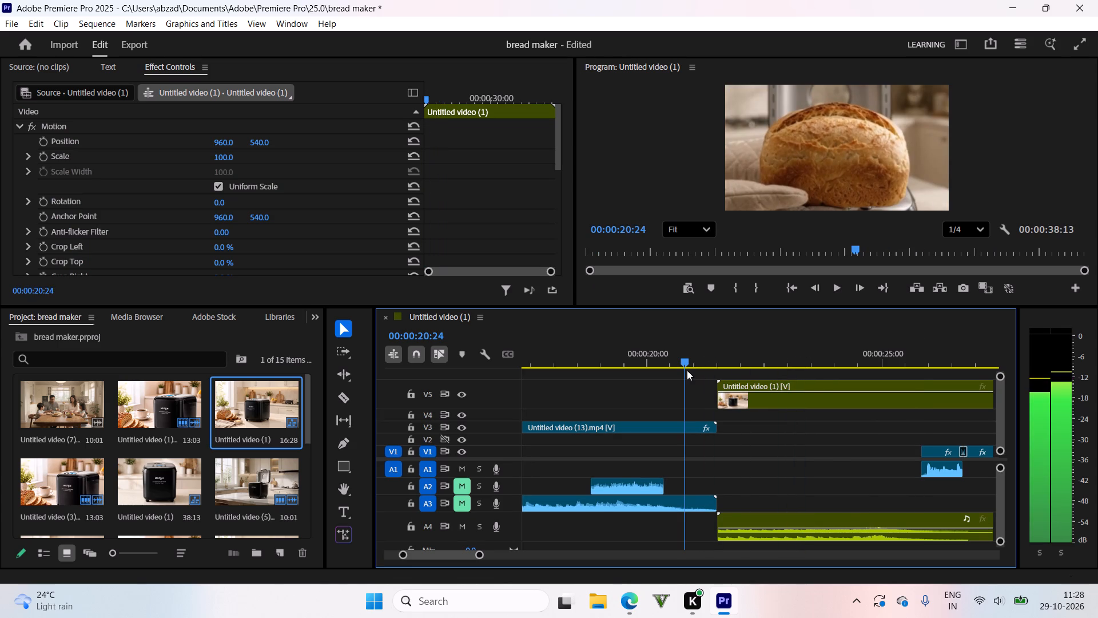
left_click_drag(687, 370, 826, 395)
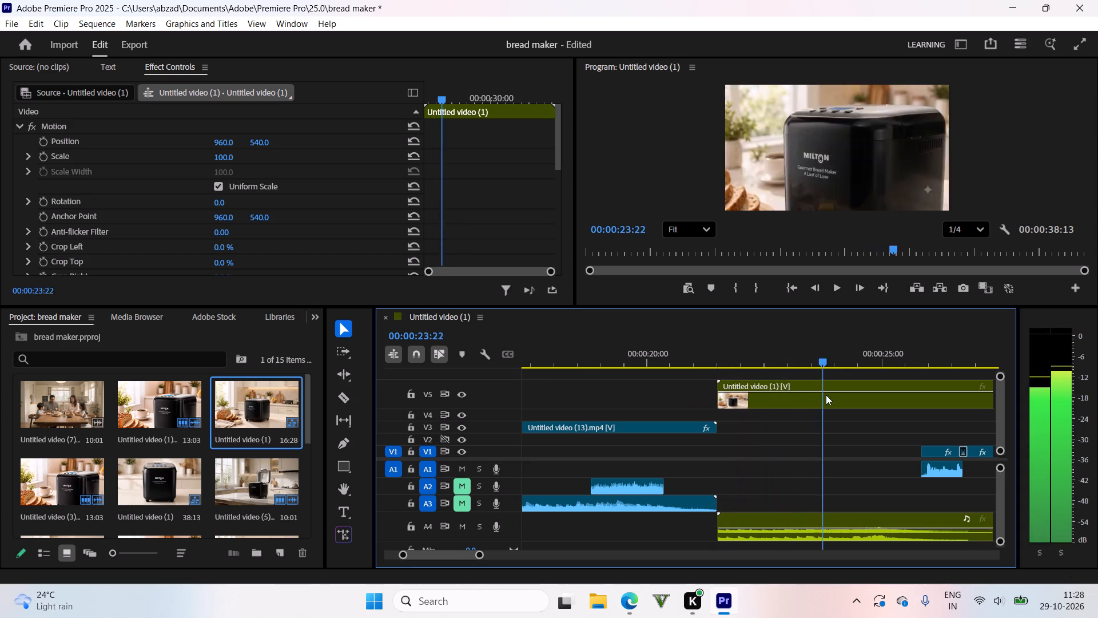
left_click_drag(826, 395, 1001, 469)
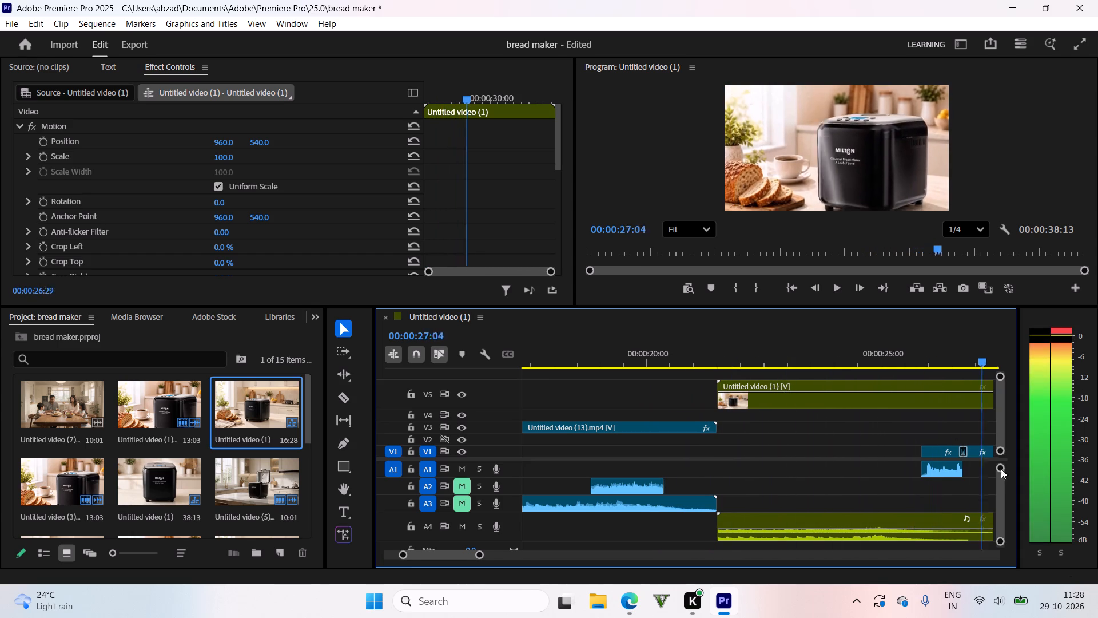
left_click_drag(1001, 469, 741, 486)
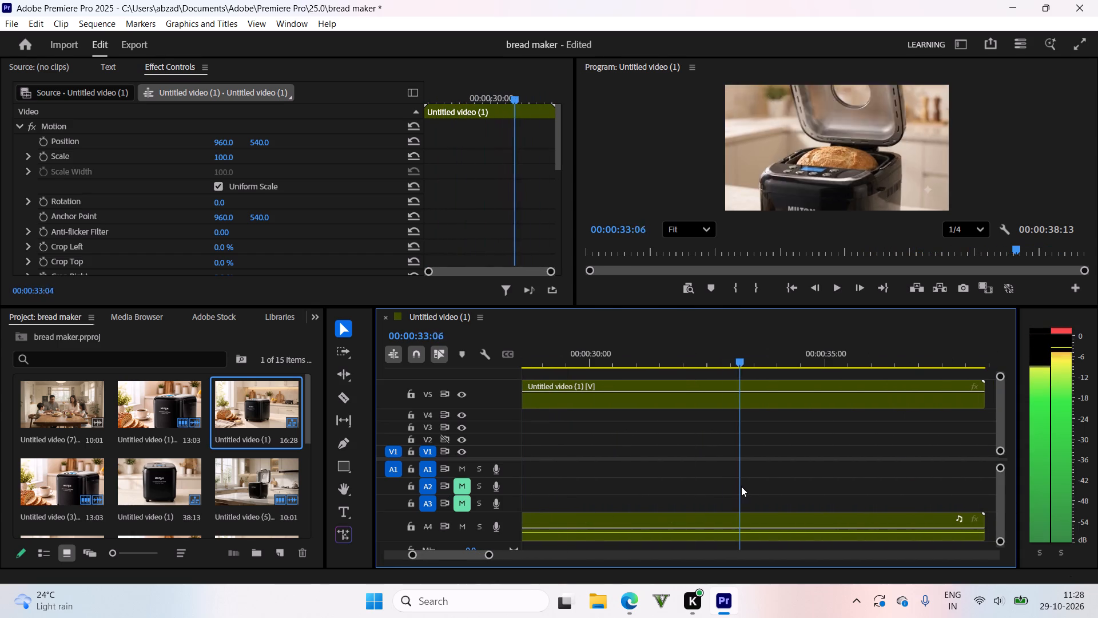
left_click_drag(741, 486, 782, 473)
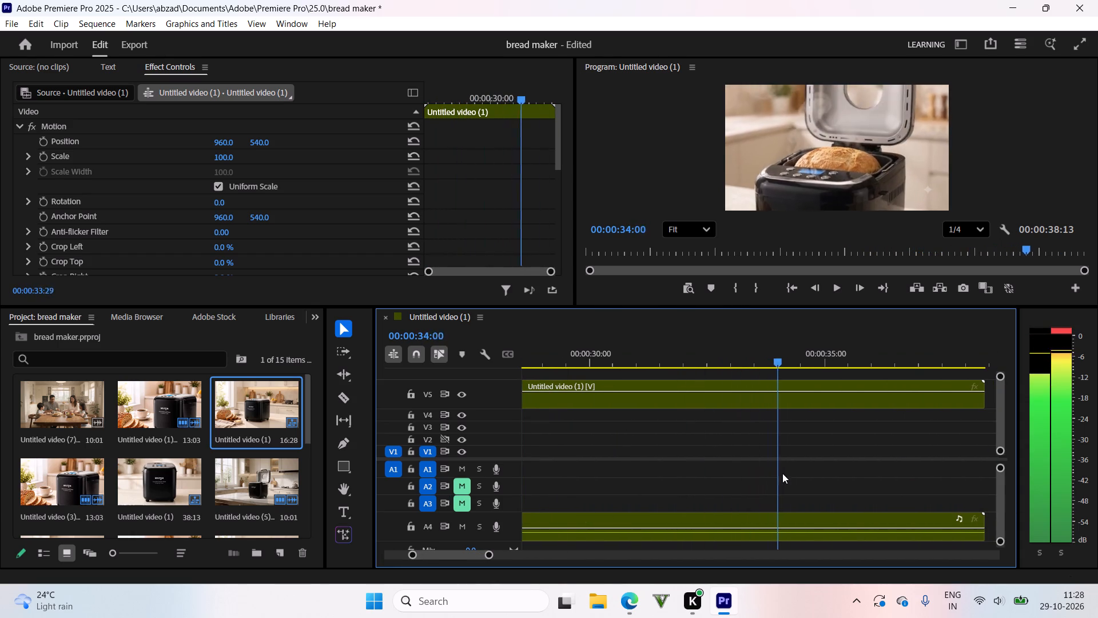
left_click_drag(782, 473, 785, 478)
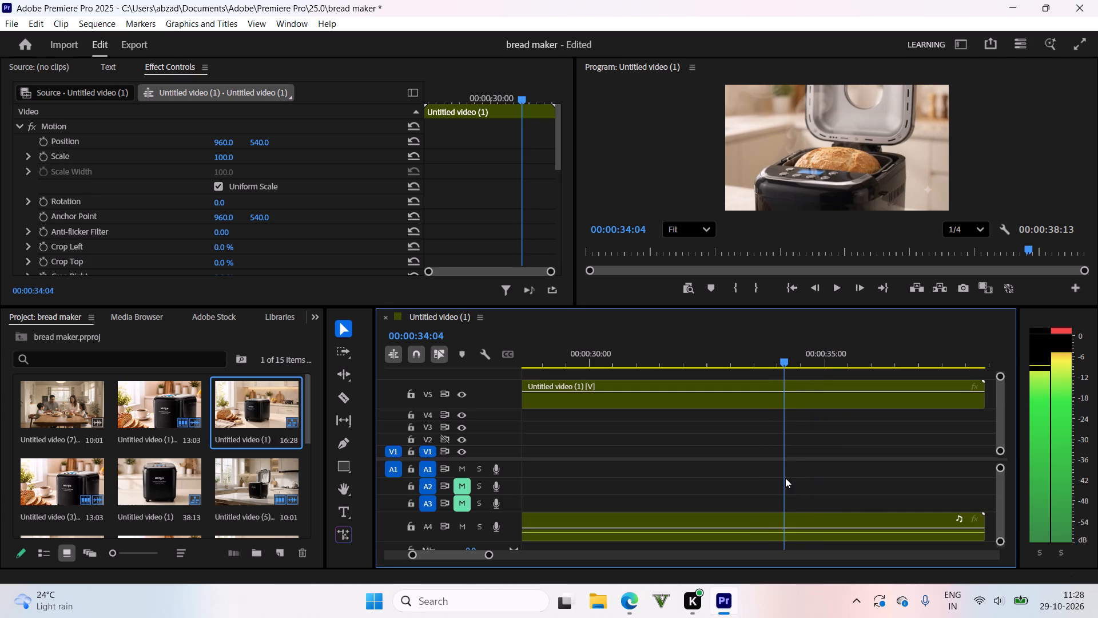
left_click_drag(785, 478, 795, 520)
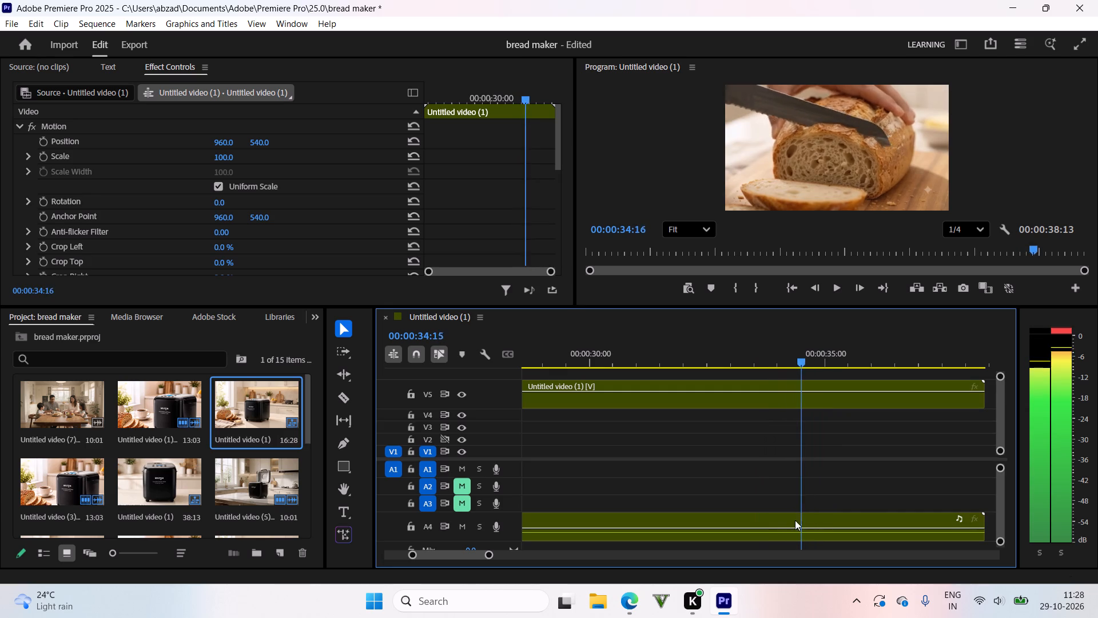
left_click_drag(795, 520, 802, 486)
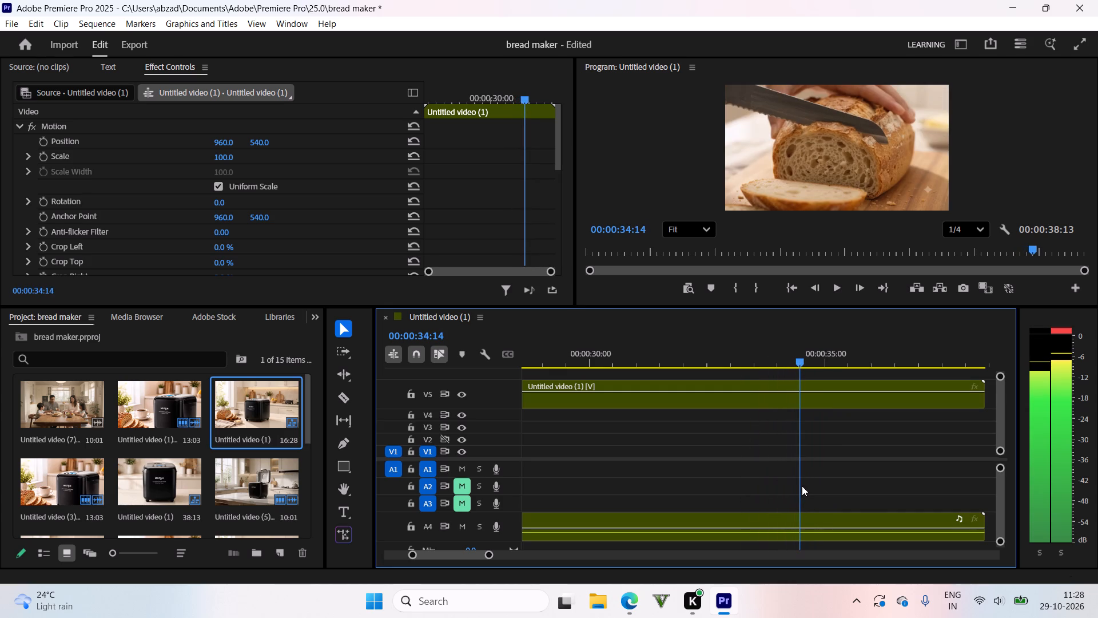
left_click_drag(802, 486, 799, 486)
left_click(336, 391)
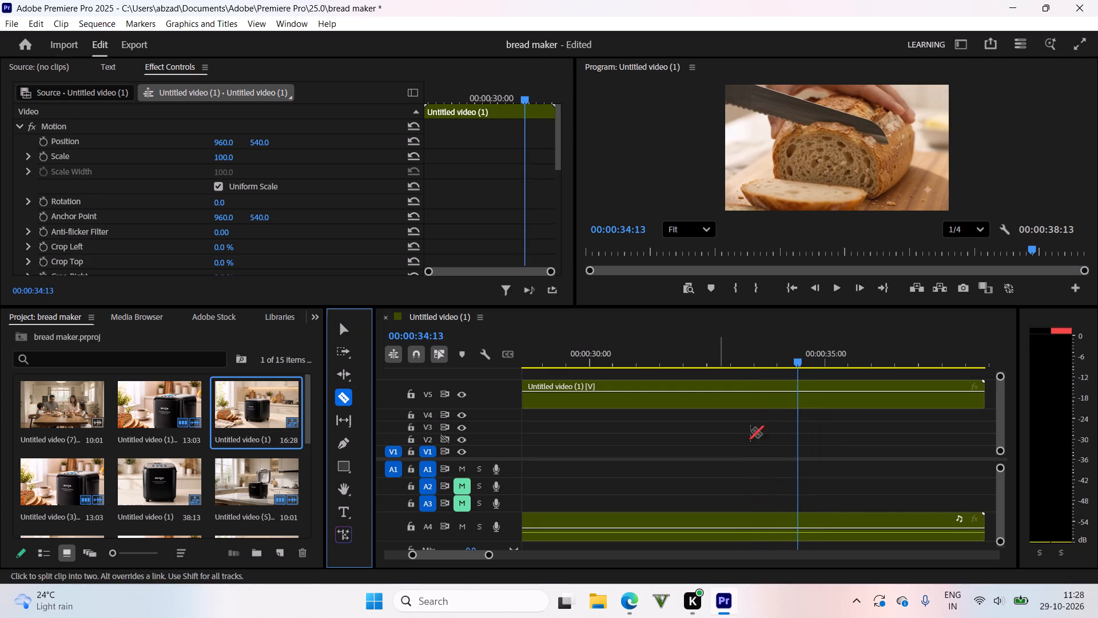
left_click(803, 394)
right_click(746, 378)
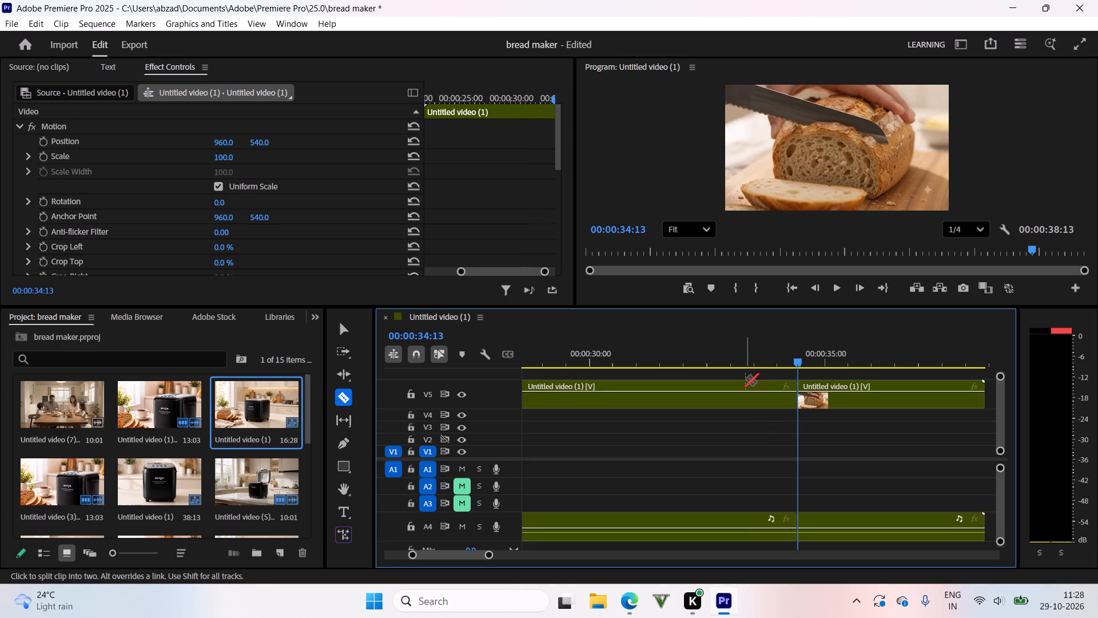
Ripple delete the part of the nested V5 clip before the 00:00:34:13 cut, and scrub through the remaining timeline.
left_click(344, 327)
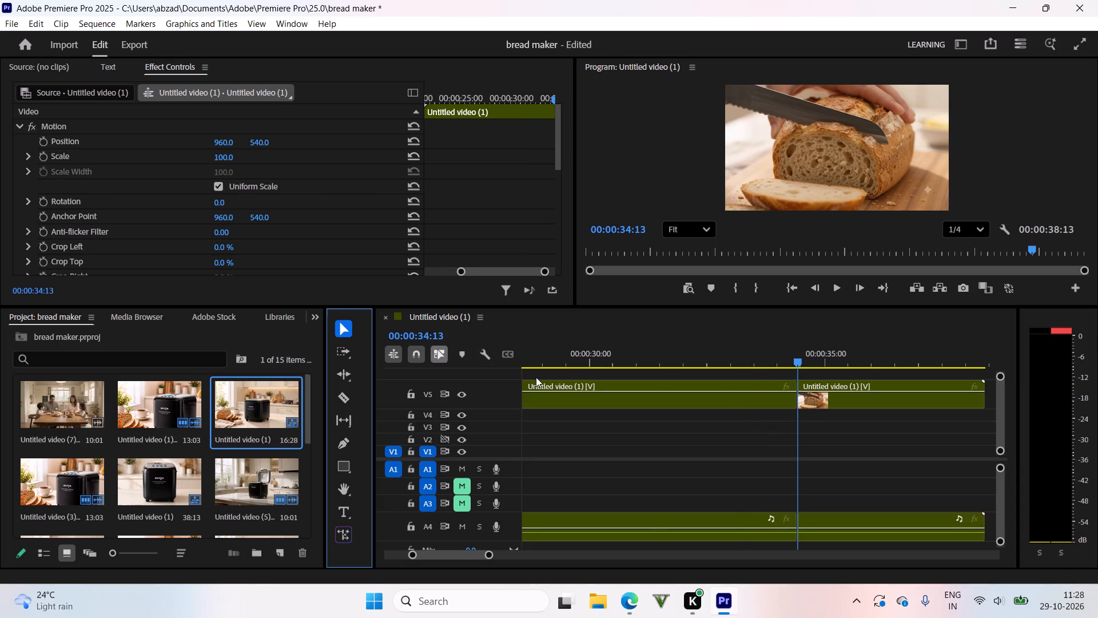
left_click(678, 400)
right_click(680, 397)
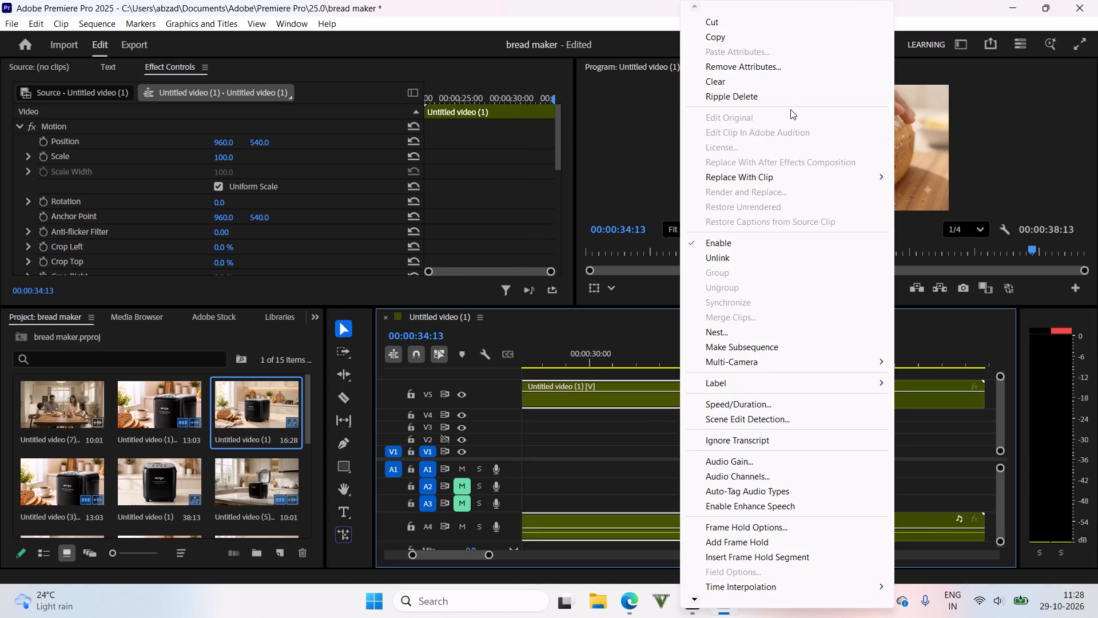
left_click(790, 100)
left_click_drag(751, 361, 1045, 369)
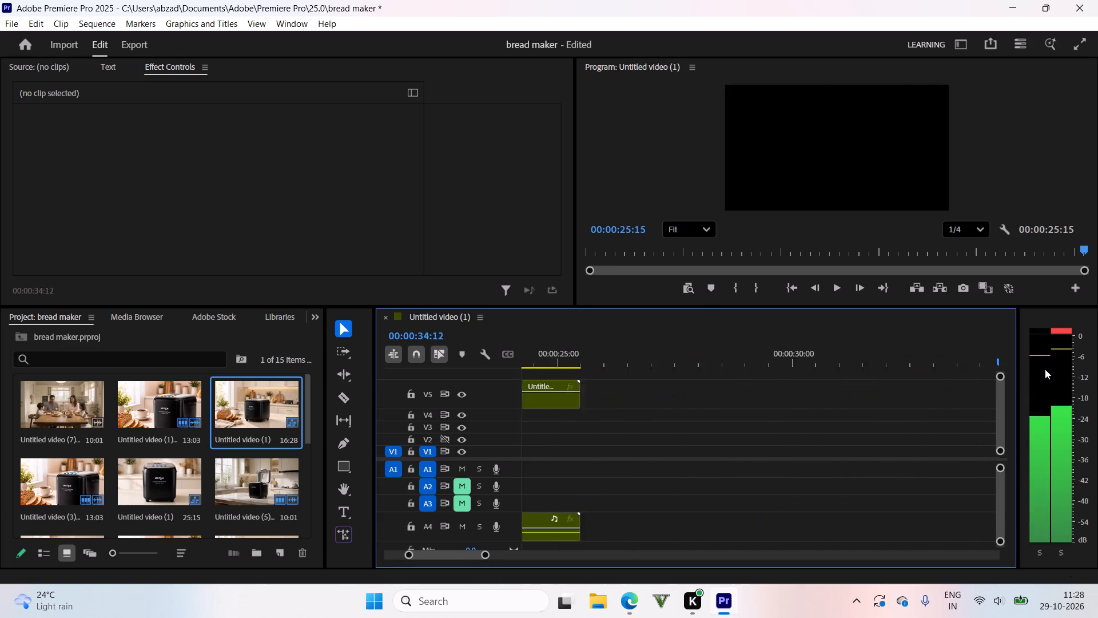
Undo the edits back past the nested clip's ripple delete and split, and redo its uncut placement on V5.
left_click_drag(1045, 369, 1041, 369)
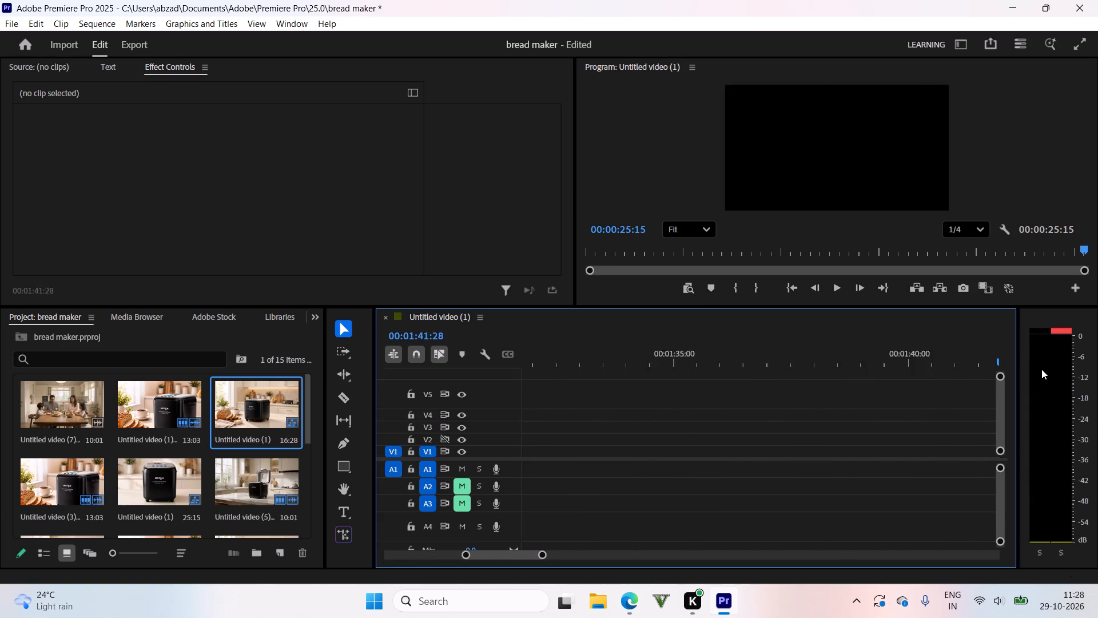
left_click_drag(1041, 369, 0, 257)
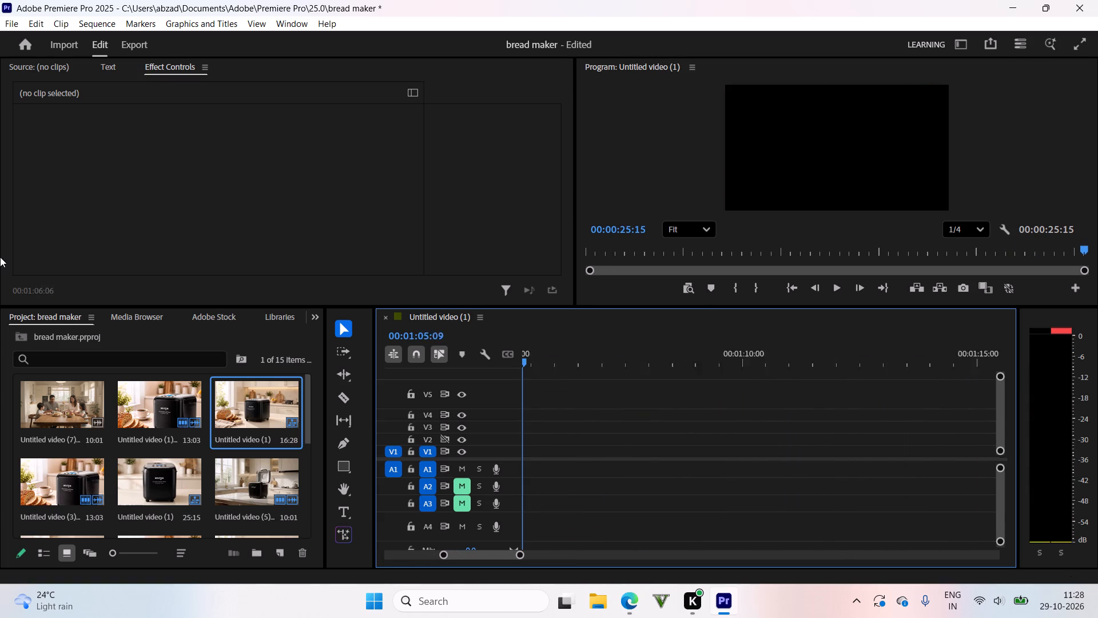
left_click_drag(0, 257, 594, 323)
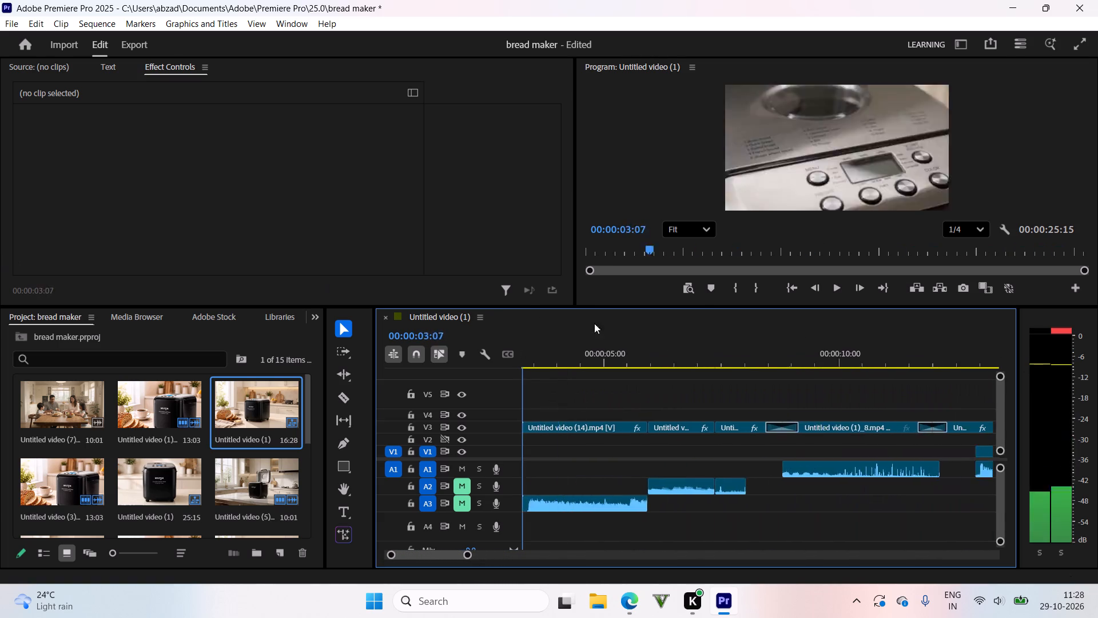
left_click_drag(594, 323, 901, 401)
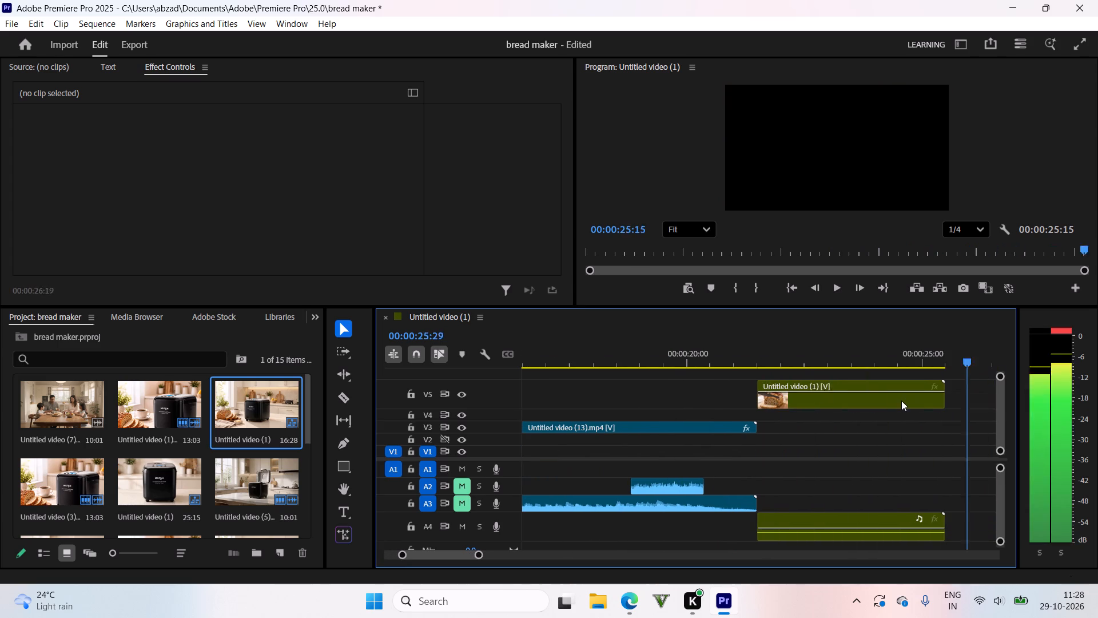
left_click_drag(901, 401, 932, 407)
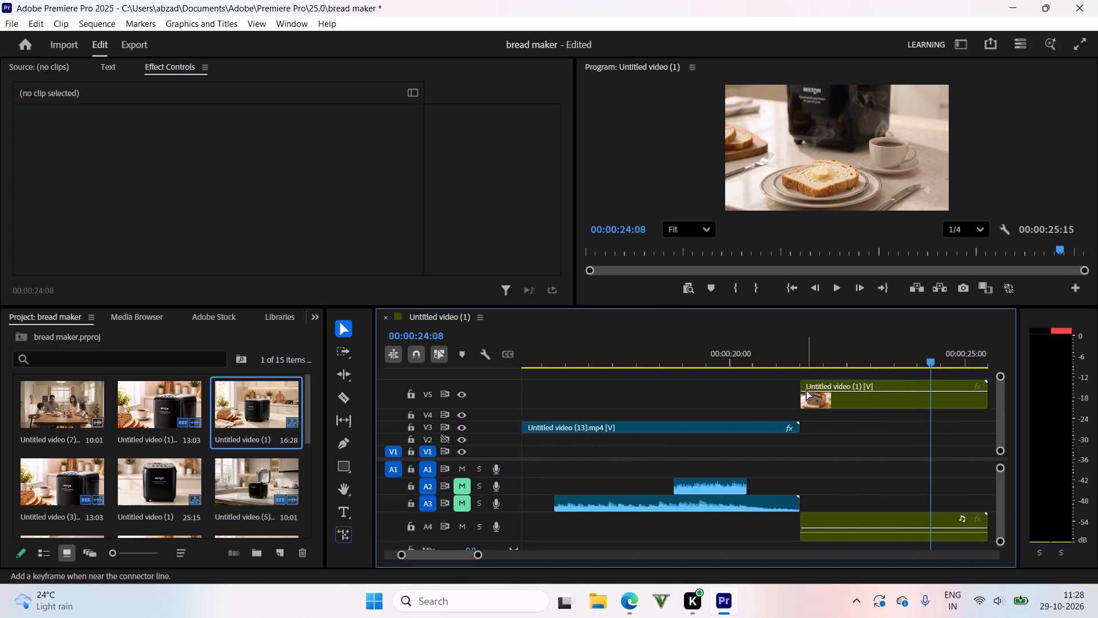
key("ctrl+z")
key("z")
key("ctrl+z")
key("z")
key("ctrl+z")
type("zzz")
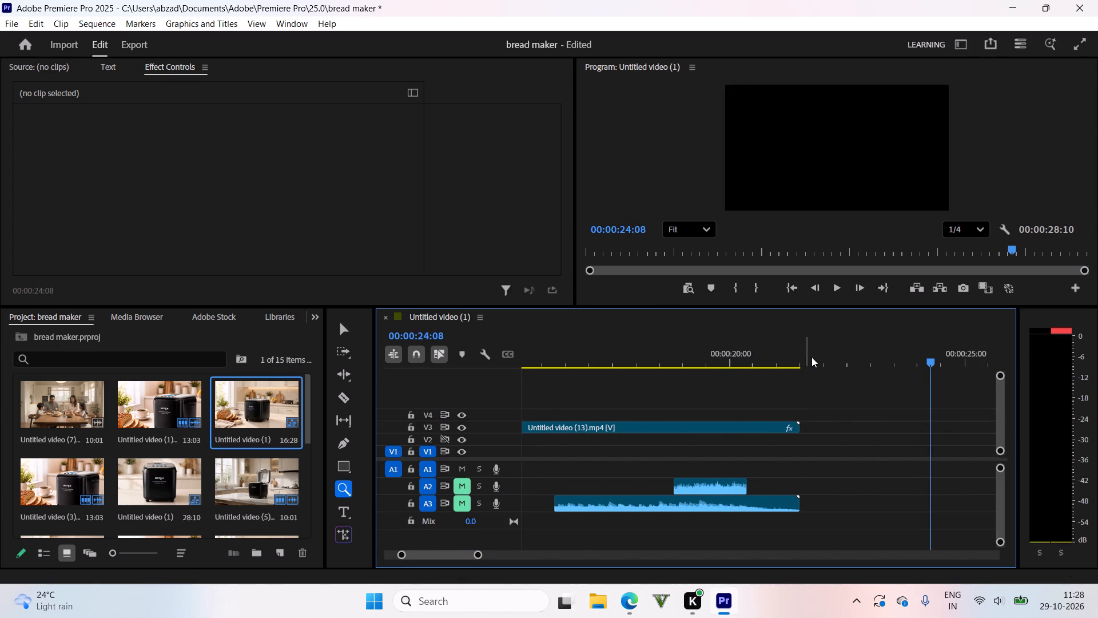
key("z")
type("zz")
left_click_drag(818, 359, 439, 373)
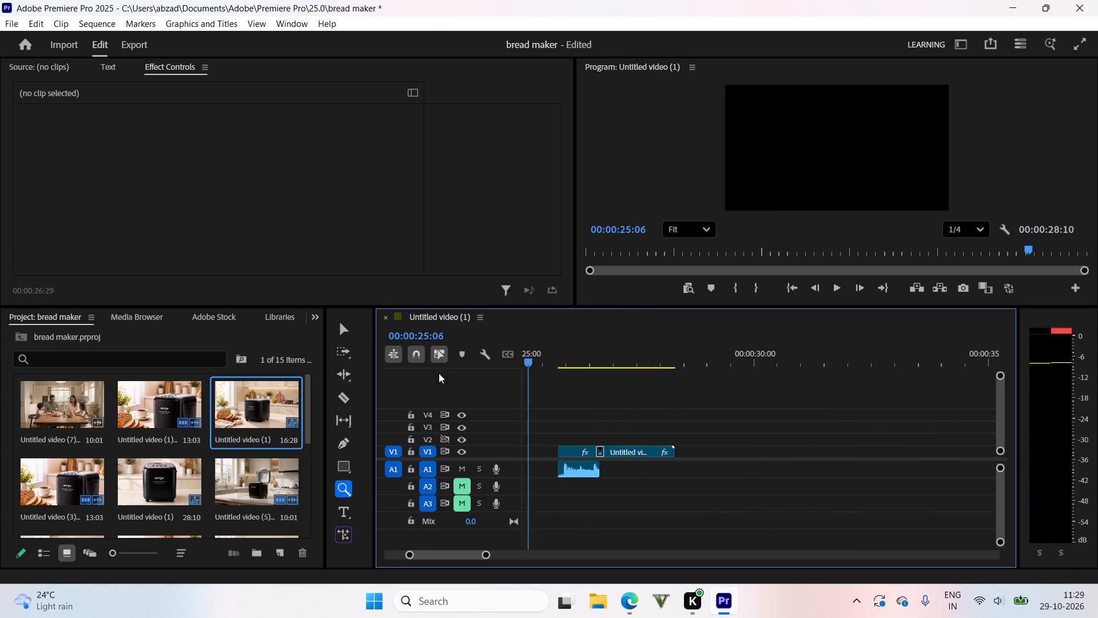
left_click_drag(439, 373, 611, 406)
key("ctrl+shift+z")
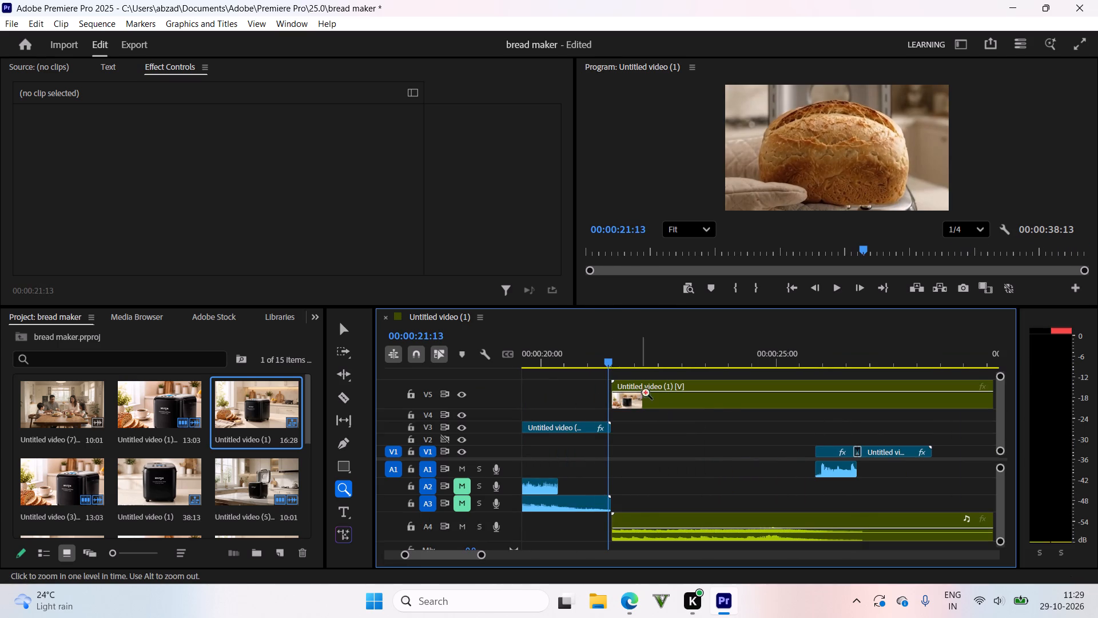
Find the start of the bread-slicing shot and split the nested V5 clip there at 00:00:34:12 with the Razor tool.
left_click_drag(634, 356, 1005, 489)
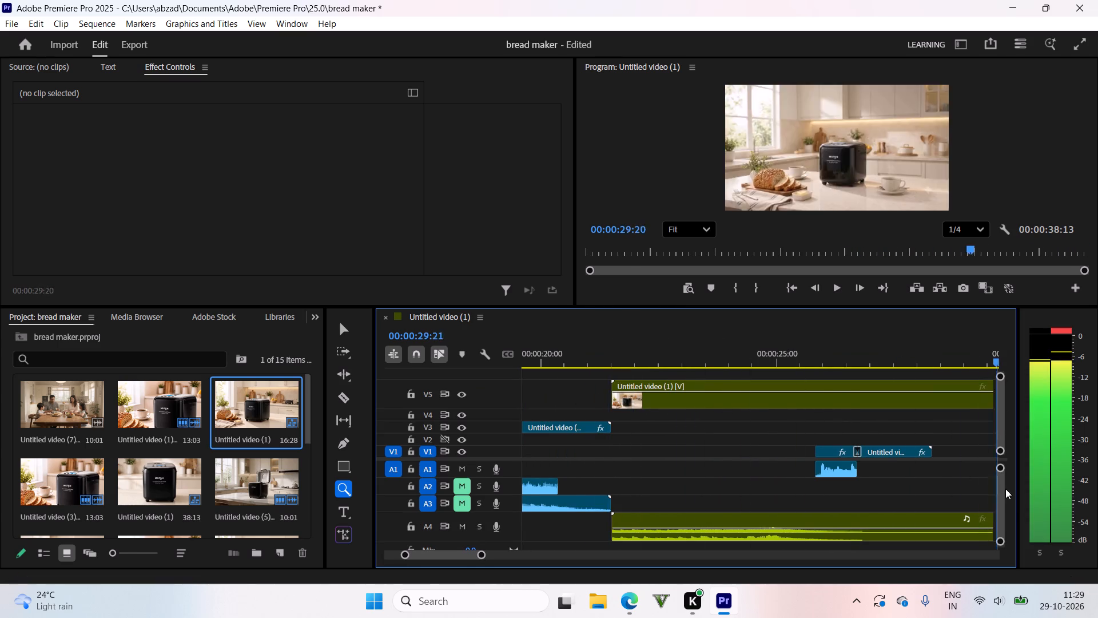
left_click_drag(1005, 489, 890, 470)
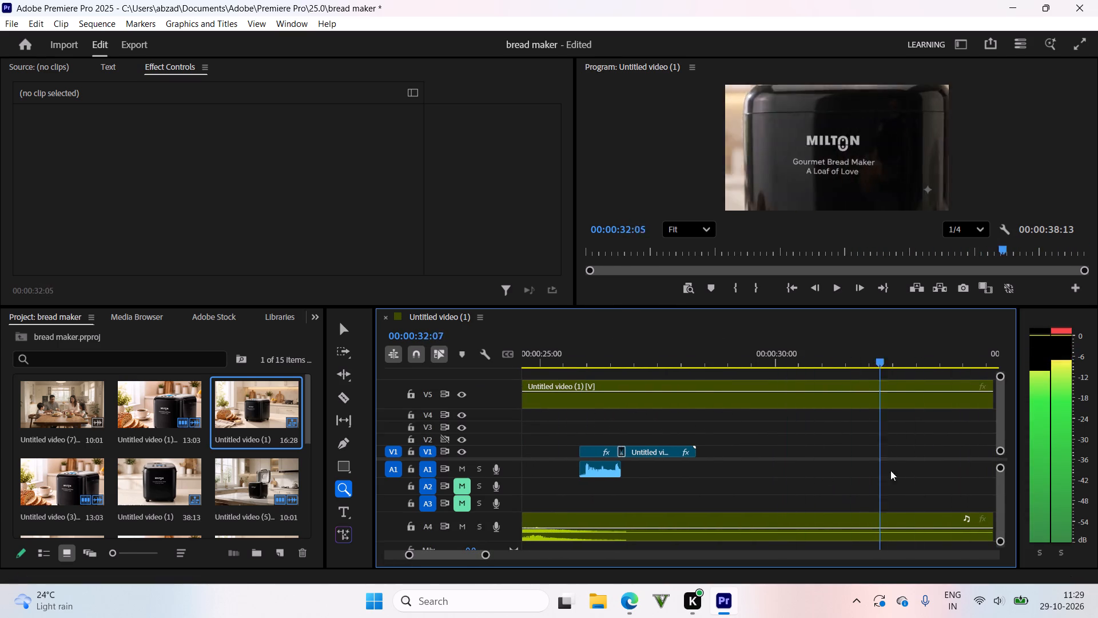
left_click_drag(890, 470, 990, 474)
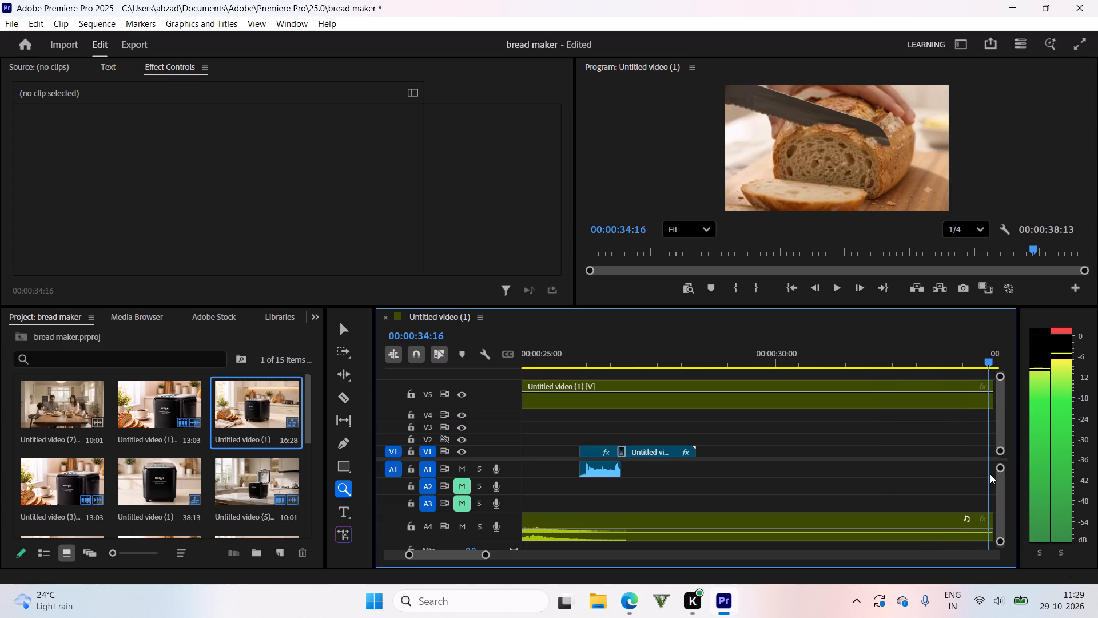
left_click_drag(990, 474, 984, 472)
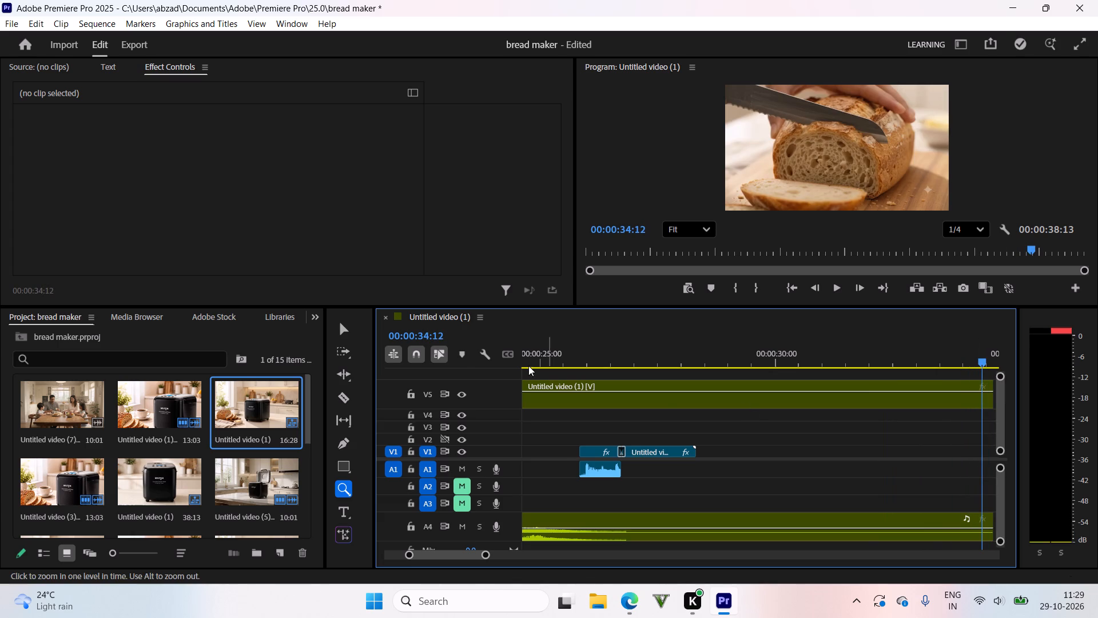
left_click(339, 394)
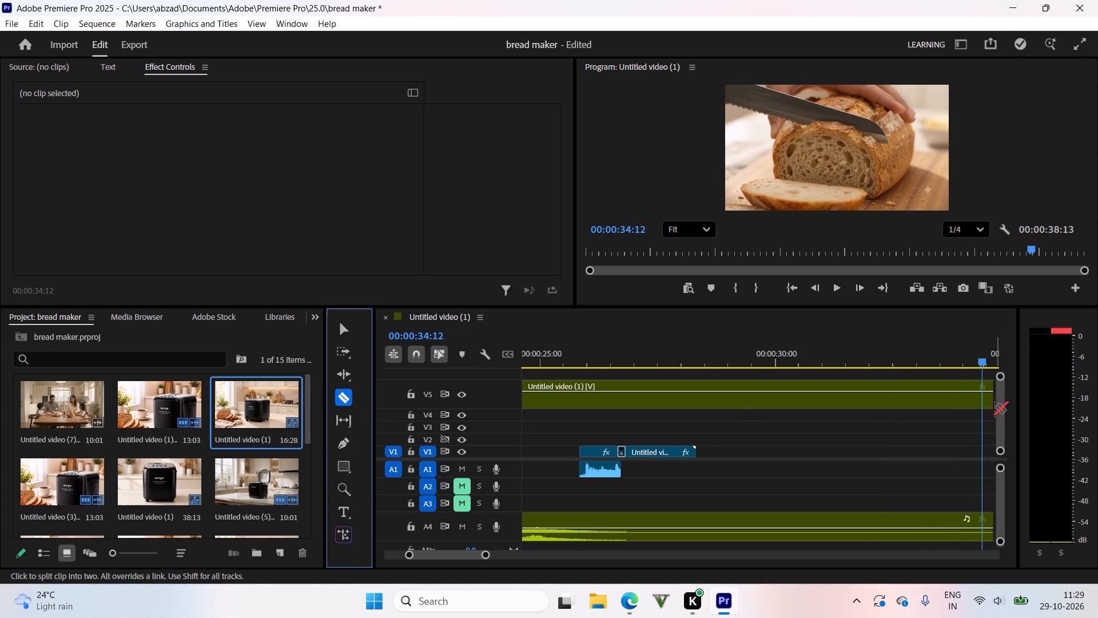
left_click(985, 398)
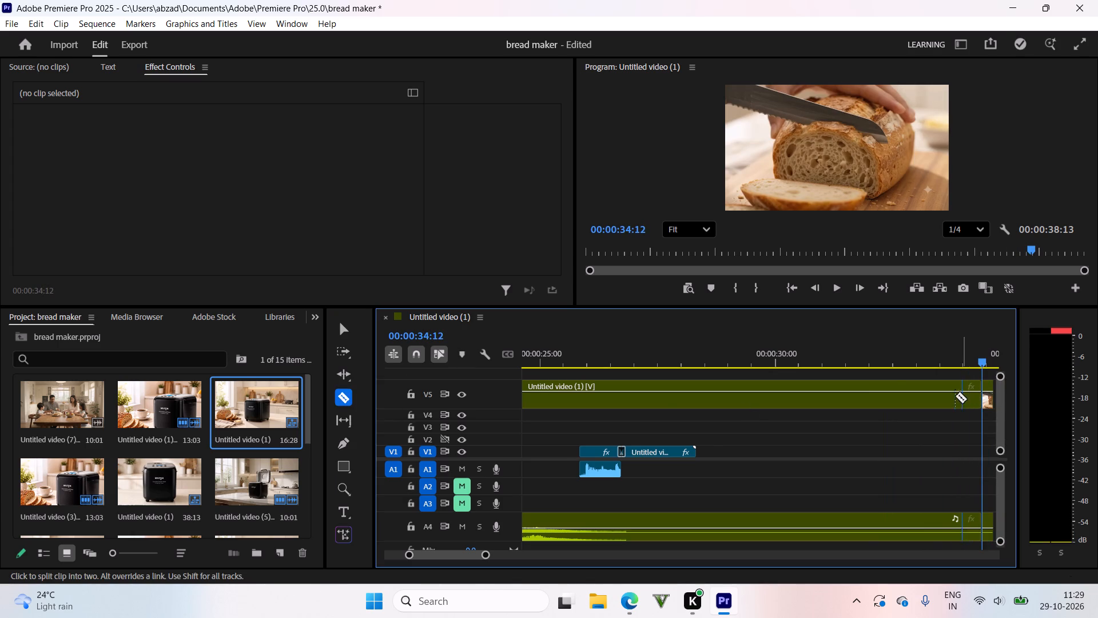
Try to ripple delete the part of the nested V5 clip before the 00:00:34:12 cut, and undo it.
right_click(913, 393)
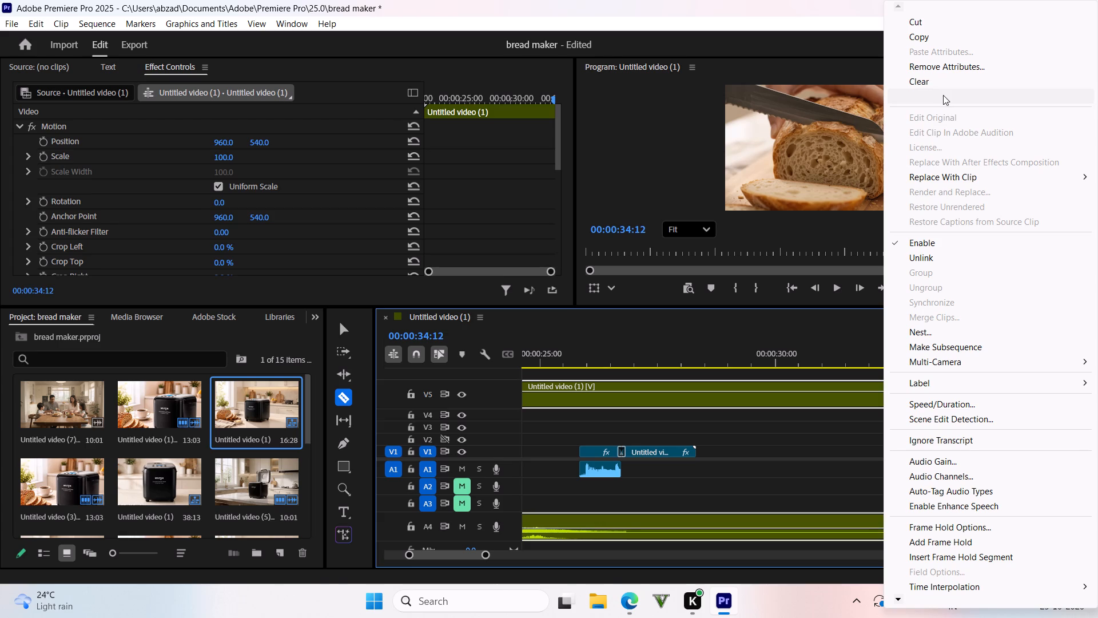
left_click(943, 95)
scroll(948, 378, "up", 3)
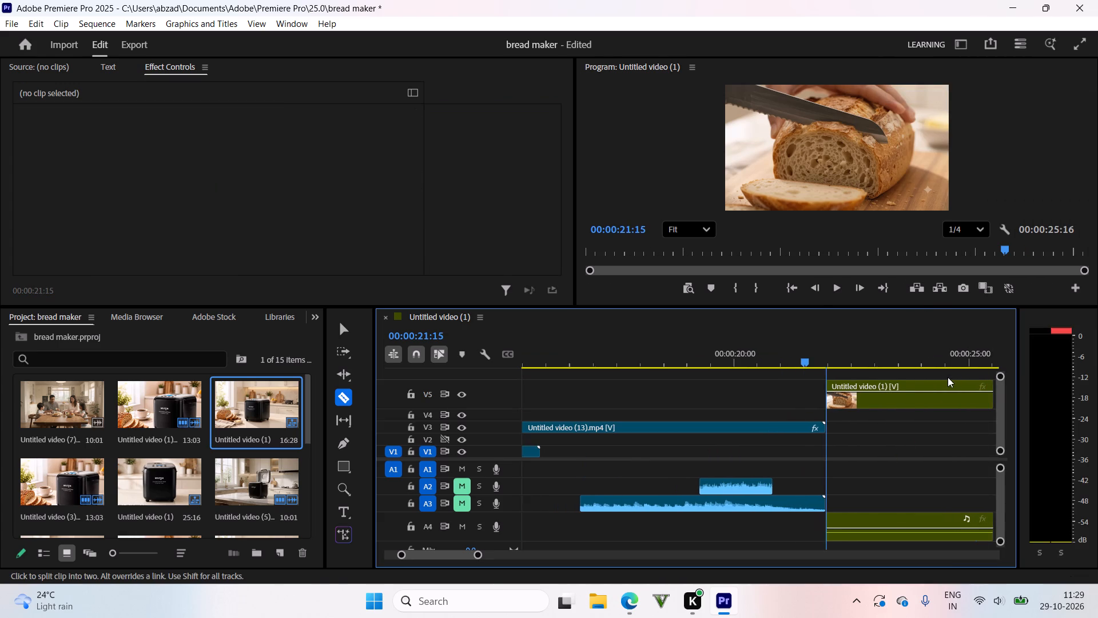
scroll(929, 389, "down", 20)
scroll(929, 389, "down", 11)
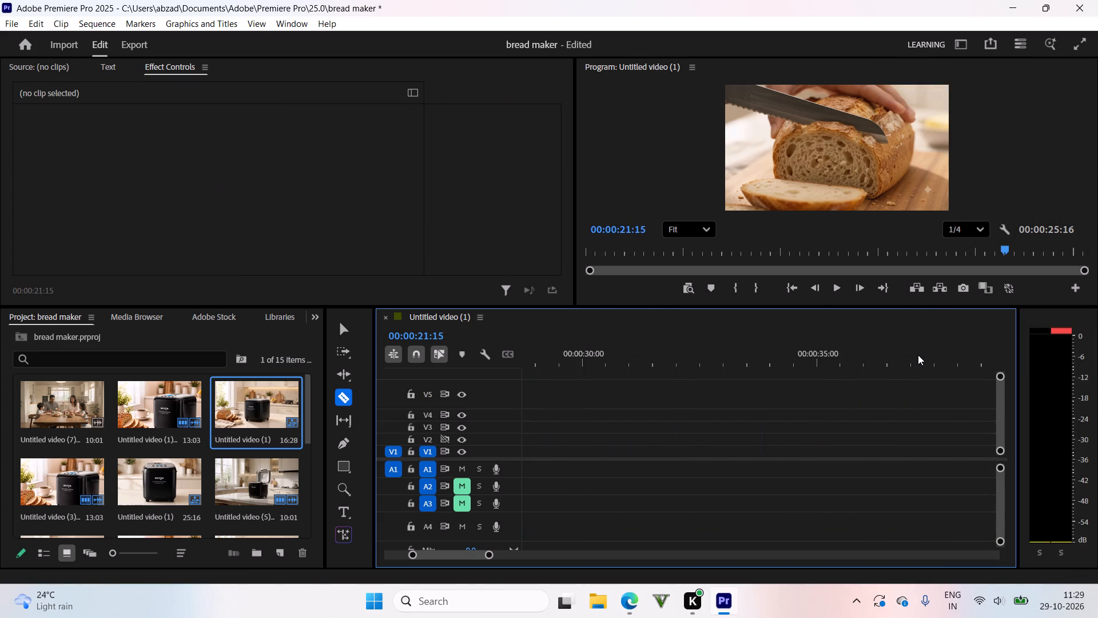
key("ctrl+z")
Delete the part of the nested V5 clip before the 00:00:34:12 cut, without closing the gap.
left_click_drag(892, 362, 687, 383)
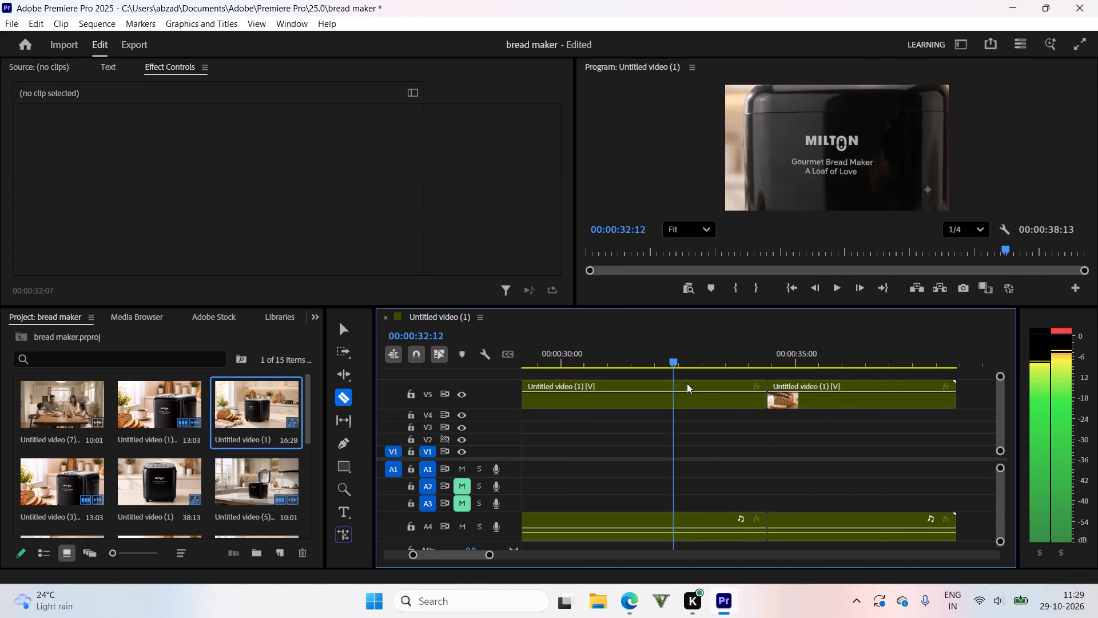
left_click_drag(687, 383, 797, 388)
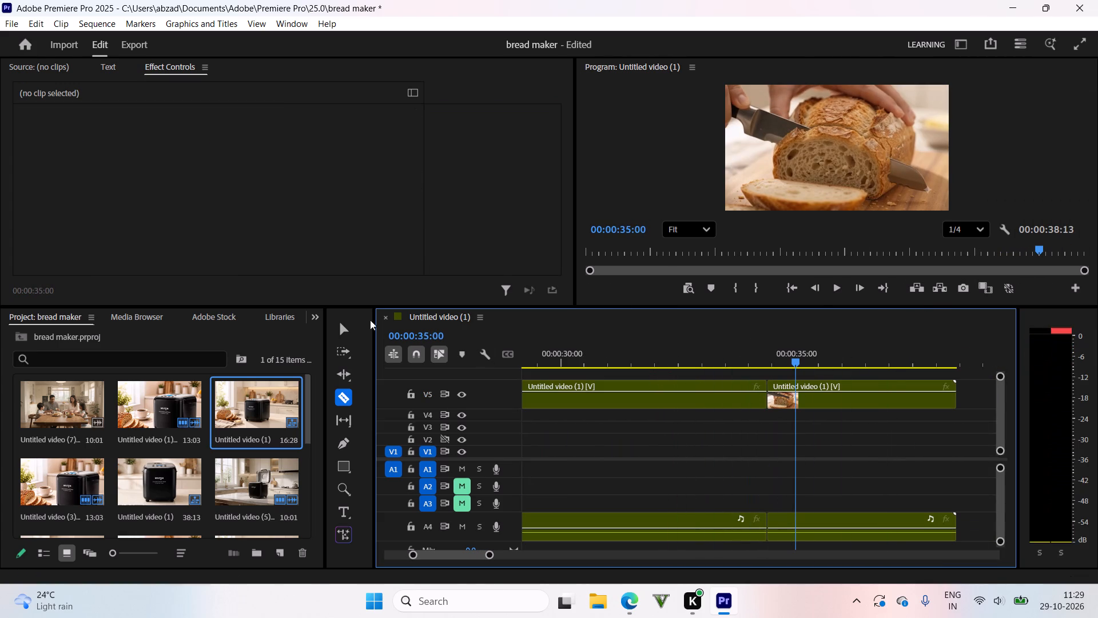
left_click(345, 330)
left_click(681, 402)
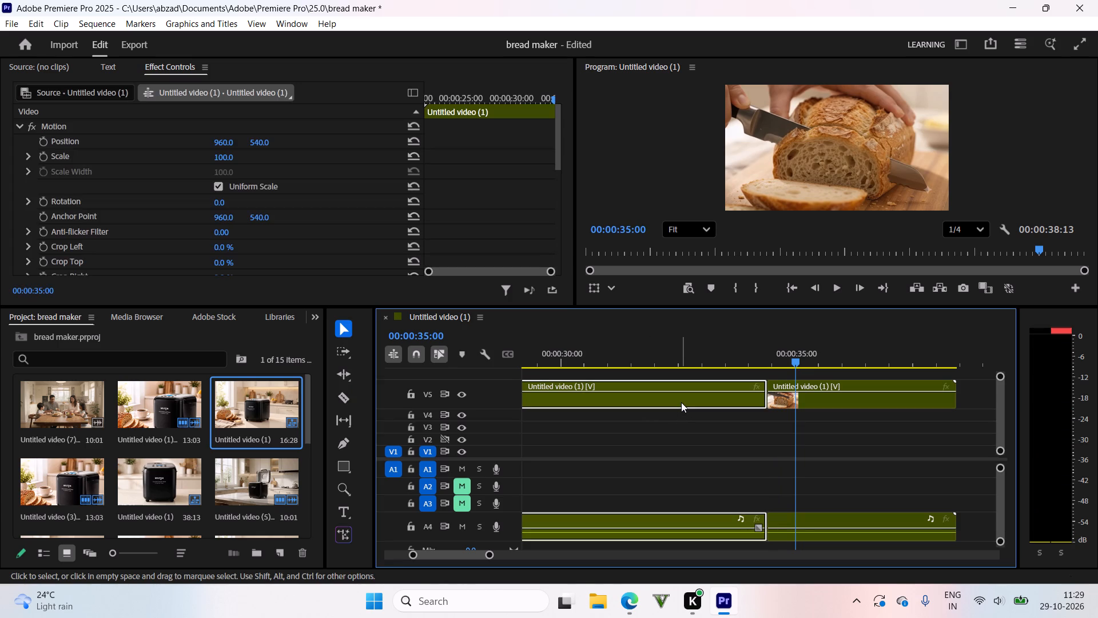
key("BackSpace")
Move the remaining bread-slicing piece on V5 back to start at the end of the Untitled video (13).mp4 clip.
left_click(831, 395)
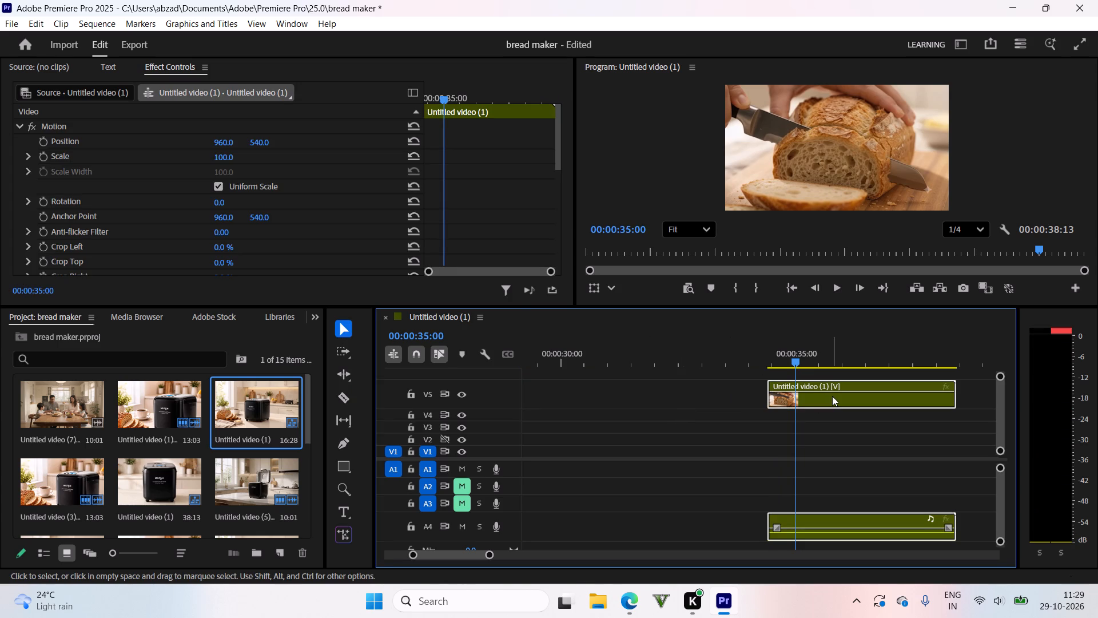
left_click_drag(832, 396, 960, 455)
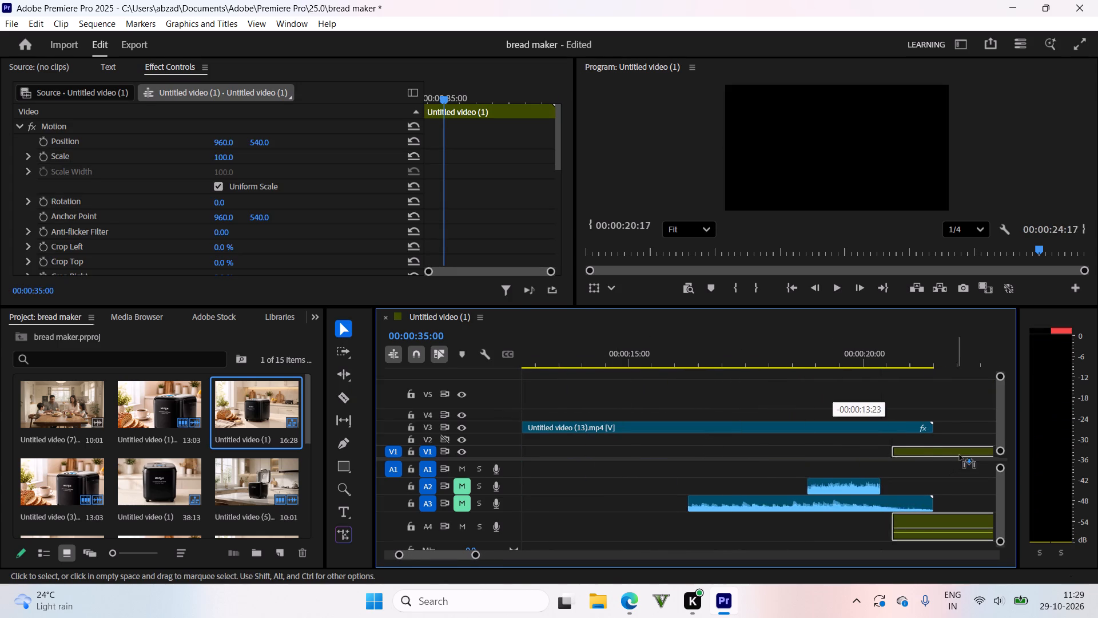
left_click_drag(960, 455, 802, 407)
Find the end of the bread-slicing shot and split the nested V5 clip there at 00:00:22:25 with the Razor tool.
left_click_drag(732, 356, 718, 356)
key("space")
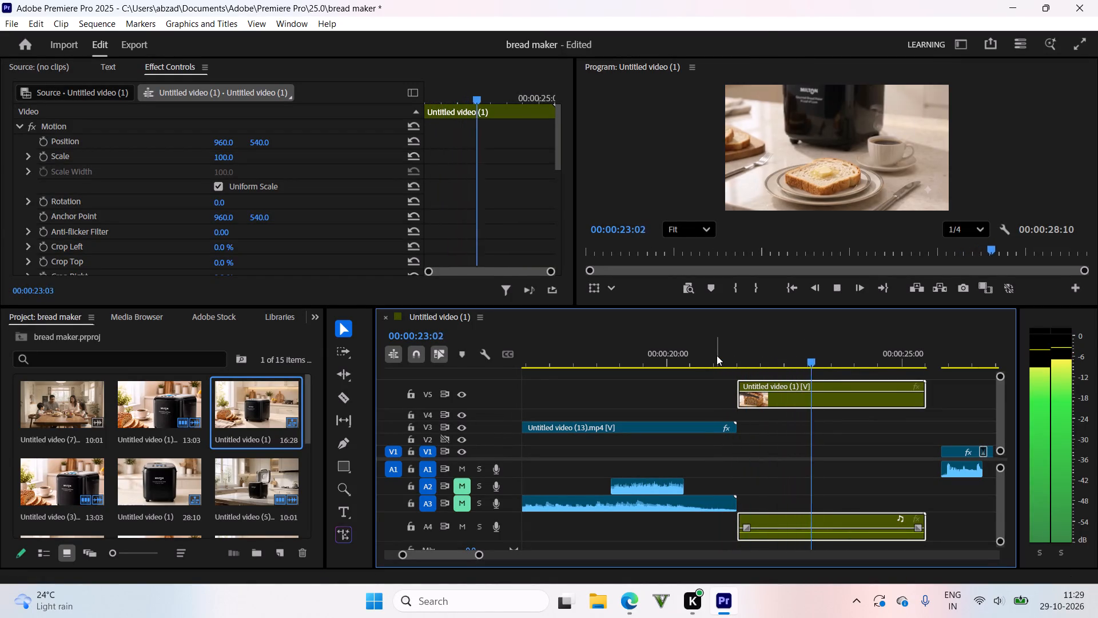
left_click_drag(821, 364, 813, 382)
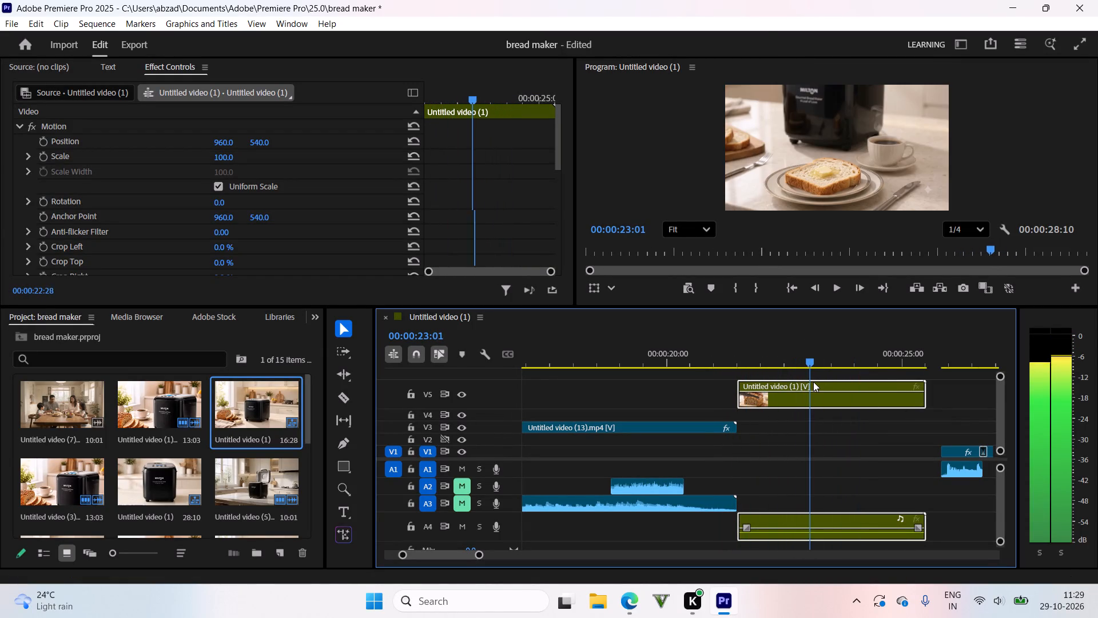
left_click_drag(813, 382, 801, 402)
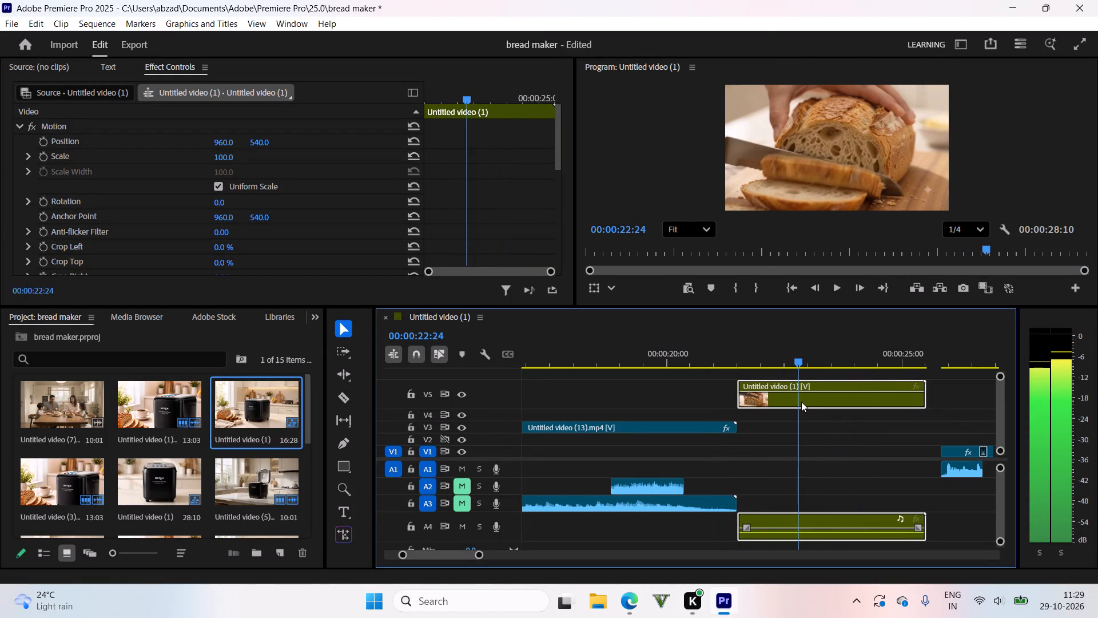
left_click_drag(801, 402, 801, 405)
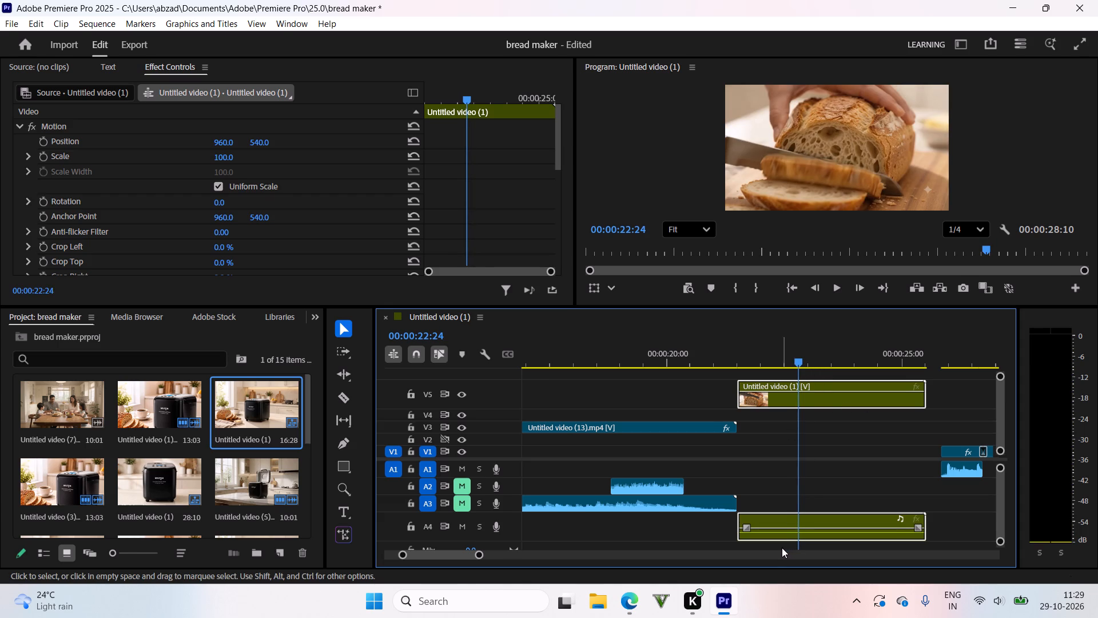
scroll(779, 545, "up", 10, "alt")
left_click_drag(876, 370, 884, 371)
left_click_drag(873, 362, 877, 374)
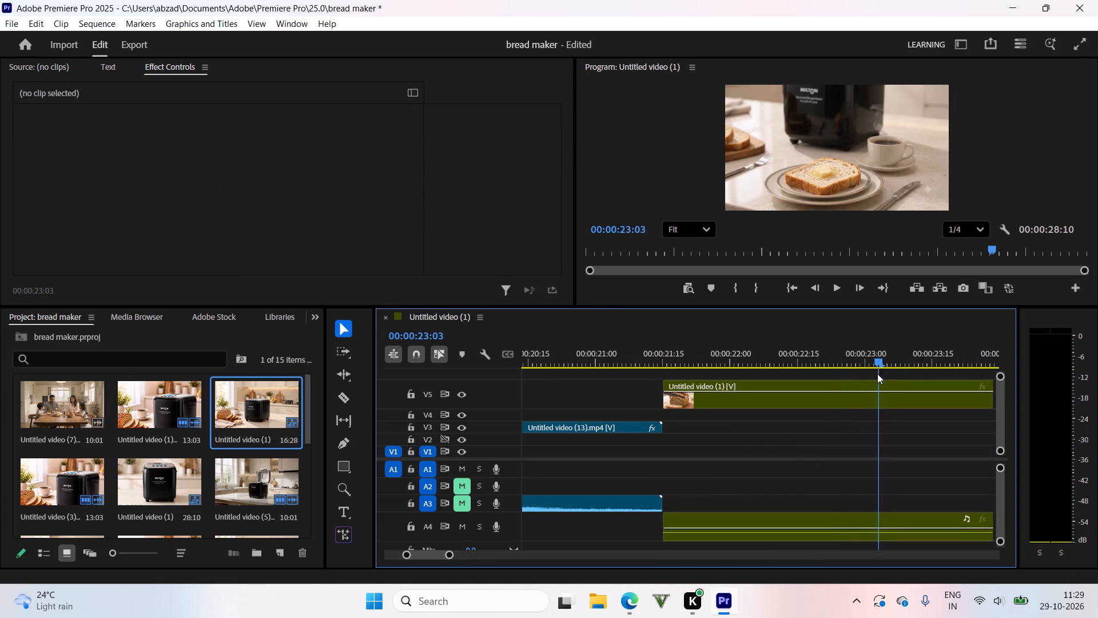
left_click_drag(877, 374, 863, 402)
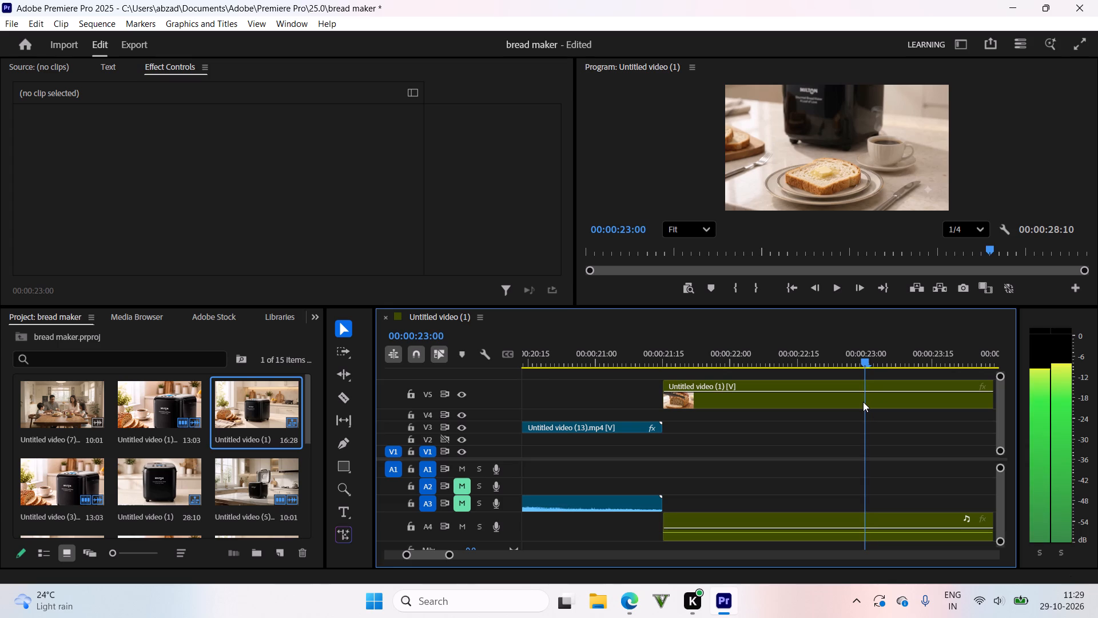
left_click_drag(863, 402, 853, 419)
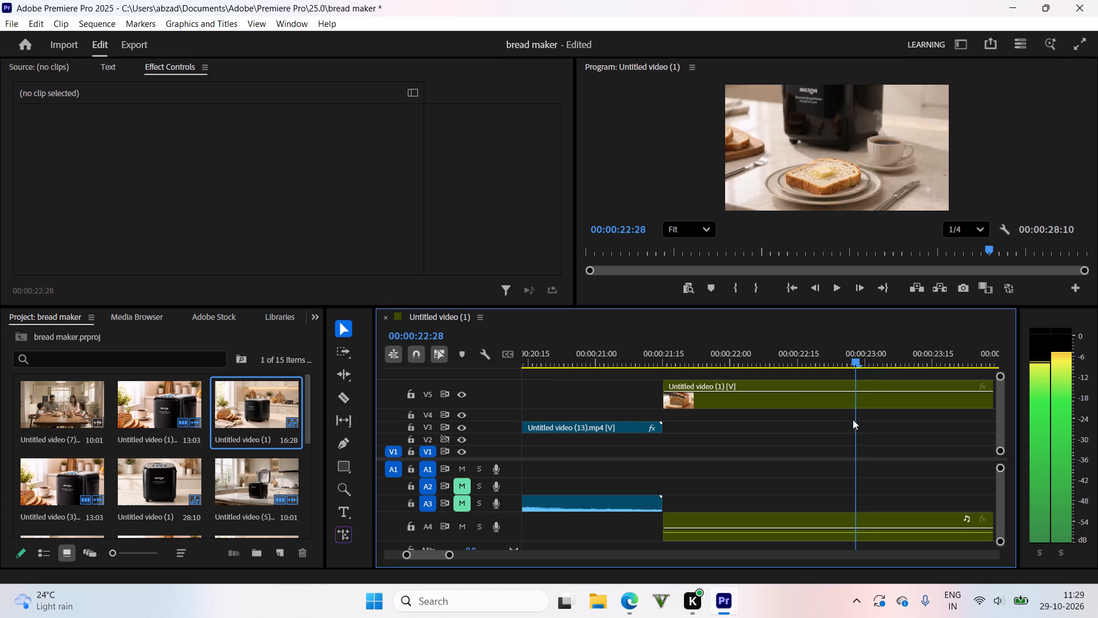
left_click_drag(853, 419, 842, 429)
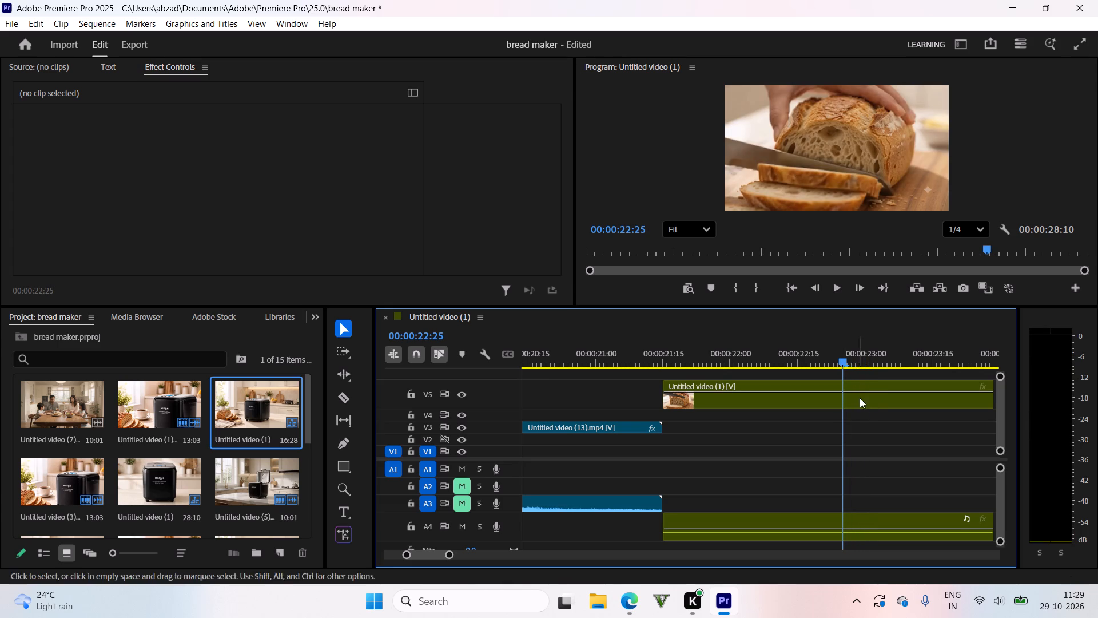
left_click(864, 379)
left_click(844, 398)
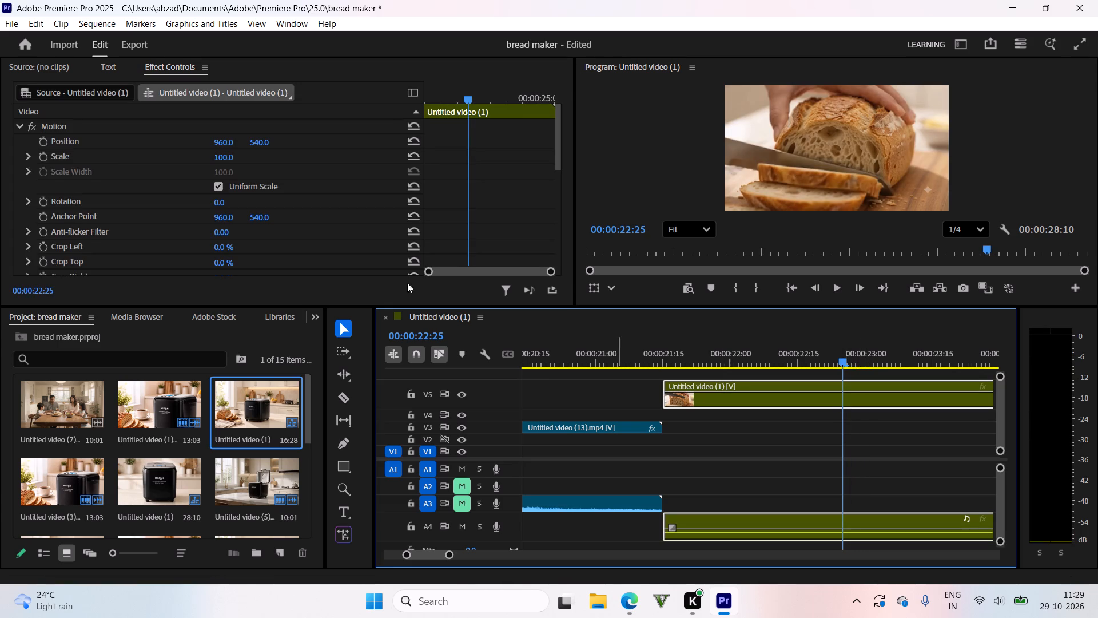
double_click(339, 391)
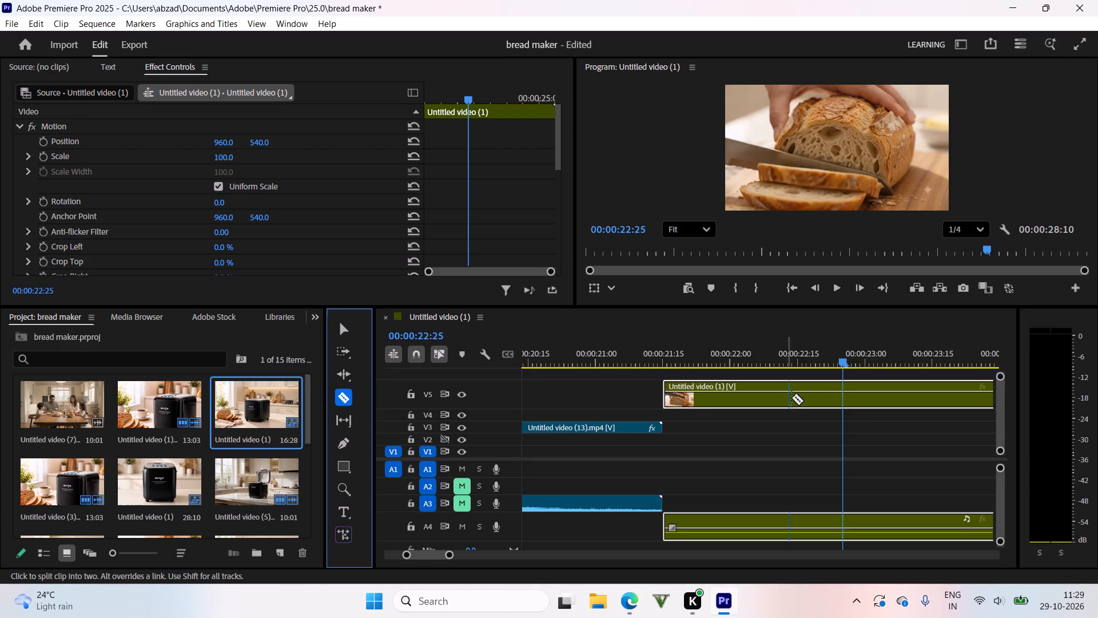
left_click(842, 387)
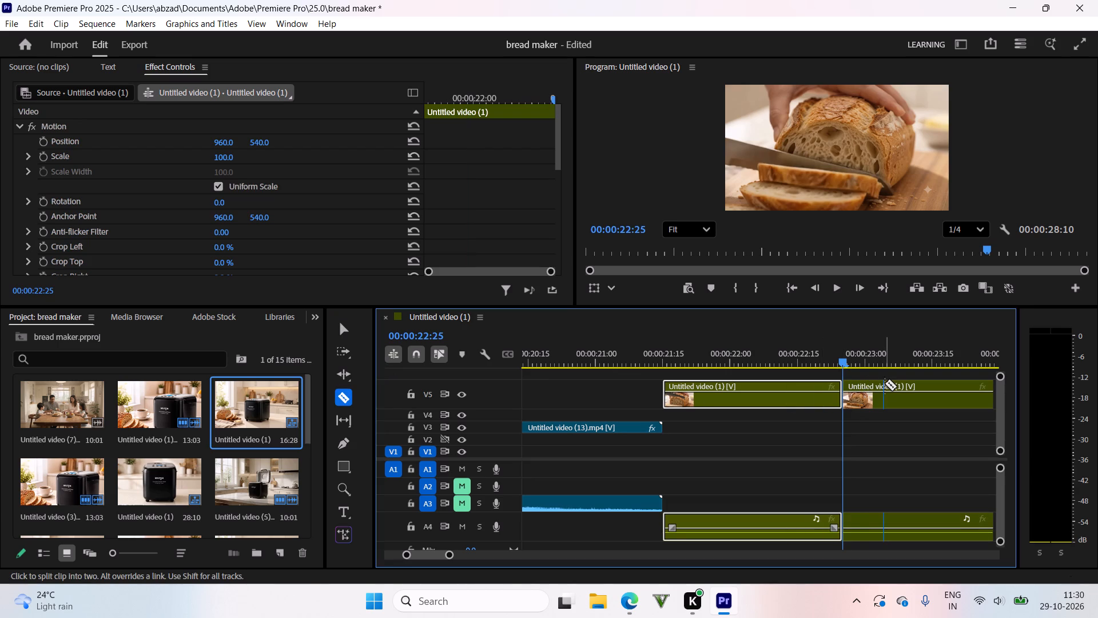
Move the Untitled video (8).mp4 clip from V1 to V4, starting at the 00:00:22:25 cut.
left_click(341, 323)
scroll(916, 396, "up", 5)
scroll(835, 394, "down", 4, "alt")
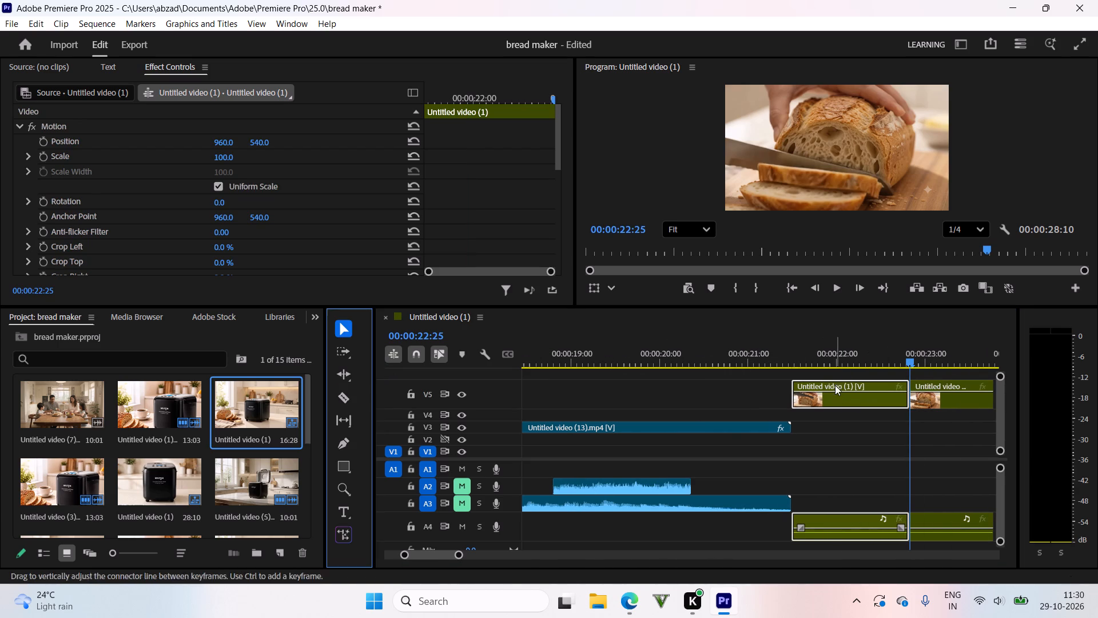
scroll(968, 375, "down", 7)
scroll(952, 367, "up", 1)
scroll(951, 366, "down", 4)
scroll(951, 366, "up", 1)
scroll(951, 366, "down", 3)
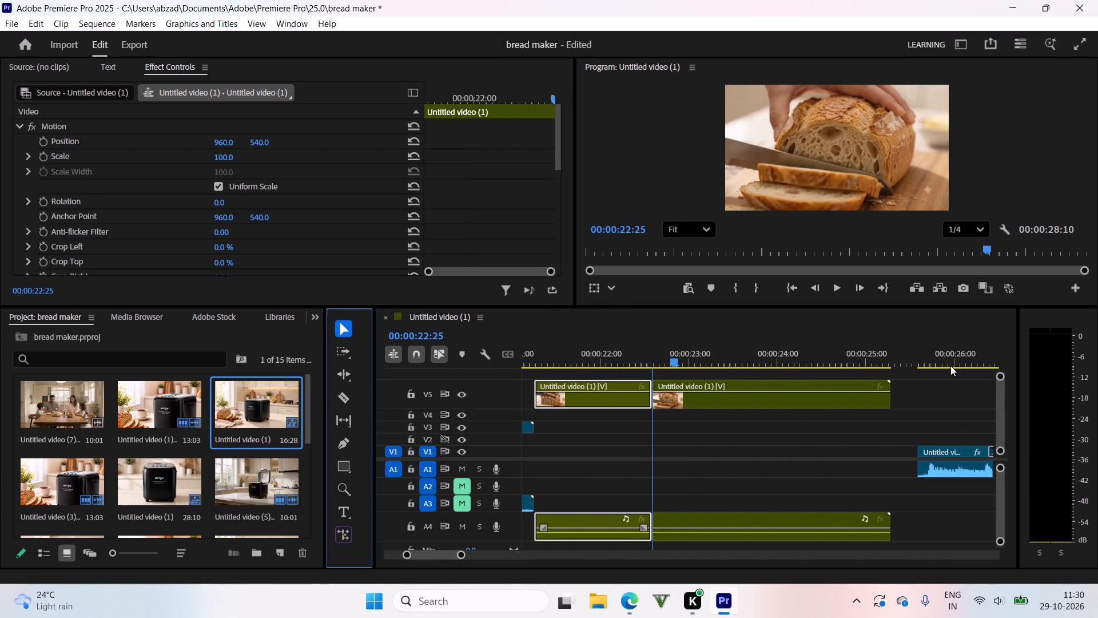
left_click_drag(948, 447, 727, 422)
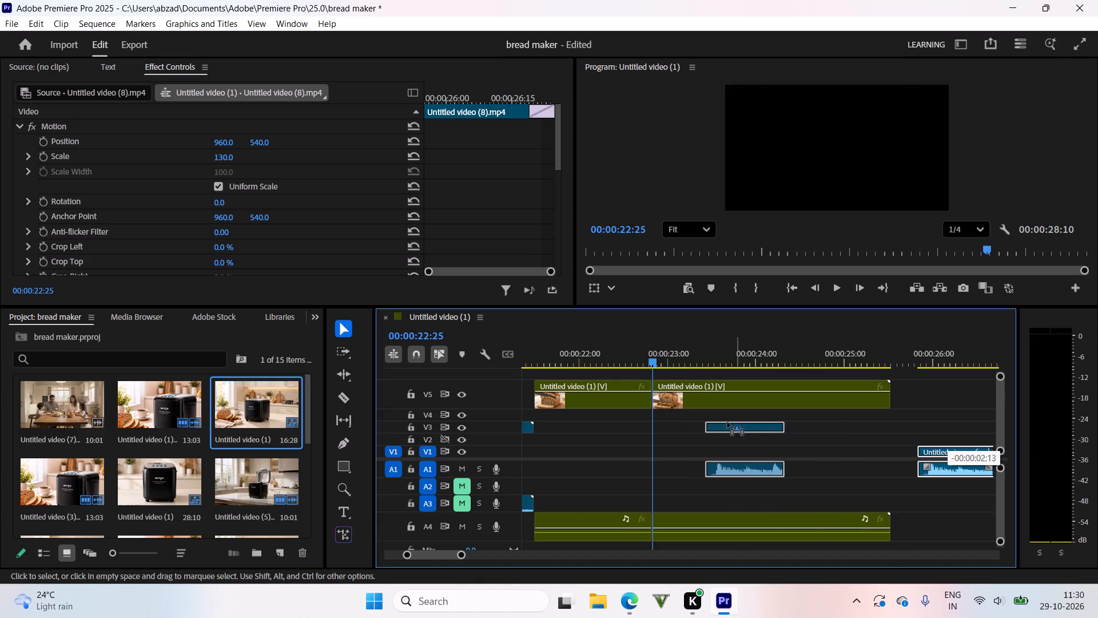
left_click_drag(727, 422, 686, 417)
Preview the transition at the 00:00:22:25 cut and delete the nested V5 piece after it, leaving the gap open.
left_click_drag(642, 335, 629, 343)
left_click_drag(631, 366, 631, 366)
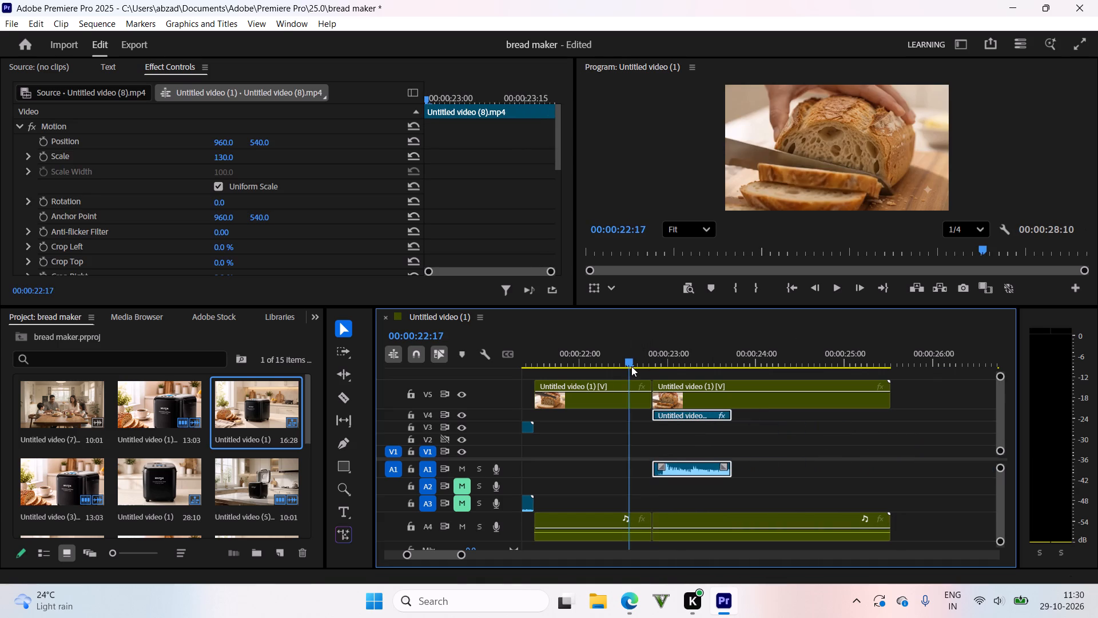
left_click_drag(631, 366, 620, 366)
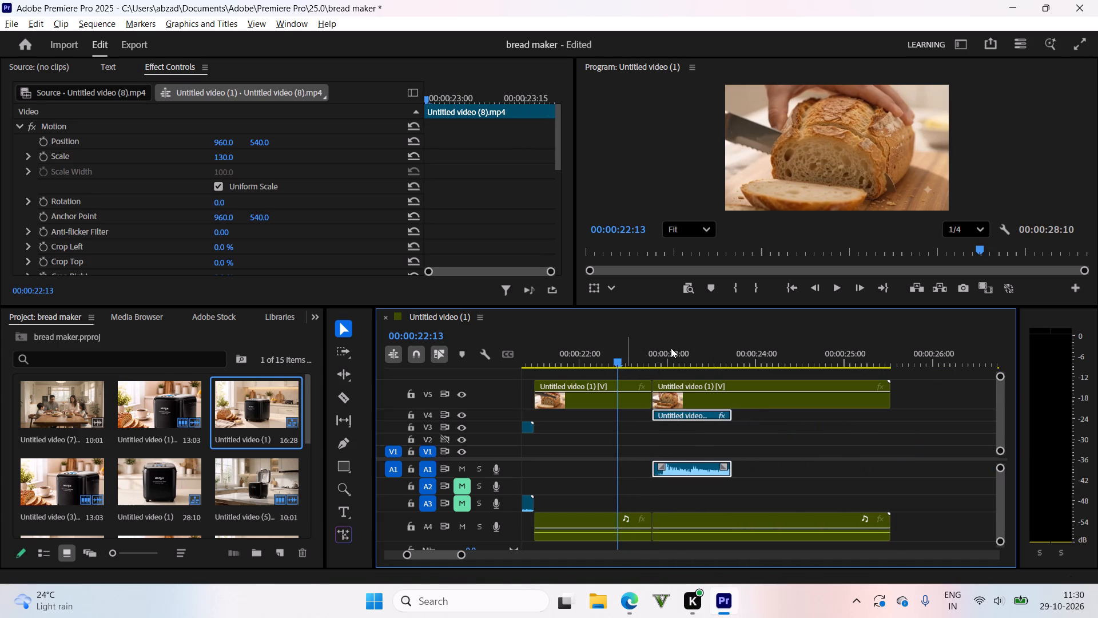
key("space")
left_click(668, 353)
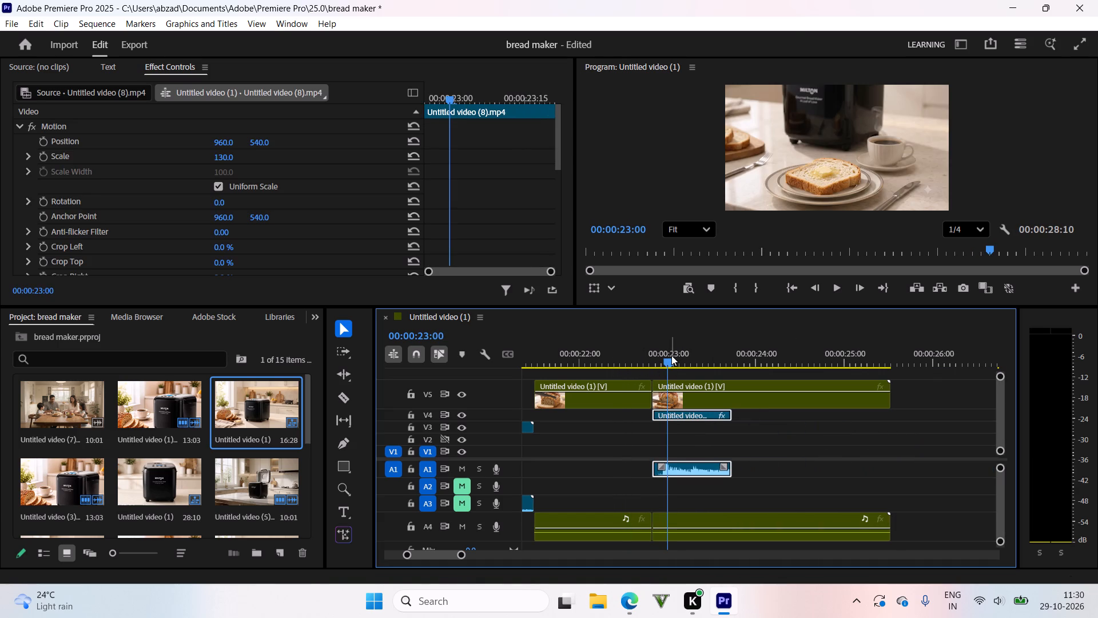
left_click(701, 377)
left_click(703, 385)
key("BackSpace")
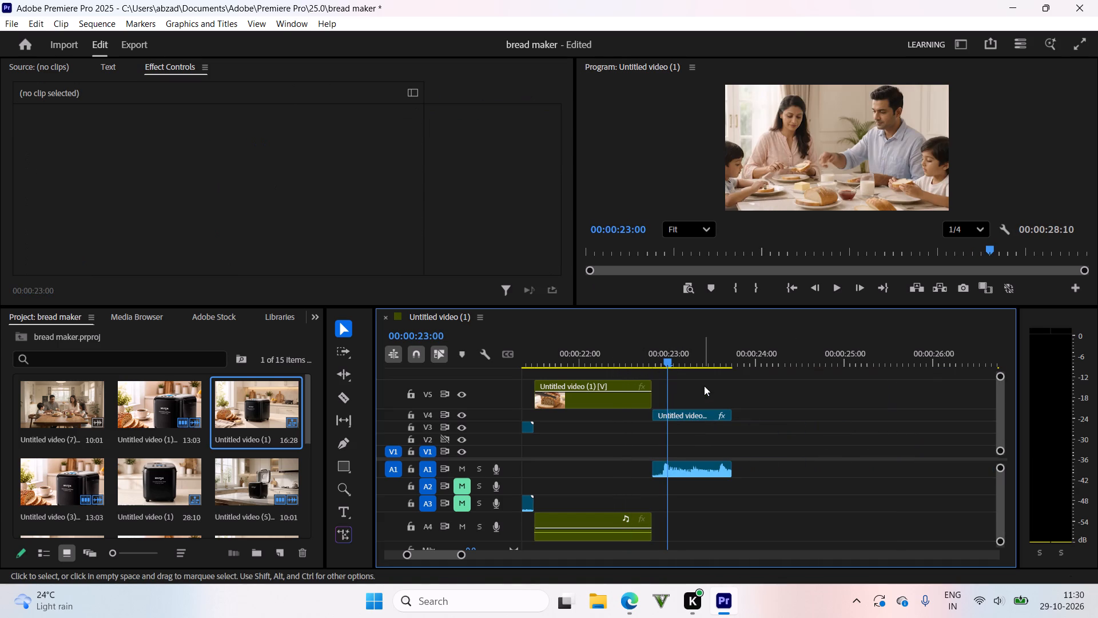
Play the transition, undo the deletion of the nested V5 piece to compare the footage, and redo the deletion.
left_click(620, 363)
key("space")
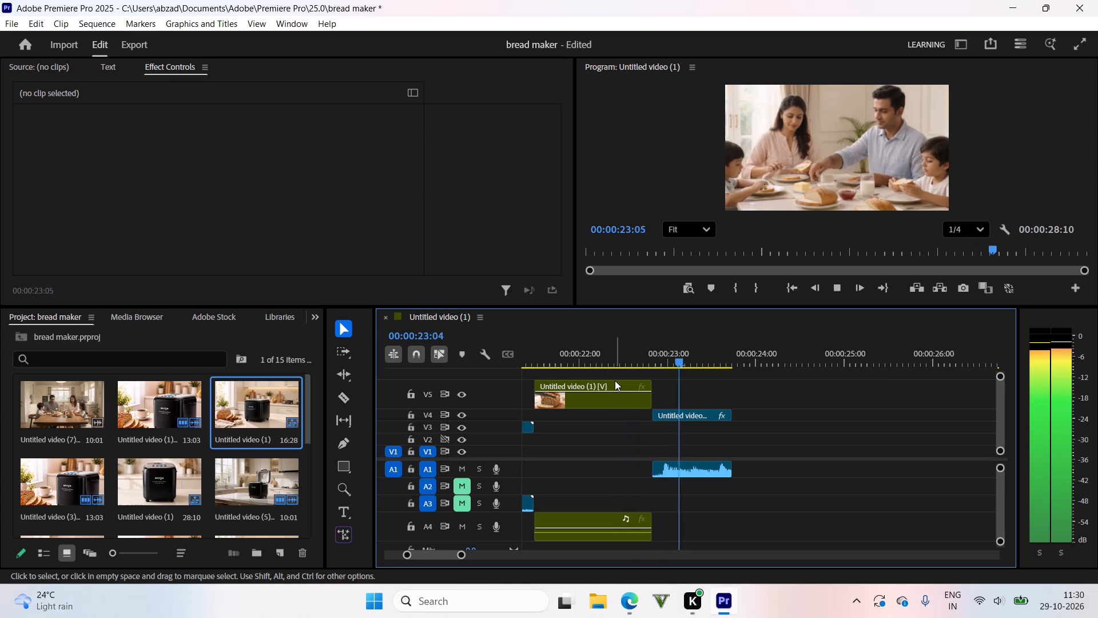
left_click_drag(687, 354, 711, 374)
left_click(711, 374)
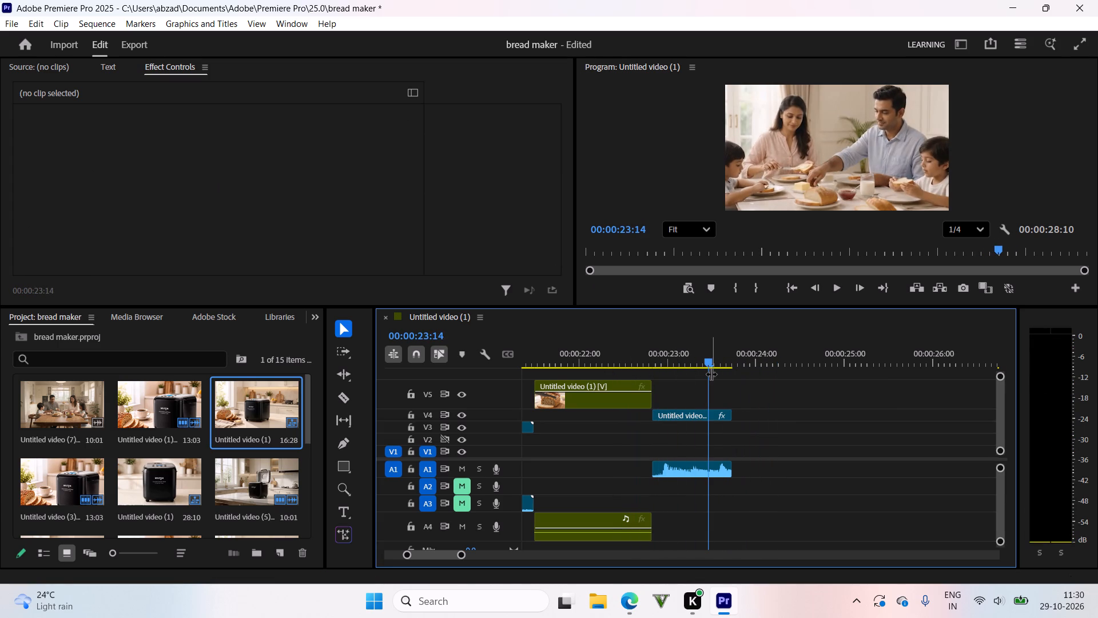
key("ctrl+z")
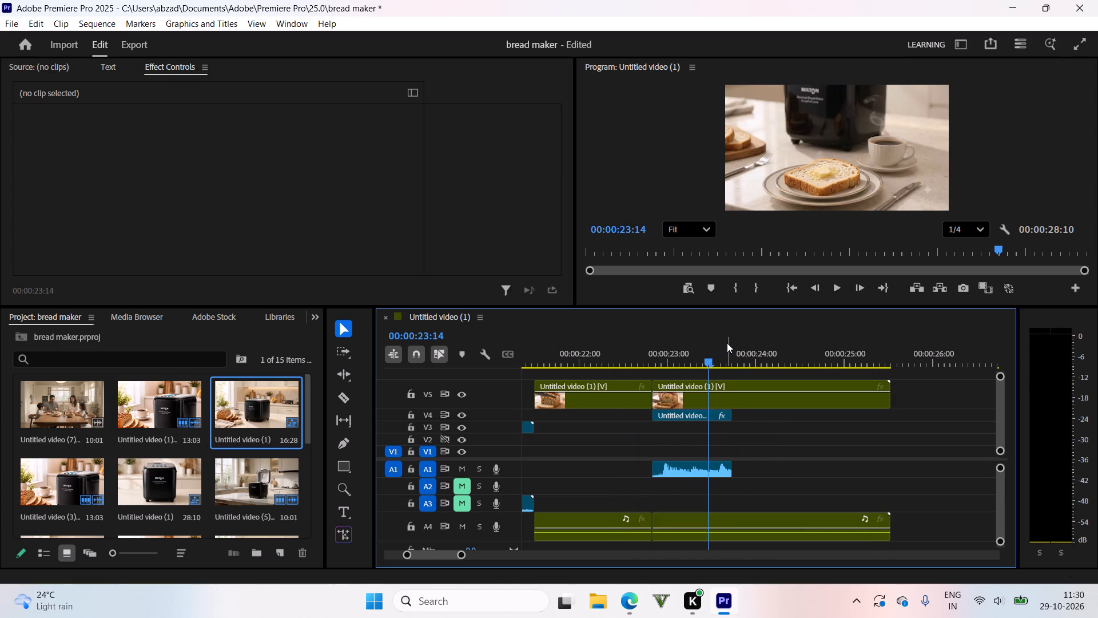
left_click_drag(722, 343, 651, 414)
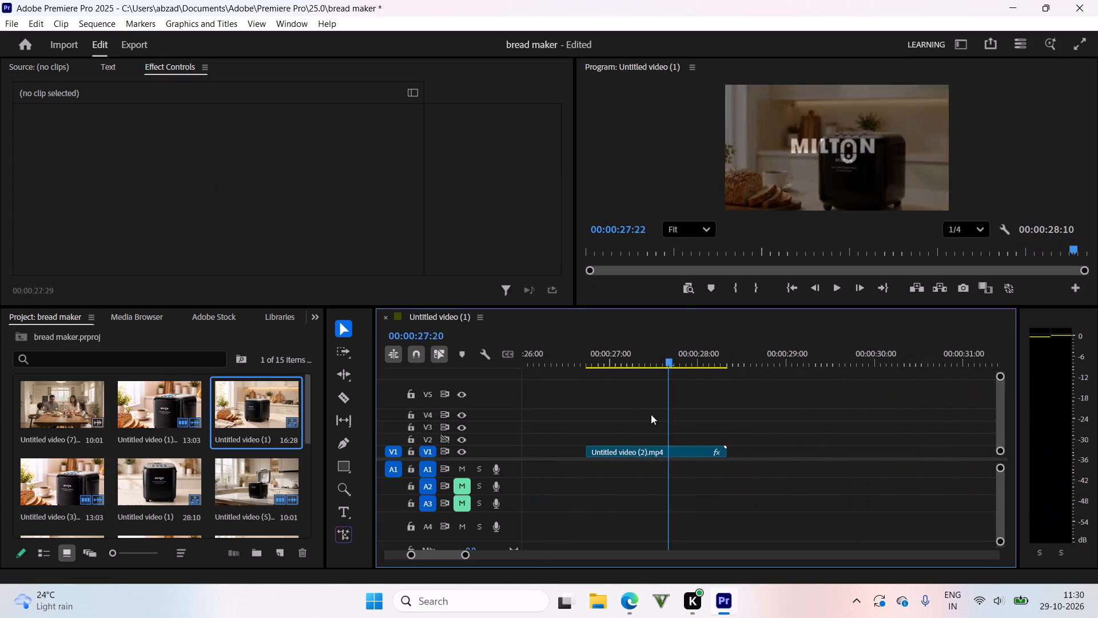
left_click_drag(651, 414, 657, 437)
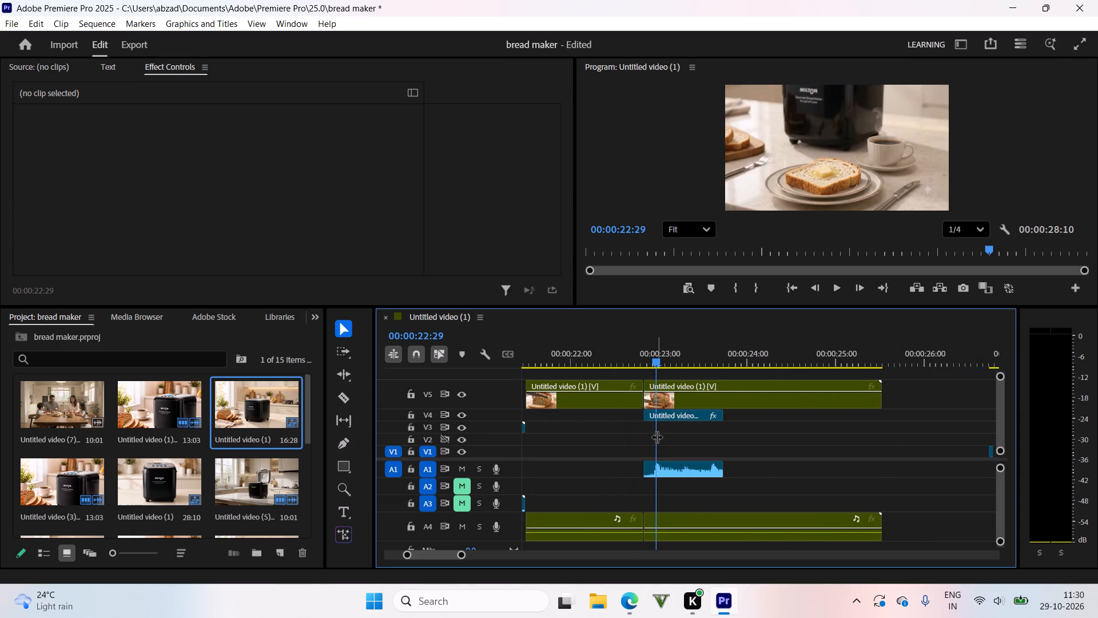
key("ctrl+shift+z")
Move the Untitled video (2).mp4 clip from V1 to V4, directly after the Untitled video (8).mp4 clip.
left_click_drag(812, 348, 856, 422)
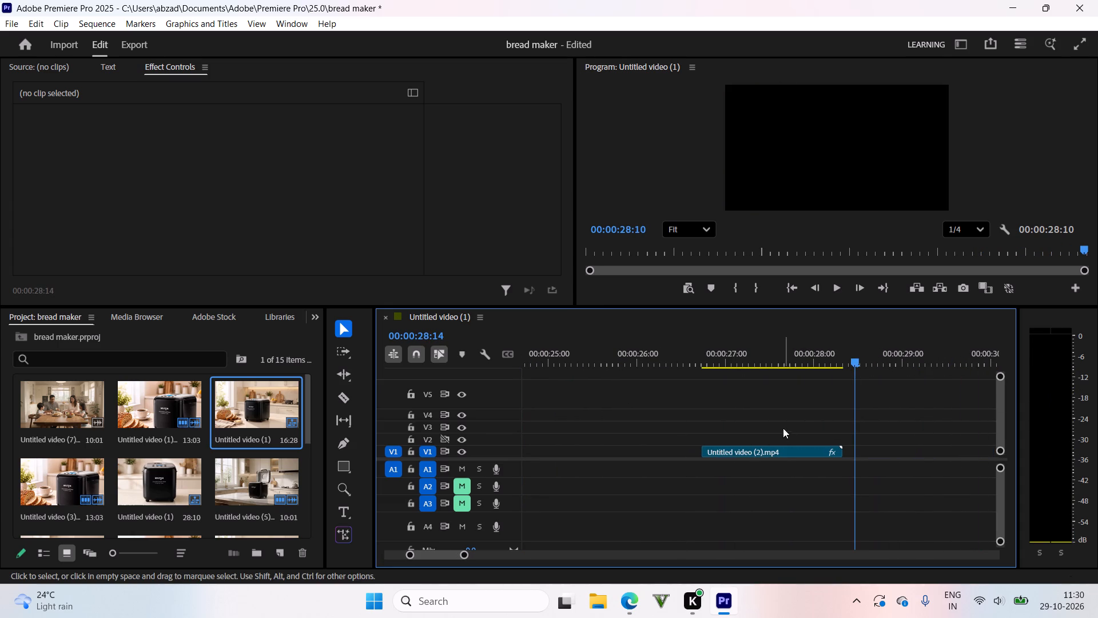
left_click_drag(770, 449, 542, 424)
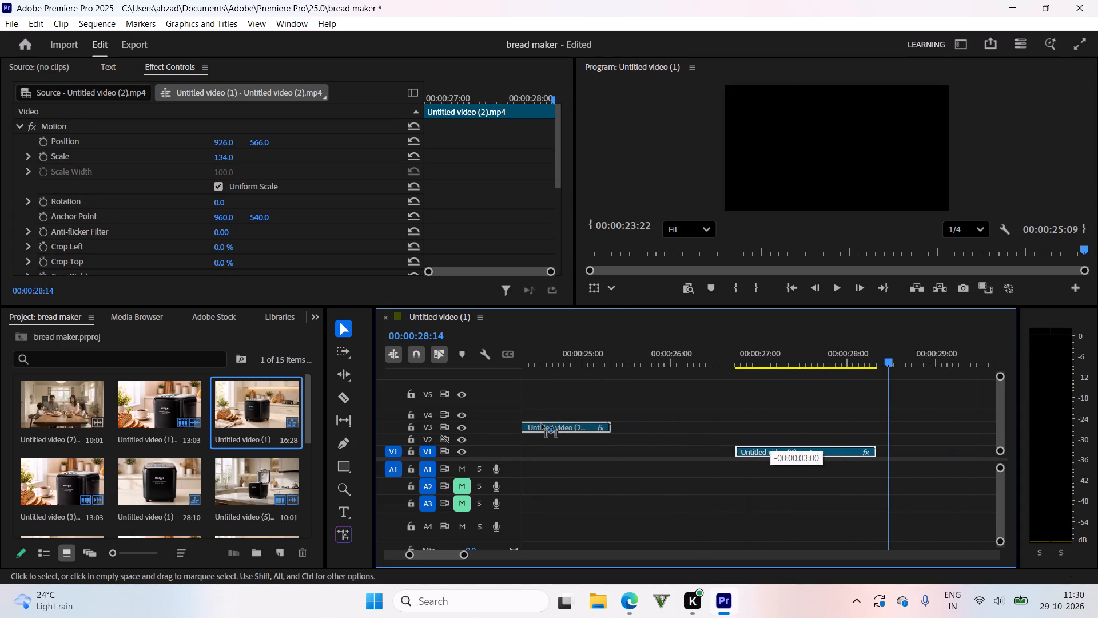
left_click_drag(542, 424, 828, 417)
Play back and scrub the bread-slicing shot and its transitions into the family and closing product shots to judge the pacing.
left_click_drag(745, 365, 720, 363)
key("space")
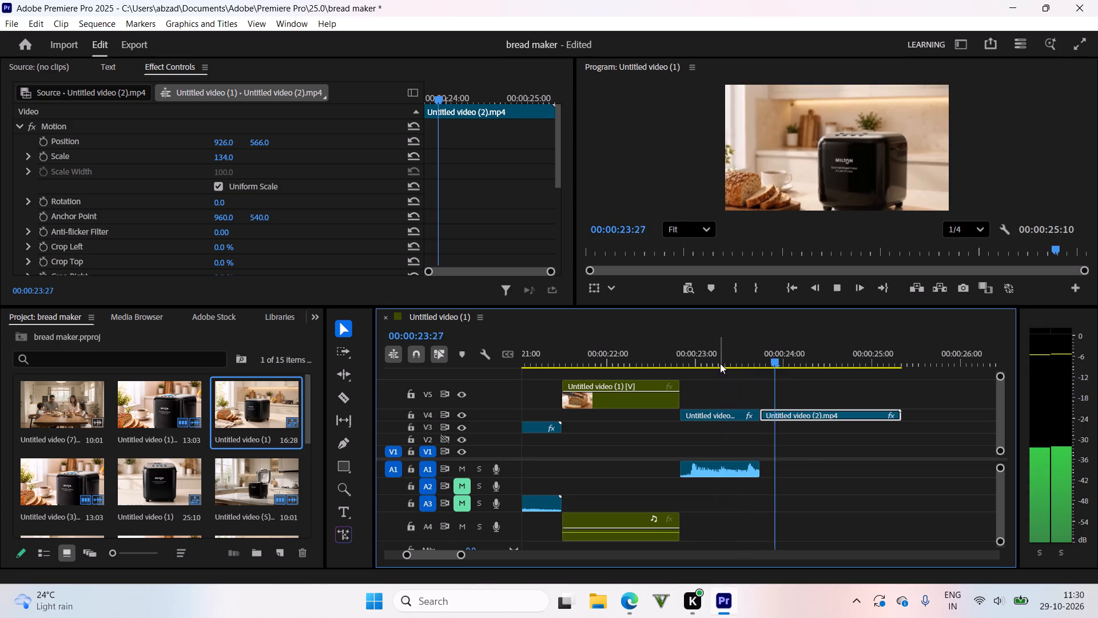
left_click_drag(807, 367, 697, 370)
left_click_drag(702, 356, 590, 386)
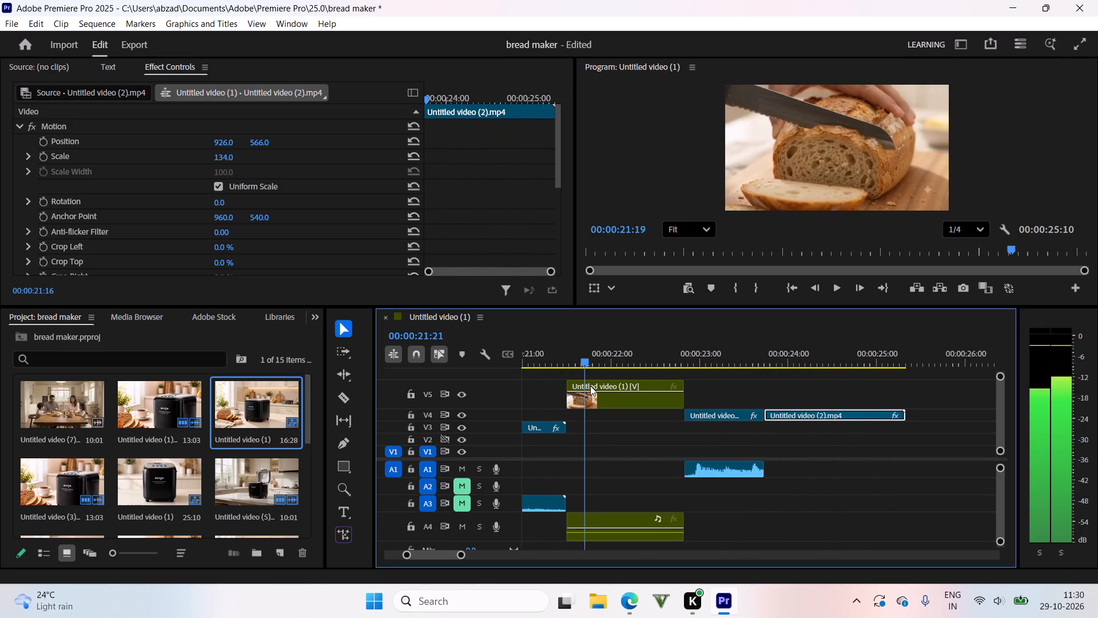
left_click_drag(590, 386, 624, 405)
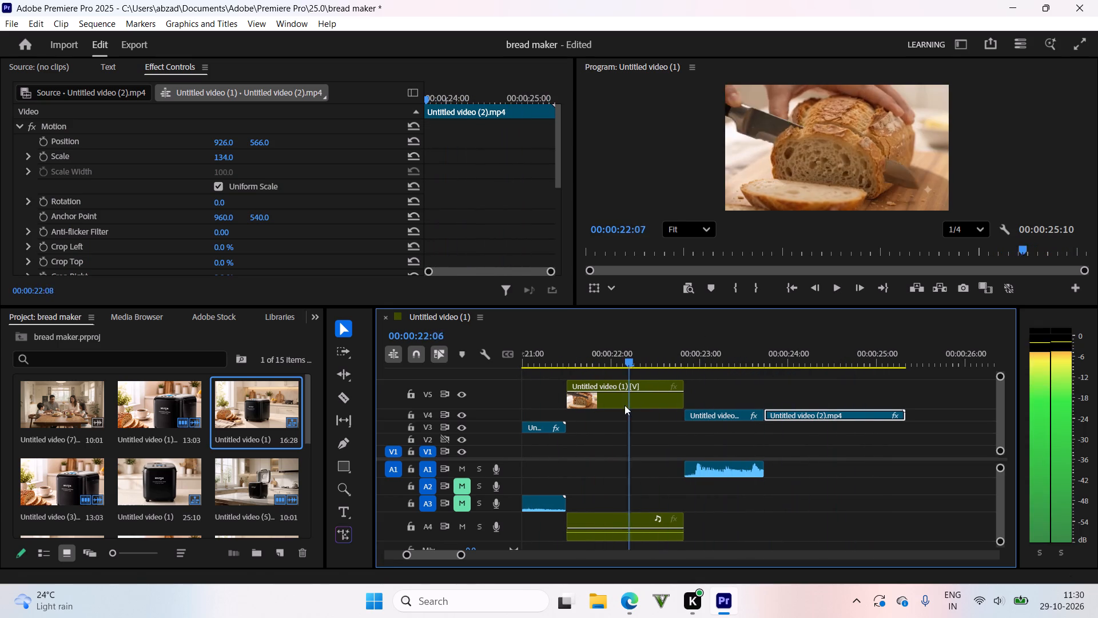
left_click_drag(624, 405, 592, 399)
key("space")
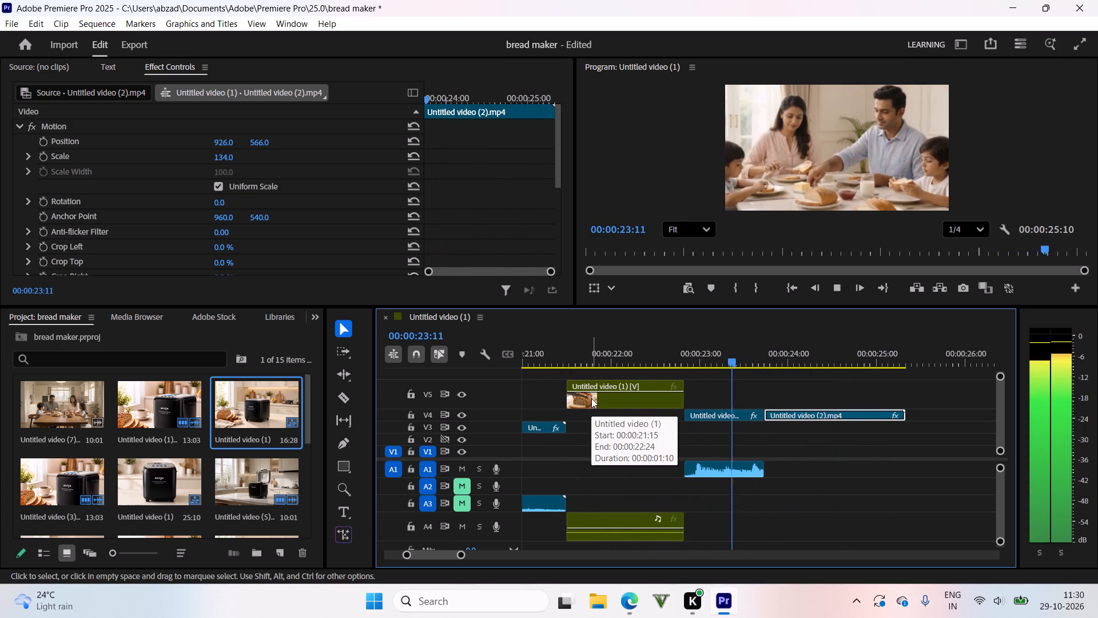
left_click_drag(650, 359, 516, 386)
key("space")
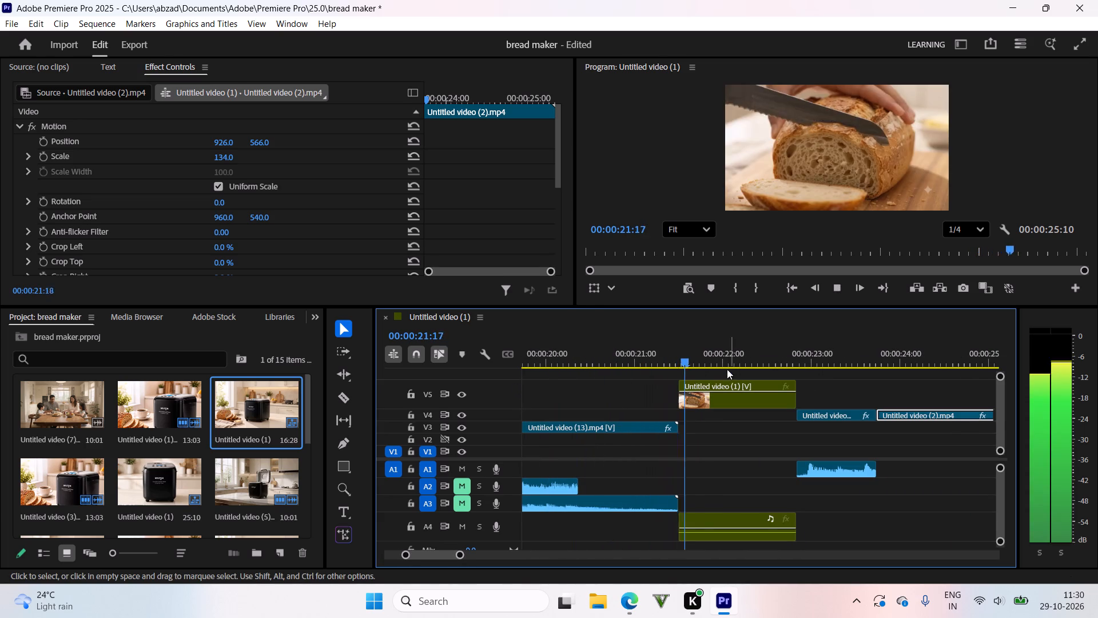
left_click_drag(718, 336, 687, 360)
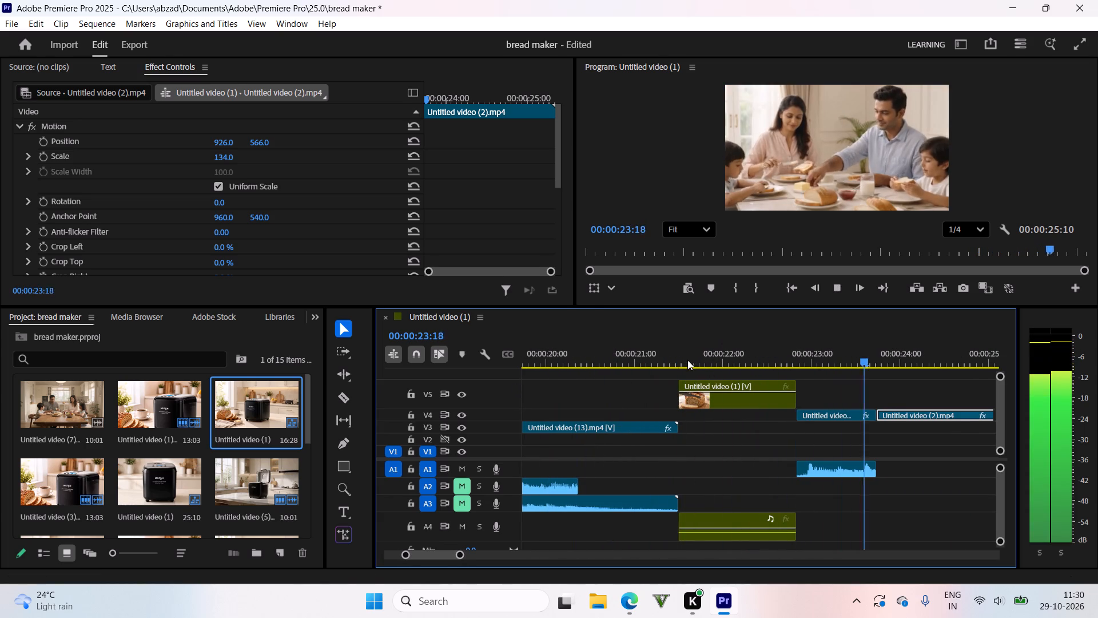
left_click_drag(687, 360, 687, 361)
left_click_drag(714, 365, 699, 365)
Set the speed of the nested bread-slicing clip on V5 to 70%.
left_click(718, 397)
right_click(718, 398)
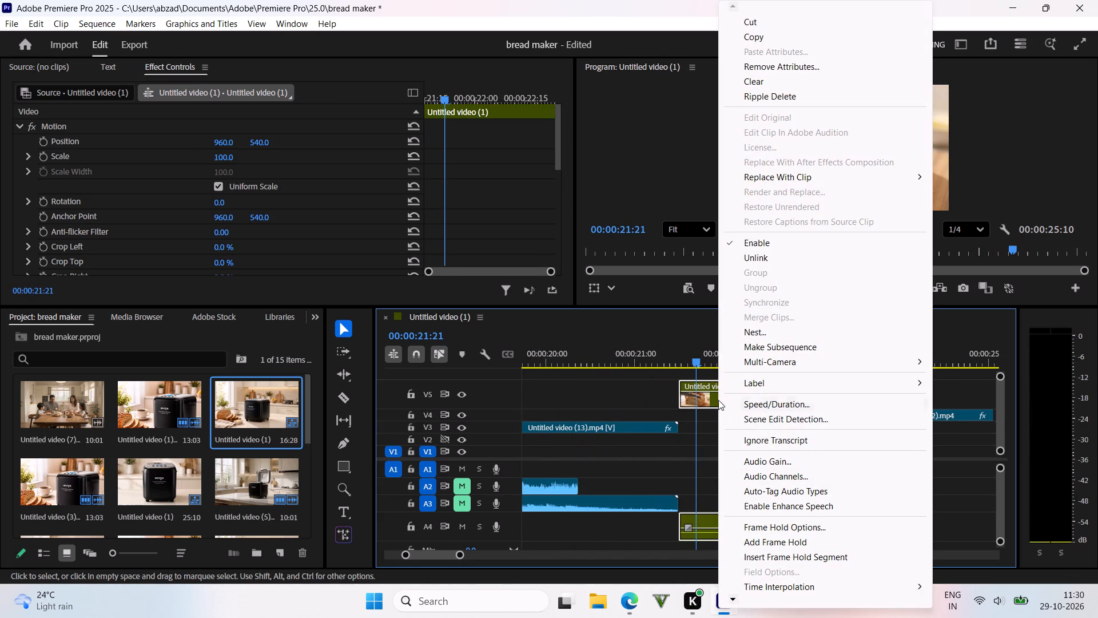
left_click(781, 408)
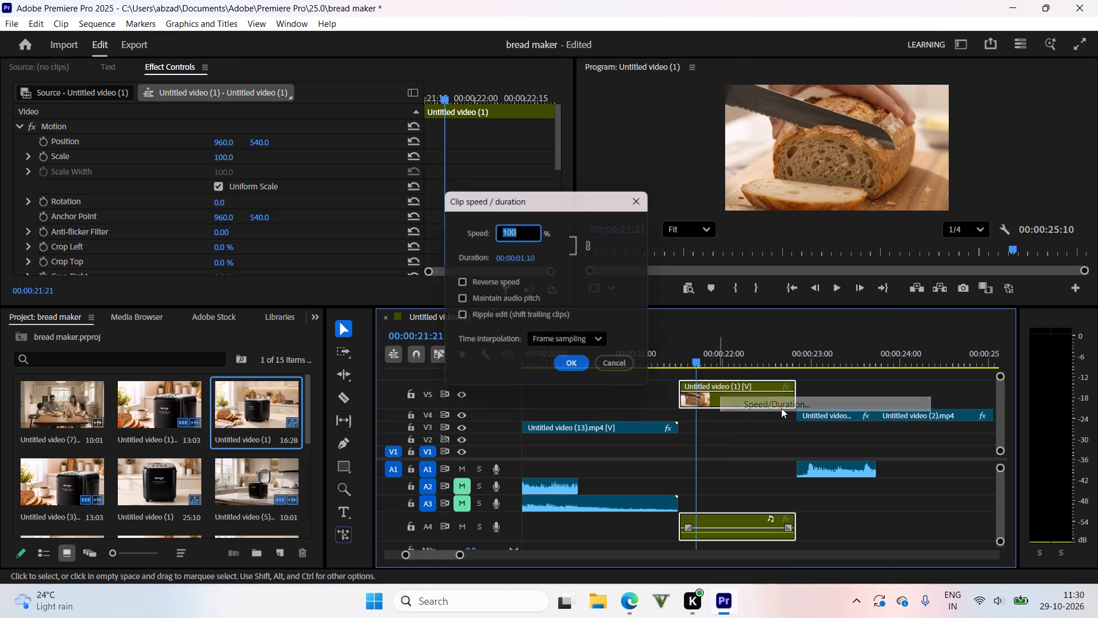
key("BackSpace")
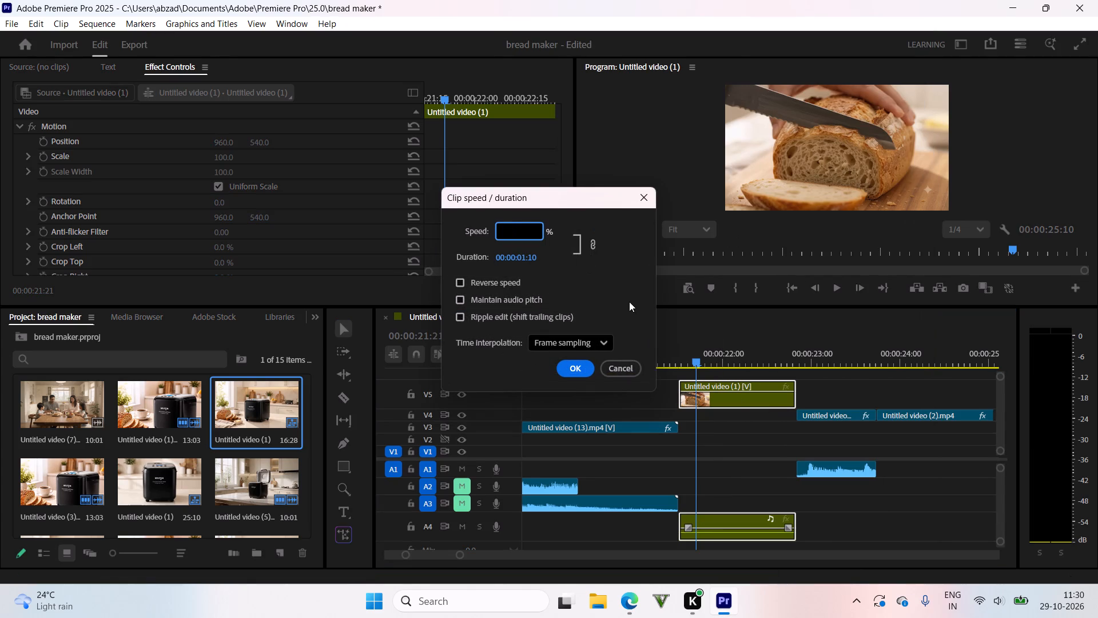
type("70")
left_click(571, 373)
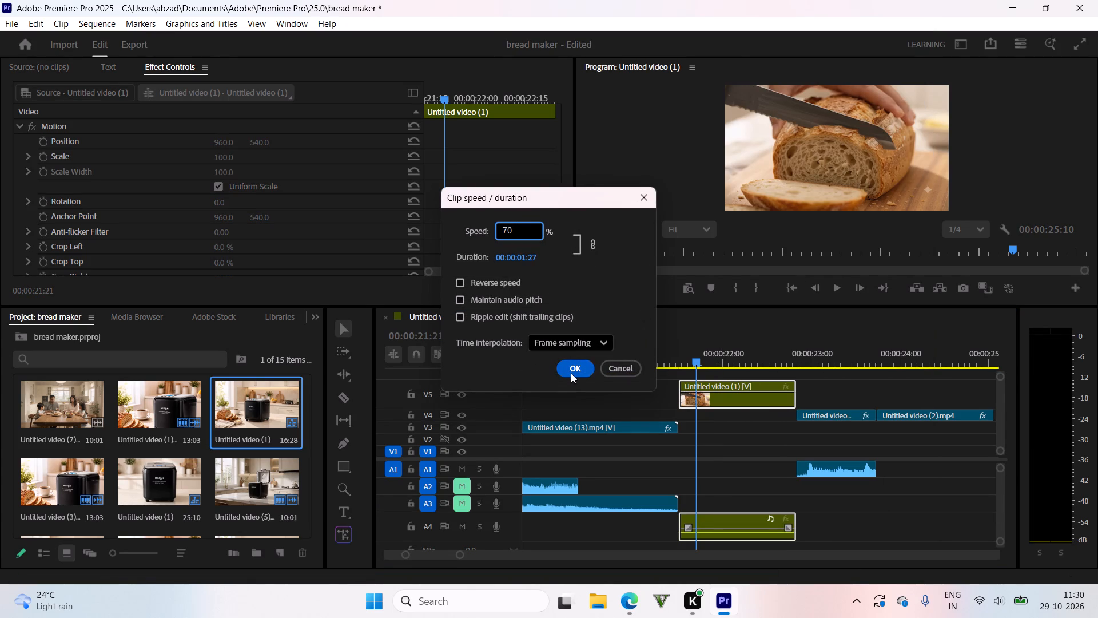
Check the slowed bread-slicing clip and set its time interpolation to Optical flow.
left_click_drag(771, 354, 749, 362)
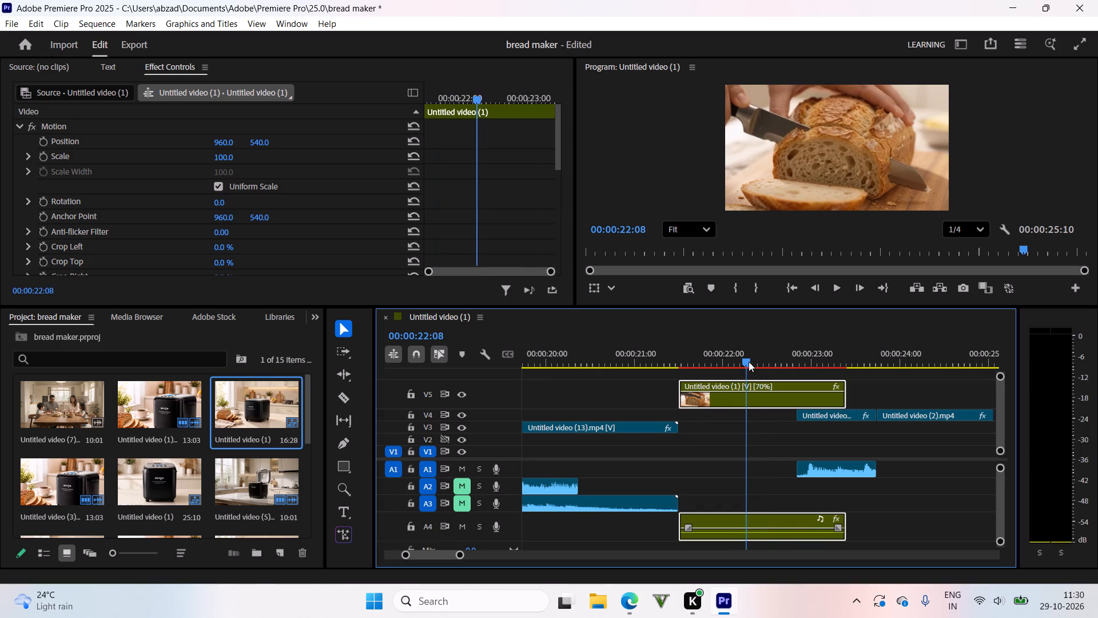
left_click_drag(749, 362, 805, 383)
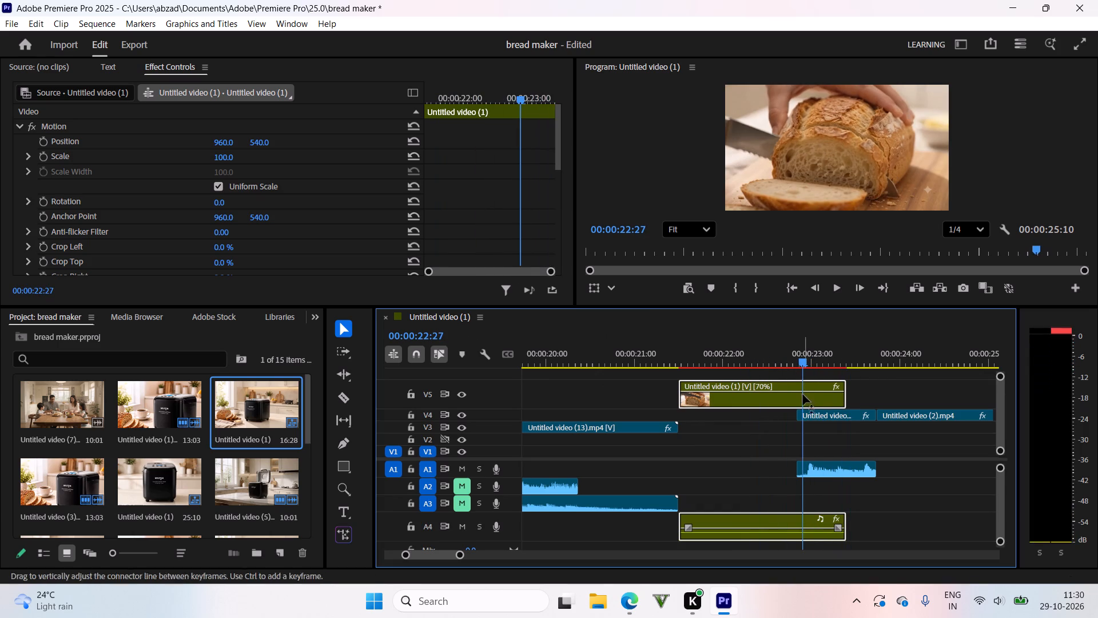
right_click(800, 397)
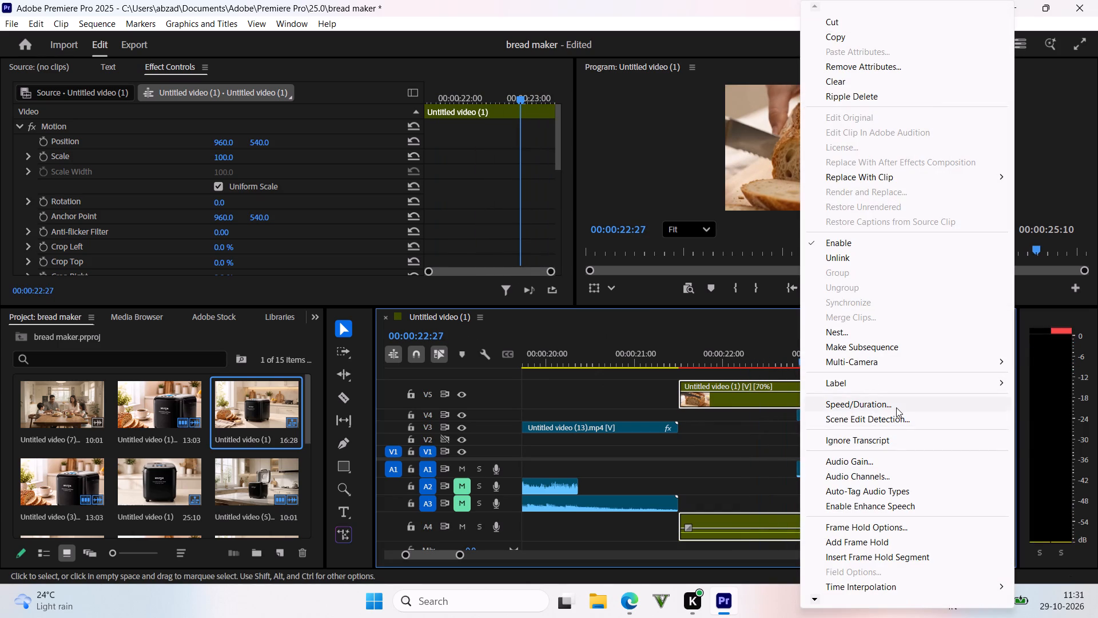
left_click(896, 407)
left_click(555, 338)
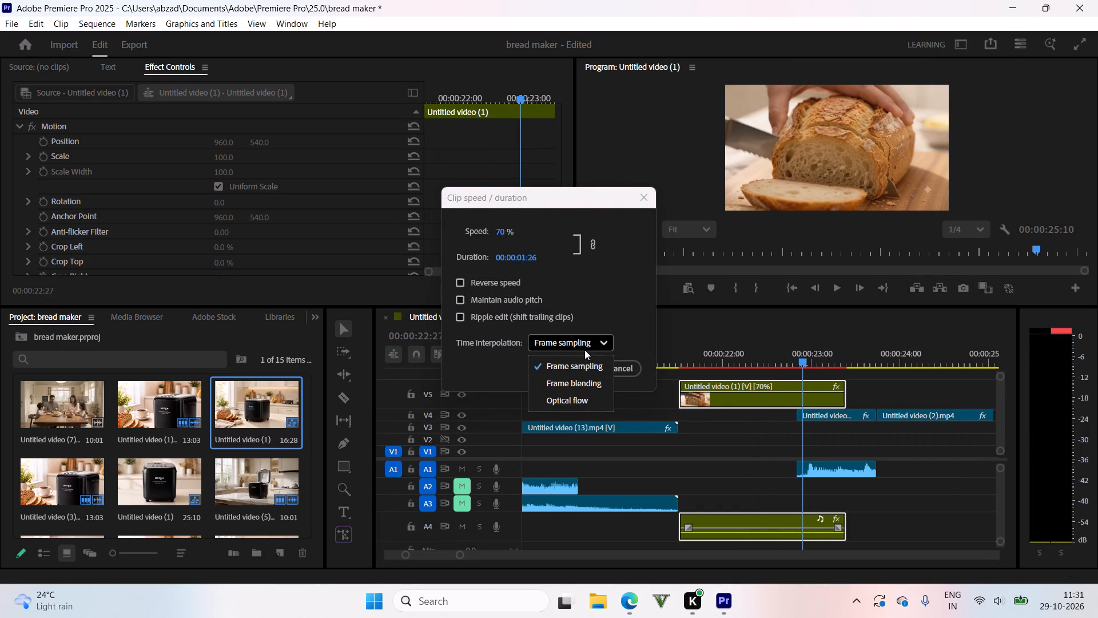
left_click(575, 392)
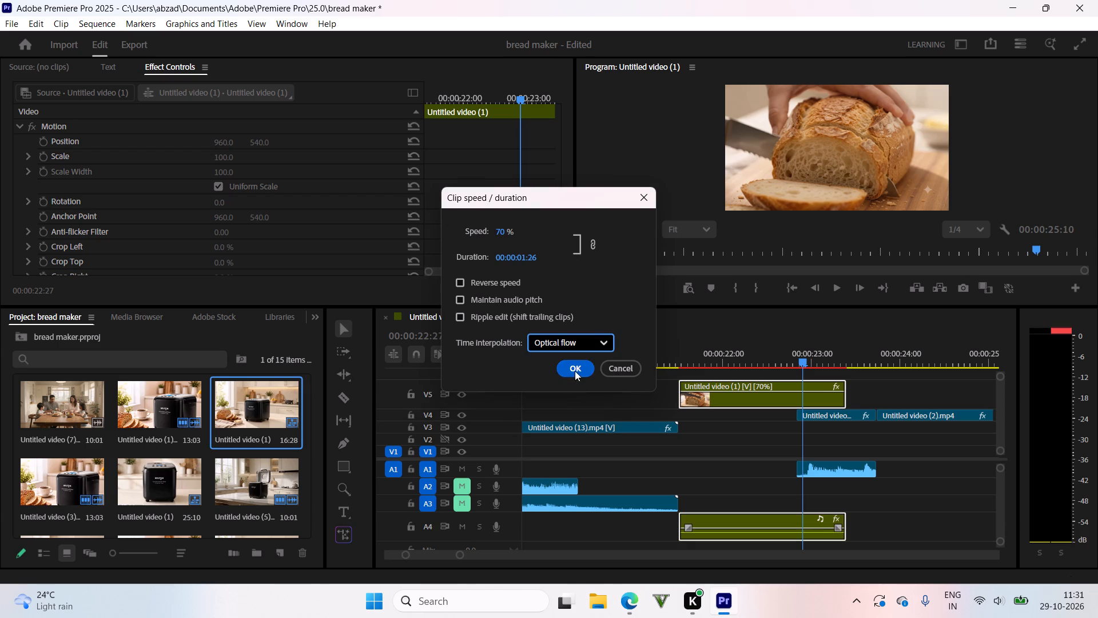
left_click(575, 371)
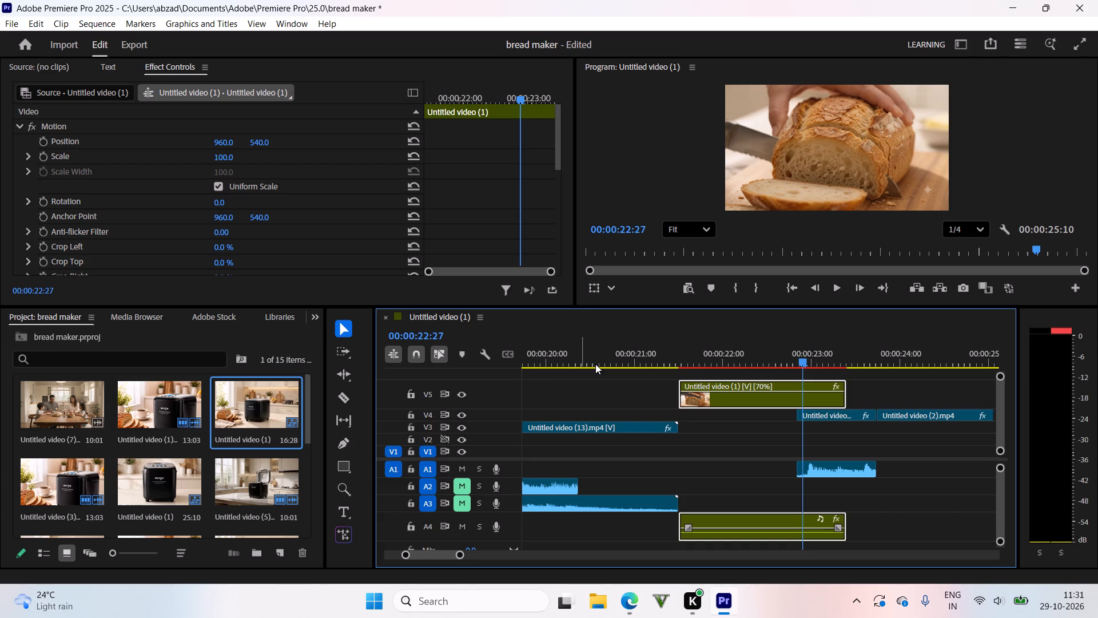
Move the Untitled video (8).mp4 and Untitled video (2).mp4 clips from V4 to V5, directly after the nested bread-slicing clip.
left_click_drag(785, 367, 745, 369)
left_click_drag(747, 360, 797, 363)
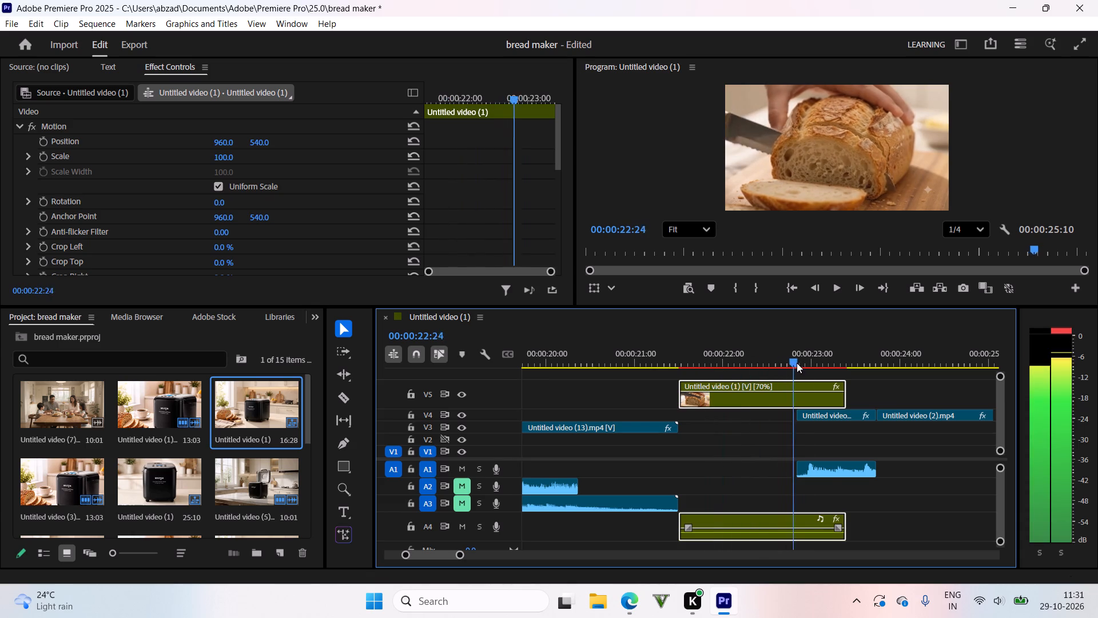
left_click_drag(797, 363, 828, 364)
left_click_drag(746, 478, 759, 473)
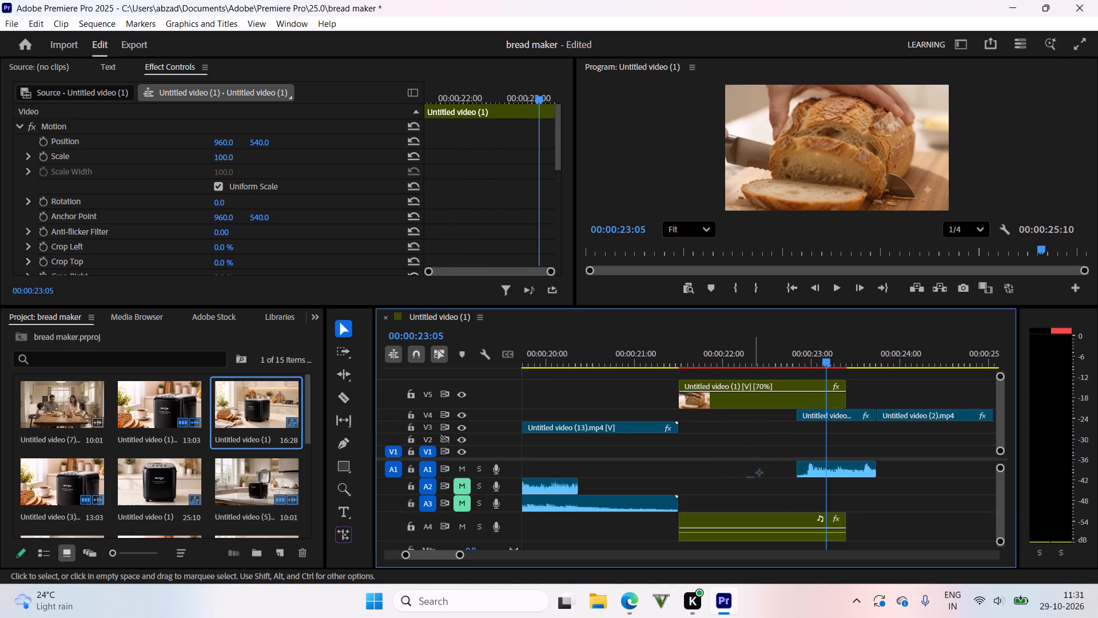
left_click_drag(759, 473, 884, 417)
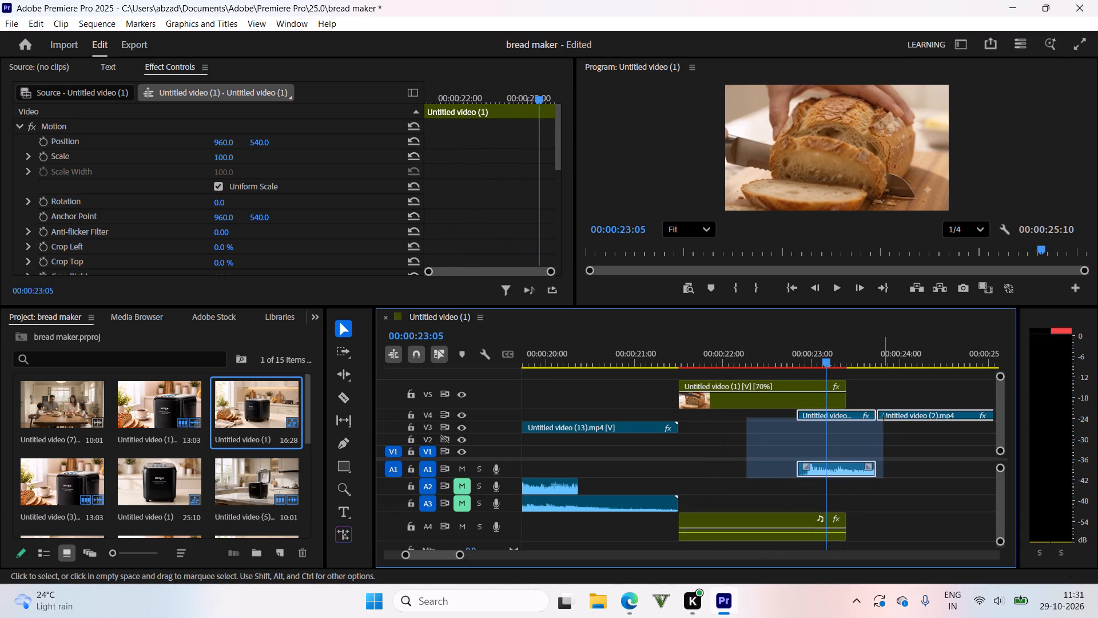
left_click_drag(884, 417, 905, 412)
left_click_drag(829, 417, 866, 413)
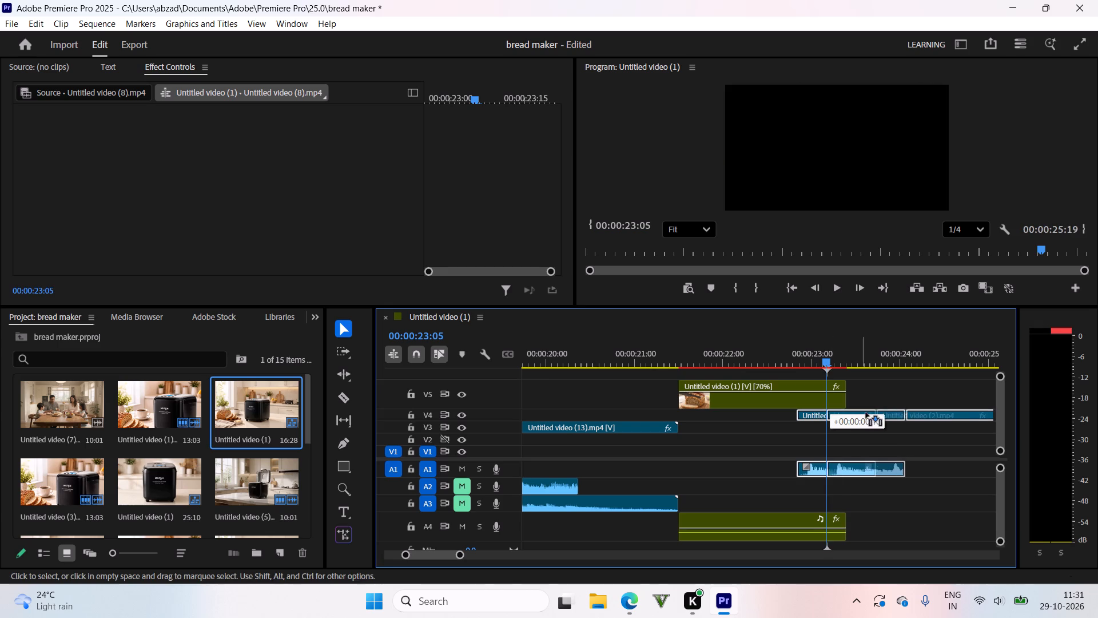
left_click_drag(866, 413, 885, 408)
Play back and scrub the slowed bread-slicing shot and its cut into the family shot to judge the pacing.
left_click_drag(823, 363, 774, 362)
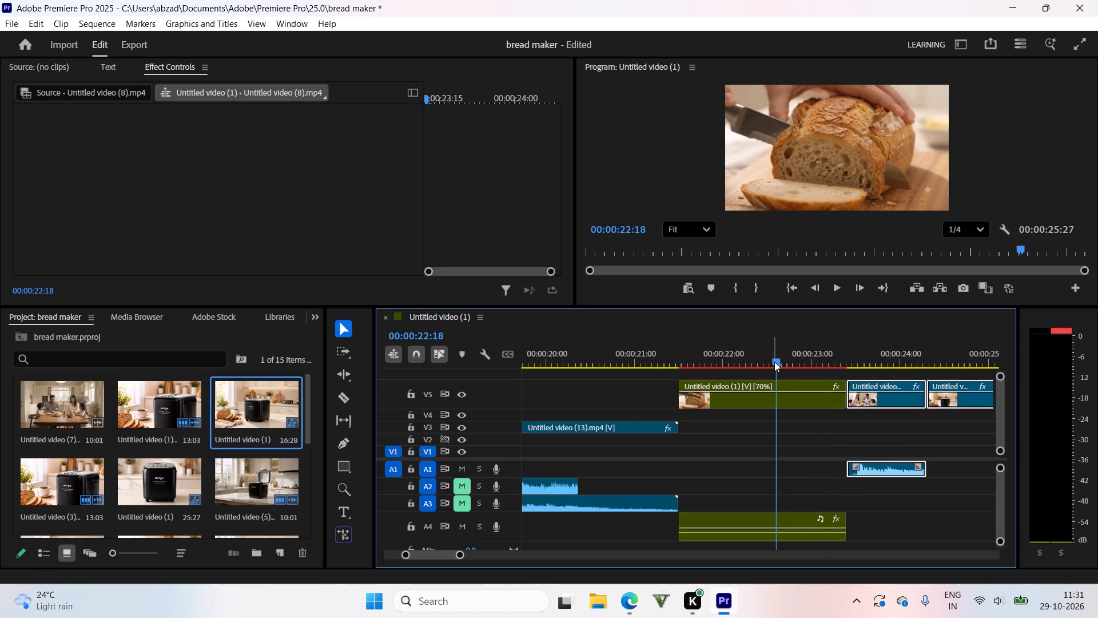
key("space")
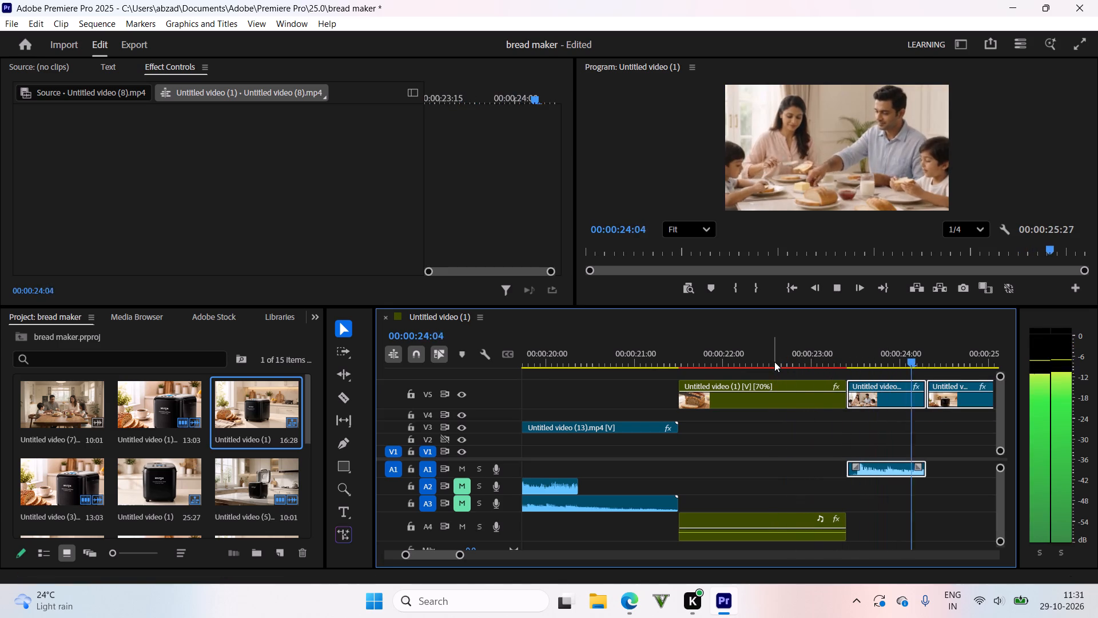
left_click_drag(785, 365, 638, 360)
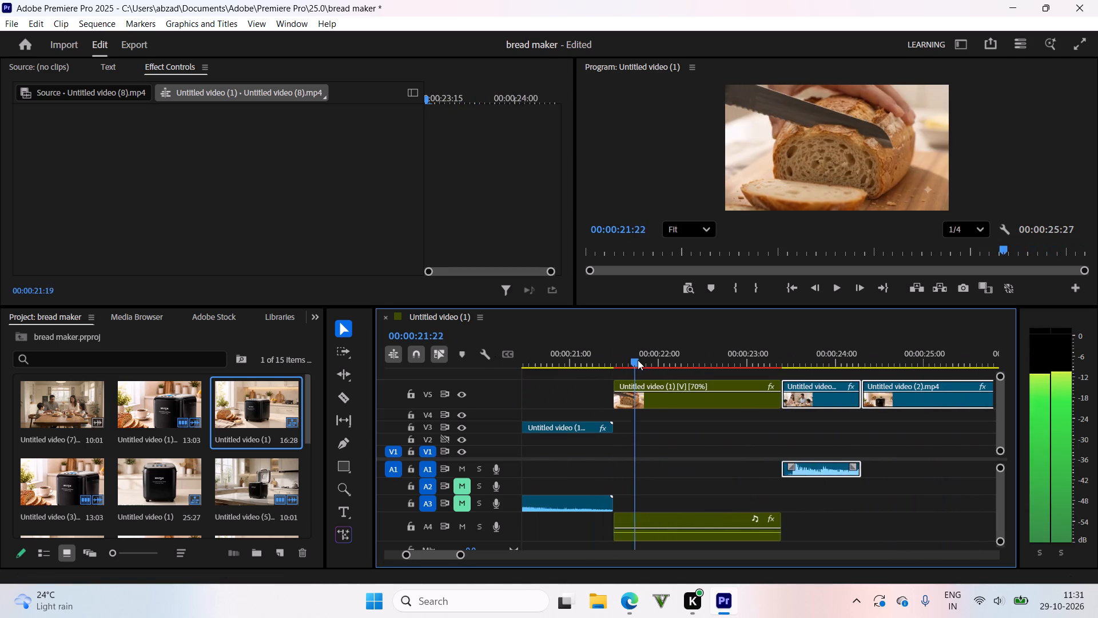
left_click_drag(638, 360, 570, 356)
key("space")
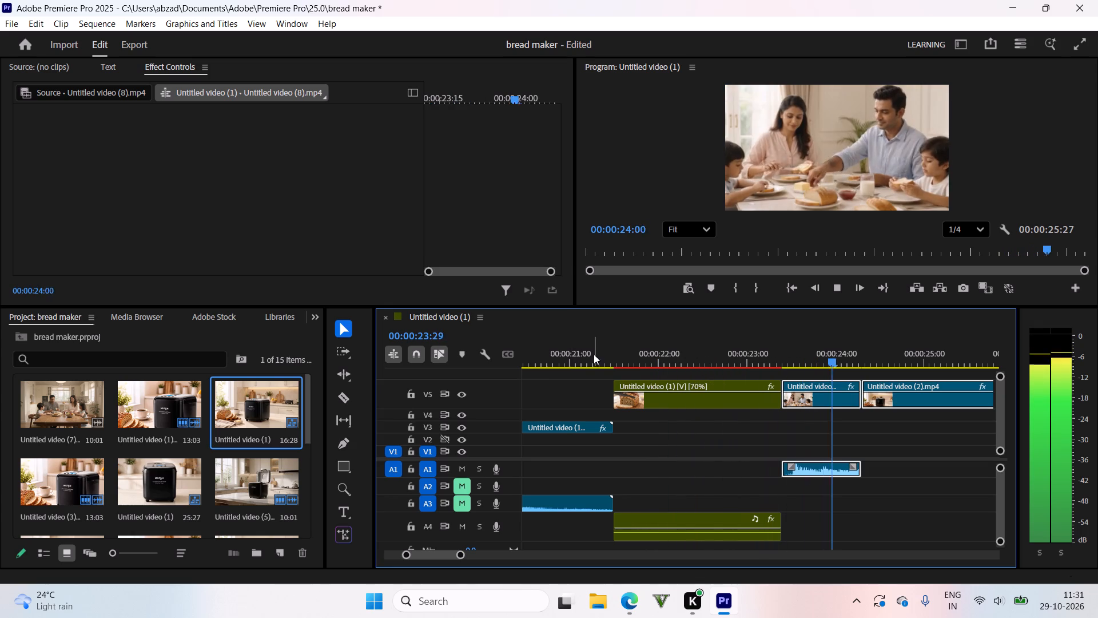
left_click_drag(668, 374, 649, 377)
left_click_drag(707, 360, 667, 366)
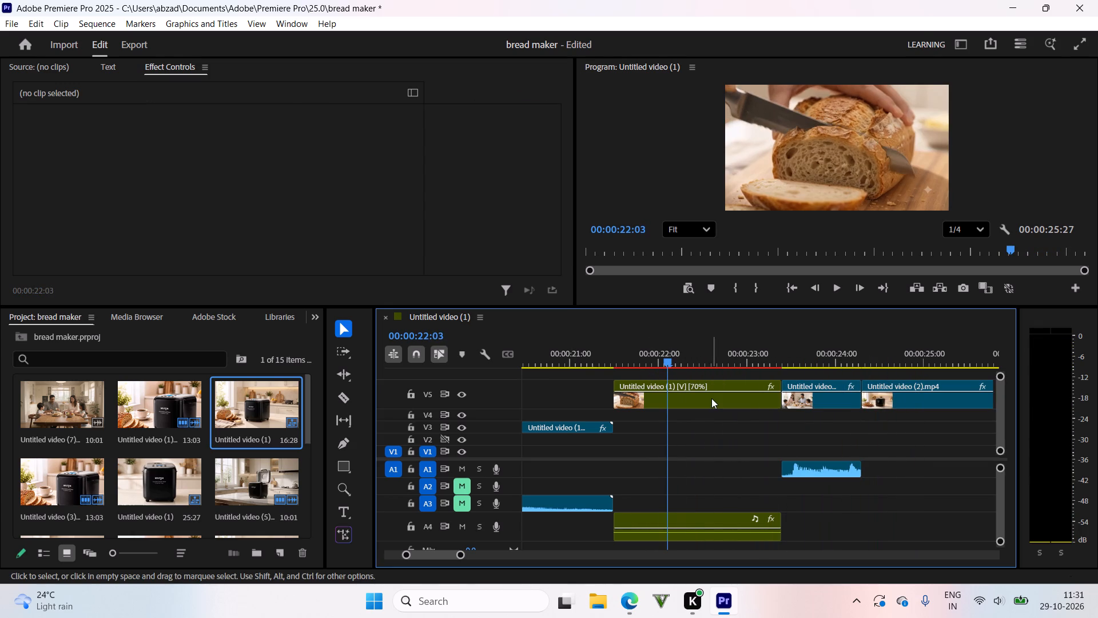
Check the nested bread-slicing clip's speed and time interpolation settings and review its cut into the family shot.
right_click(711, 398)
left_click(818, 410)
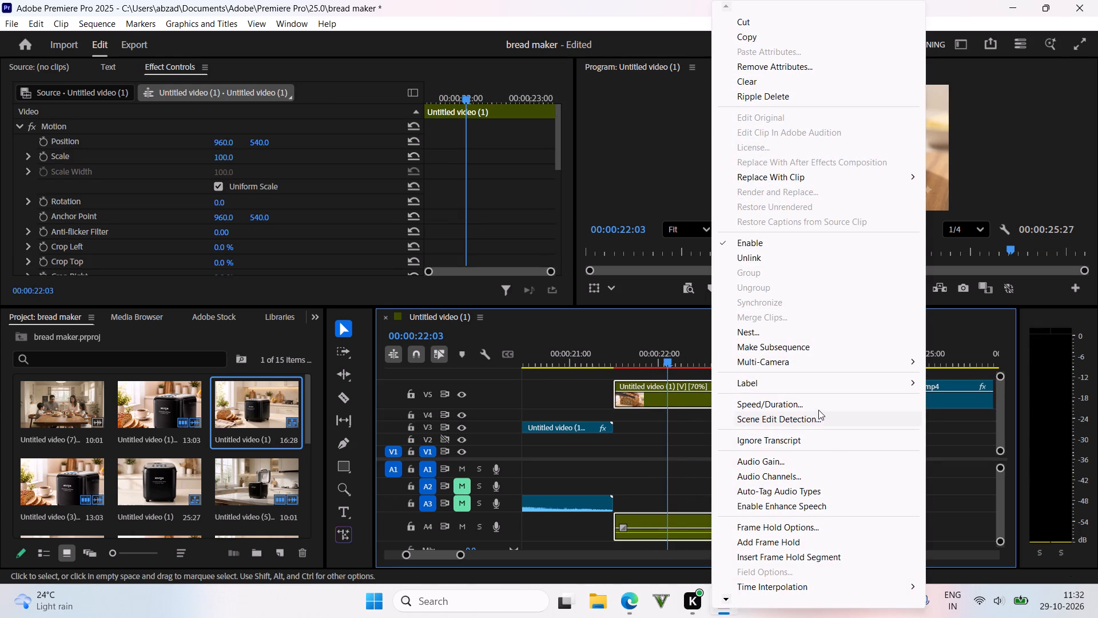
left_click(593, 345)
left_click(594, 342)
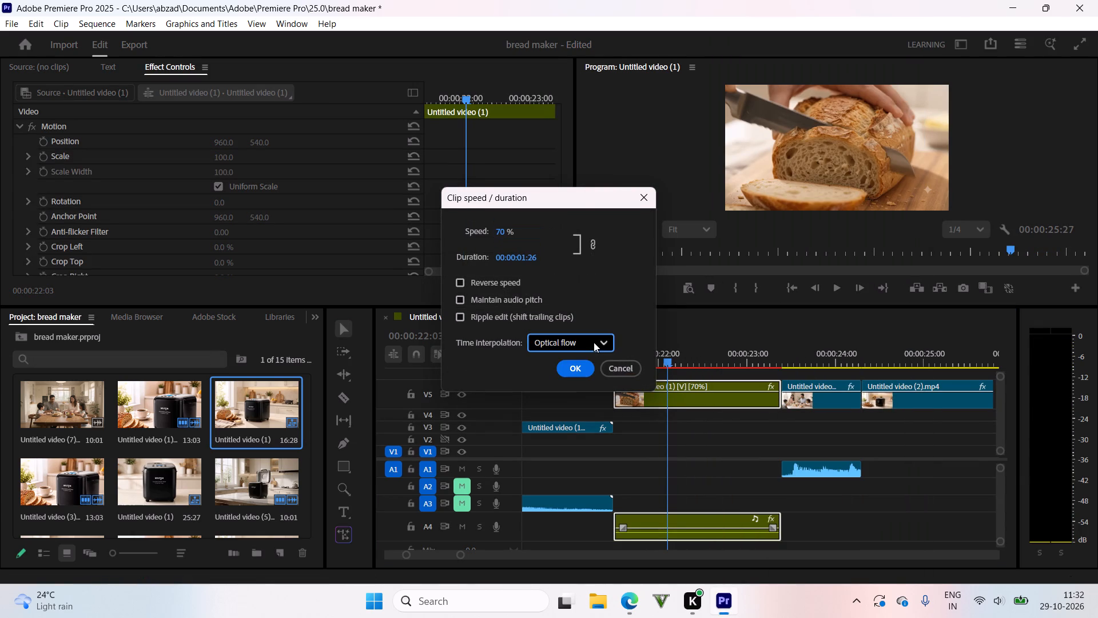
left_click(636, 371)
key("space")
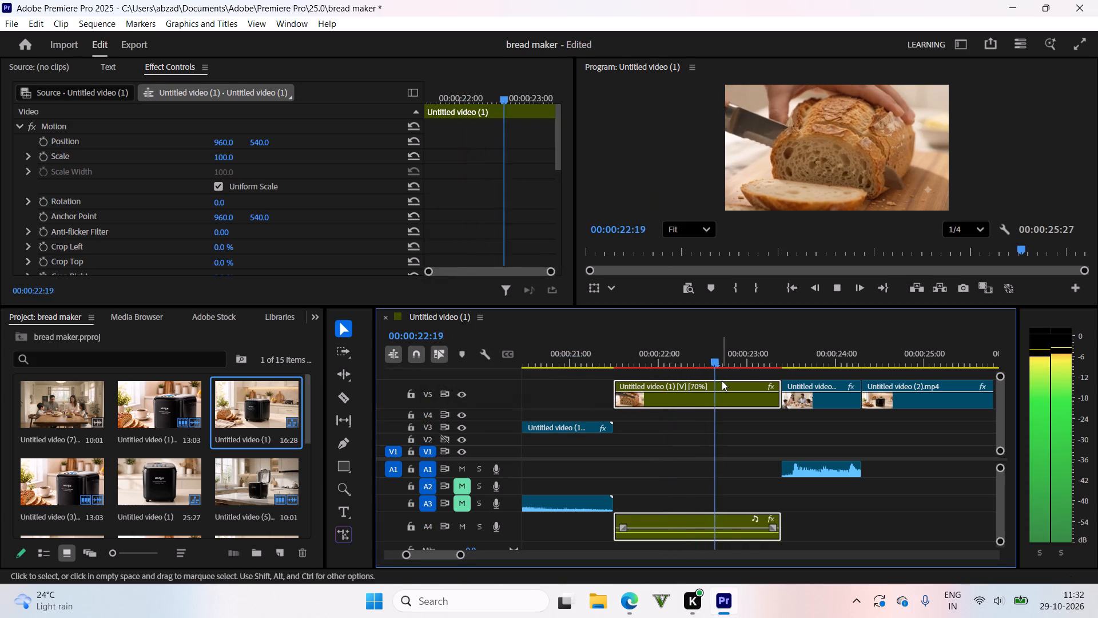
left_click_drag(802, 353, 793, 360)
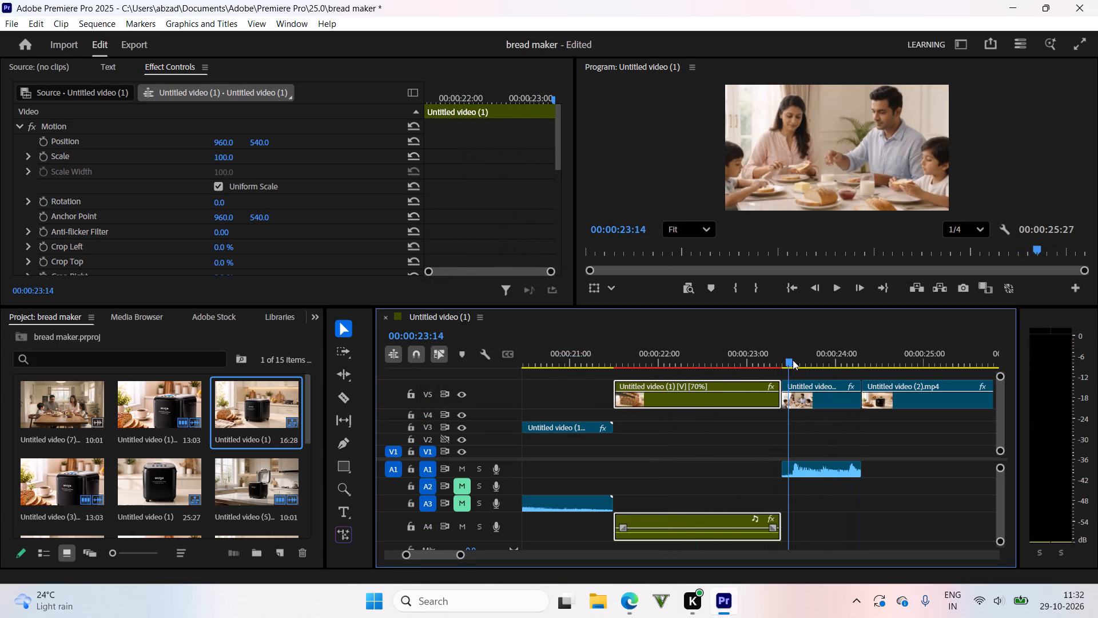
left_click_drag(793, 360, 833, 361)
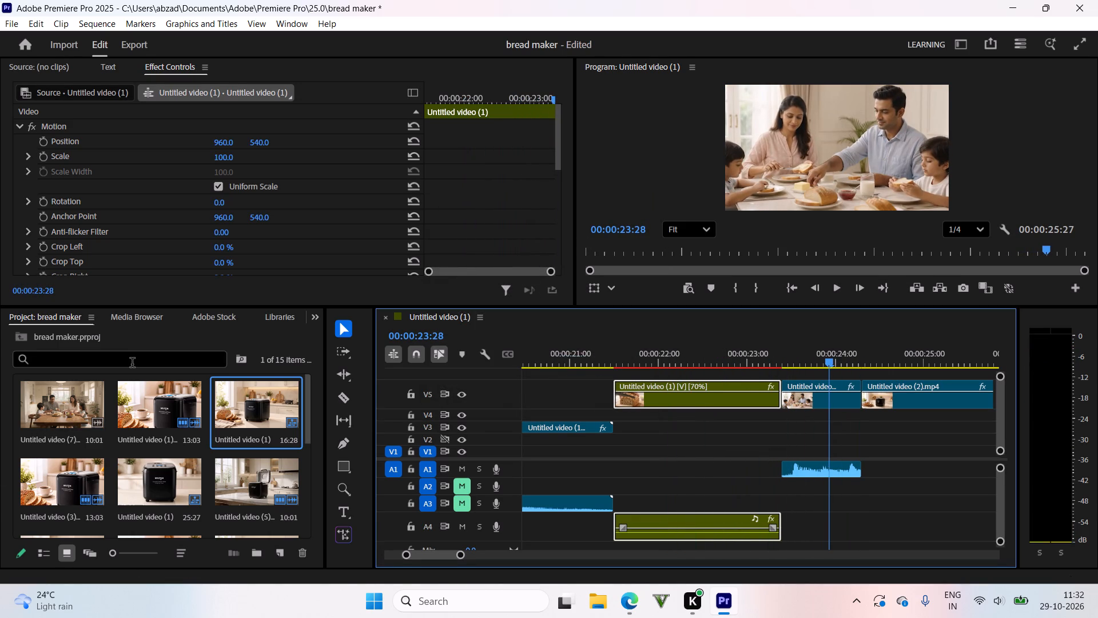
Apply a Cross Dissolve video transition at the cut between Untitled video (8).mp4 and Untitled video (2).mp4 on V5.
left_click(268, 312)
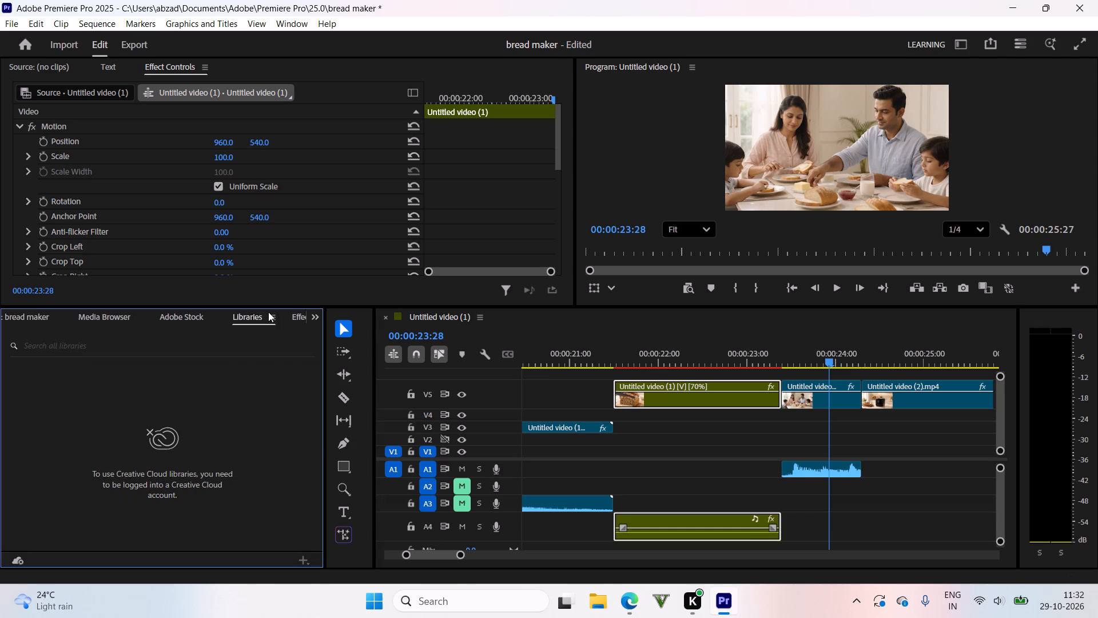
left_click(293, 315)
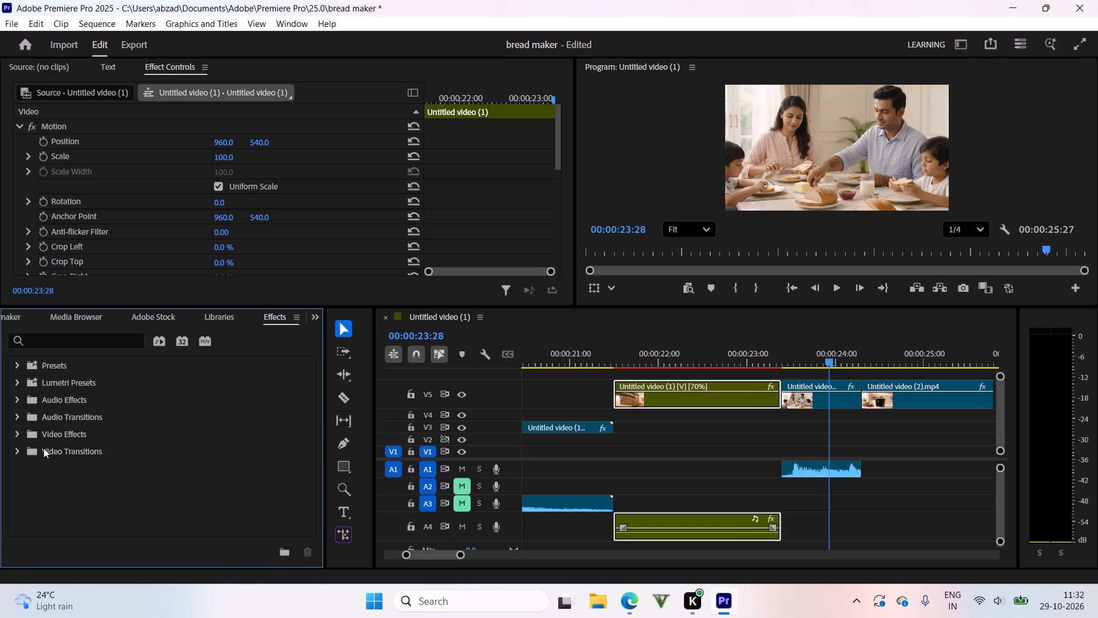
left_click(19, 438)
scroll(166, 447, "down", 2)
scroll(164, 443, "down", 20)
scroll(164, 443, "down", 11)
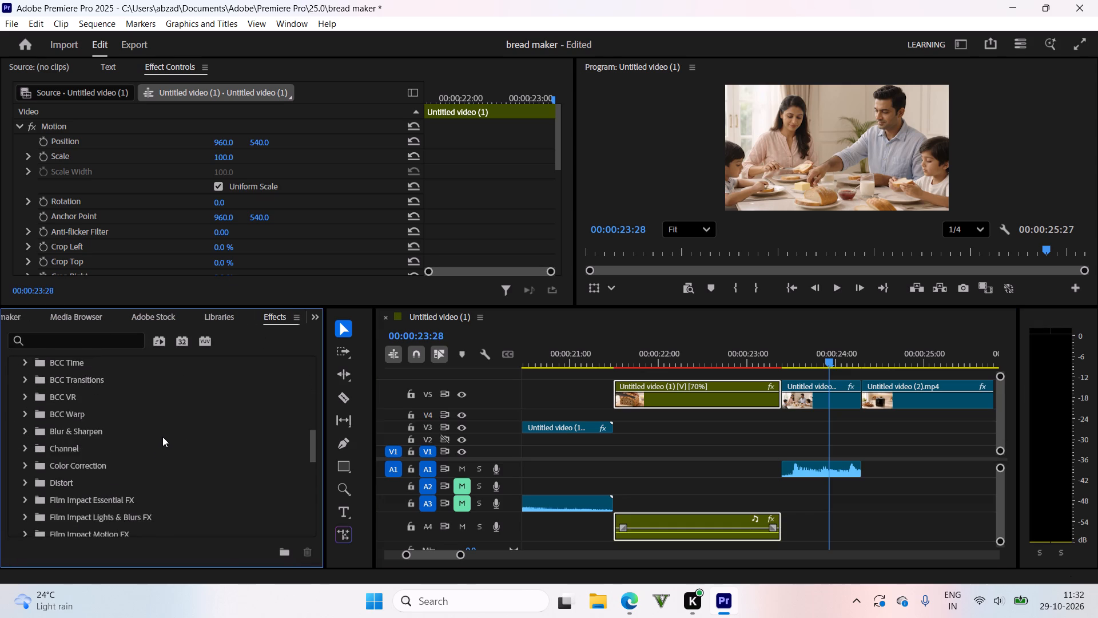
scroll(162, 437, "down", 20)
scroll(164, 442, "down", 4)
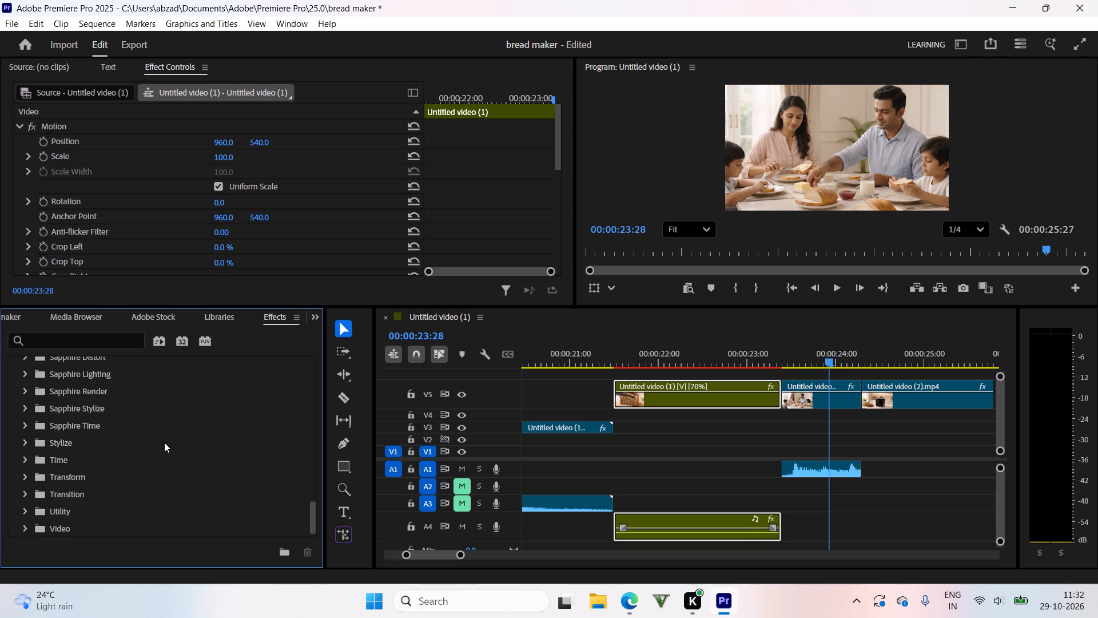
scroll(164, 443, "down", 10)
left_click(21, 529)
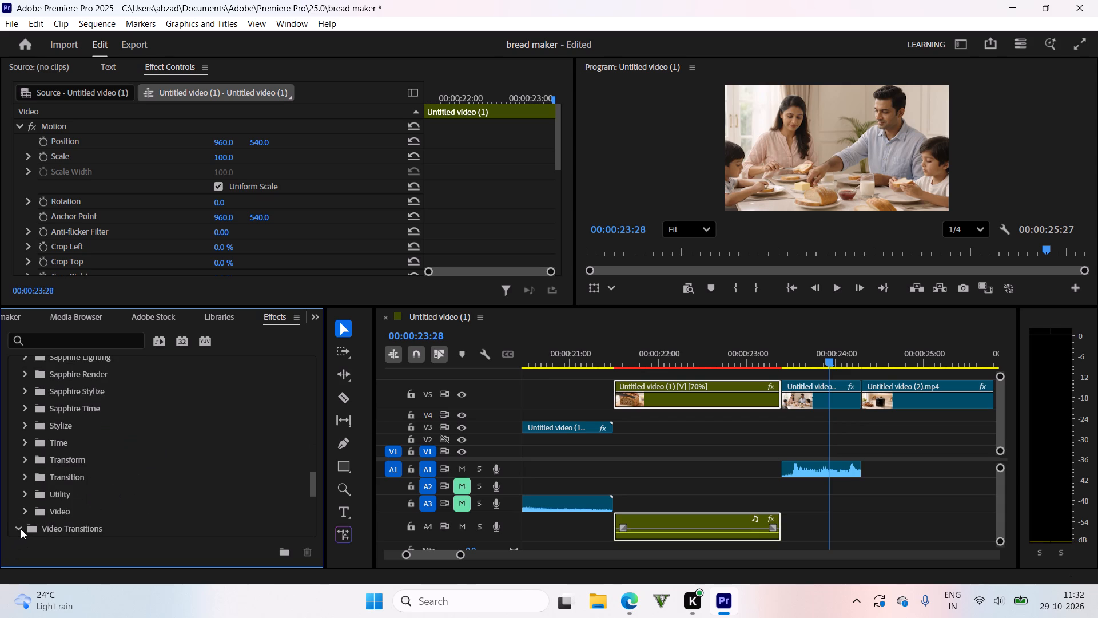
scroll(119, 472, "down", 8)
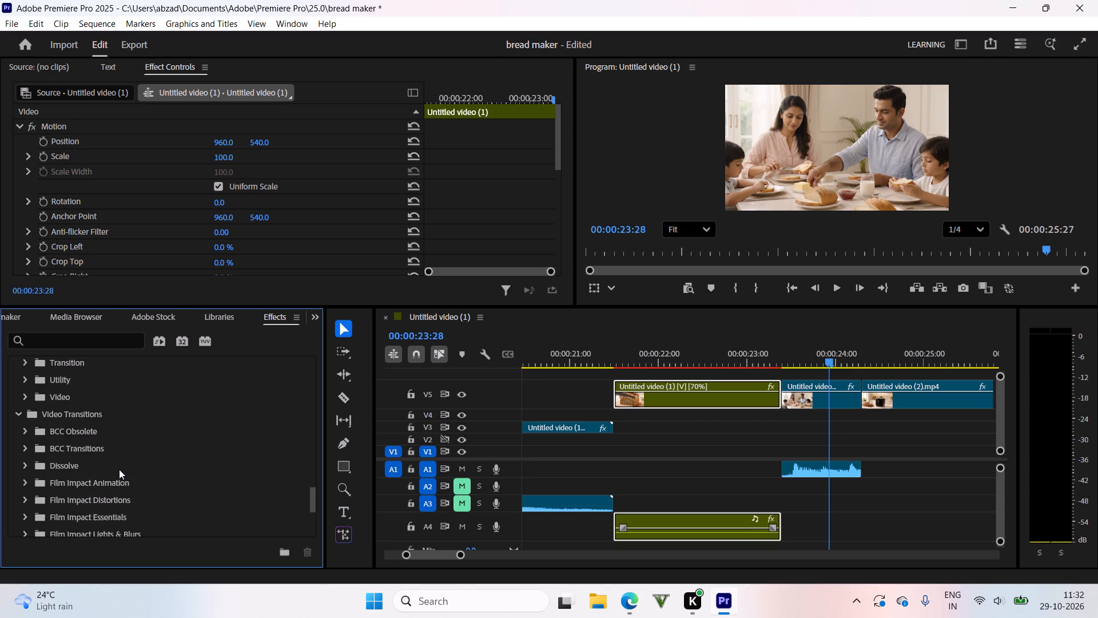
left_click(24, 464)
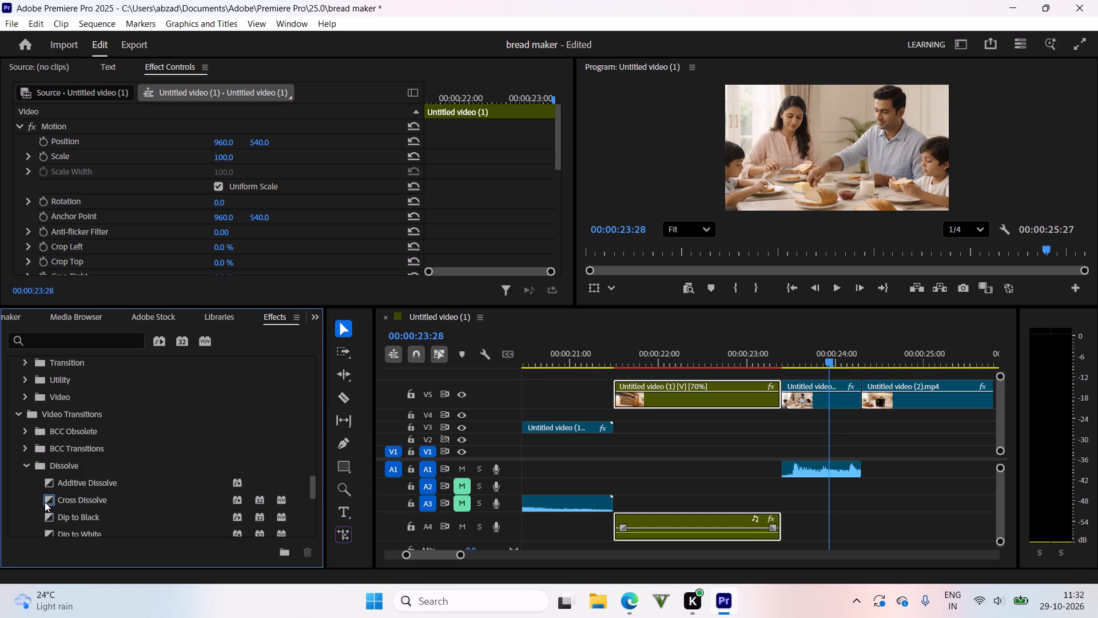
left_click_drag(47, 497, 791, 417)
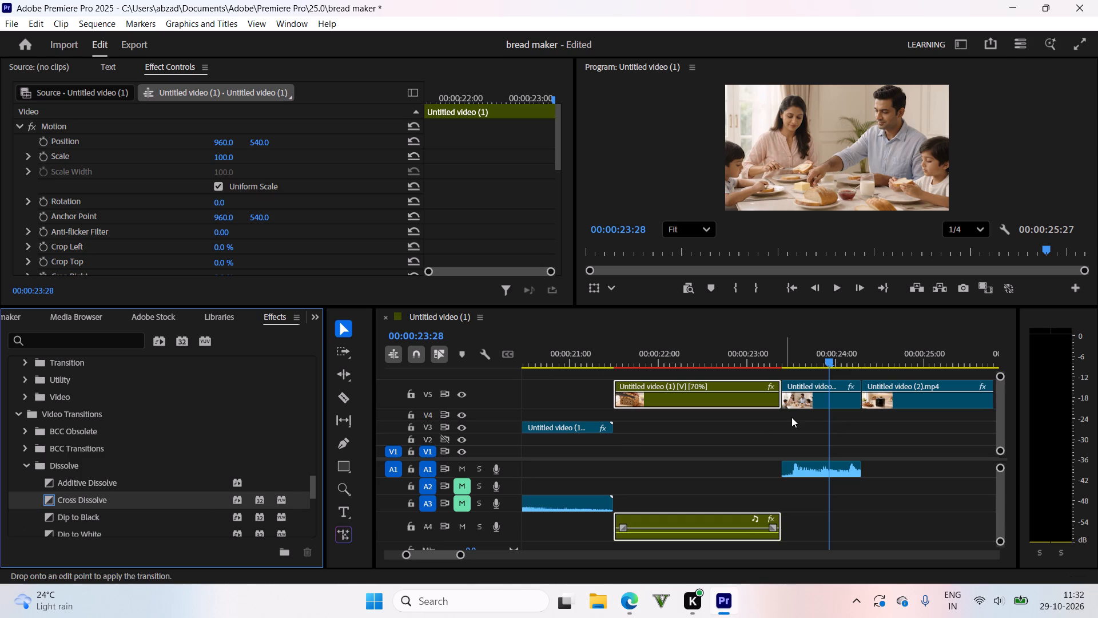
left_click_drag(791, 417, 858, 397)
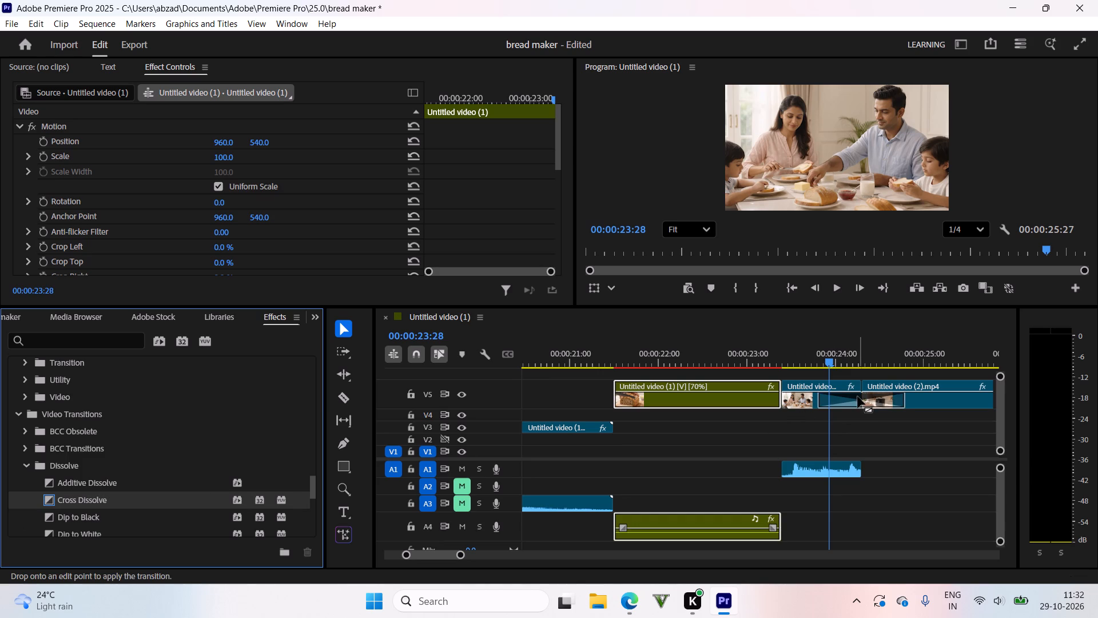
Shorten the Cross Dissolve between the family and closing product clips to about 8 frames.
left_click_drag(845, 352, 854, 368)
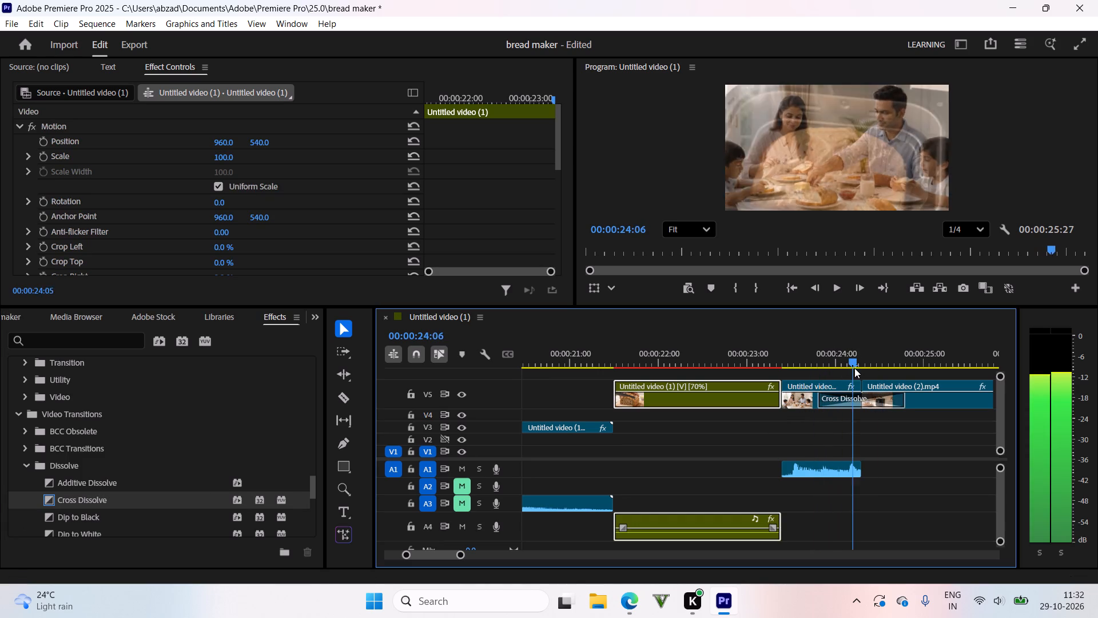
left_click_drag(854, 368, 865, 368)
scroll(834, 365, "up", 3, "alt")
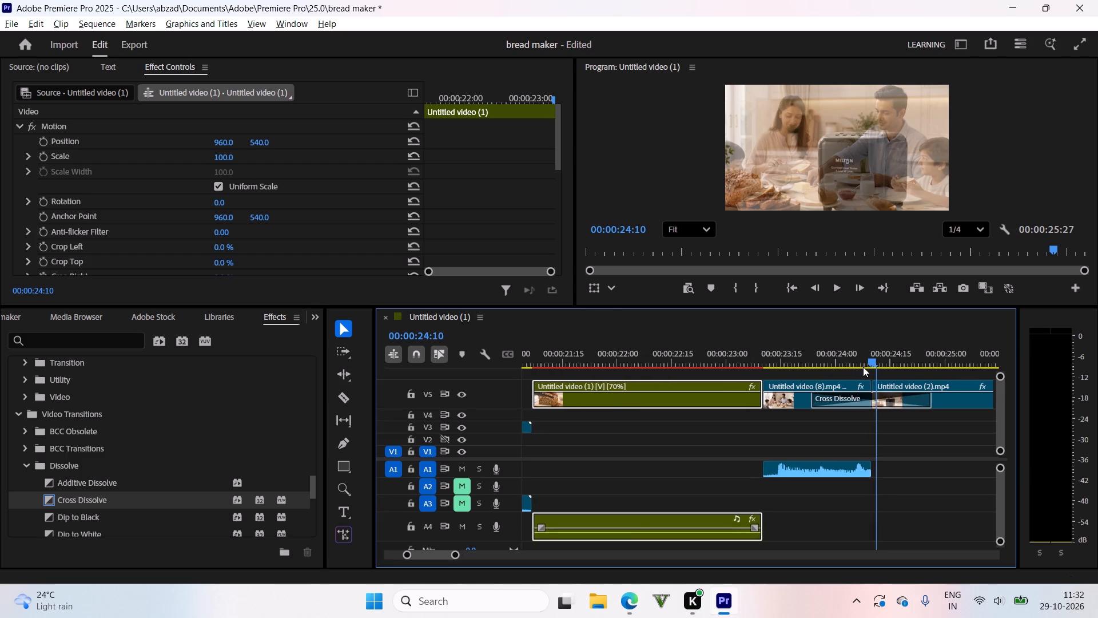
scroll(904, 353, "up", 9, "alt")
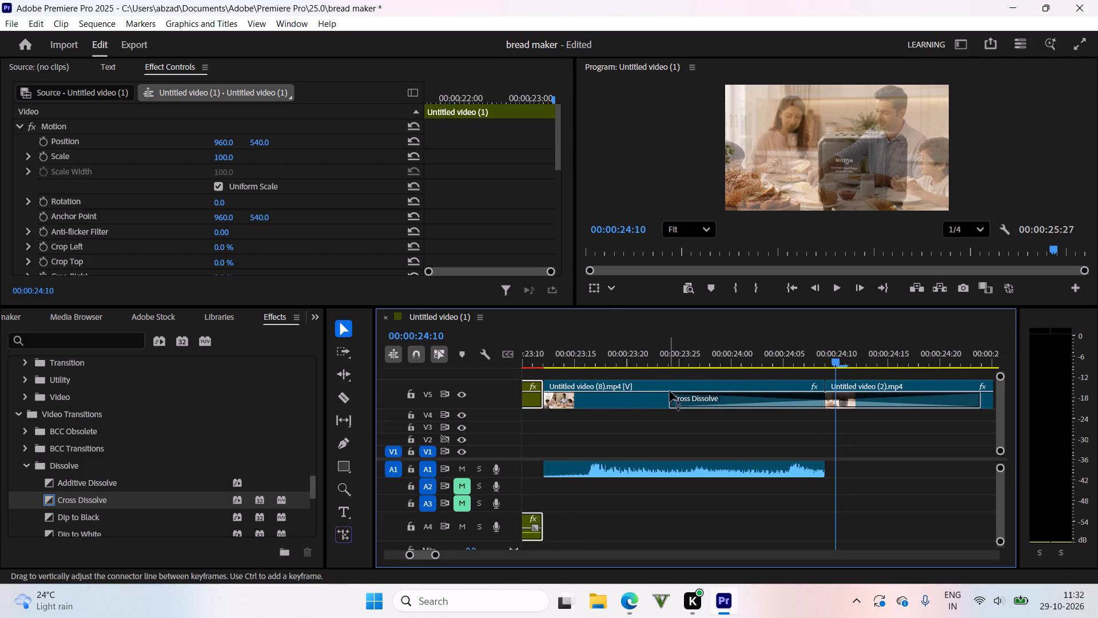
left_click_drag(671, 398, 719, 407)
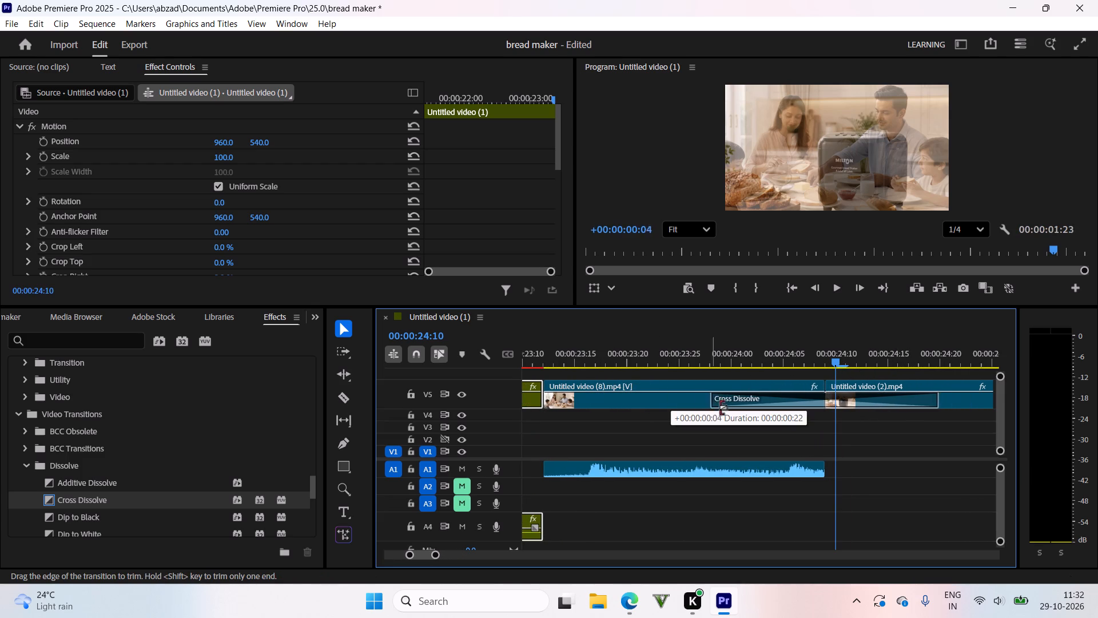
left_click_drag(719, 407, 783, 419)
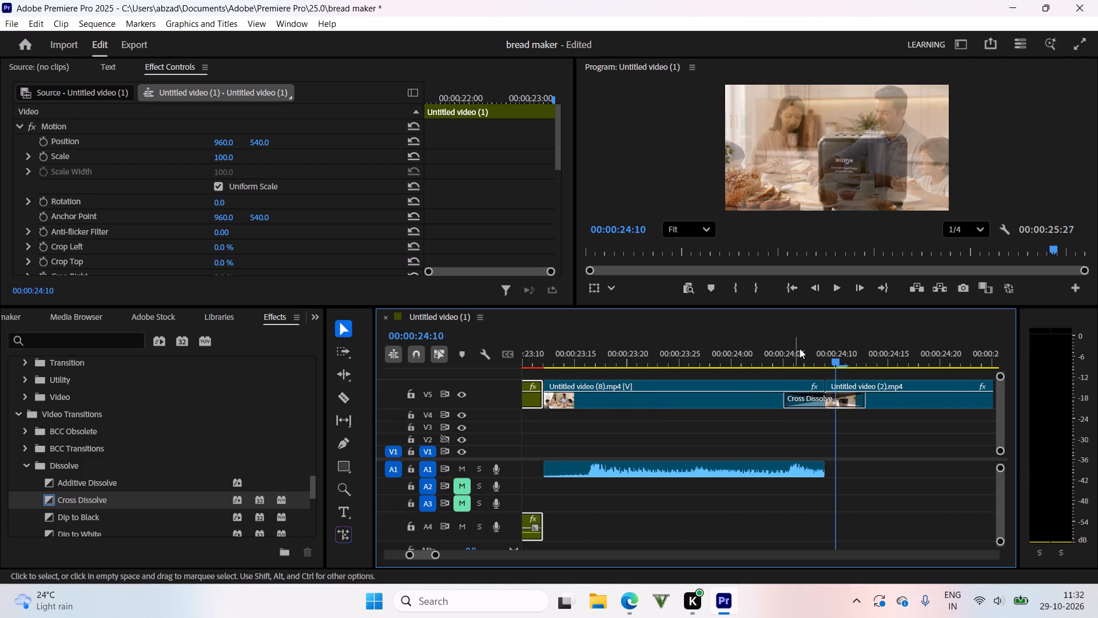
Play back the ending from the bread-slicing shot through the family shot and Cross Dissolve to judge the timing.
left_click_drag(799, 348, 796, 355)
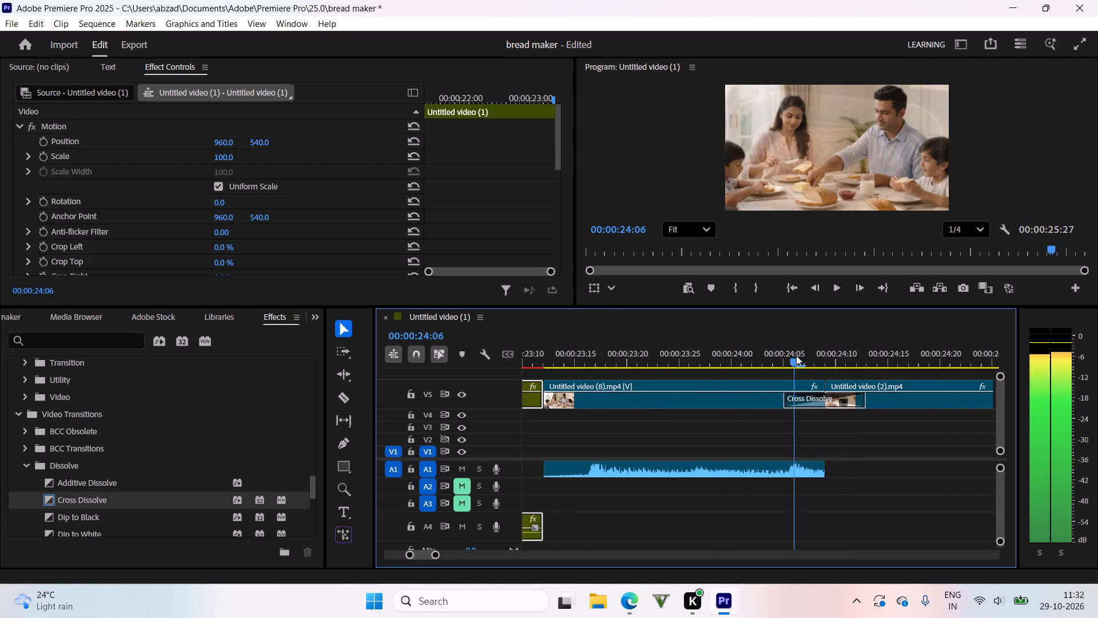
left_click_drag(796, 355, 710, 355)
key("space")
left_click_drag(706, 347, 712, 342)
key("space")
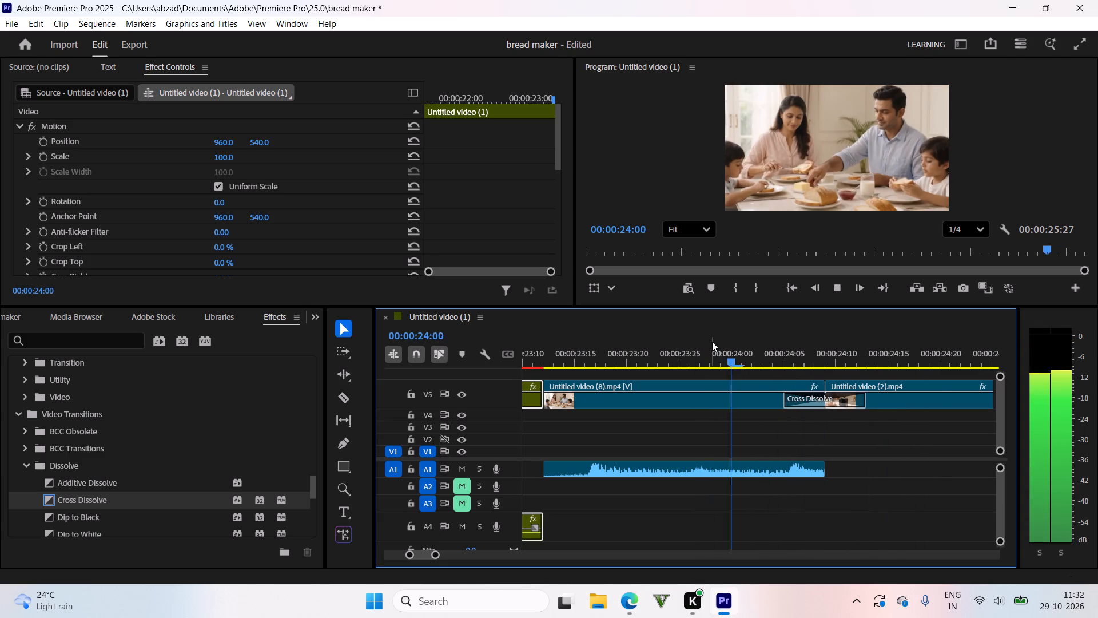
left_click_drag(739, 335, 634, 340)
left_click_drag(690, 370, 489, 387)
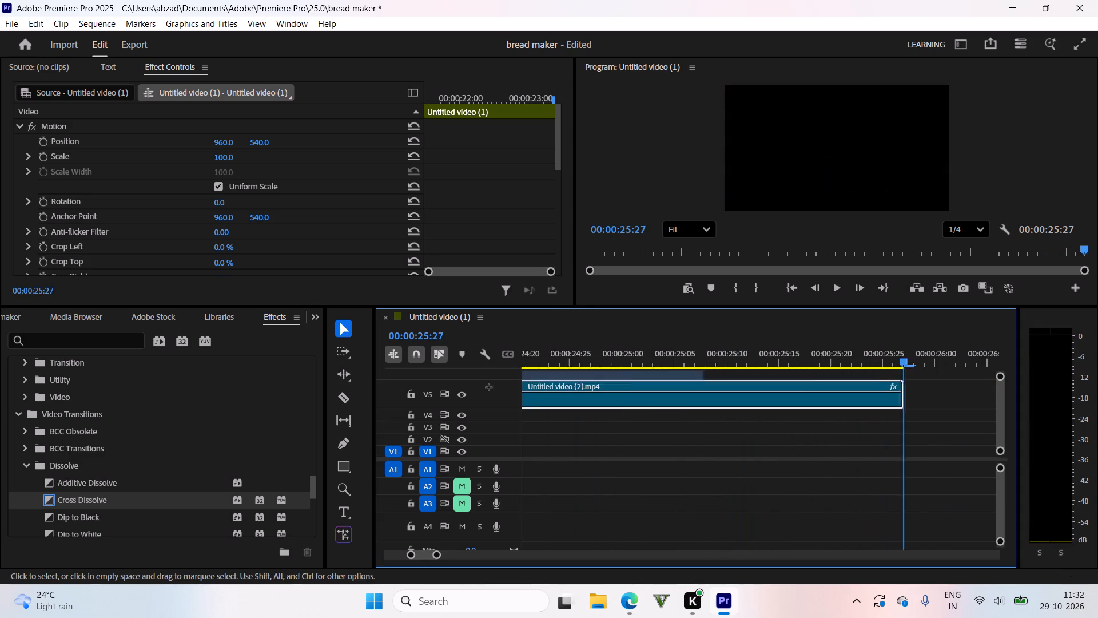
left_click_drag(489, 387, 455, 395)
left_click(815, 355)
key("space")
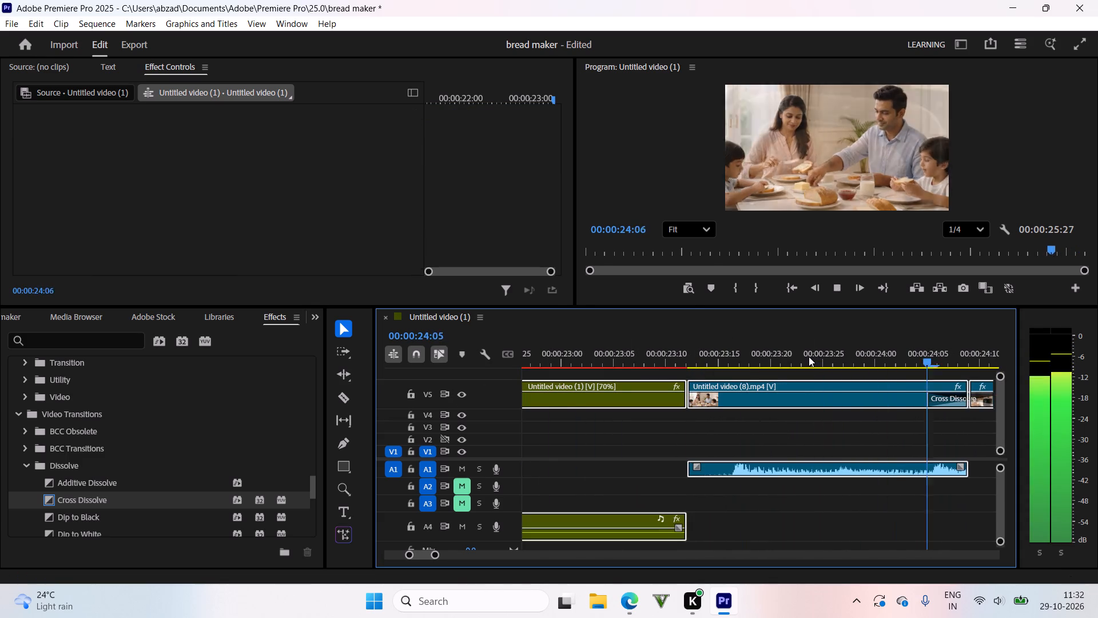
left_click_drag(781, 355, 631, 414)
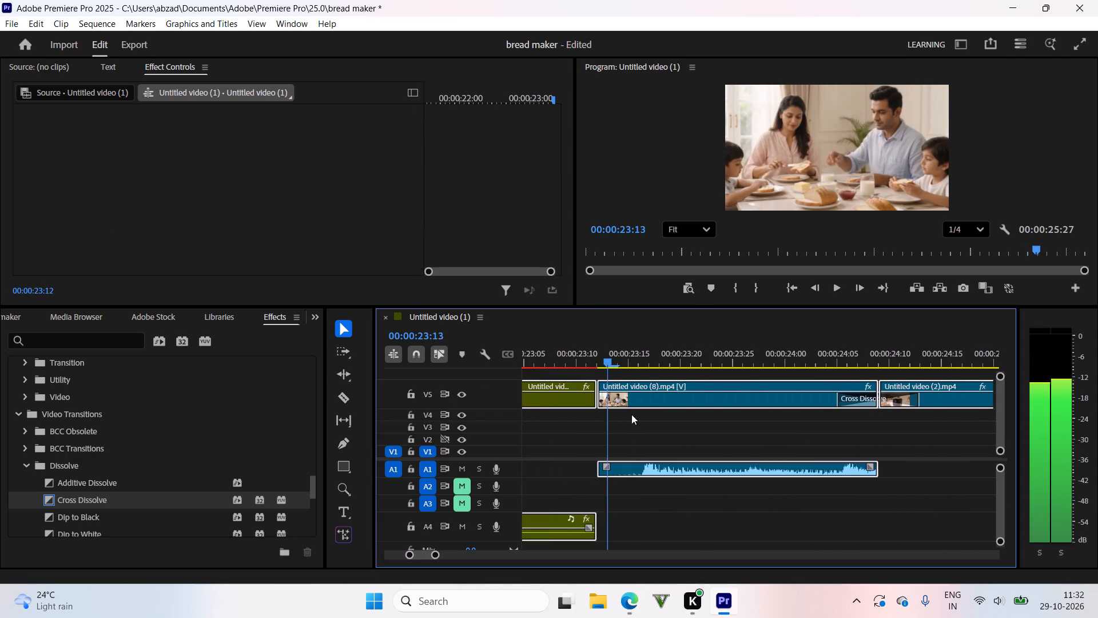
left_click_drag(631, 414, 665, 415)
left_click(701, 520)
key("space")
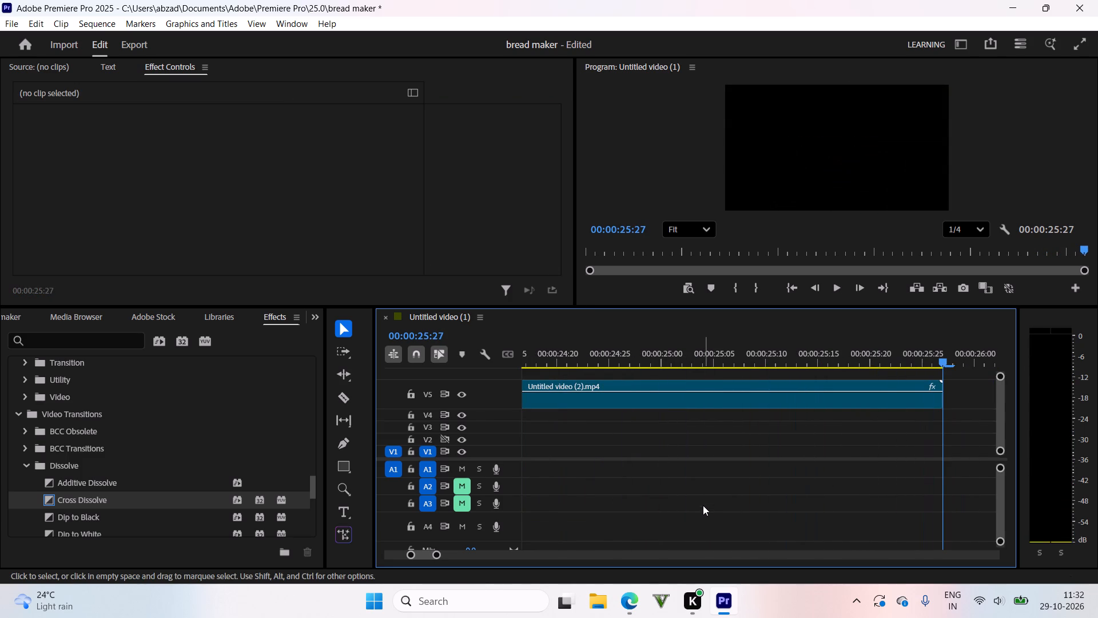
left_click_drag(709, 354, 399, 463)
key("space")
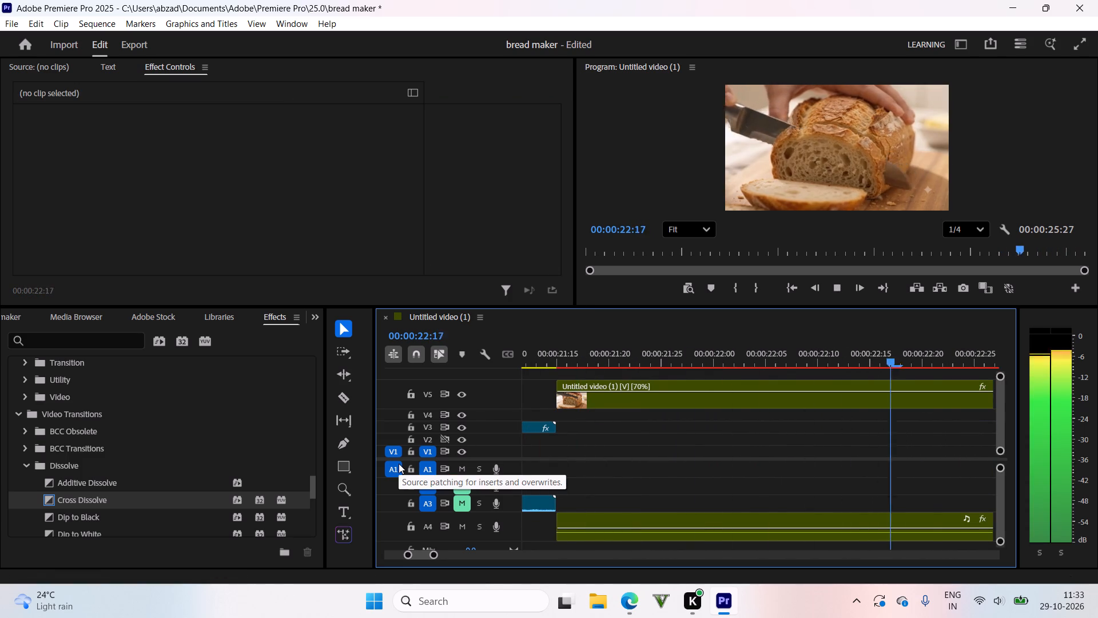
Apply a Dip to White video transition at the cut between the nested bread-slicing clip and Untitled video (8).mp4 on V5.
left_click_drag(630, 356, 518, 347)
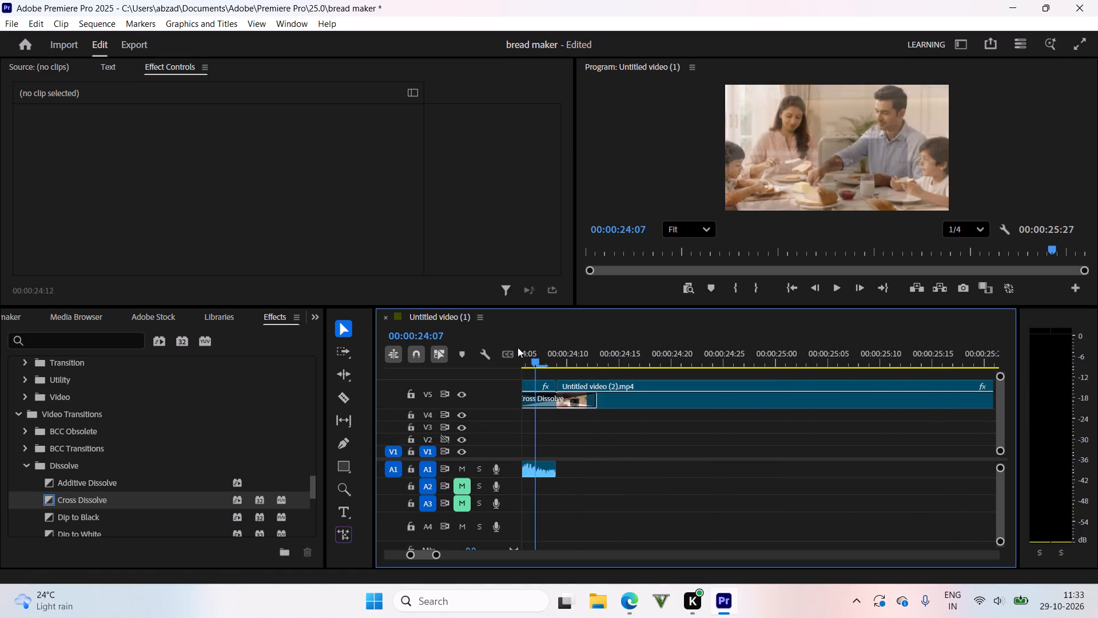
left_click_drag(518, 347, 811, 405)
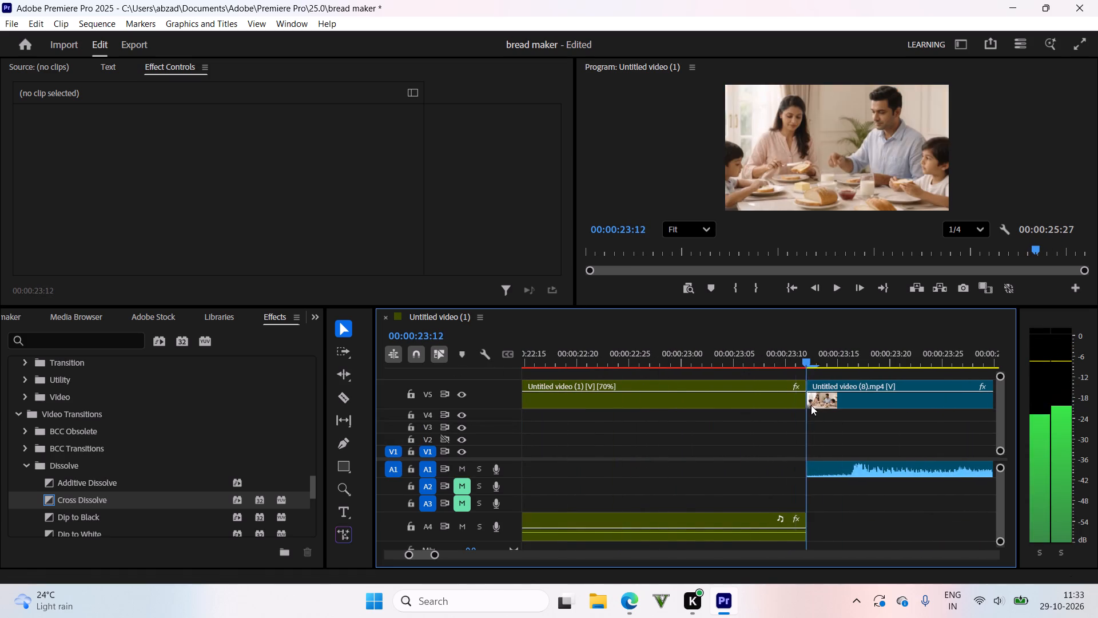
left_click_drag(811, 405, 685, 438)
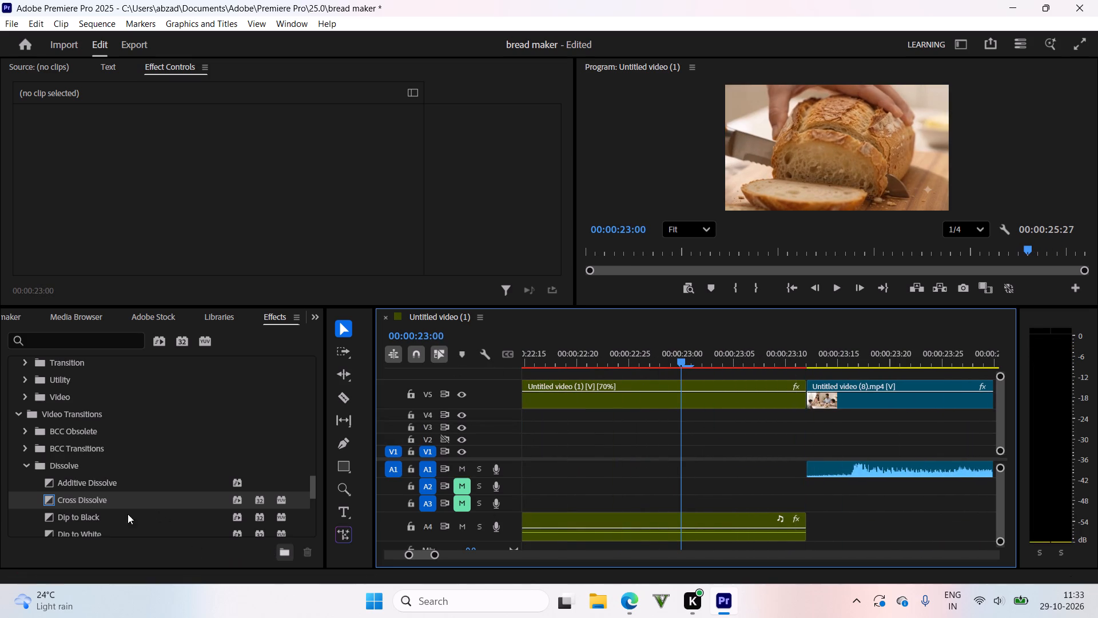
left_click_drag(649, 356, 611, 369)
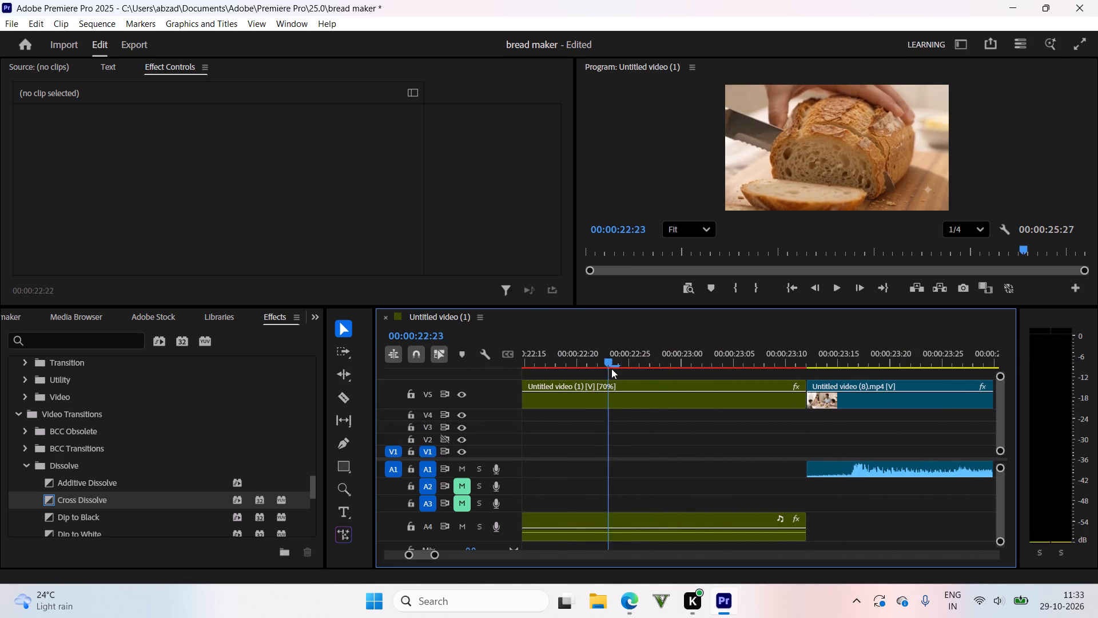
left_click_drag(611, 369, 680, 369)
left_click_drag(87, 531, 109, 525)
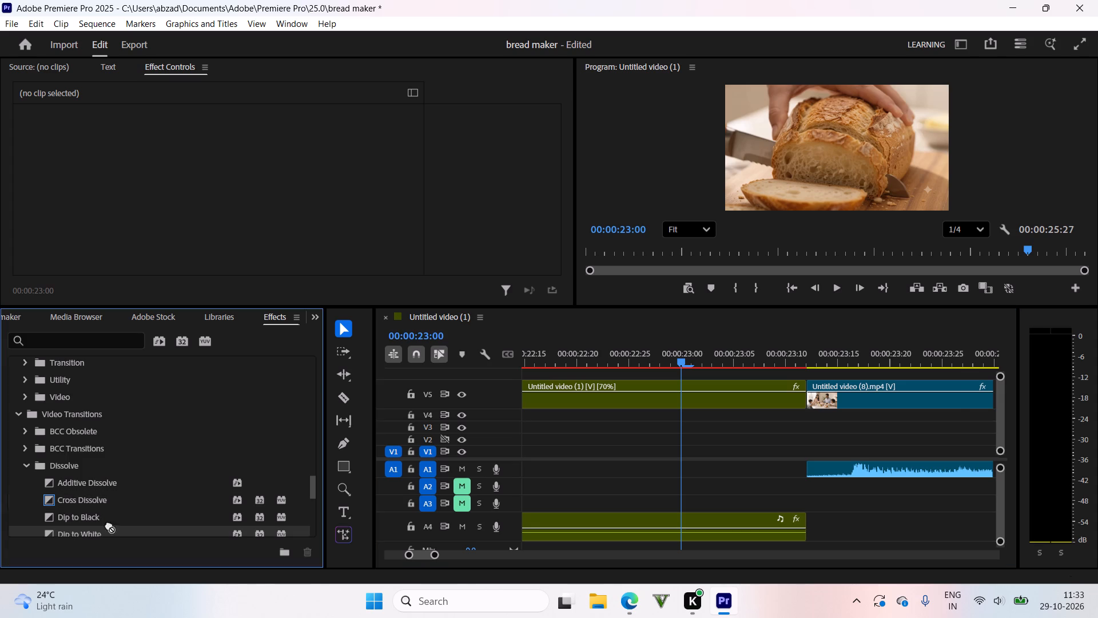
left_click_drag(109, 525, 809, 405)
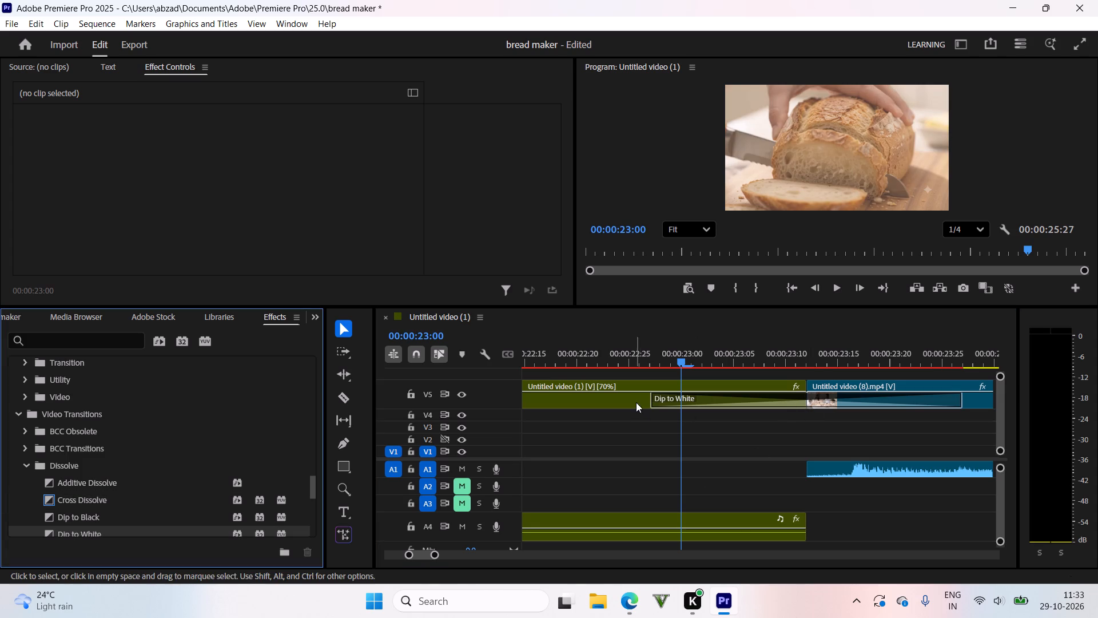
Shorten the Dip to White between the bread-slicing and family clips to about 8 frames and review it.
left_click_drag(651, 398, 765, 413)
left_click_drag(723, 339, 713, 351)
left_click_drag(678, 364, 612, 360)
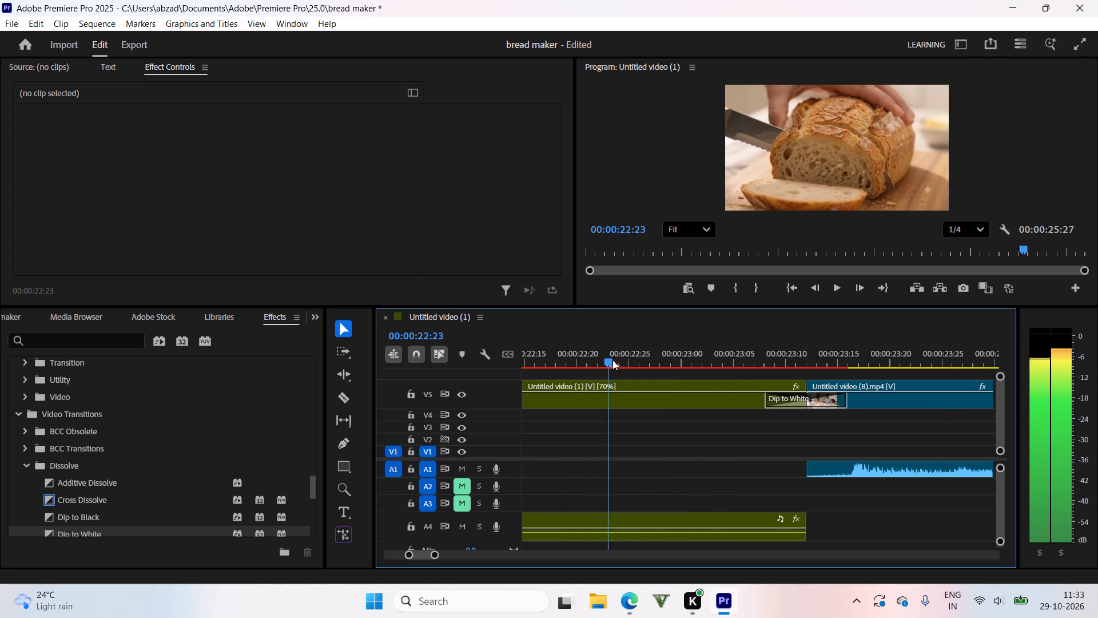
left_click_drag(612, 360, 757, 377)
Reframe the nested bread-slicing clip closer by setting its Scale to 131 and its horizontal Position to 1006.
left_click(735, 383)
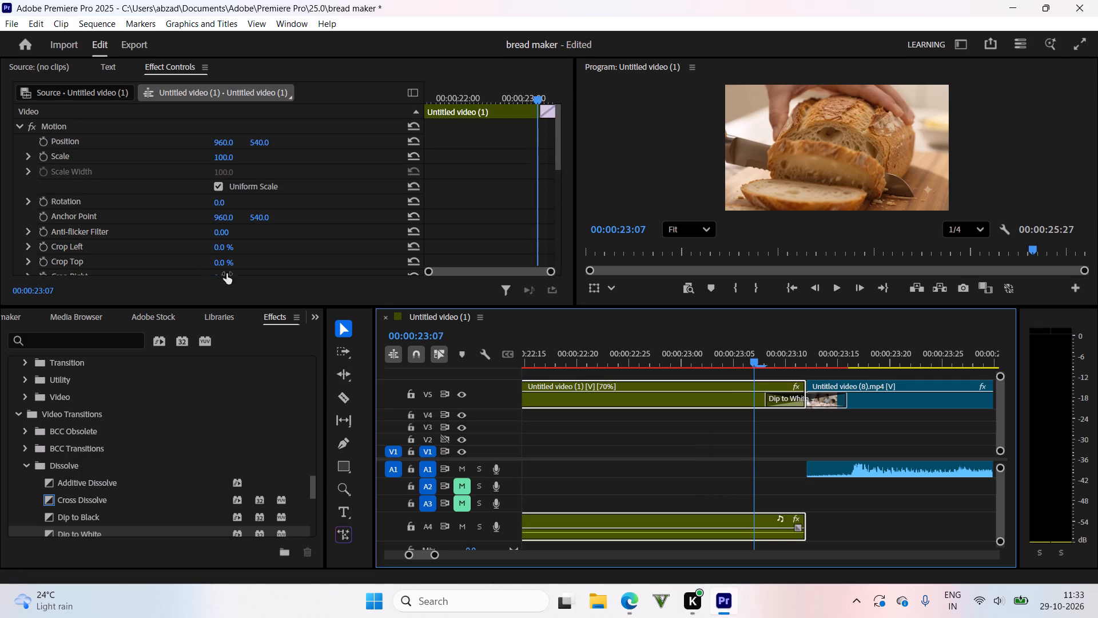
left_click_drag(226, 154, 246, 155)
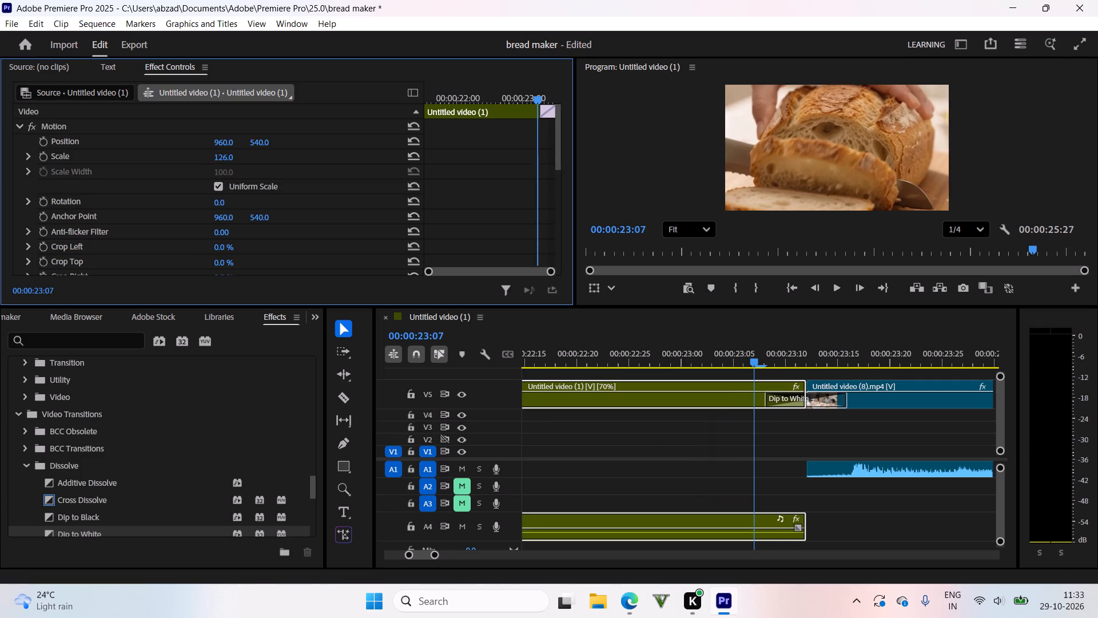
left_click_drag(246, 155, 250, 156)
left_click_drag(219, 141, 222, 140)
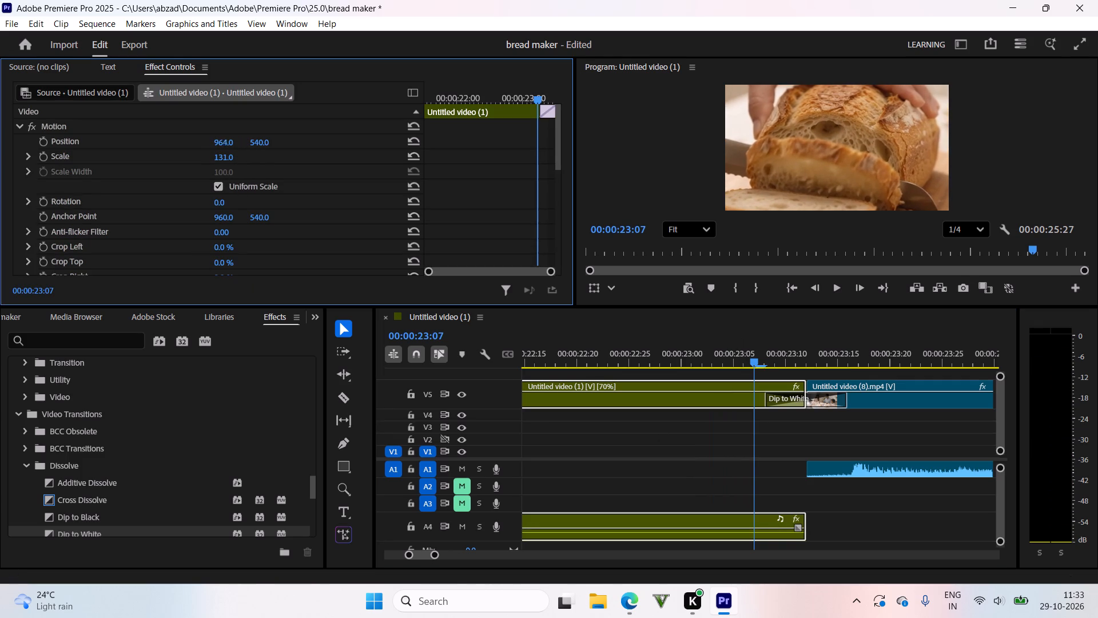
left_click_drag(222, 140, 252, 137)
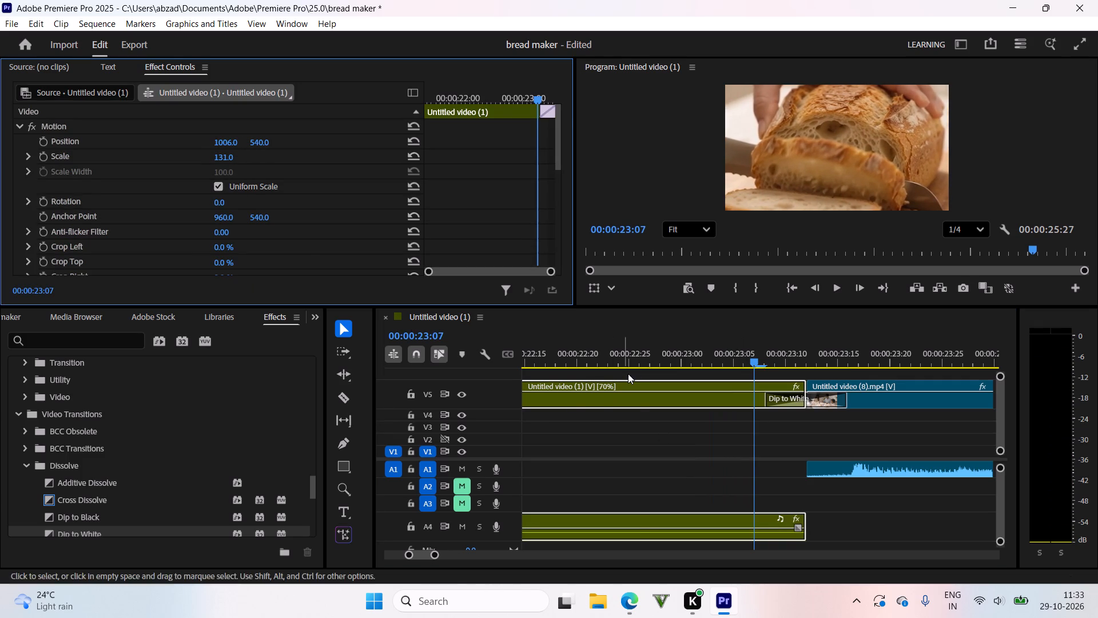
Play back the ending from the whole-loaf shot before the bread slicing through to the closing product clip.
left_click_drag(643, 362, 761, 389)
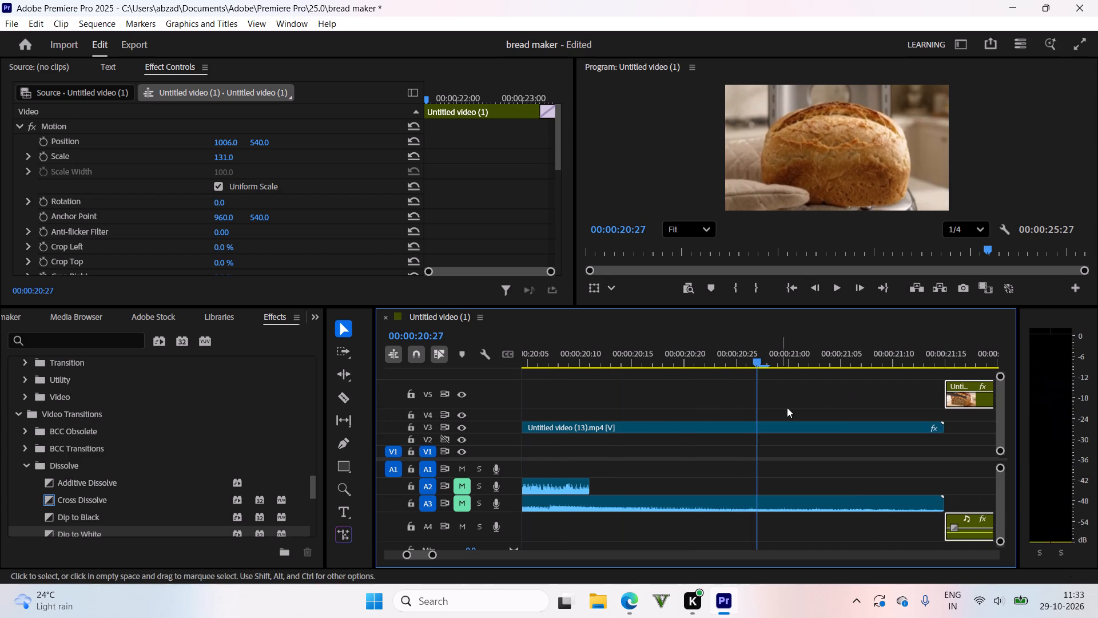
key("space")
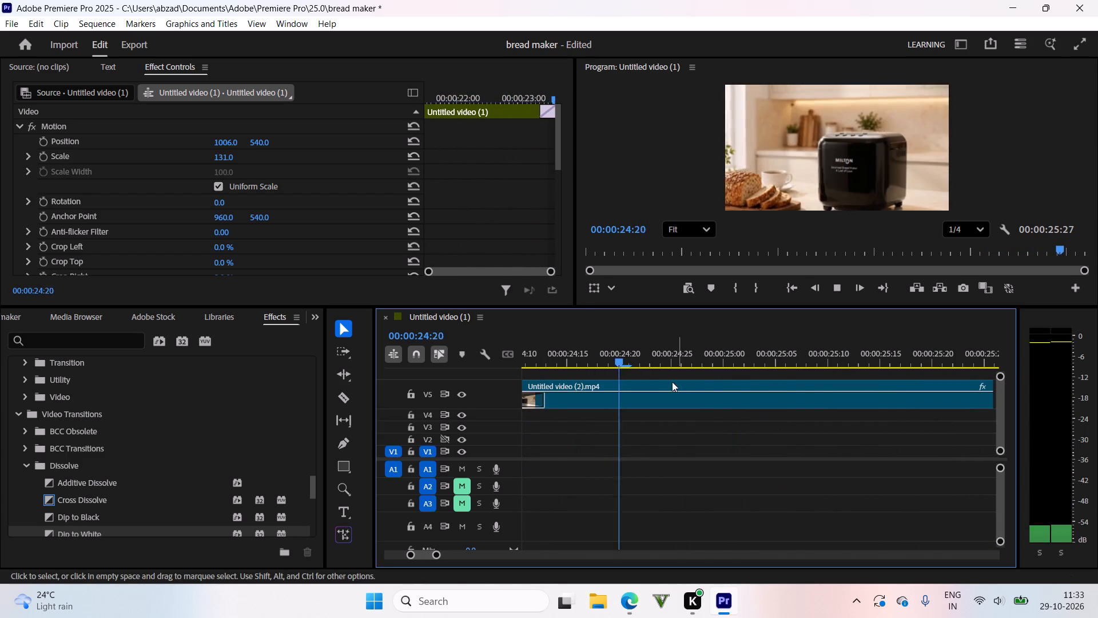
Review the nested bread-slicing clip and its Dip to White transition by playing the sequence from within that clip.
left_click_drag(631, 370, 497, 402)
left_click_drag(751, 367, 498, 365)
left_click_drag(703, 377, 701, 370)
left_click_drag(701, 358, 572, 373)
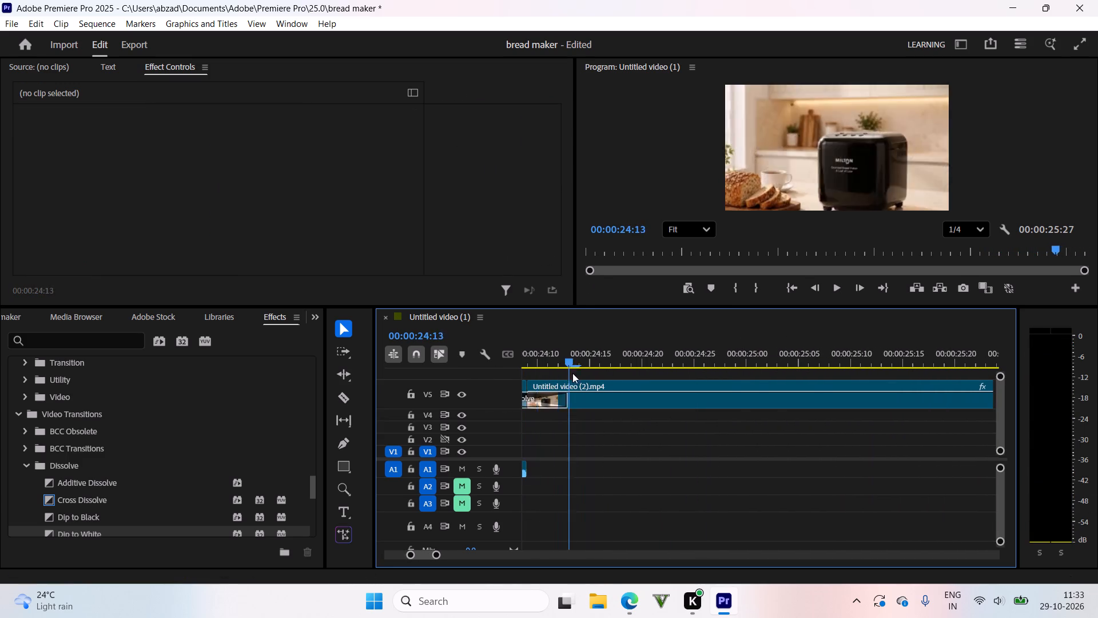
left_click_drag(572, 373, 599, 408)
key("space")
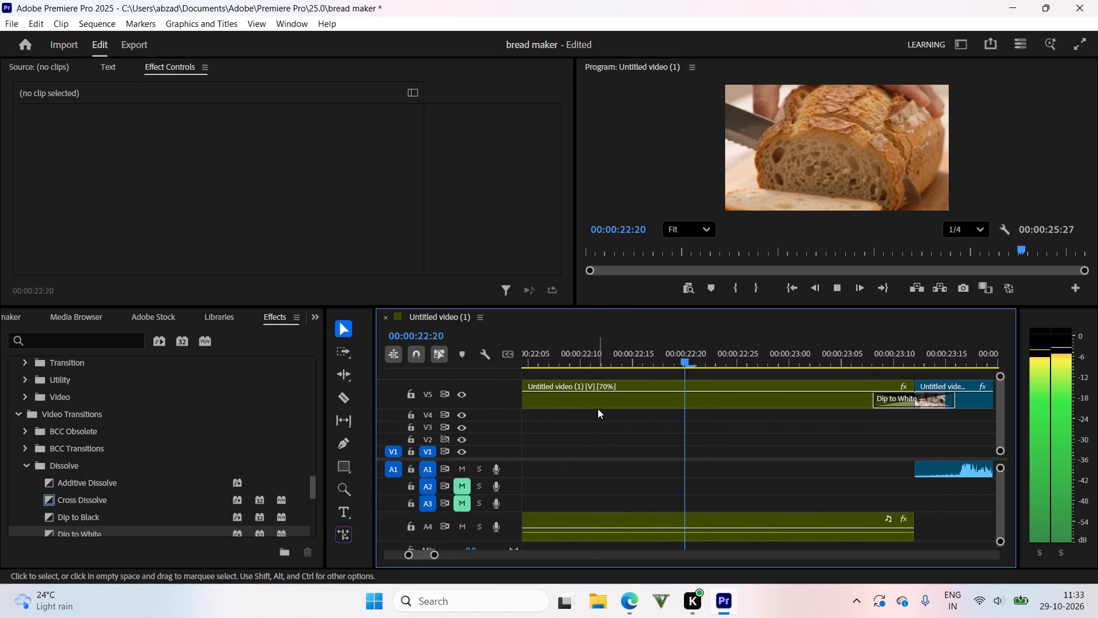
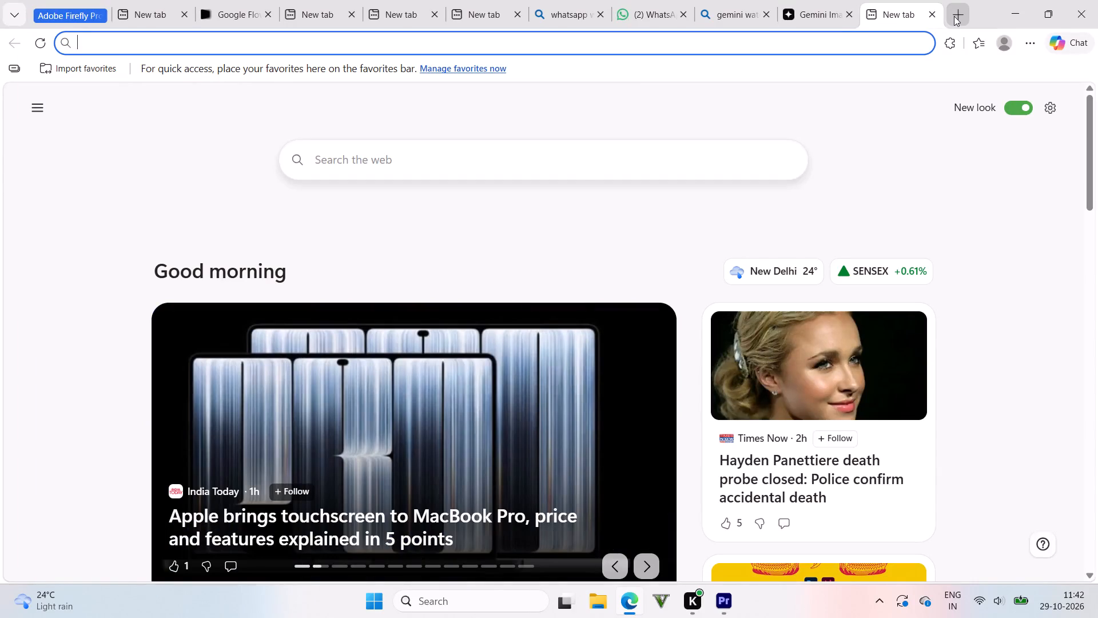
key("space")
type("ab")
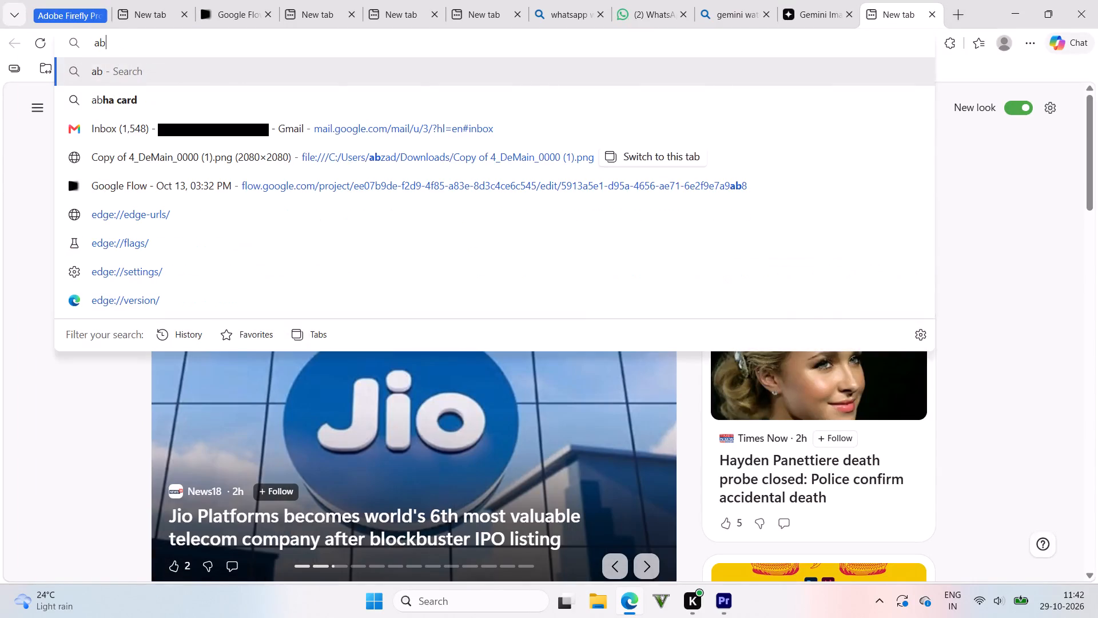
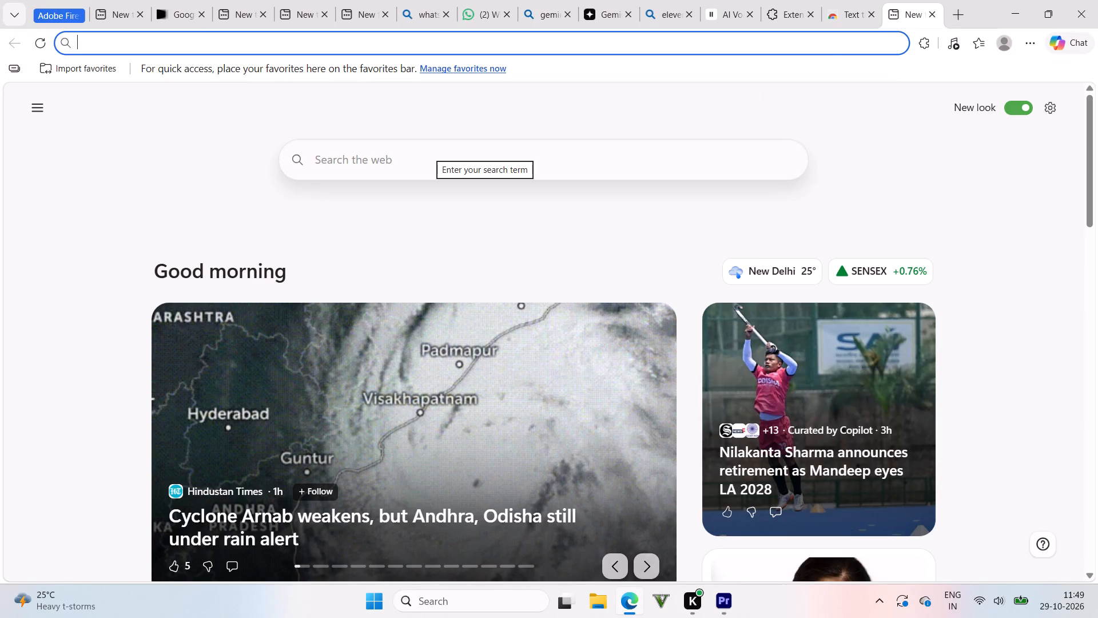
type("yout")
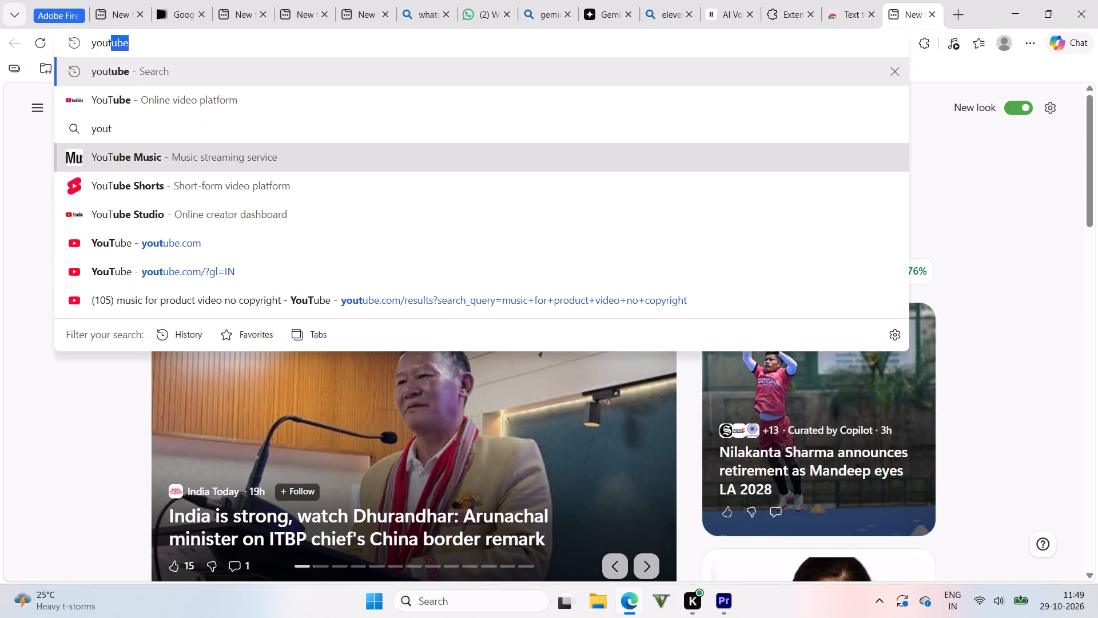
left_click(291, 76)
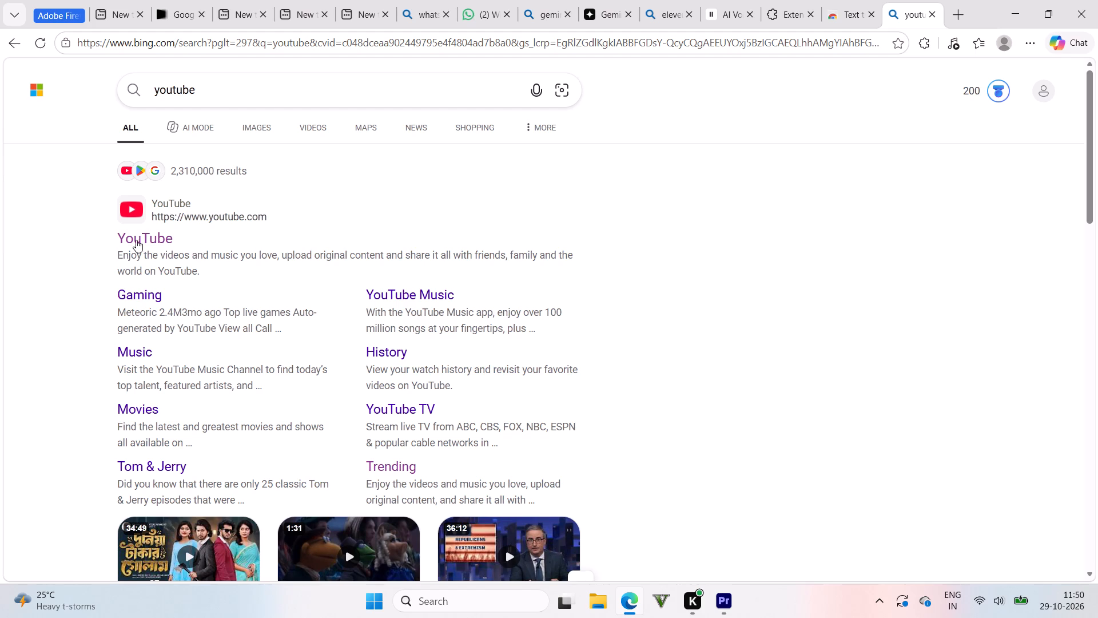
left_click(136, 240)
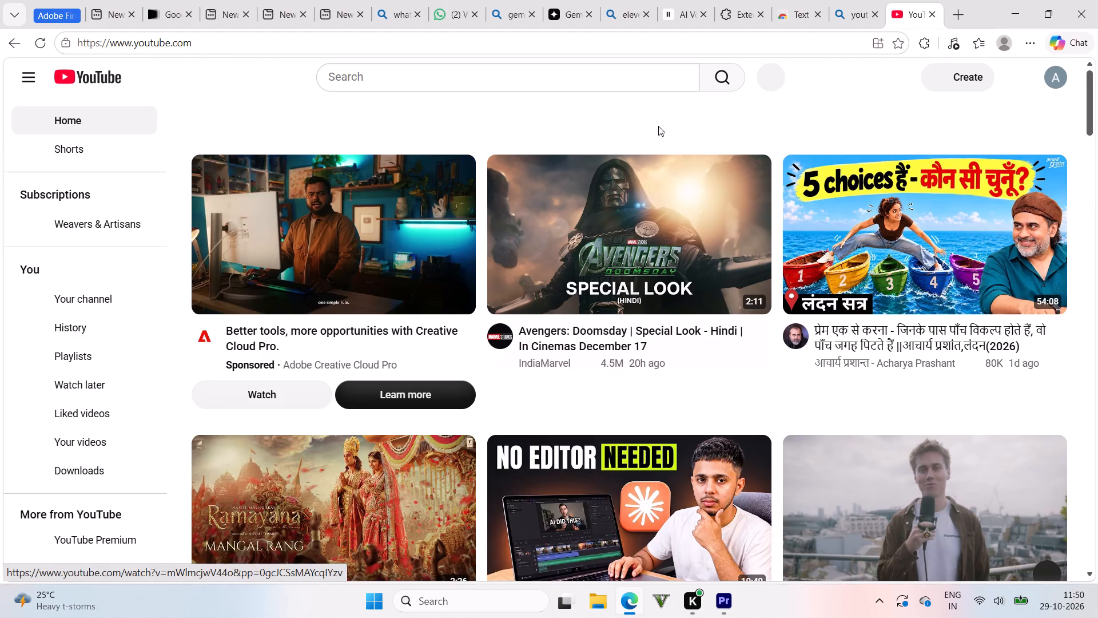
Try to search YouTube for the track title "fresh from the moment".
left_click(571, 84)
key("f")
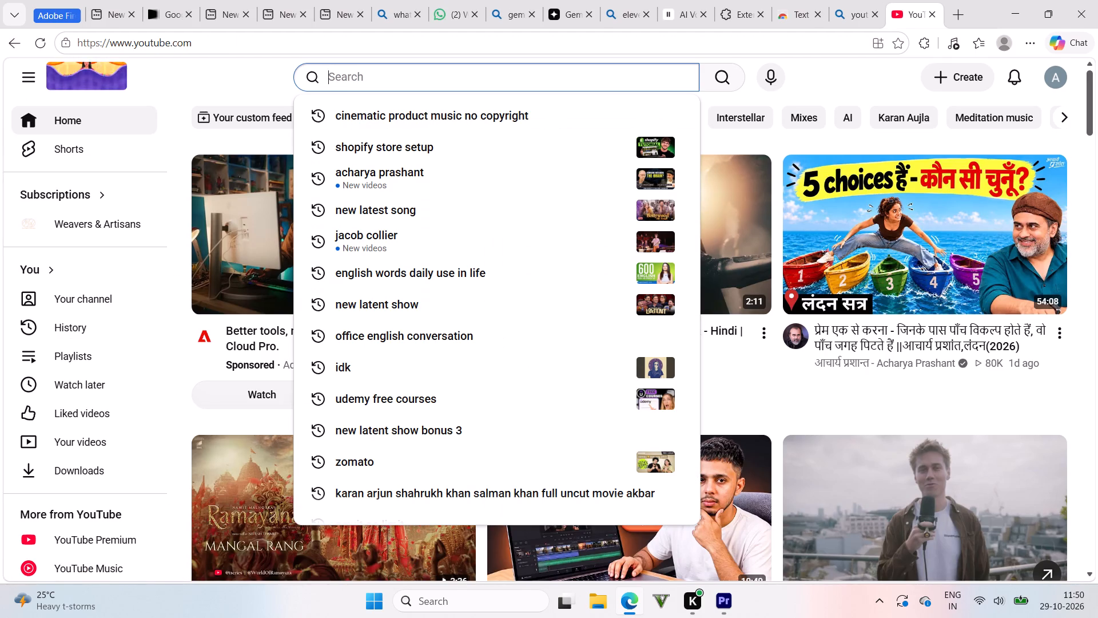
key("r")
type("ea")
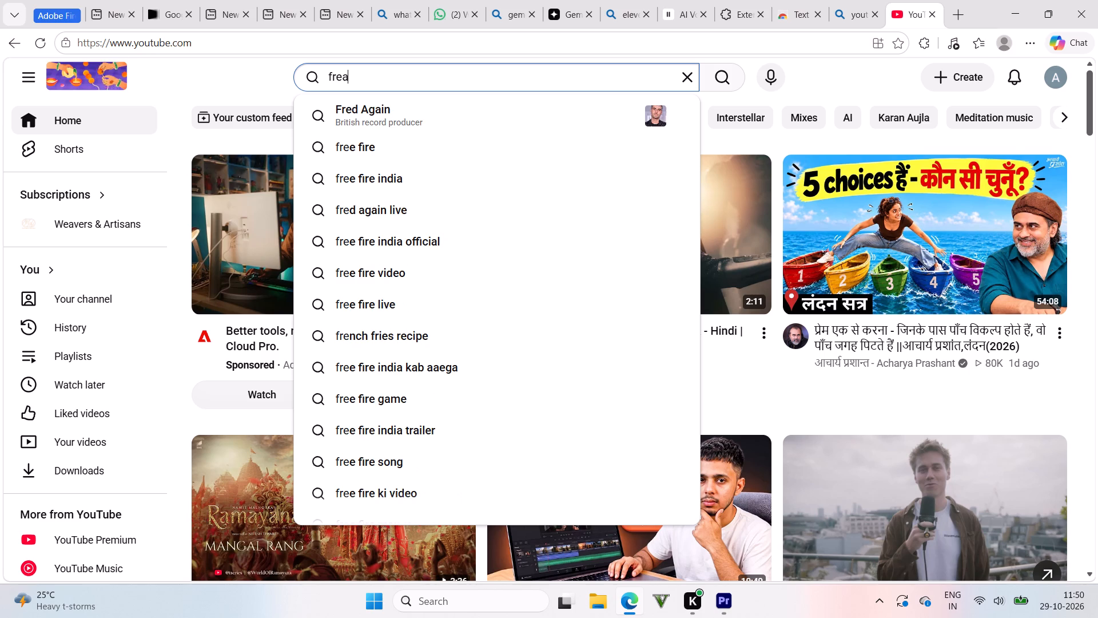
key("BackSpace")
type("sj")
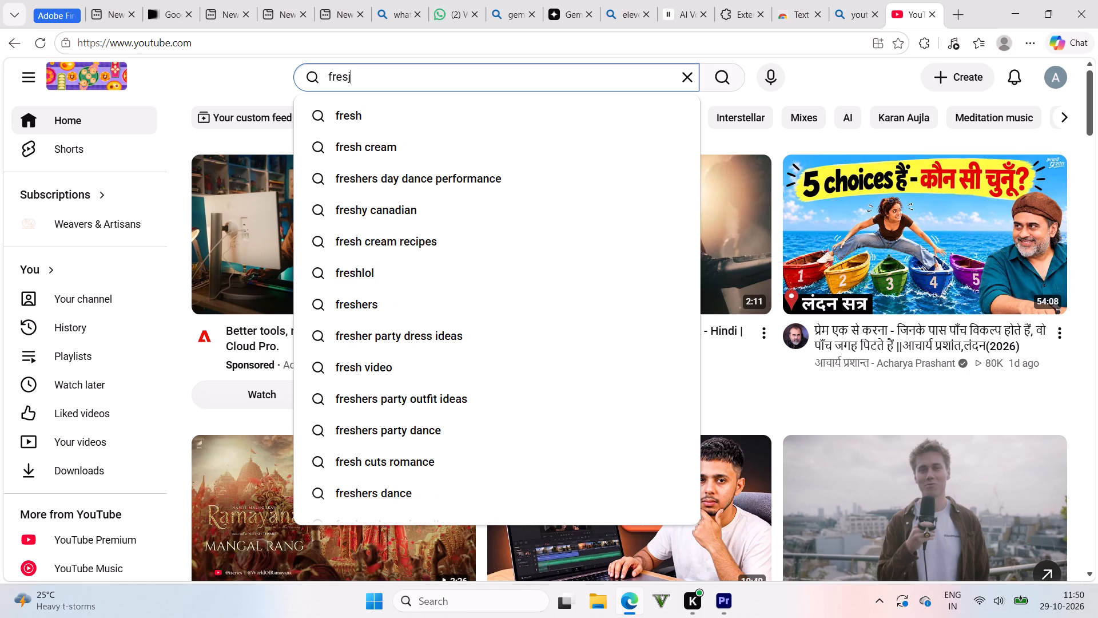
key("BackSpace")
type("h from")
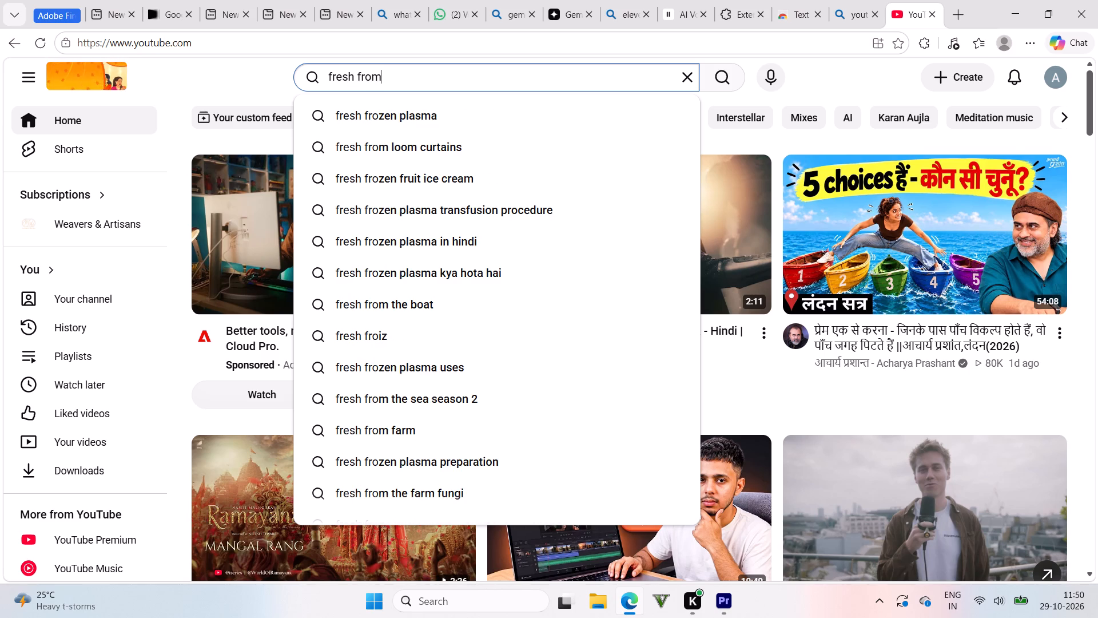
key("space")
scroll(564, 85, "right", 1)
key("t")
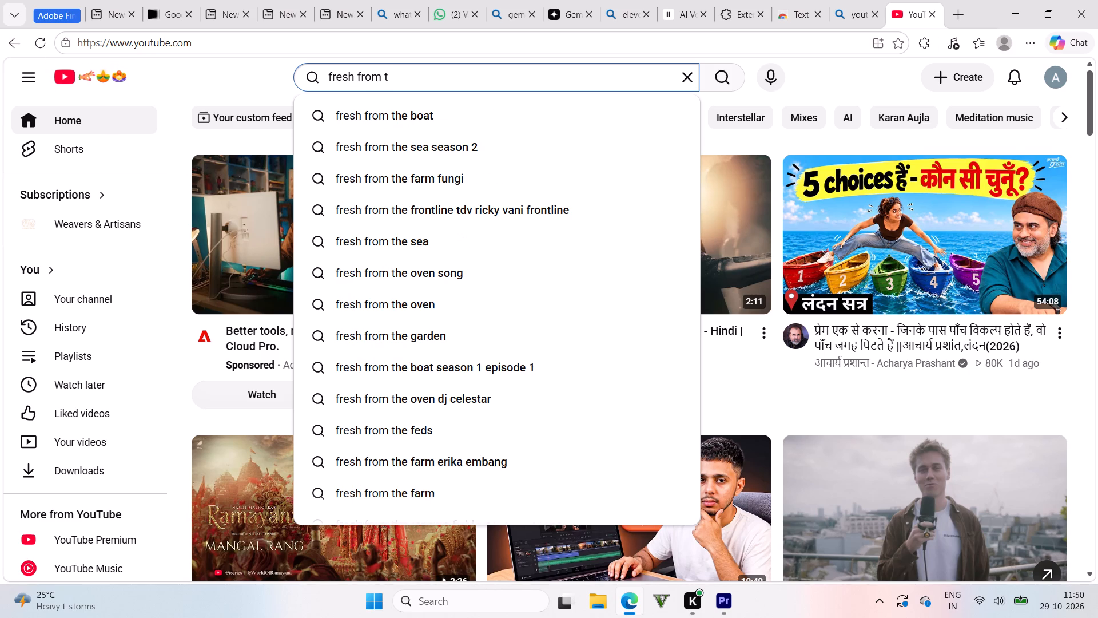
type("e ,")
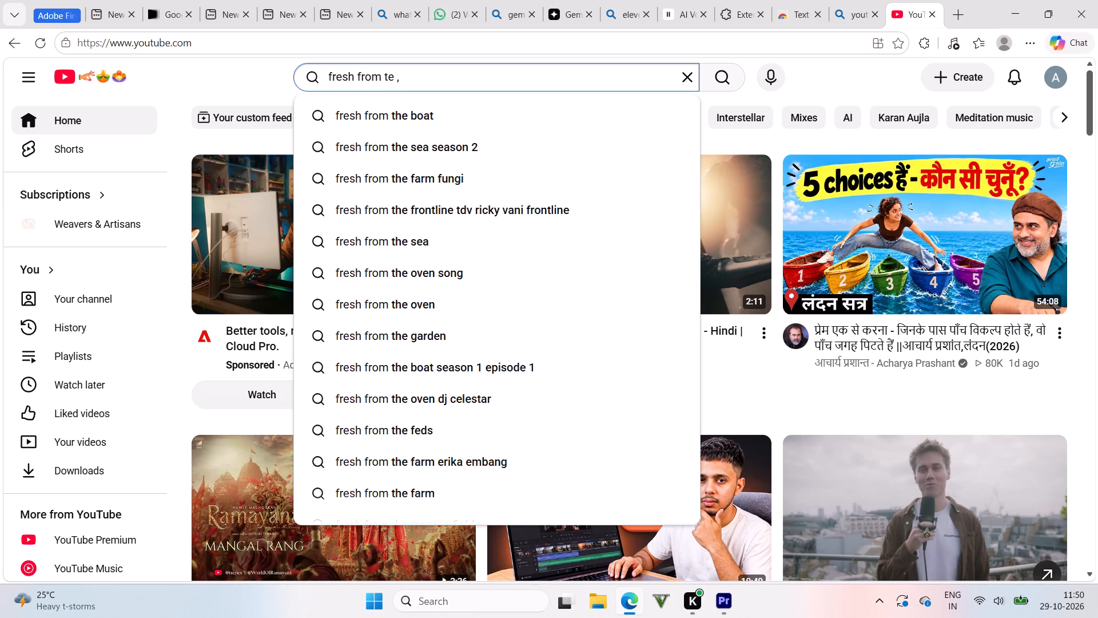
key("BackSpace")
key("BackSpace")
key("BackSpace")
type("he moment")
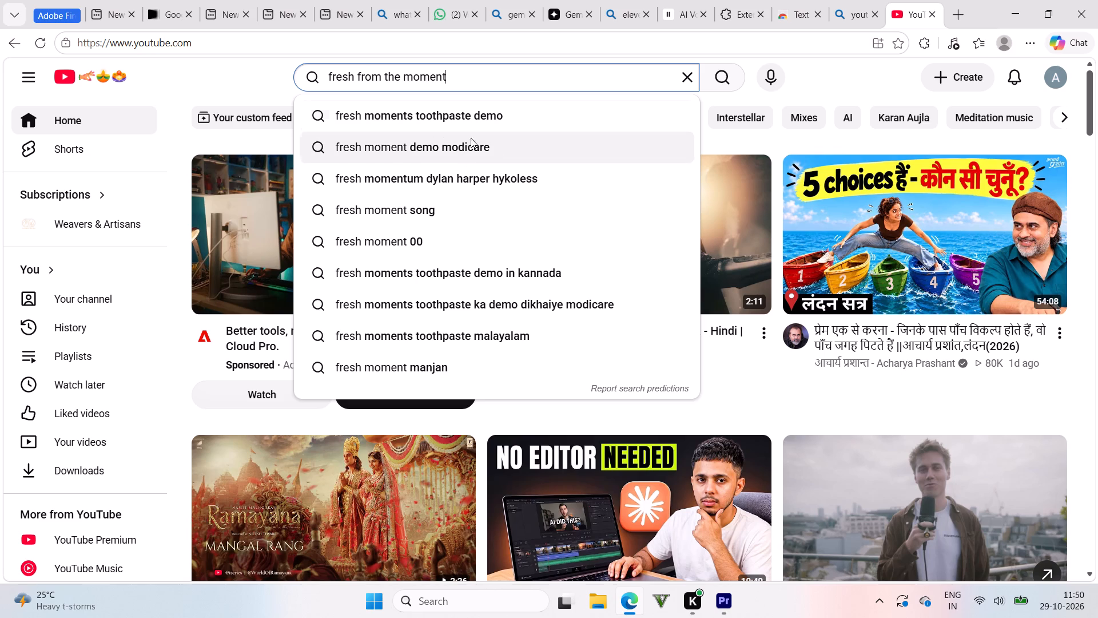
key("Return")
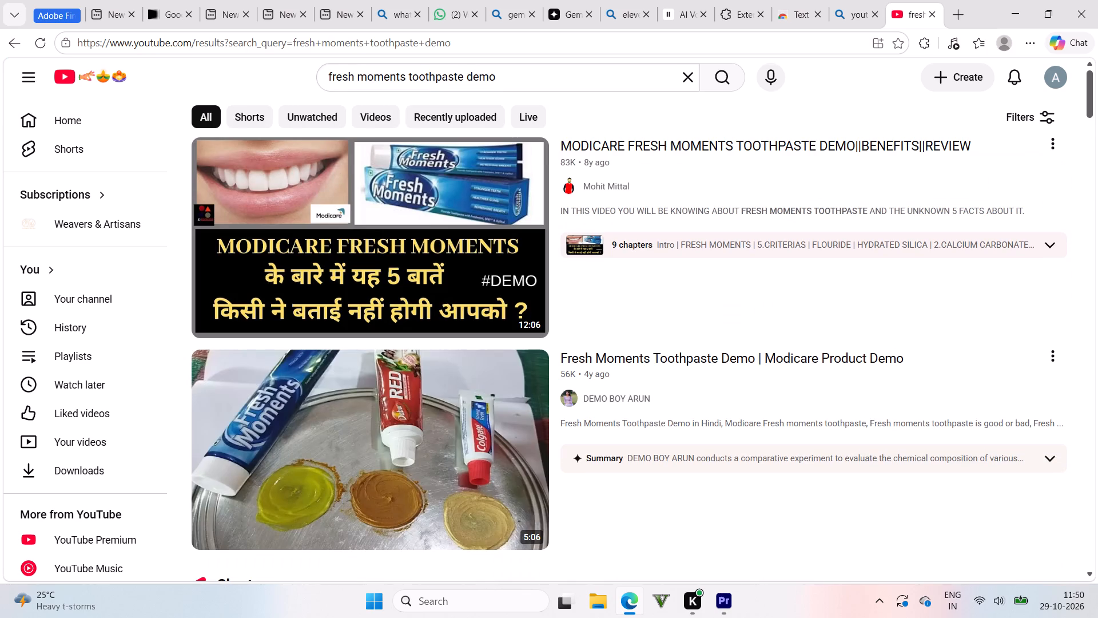
Clear the toothpaste demo query, return to the YouTube home page and enter "fresh from the moment" as a new search.
left_click(687, 79)
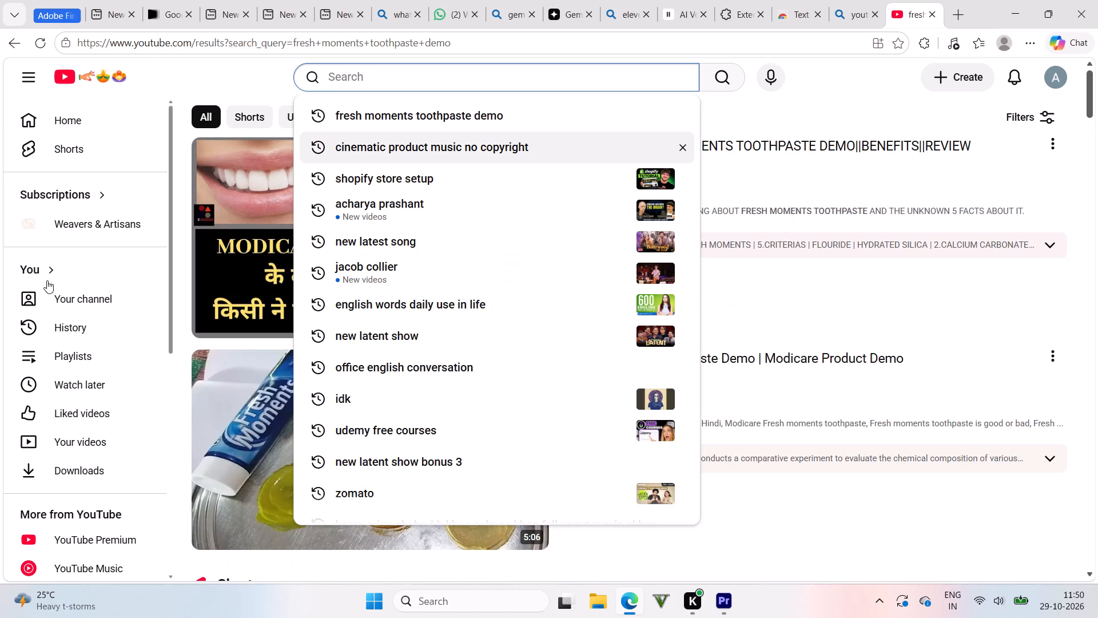
left_click(41, 123)
left_click(599, 79)
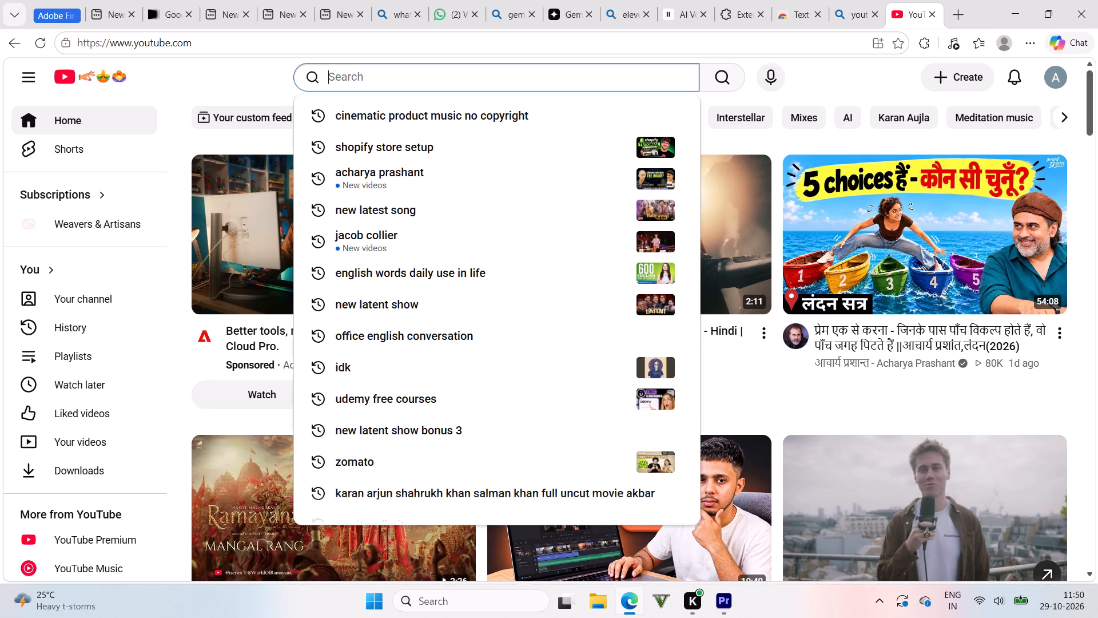
type("fre")
key("s")
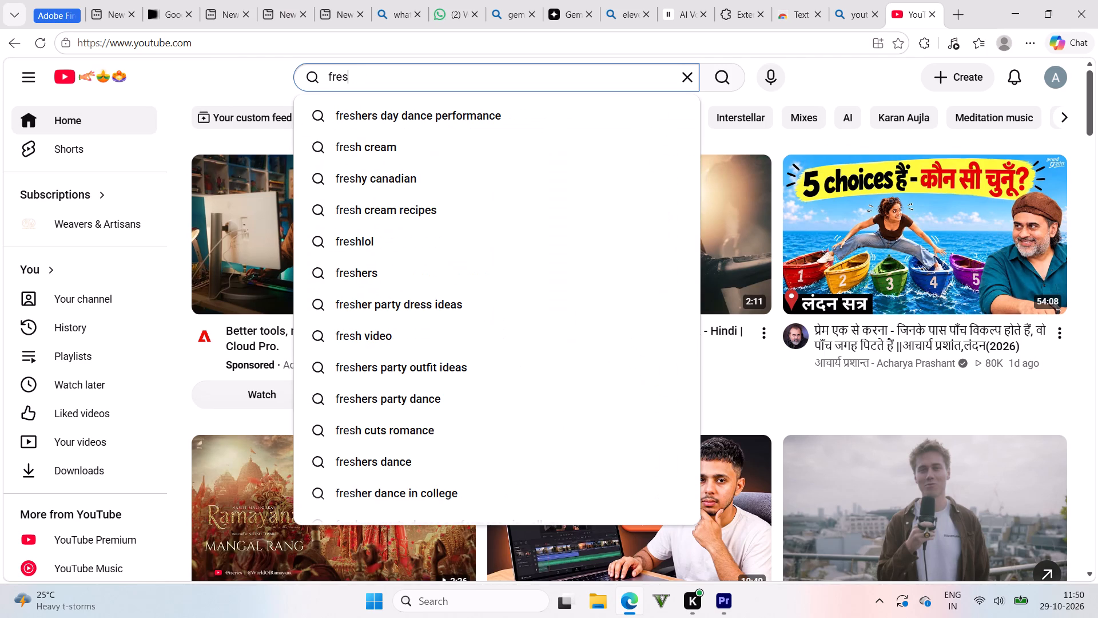
key("h")
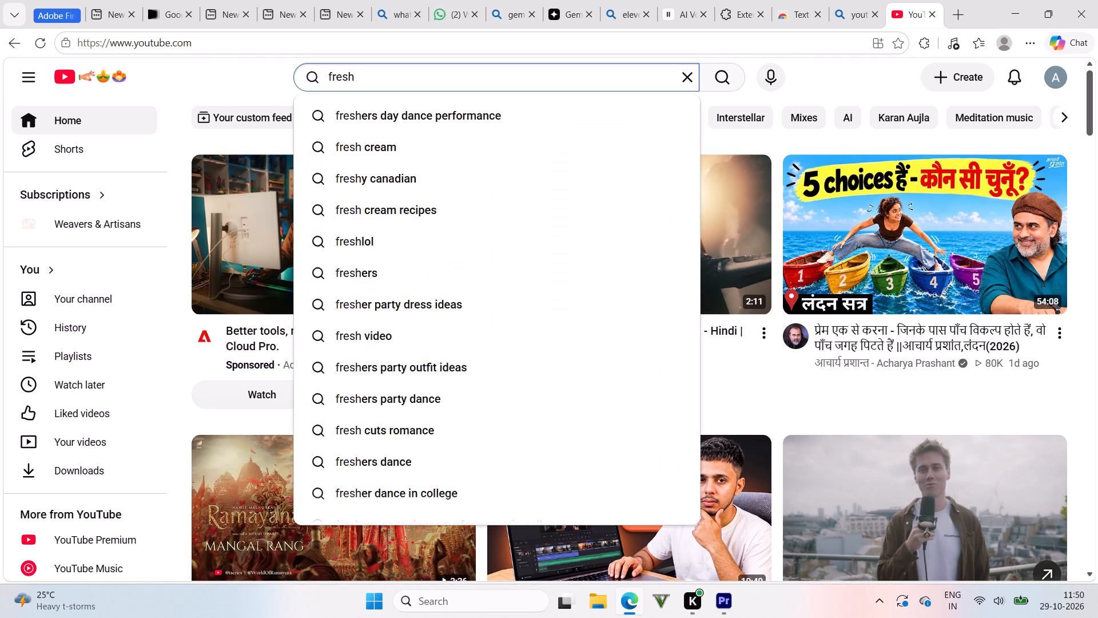
key("space")
type("fro")
type("m t")
type("he moment")
key("space")
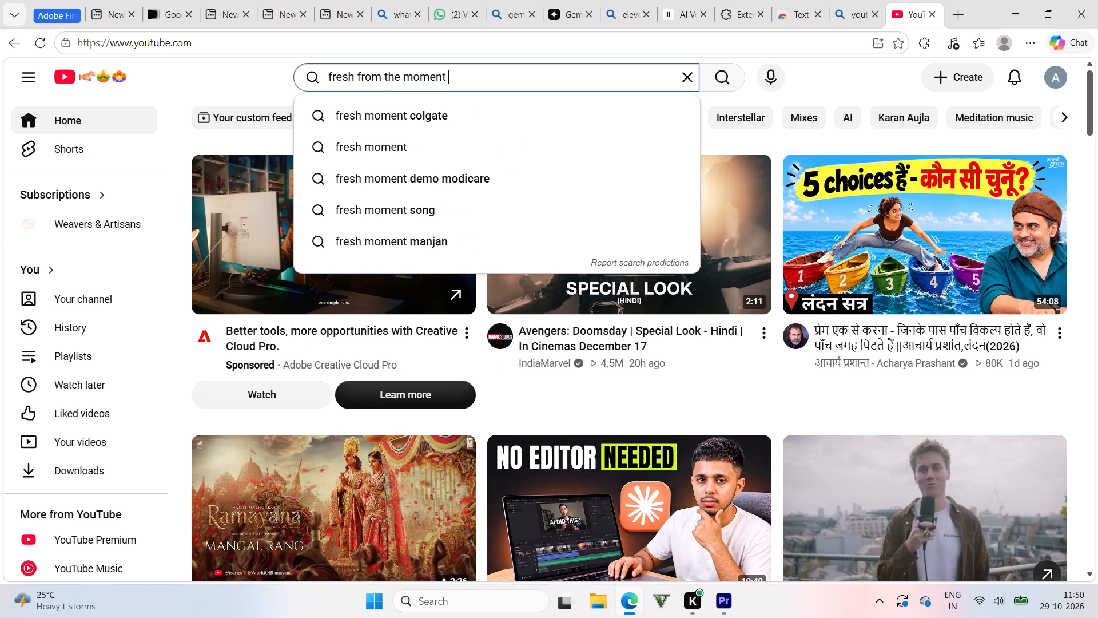
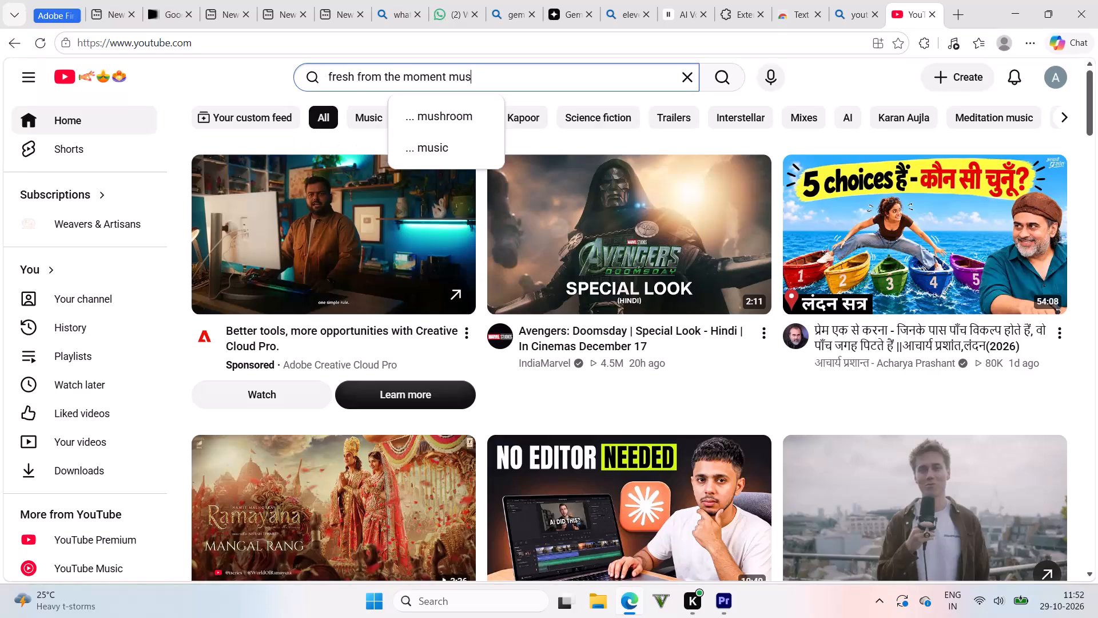
Search YouTube for "fresh from the moment music" and look through the results.
key("Return")
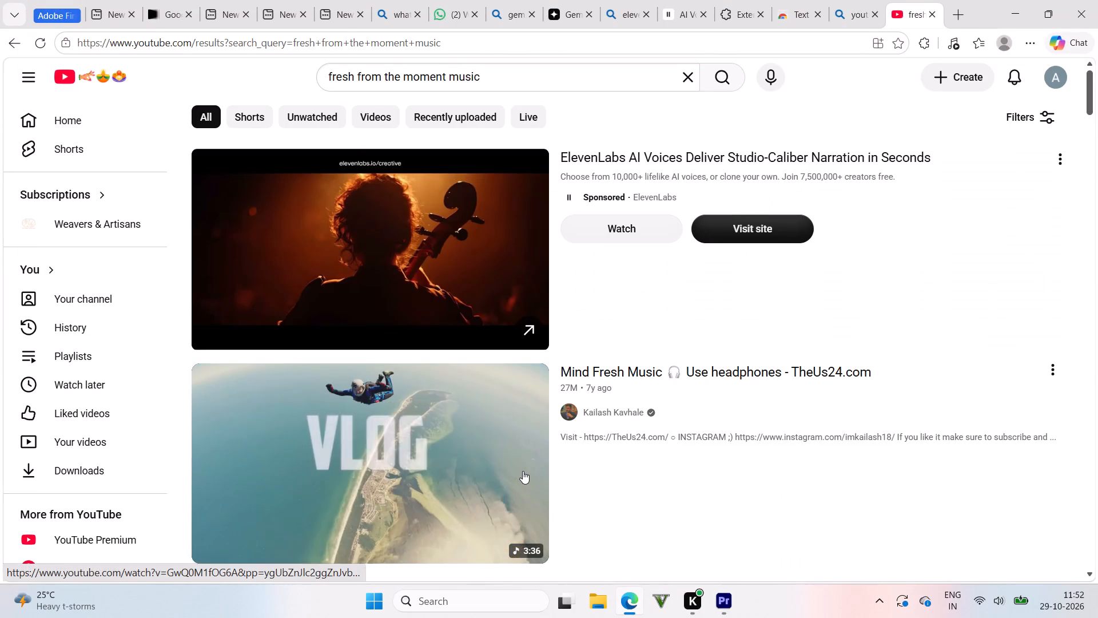
scroll(523, 471, "down", 3)
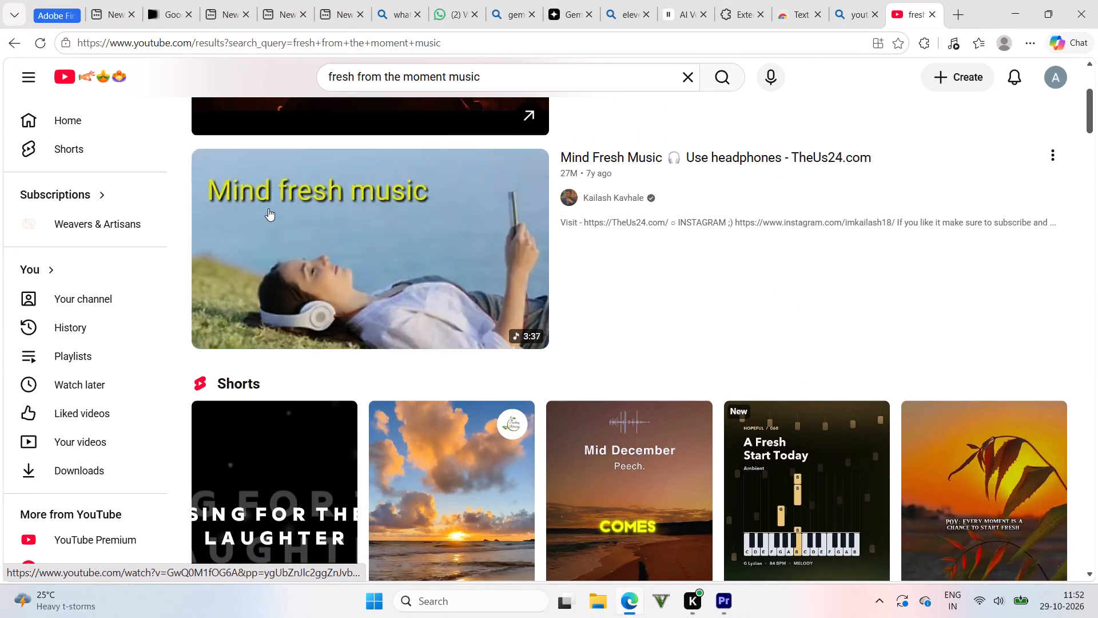
scroll(600, 402, "down", 6)
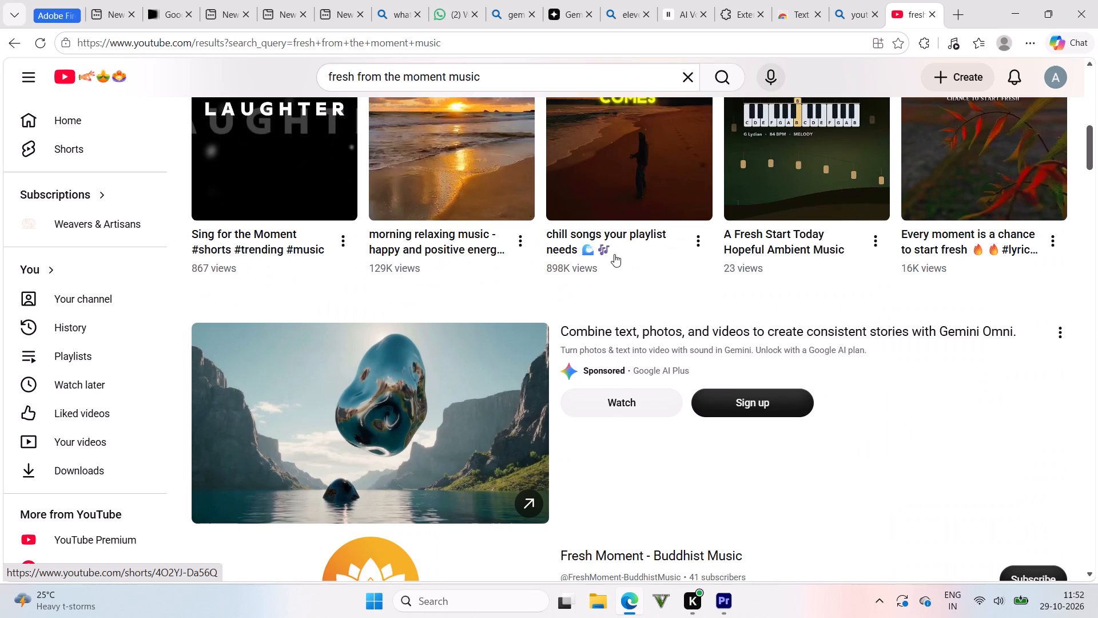
scroll(546, 384, "down", 3)
scroll(491, 375, "down", 4)
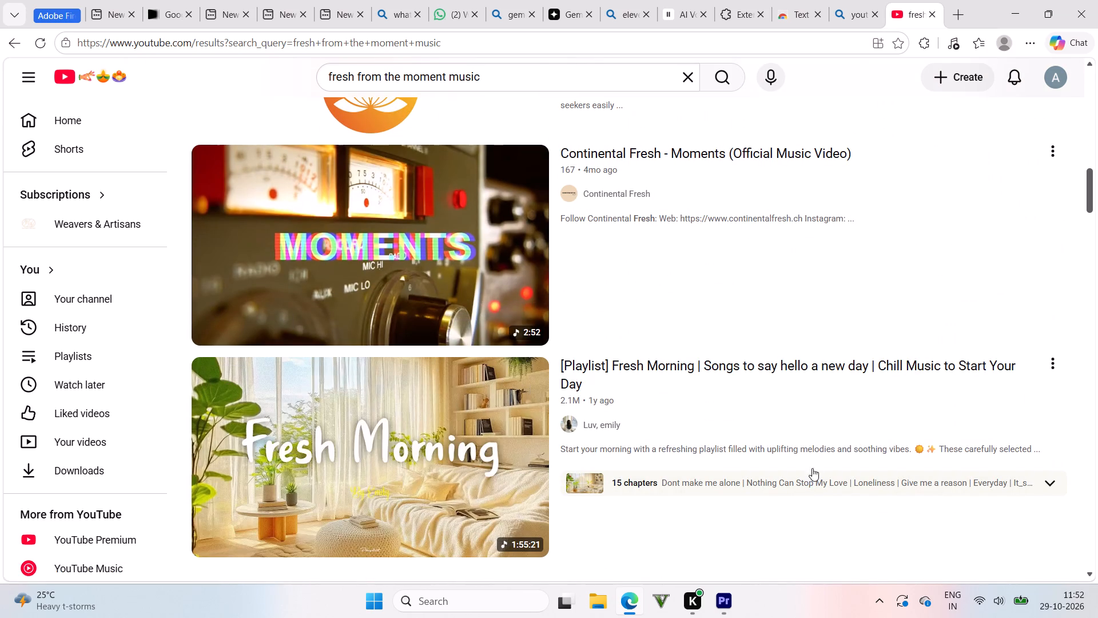
Play the "Fresh Morning" chill music playlist video, skip its ad and look over its page.
double_click(414, 416)
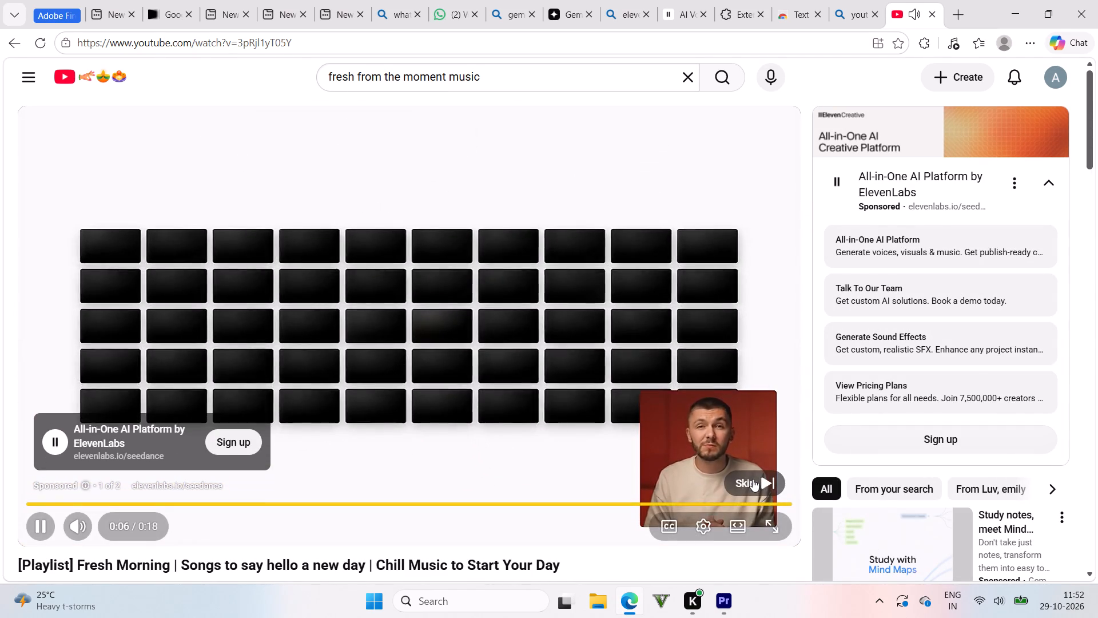
left_click(753, 479)
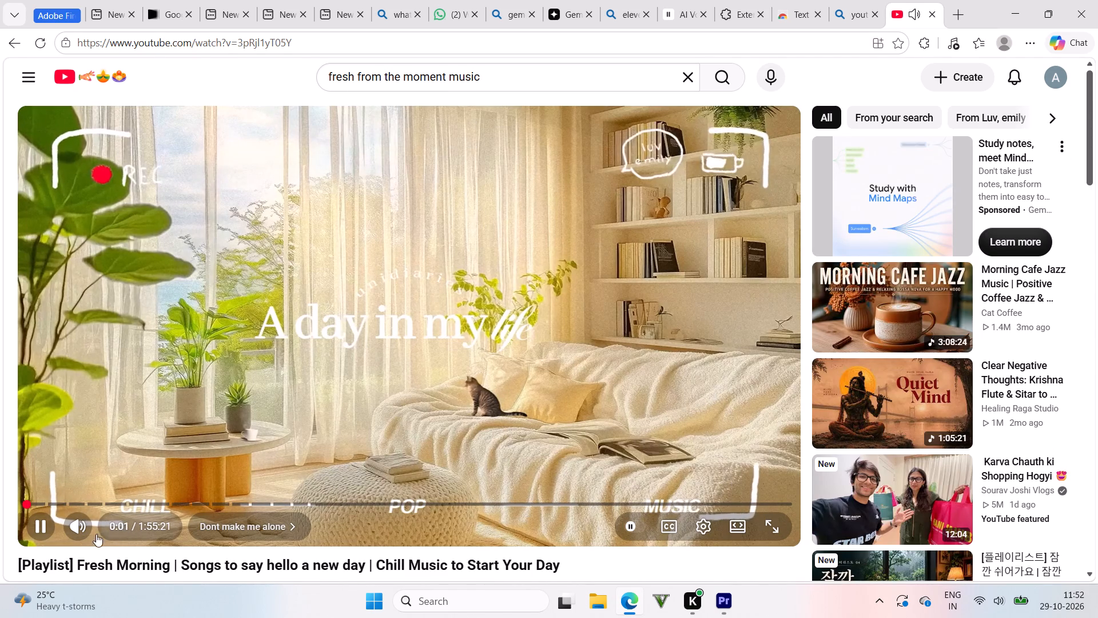
scroll(391, 461, "down", 1)
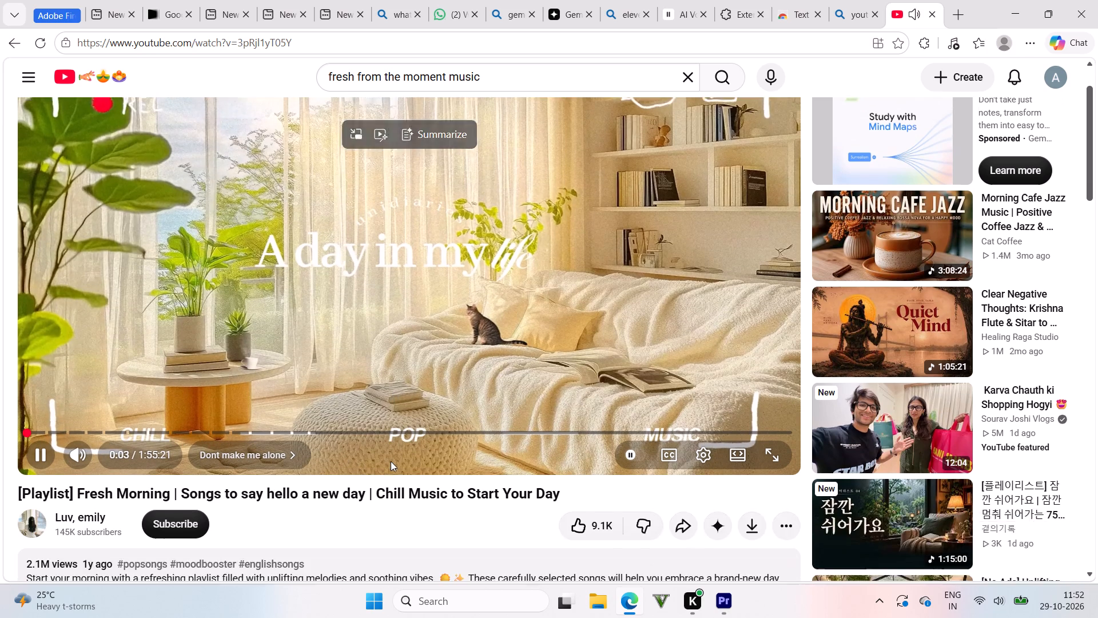
scroll(391, 461, "down", 1)
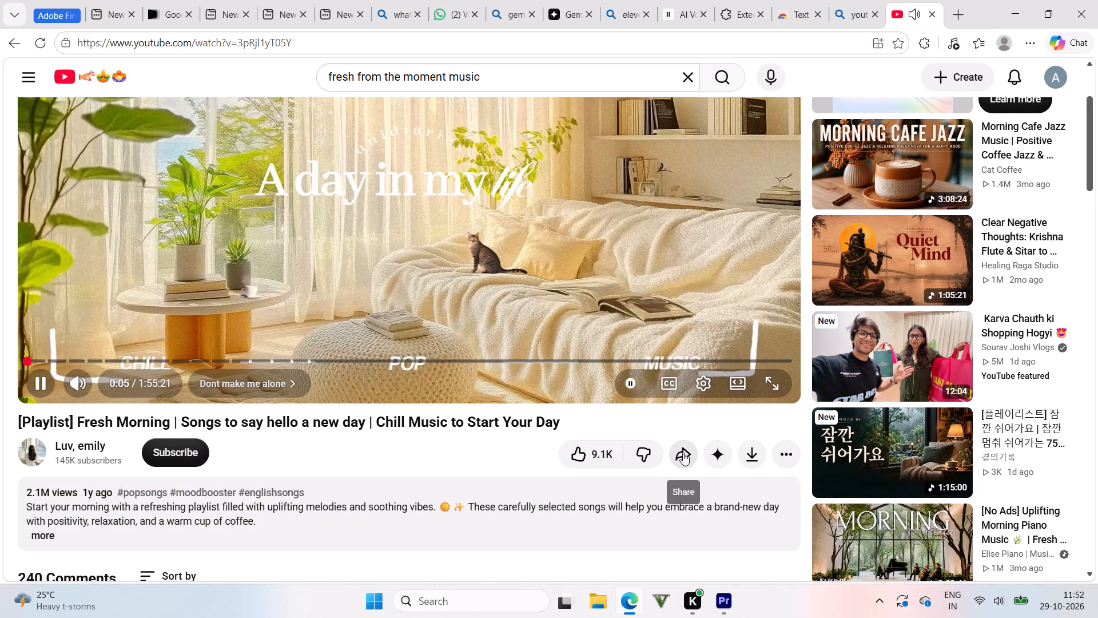
Copy the share link of the "Fresh Morning" playlist video and pause its playback.
left_click(683, 453)
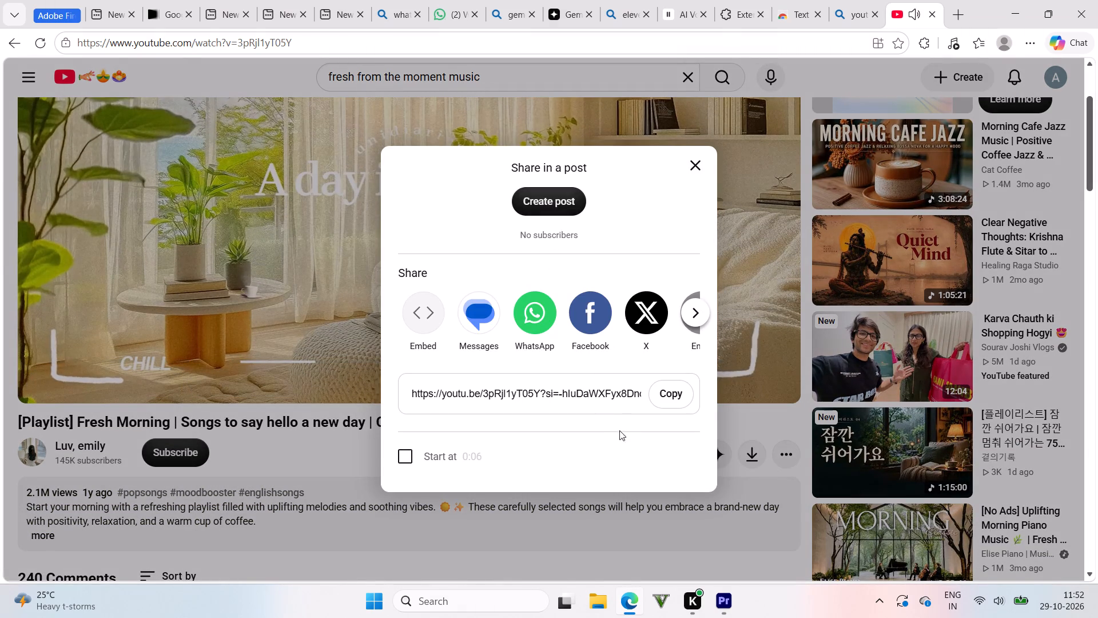
left_click(678, 398)
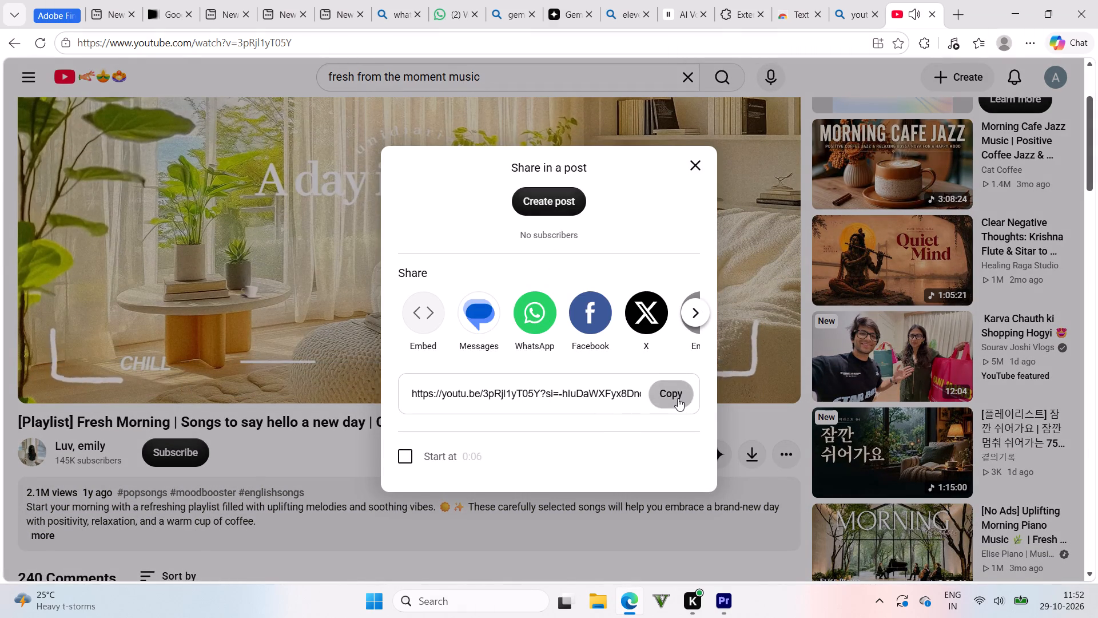
left_click(701, 165)
left_click(395, 270)
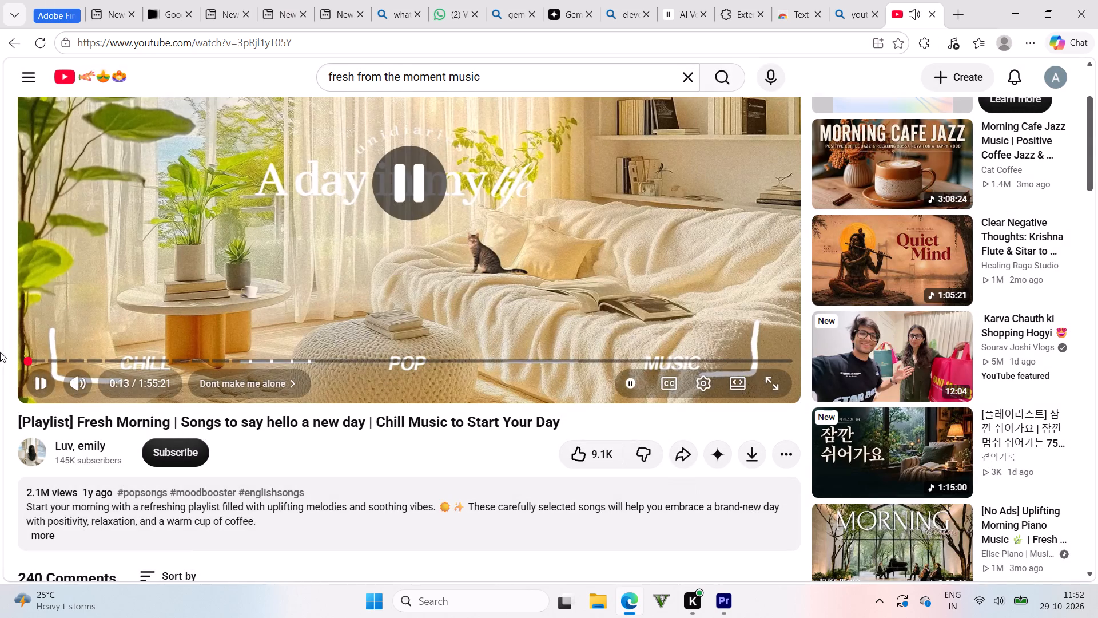
Return to the "fresh from the moment music" results and look further through the listed music videos.
left_click(15, 35)
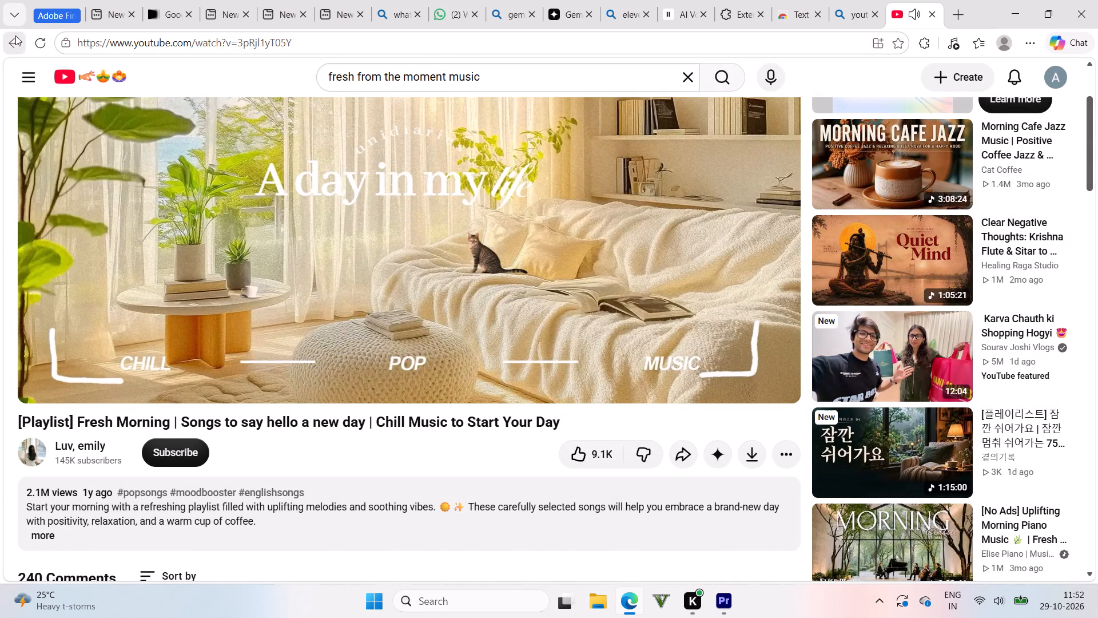
scroll(615, 354, "down", 6)
scroll(532, 335, "down", 3)
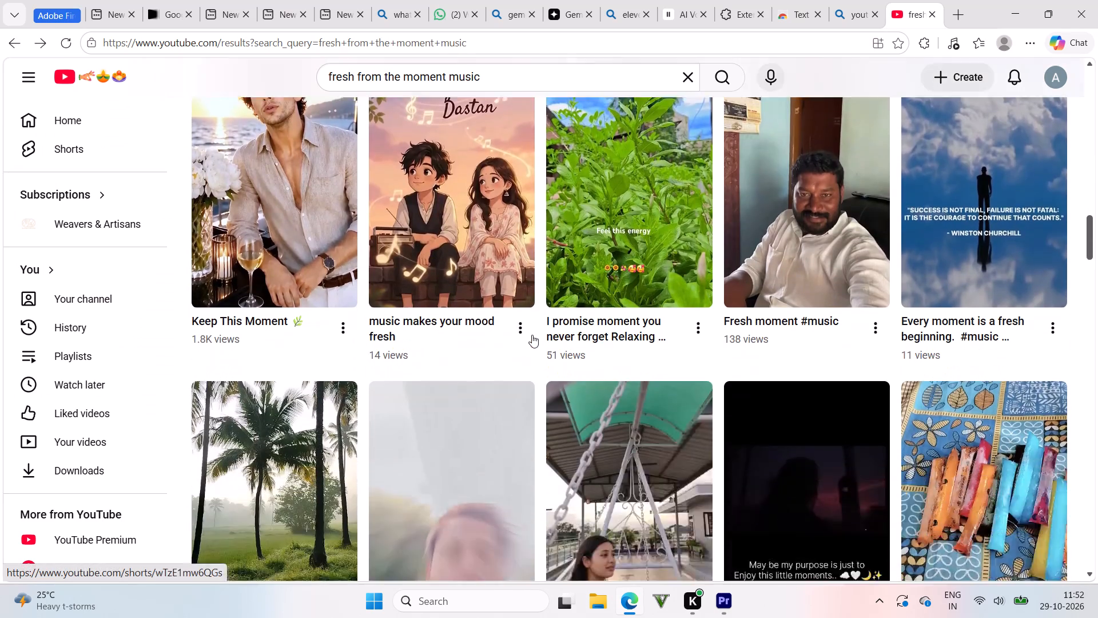
scroll(532, 335, "down", 5)
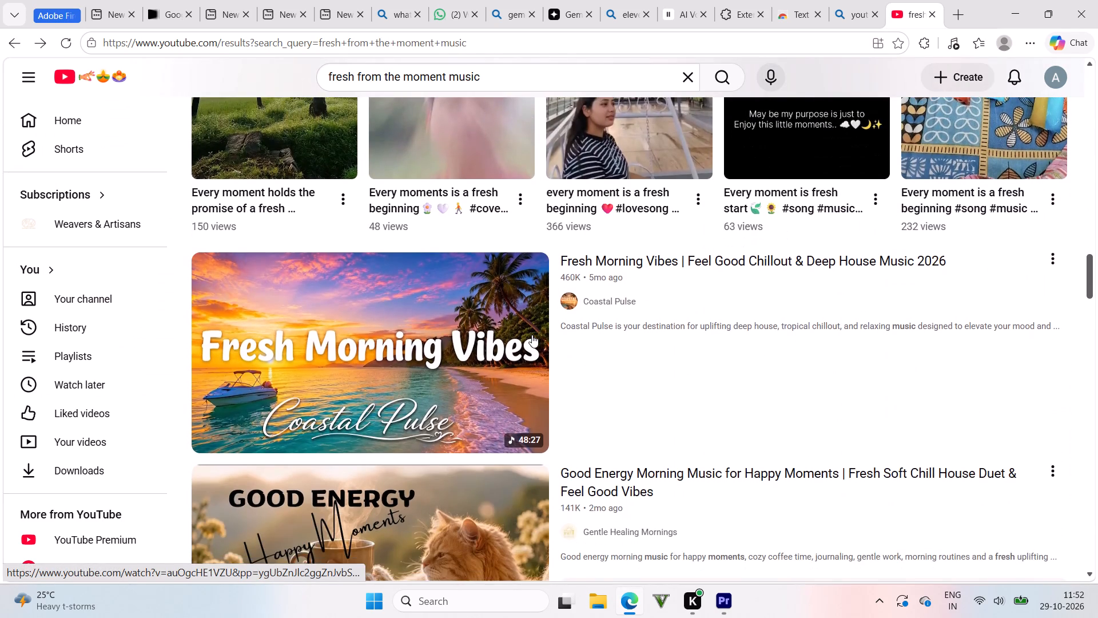
scroll(532, 335, "down", 1)
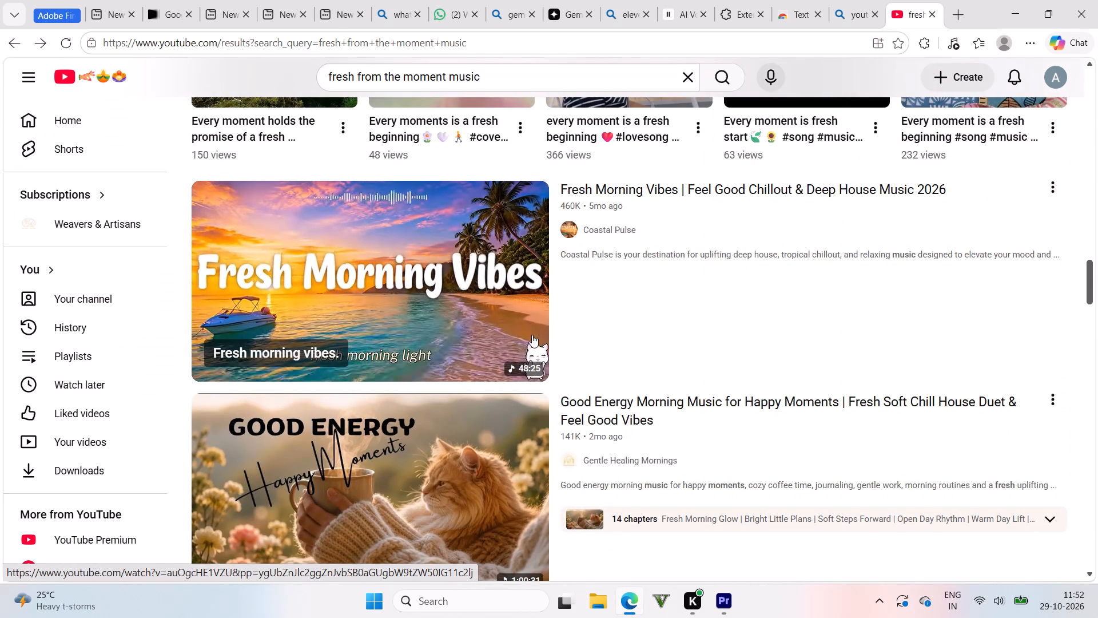
left_click(1000, 608)
left_click(1000, 608)
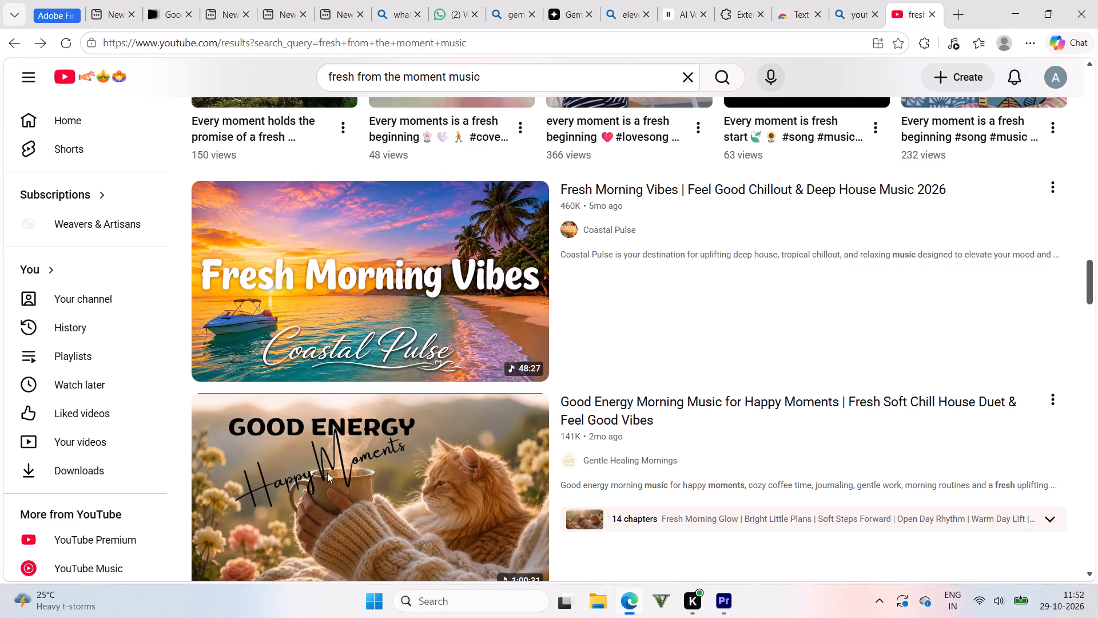
scroll(327, 472, "down", 4)
Search YouTube for "fresh from the moment music instrumental" and look through the results for a suitable track.
left_click(513, 61)
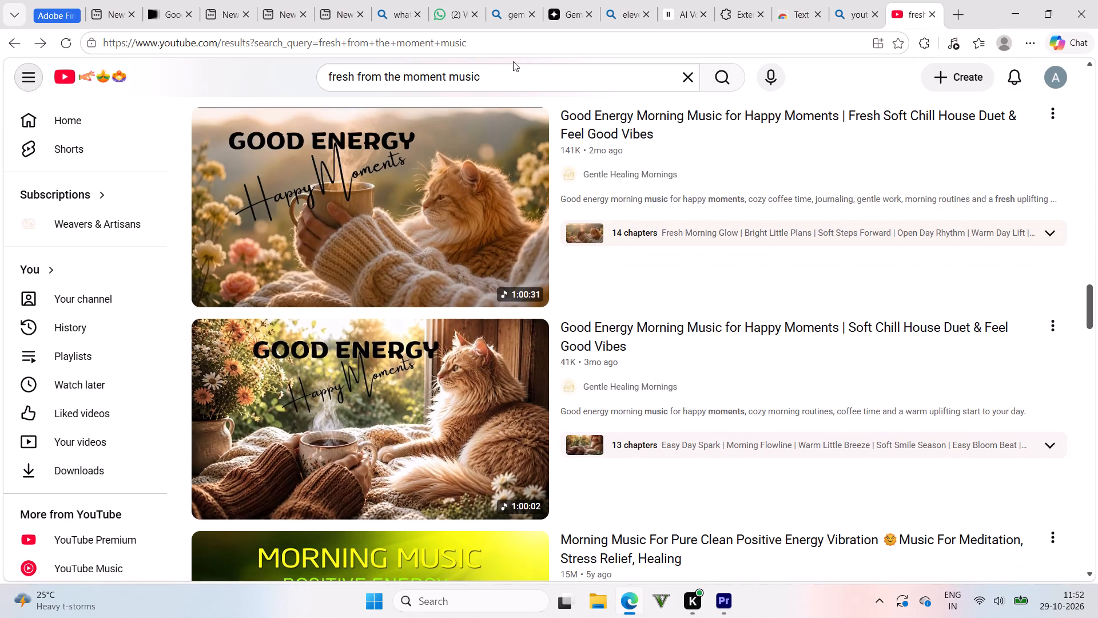
left_click(511, 69)
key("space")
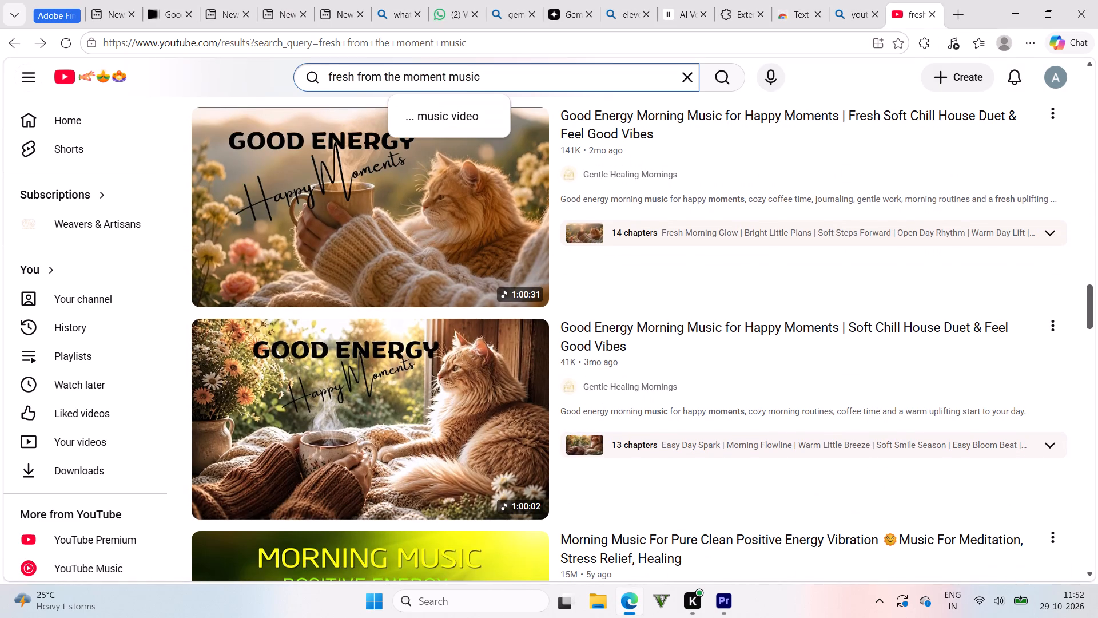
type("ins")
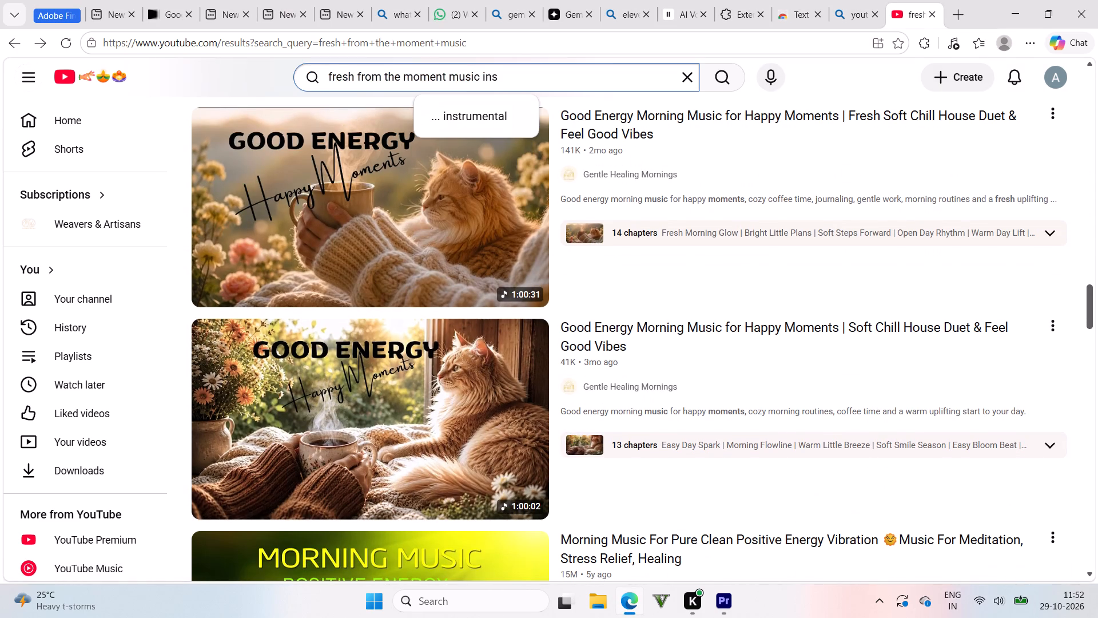
left_click(519, 104)
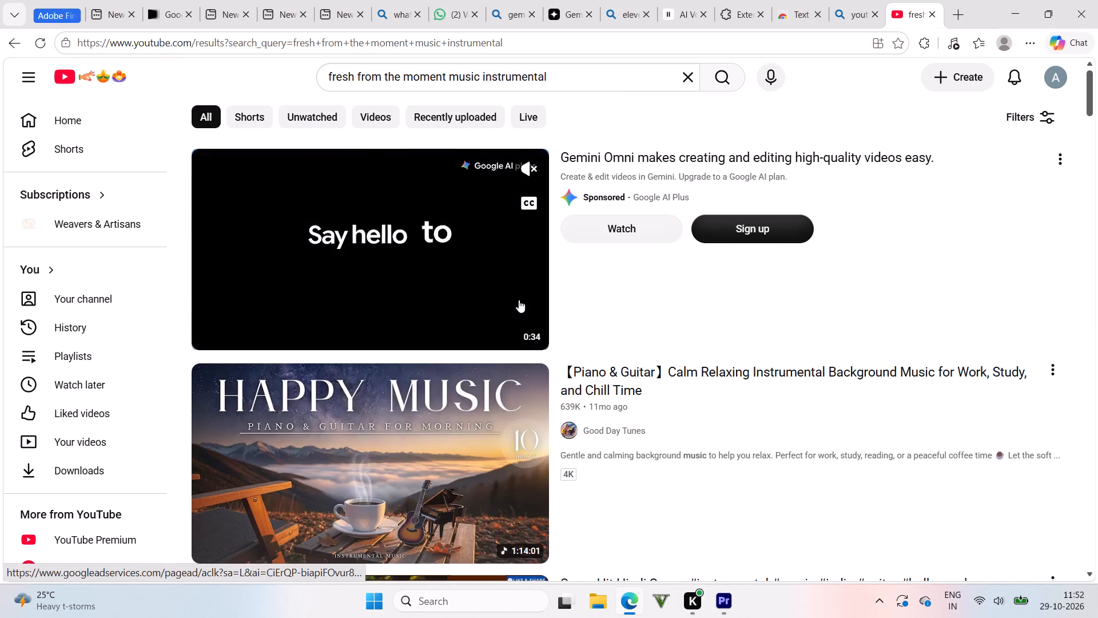
scroll(521, 301, "down", 1)
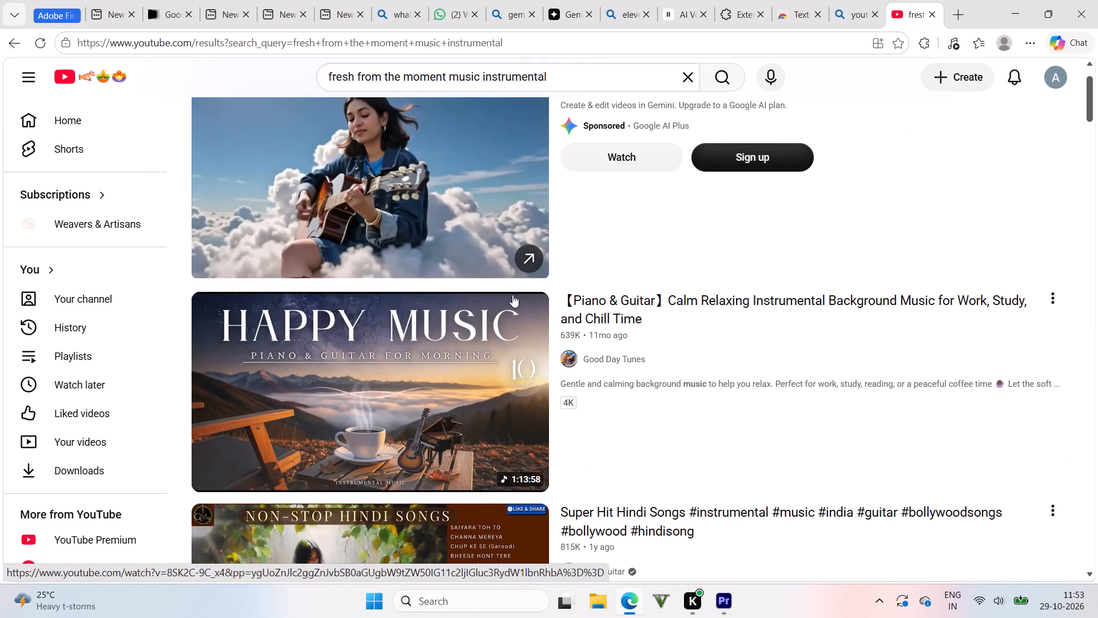
scroll(484, 324, "down", 4)
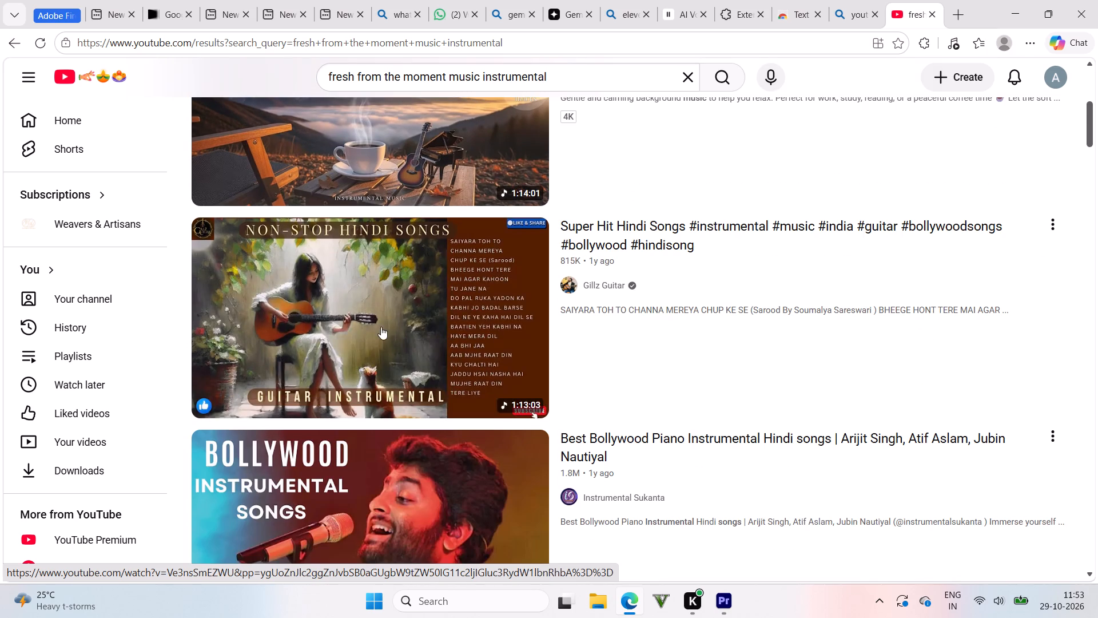
scroll(418, 387, "down", 3)
scroll(350, 363, "down", 13)
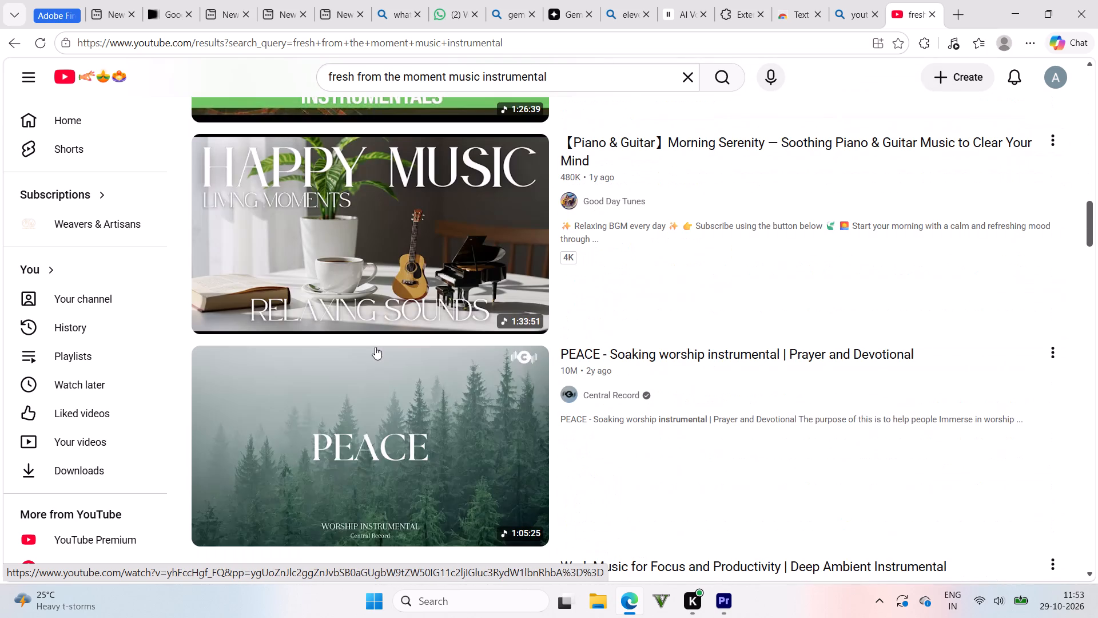
scroll(382, 348, "down", 1)
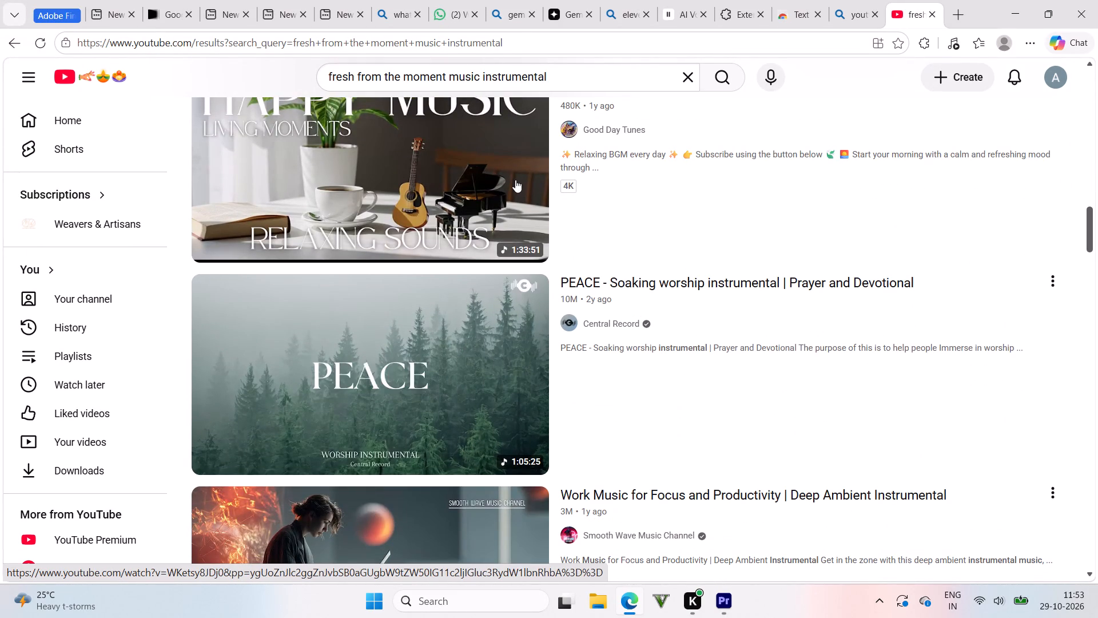
From the "fresh from the moment music instrumental" results, play "PEACE - Soaking worship instrumental" and look through its comments and recommended videos.
left_click(400, 378)
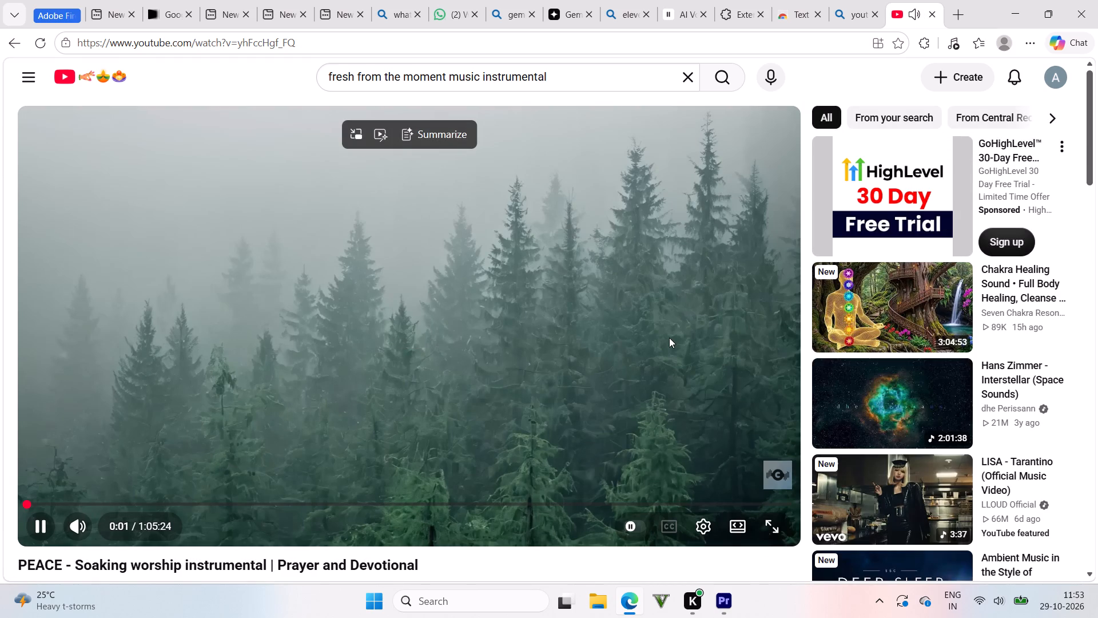
scroll(669, 338, "down", 1)
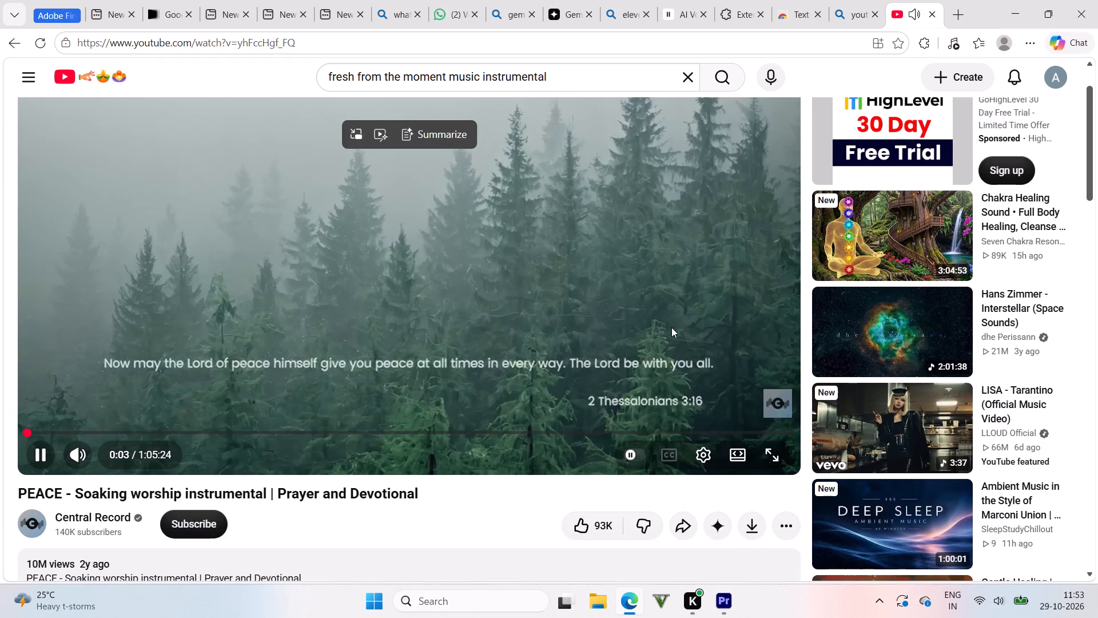
scroll(671, 327, "up", 1)
scroll(672, 327, "down", 8)
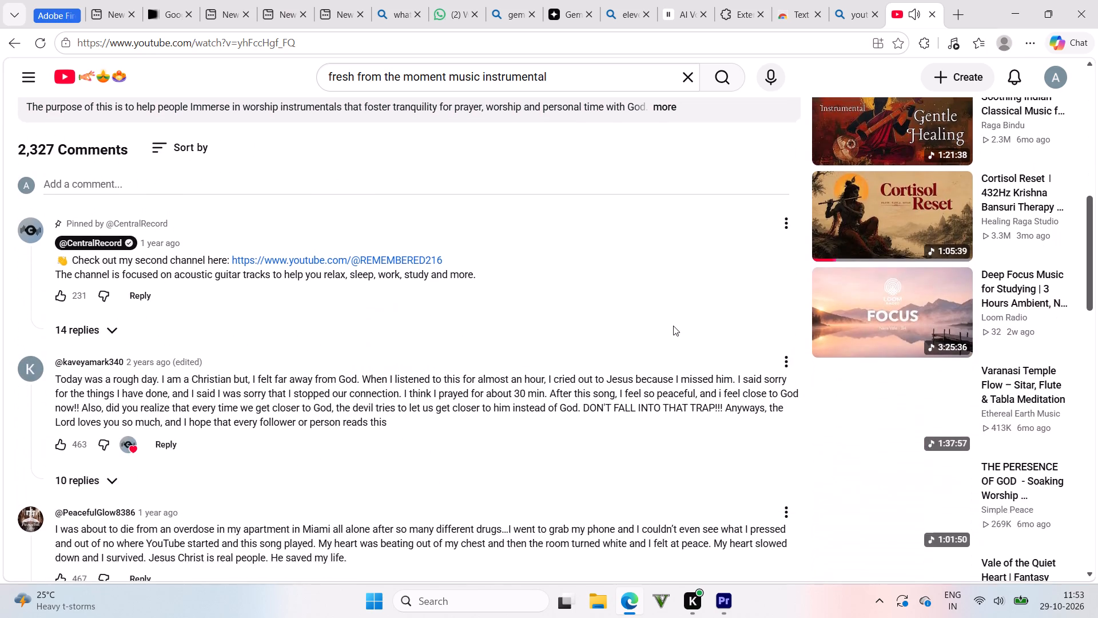
scroll(889, 333, "down", 7)
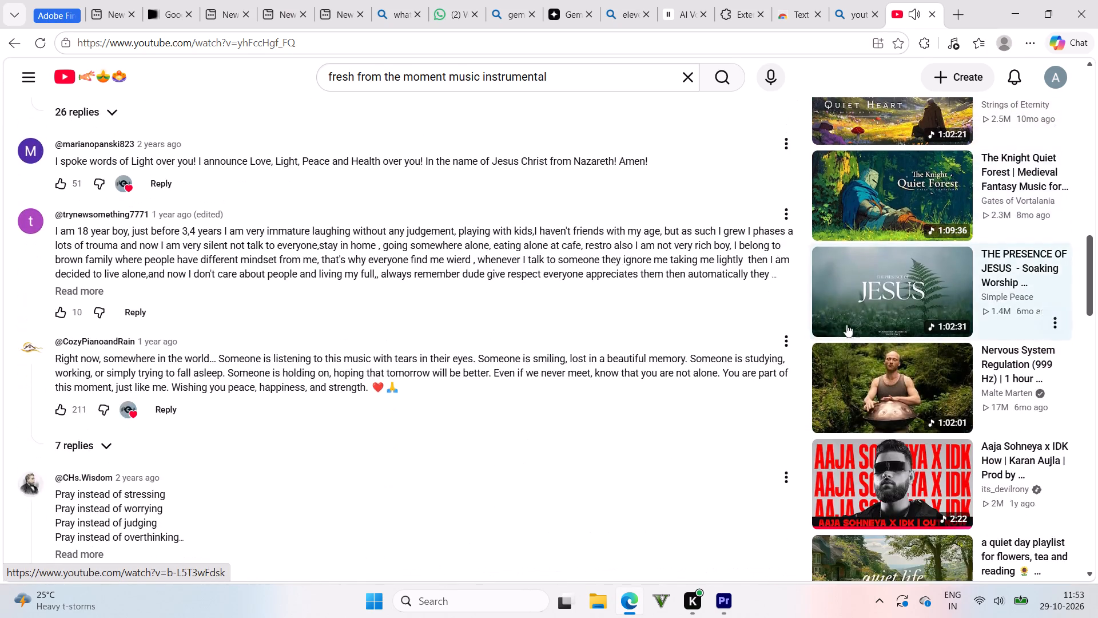
scroll(801, 320, "down", 10)
scroll(782, 322, "up", 1)
scroll(770, 319, "down", 5)
scroll(491, 295, "down", 5)
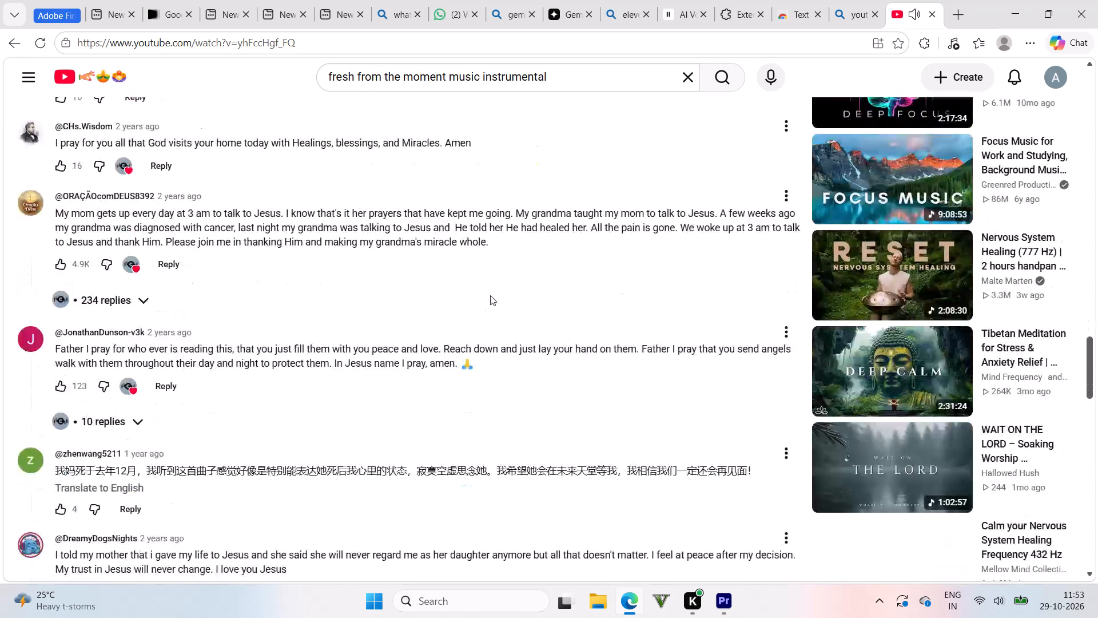
scroll(490, 295, "up", 1)
scroll(490, 295, "down", 10)
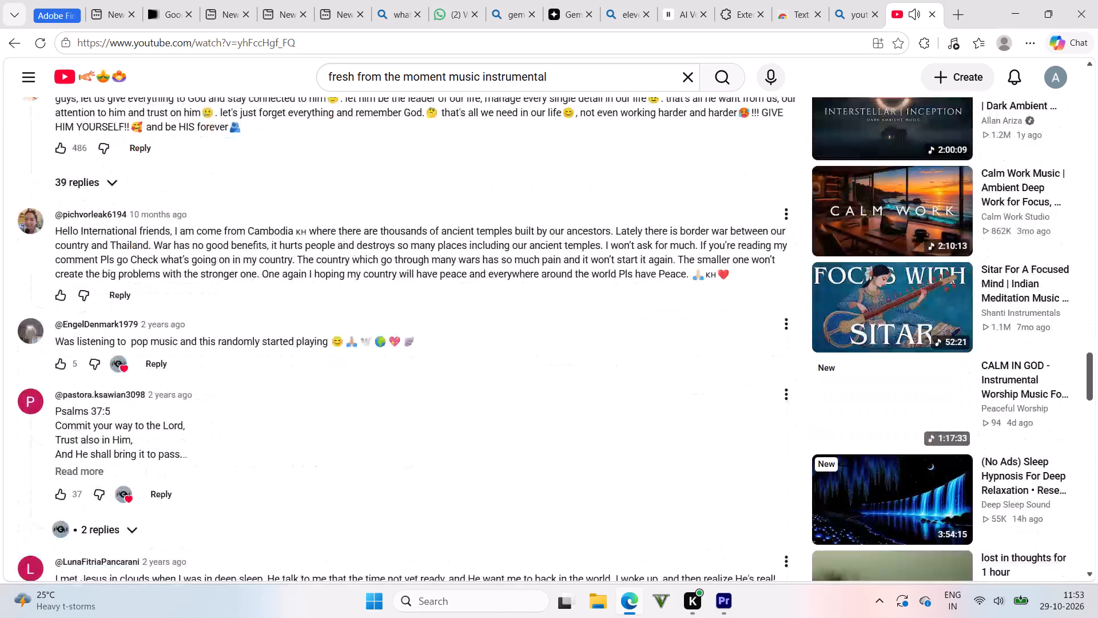
scroll(917, 298, "up", 4)
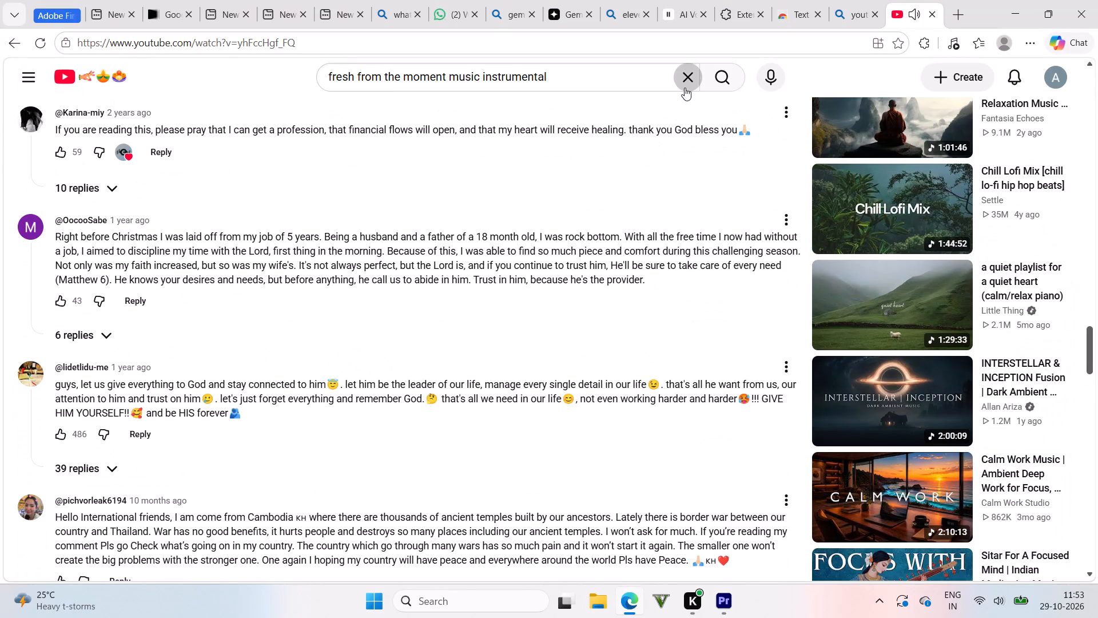
Replace the YouTube query with a search for "product launch music".
left_click(685, 88)
type("product c")
key("BackSpace")
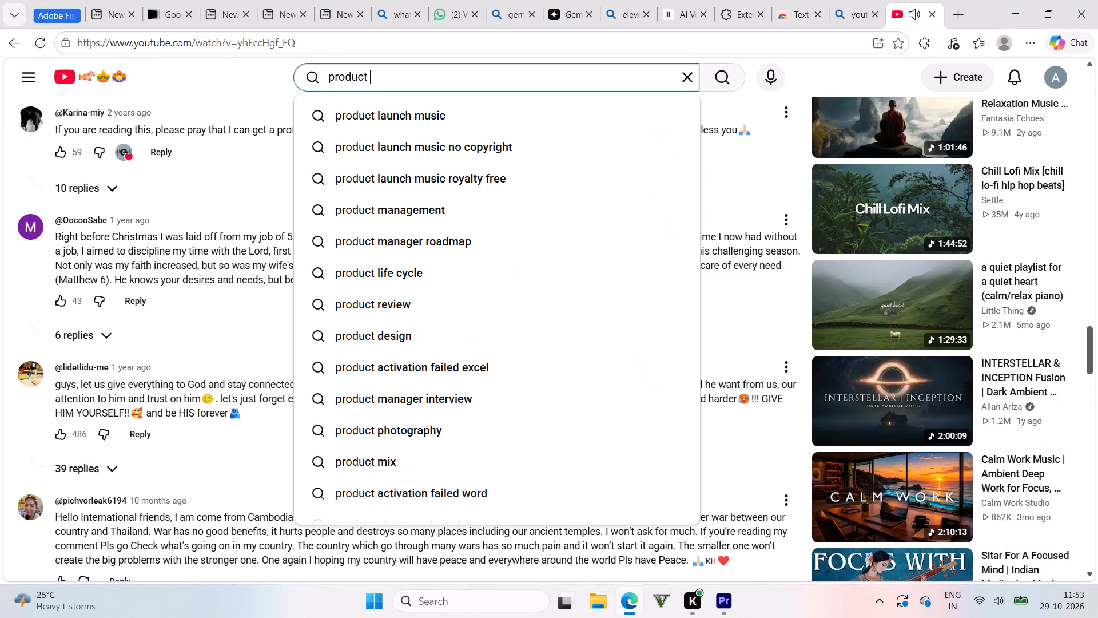
left_click(634, 122)
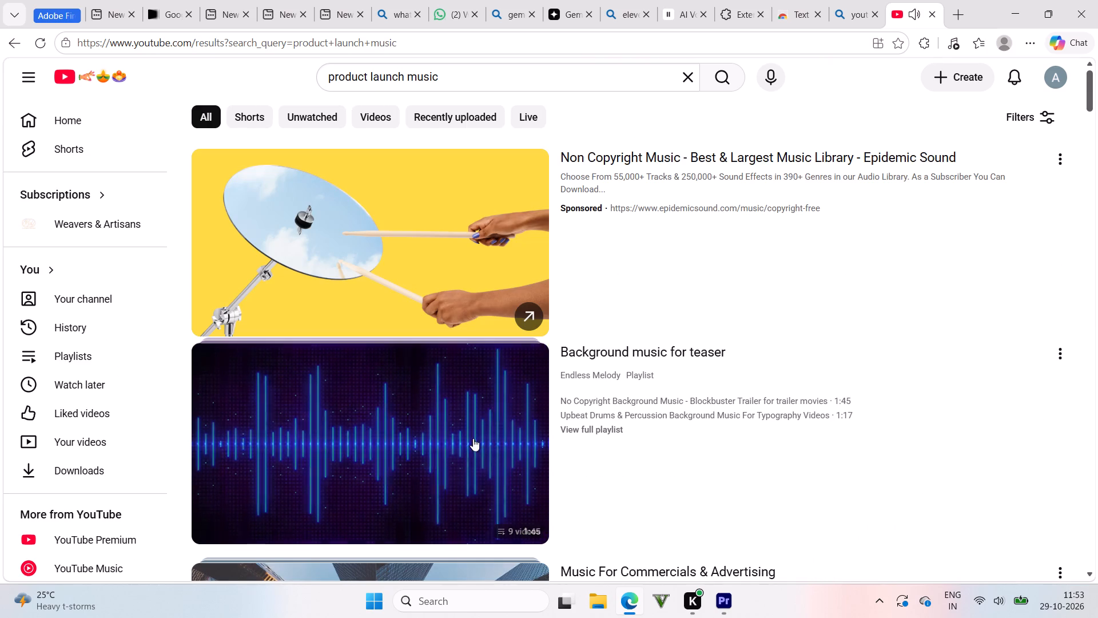
Preview the opening track of the "Music For Commercials & Advertising" playlist.
scroll(504, 389, "down", 4)
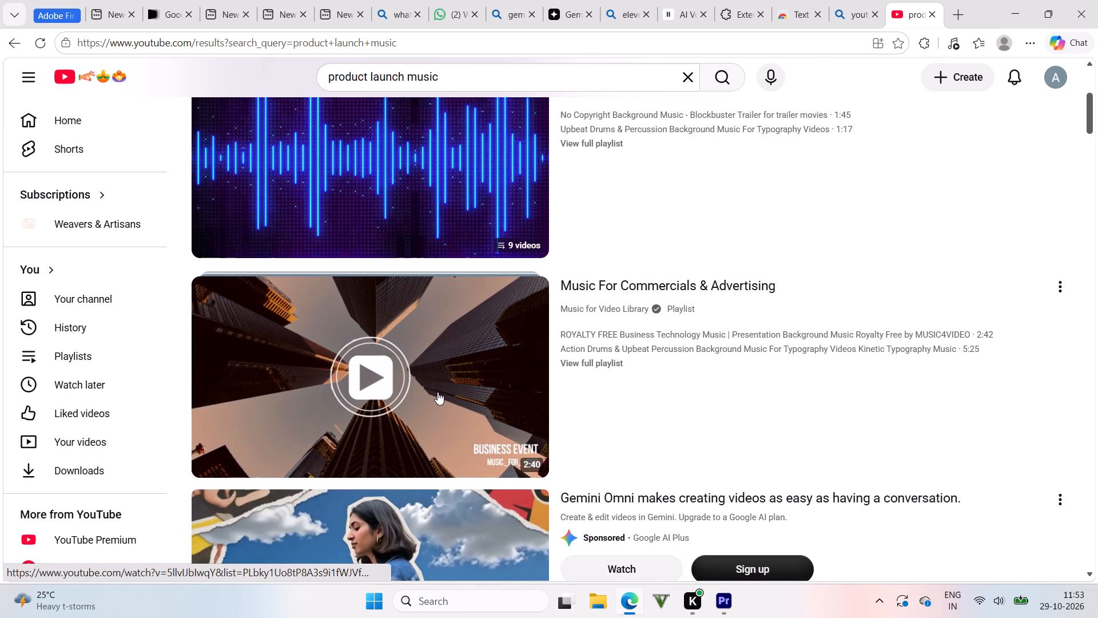
left_click(437, 392)
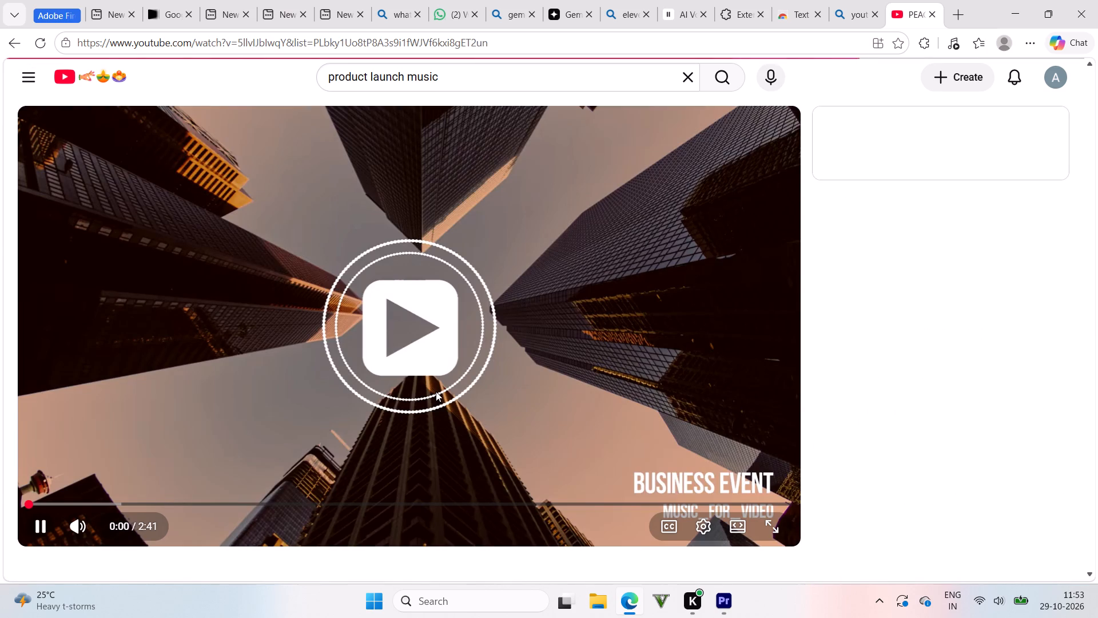
left_click(52, 528)
left_click(46, 526)
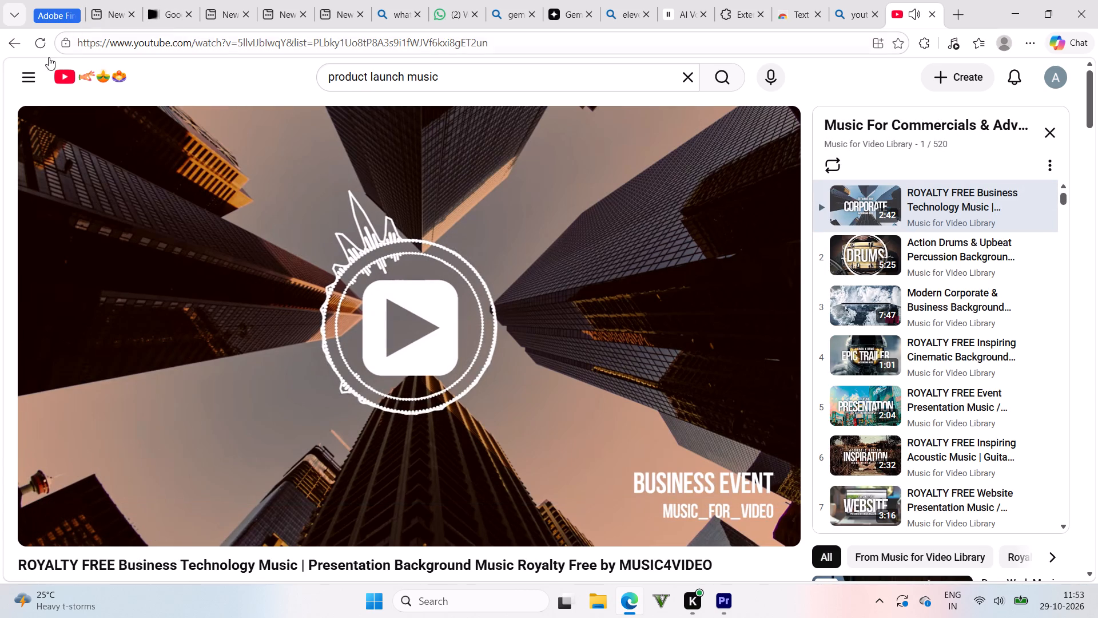
Return to the product launch music results, close the mini player and look through more of the list.
left_click(7, 46)
scroll(440, 377, "down", 1)
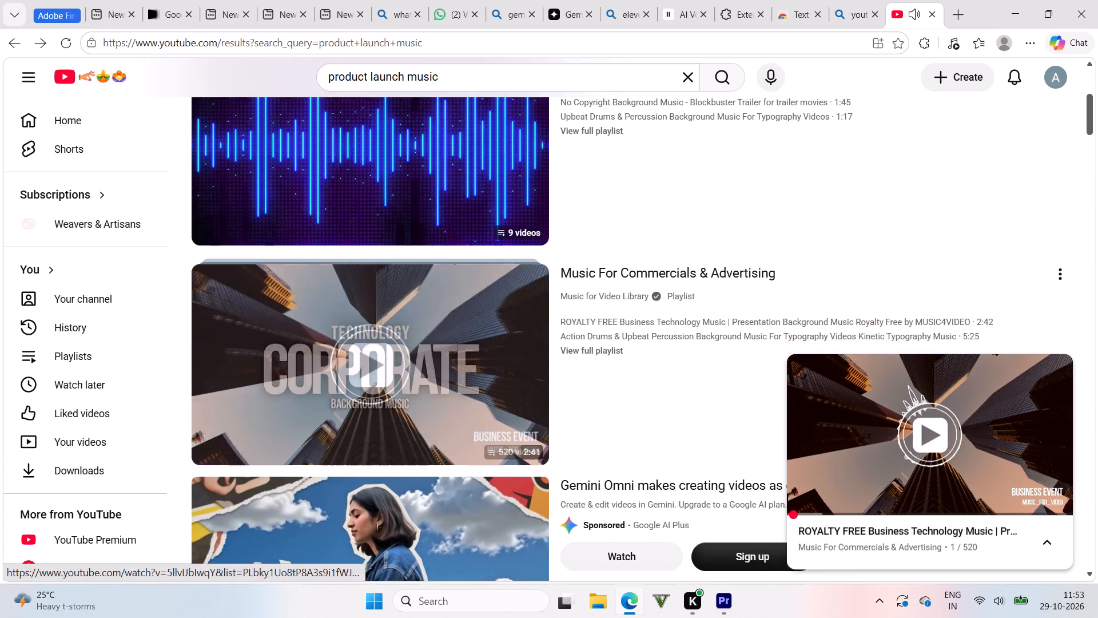
left_click(1052, 370)
scroll(433, 414, "down", 5)
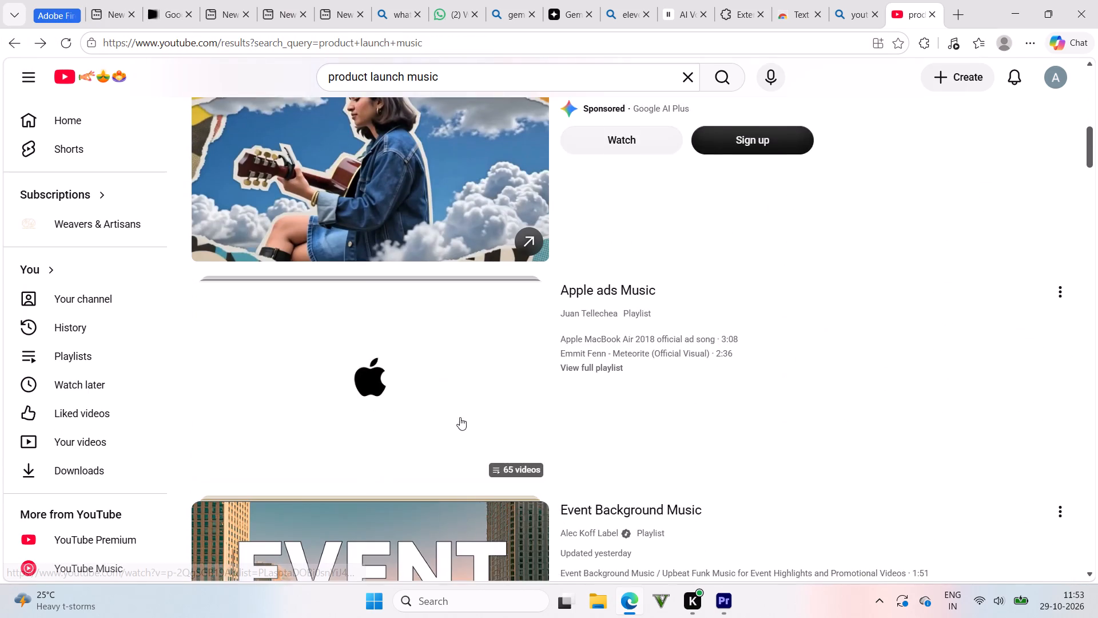
scroll(460, 417, "down", 10)
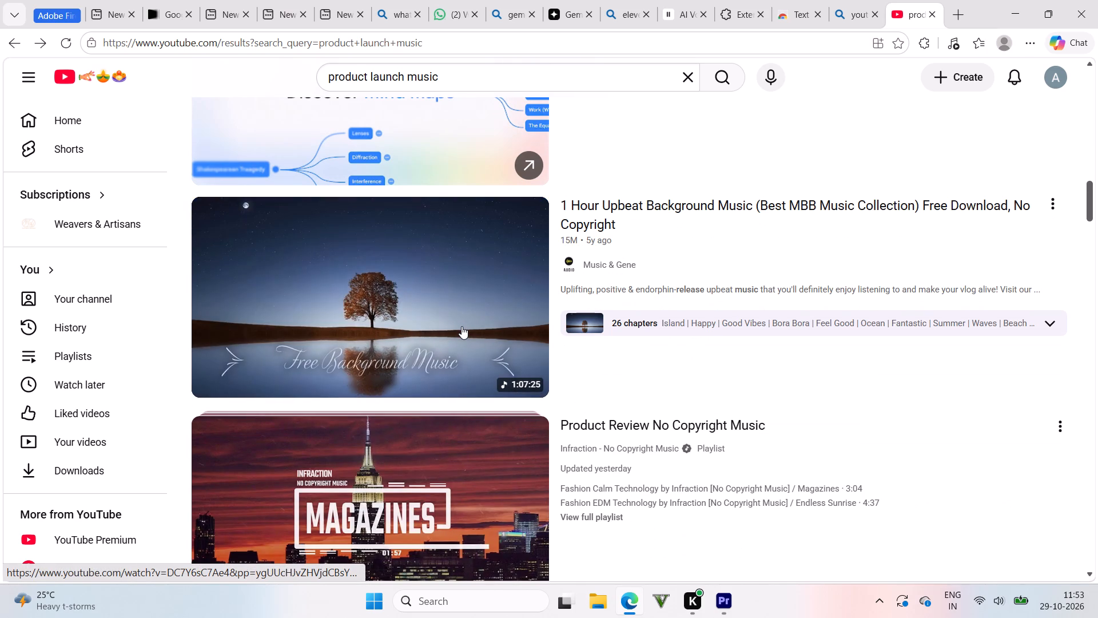
Lower the system volume slightly.
left_click(994, 600)
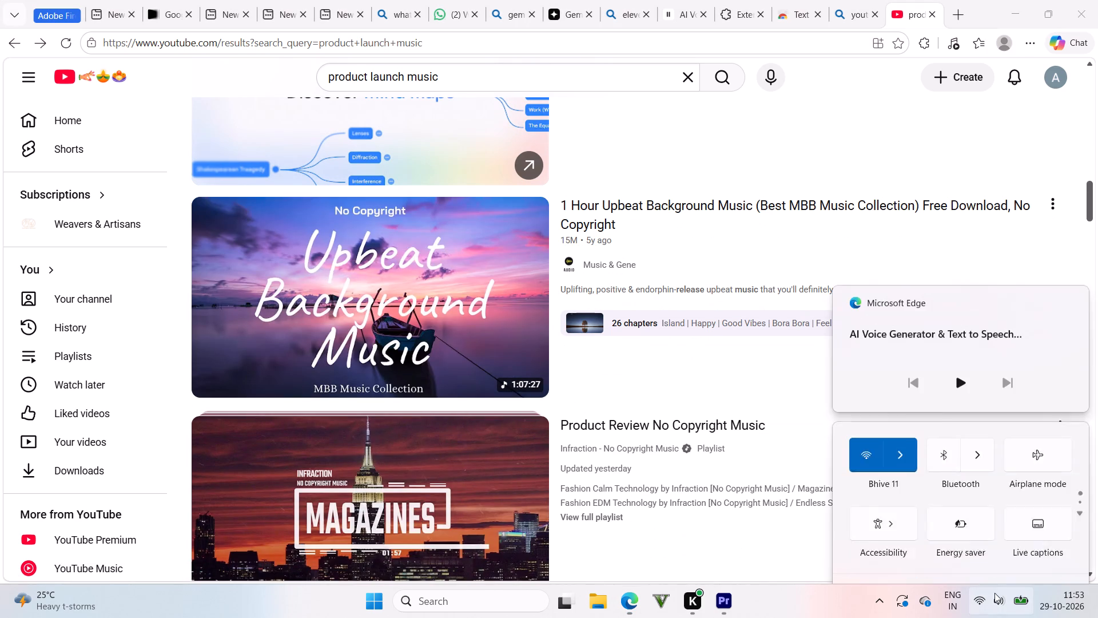
left_click_drag(968, 513, 954, 520)
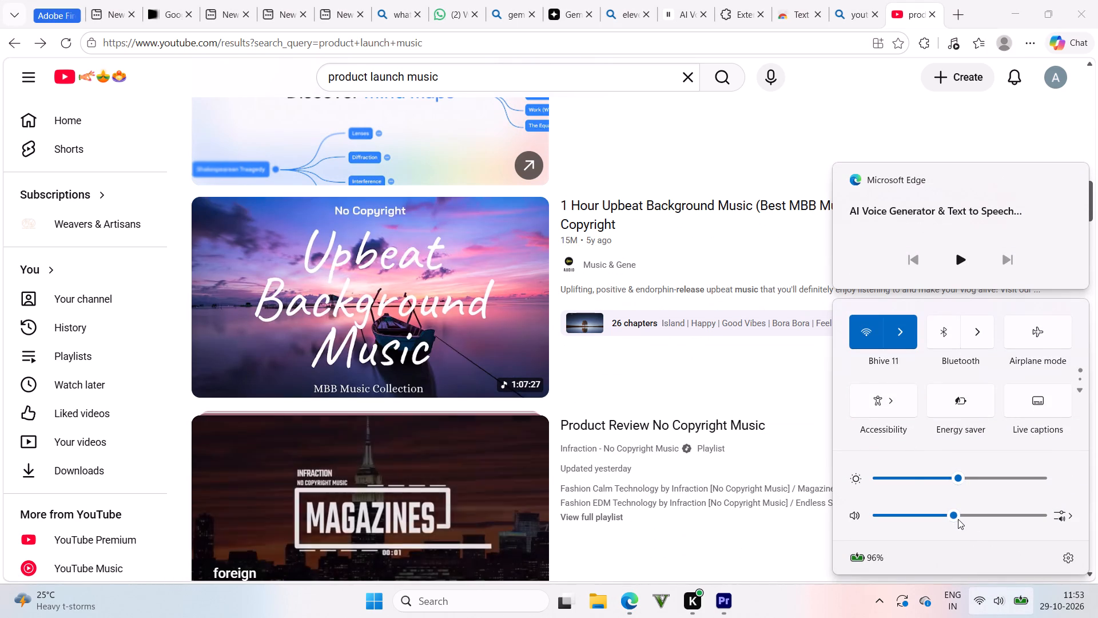
left_click(958, 519)
left_click(945, 516)
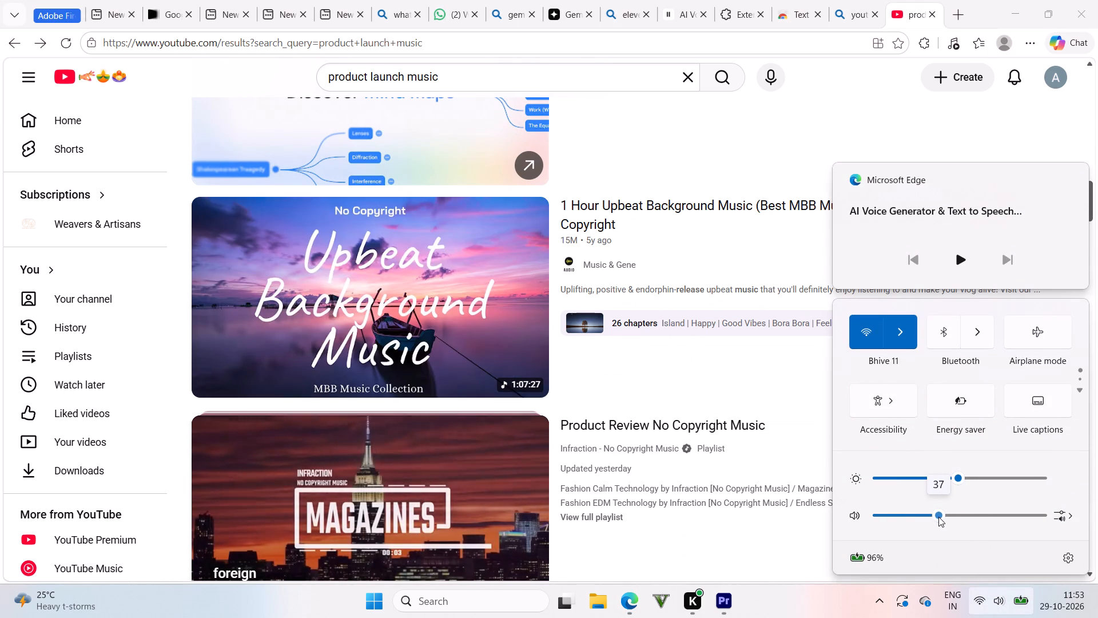
Look through further product launch music results and play "Polished product launch music minimalist style / Product commercial background music".
scroll(138, 414, "down", 3)
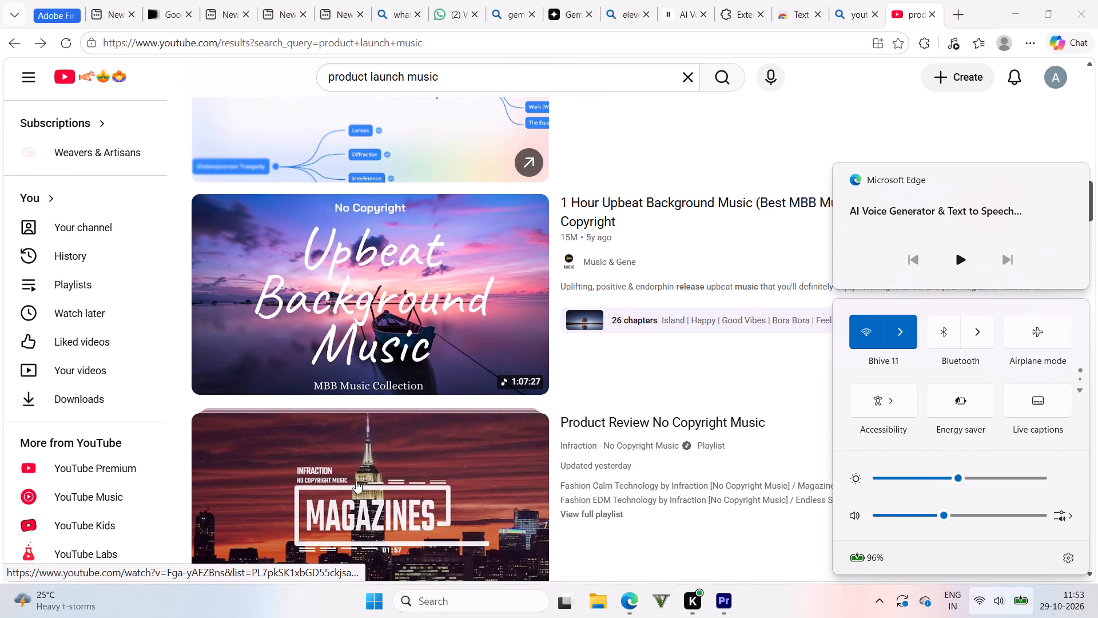
scroll(356, 481, "down", 1)
scroll(637, 524, "down", 5)
scroll(221, 521, "down", 1)
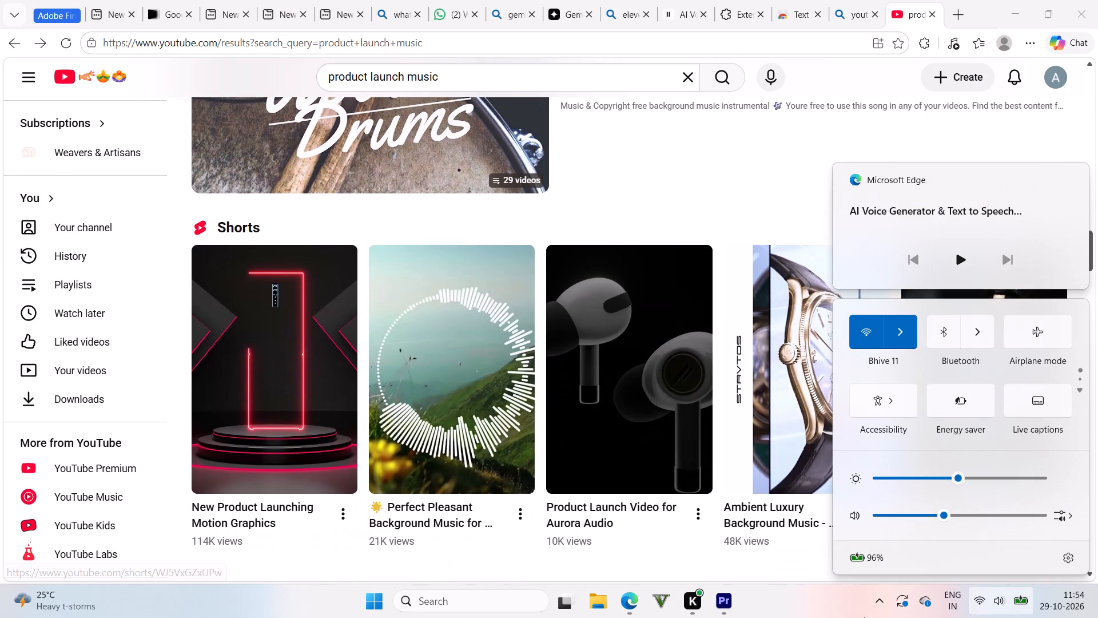
left_click(982, 603)
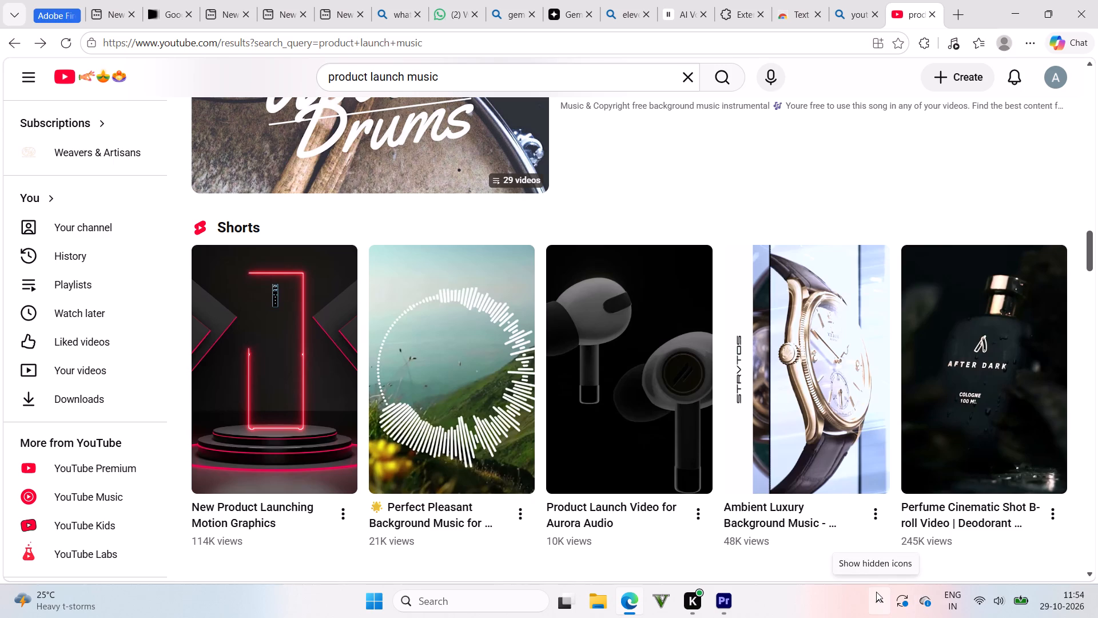
scroll(892, 587, "down", 2)
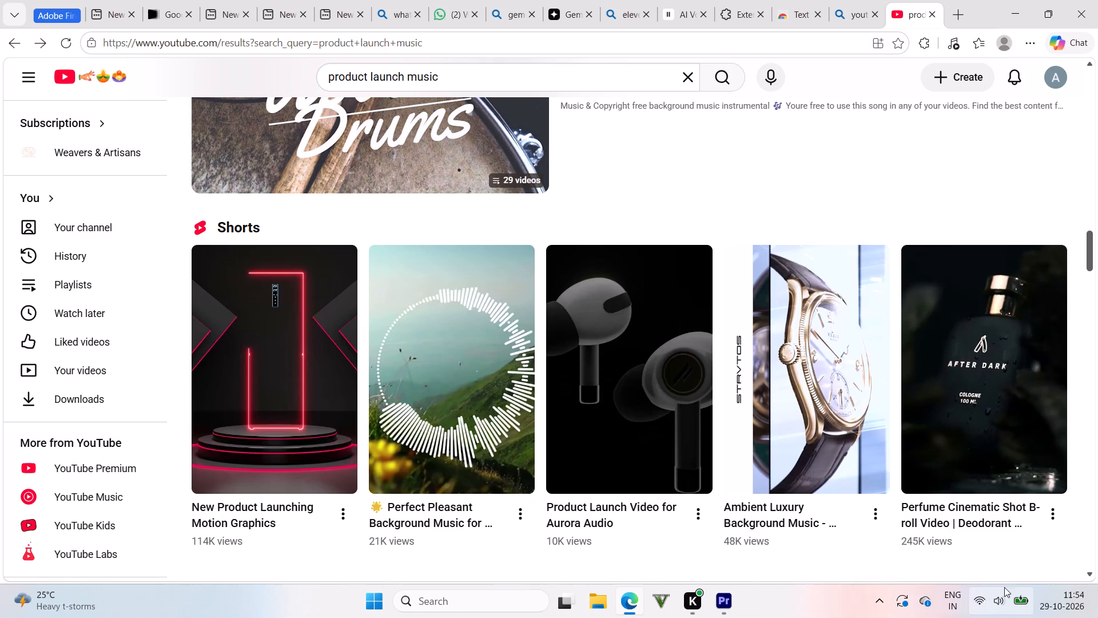
scroll(754, 617, "down", 1)
scroll(534, 206, "down", 4)
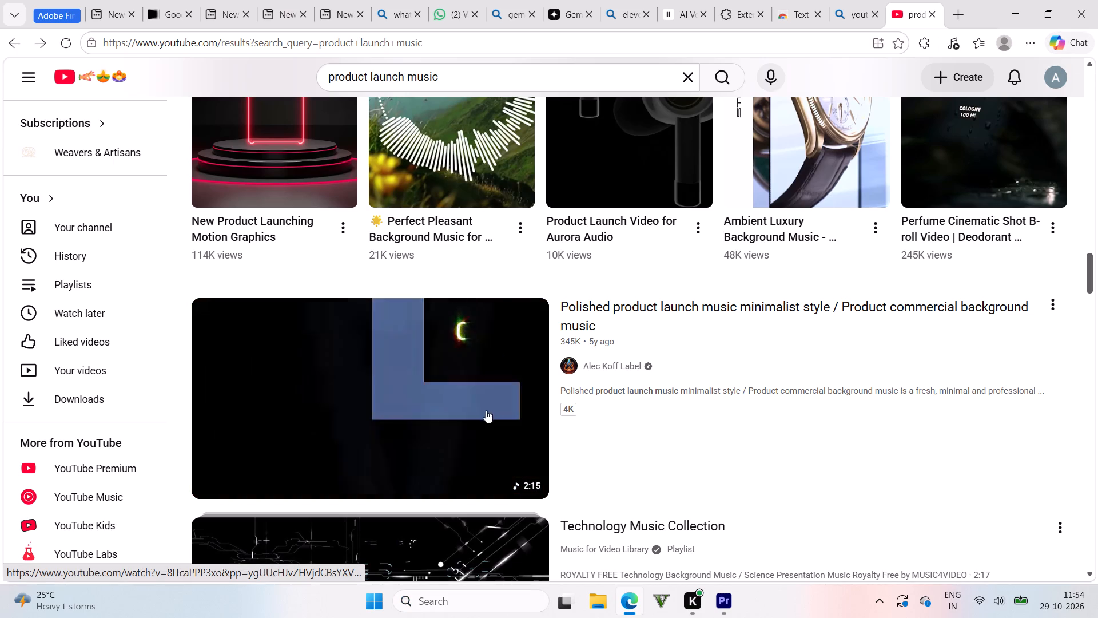
Play the "Polished product launch music minimalist style / Product commercial background music" track from the search results.
left_click(422, 445)
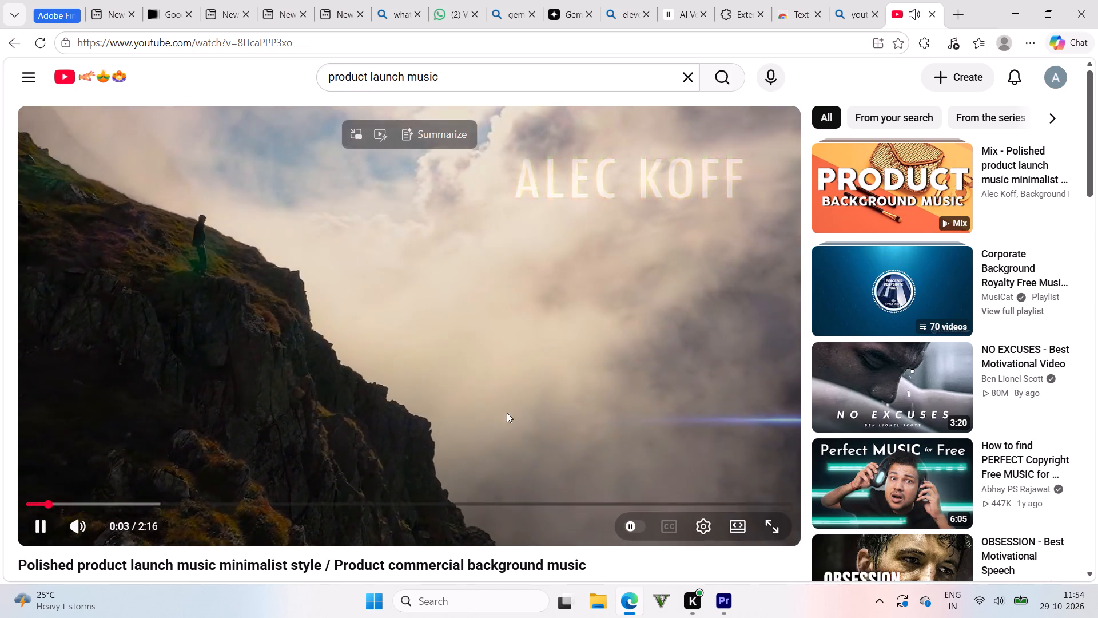
scroll(441, 455, "down", 1)
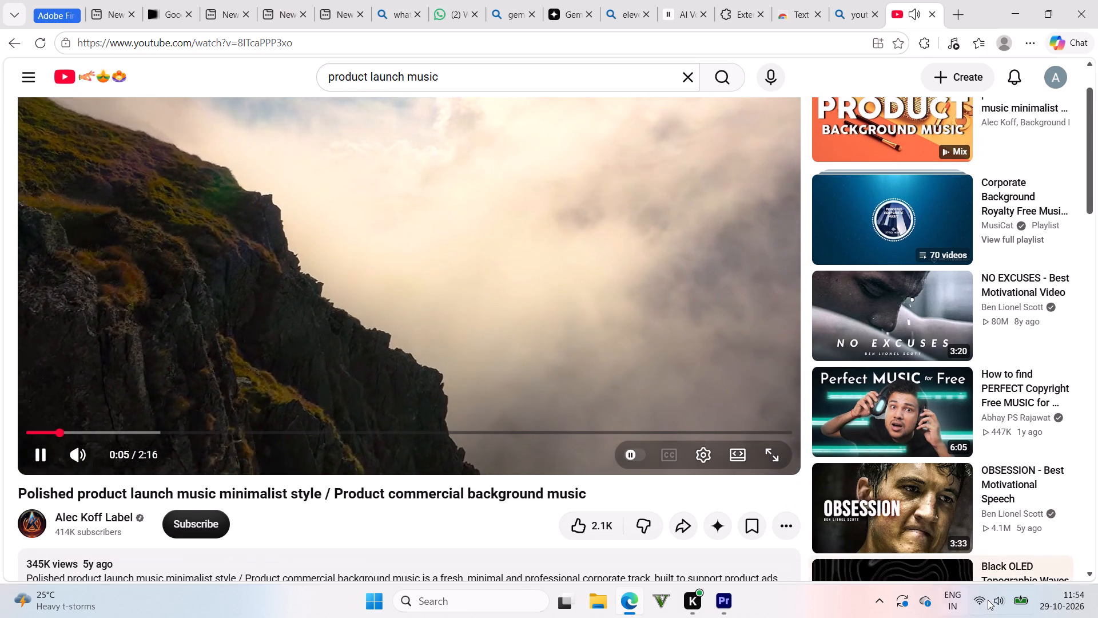
Raise the system volume to a little over half.
left_click(988, 600)
left_click(954, 516)
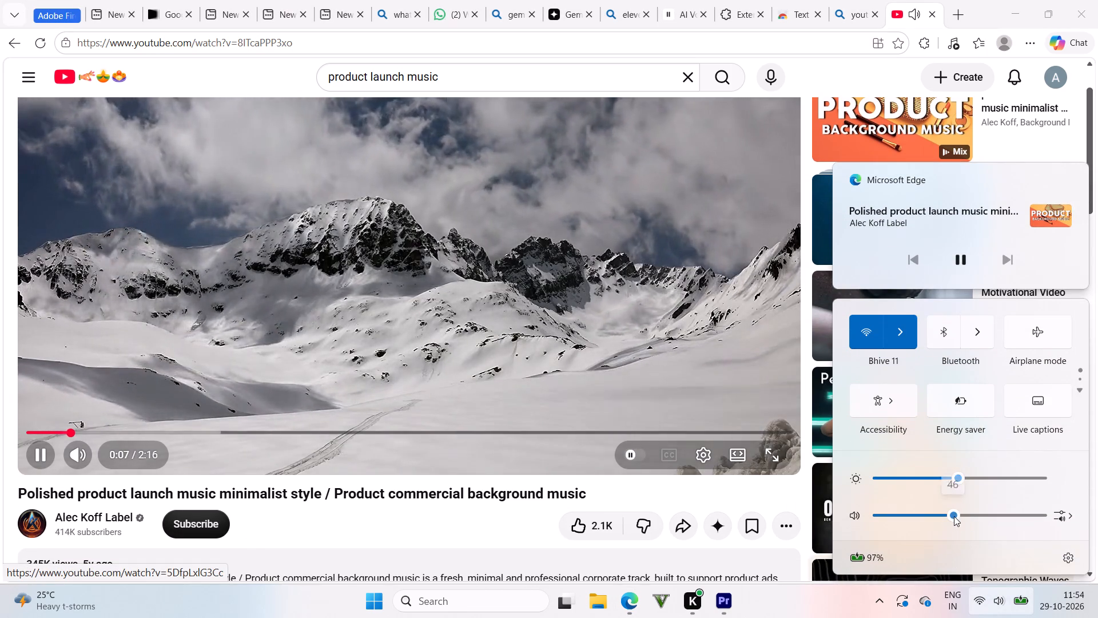
left_click(964, 512)
double_click(973, 513)
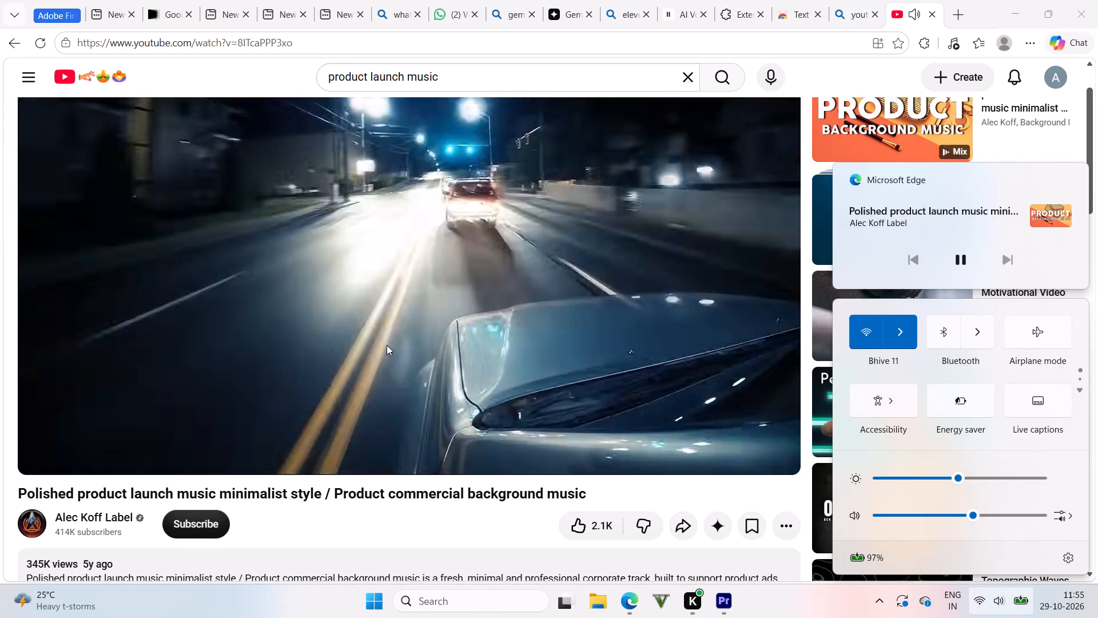
Skip ahead to about 0:53 in the track, continue the preview from there and view its description.
left_click(332, 441)
left_click(325, 428)
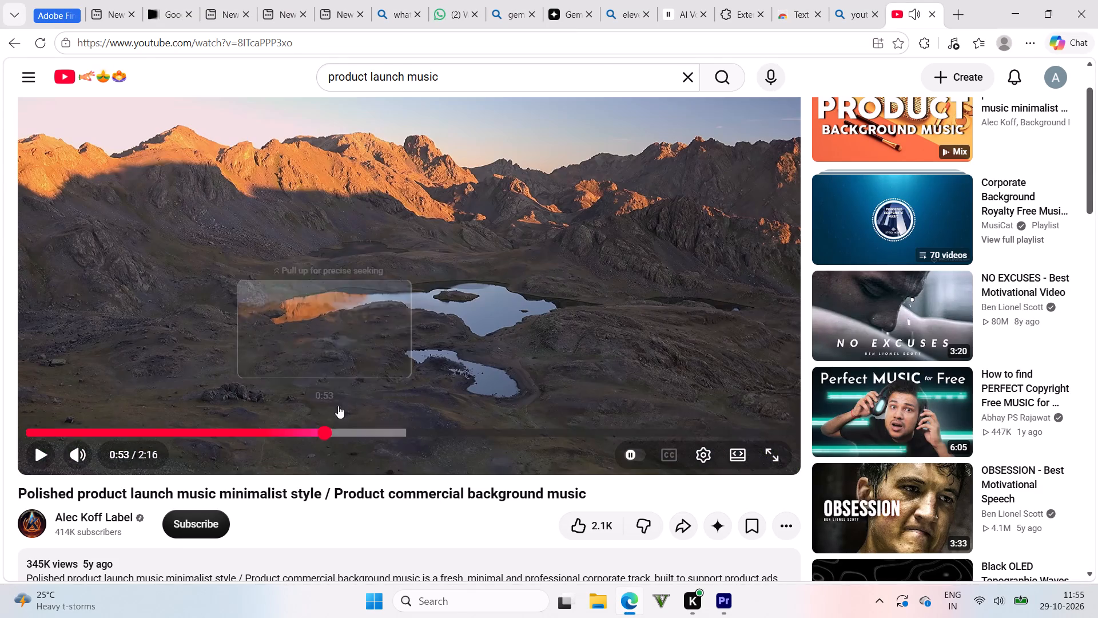
left_click(467, 282)
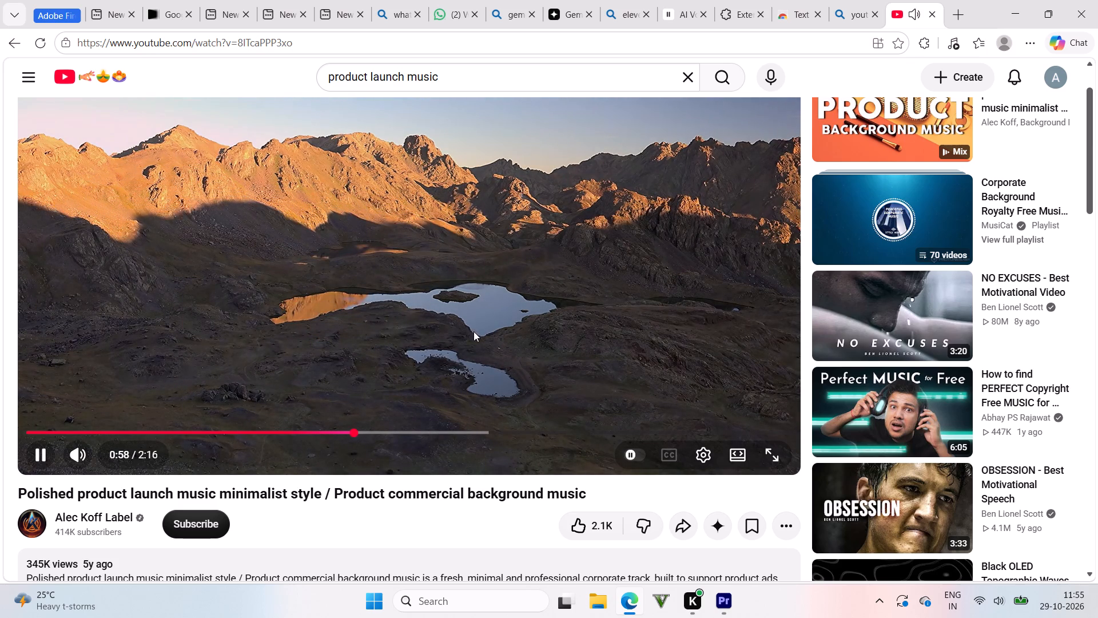
scroll(475, 332, "down", 1)
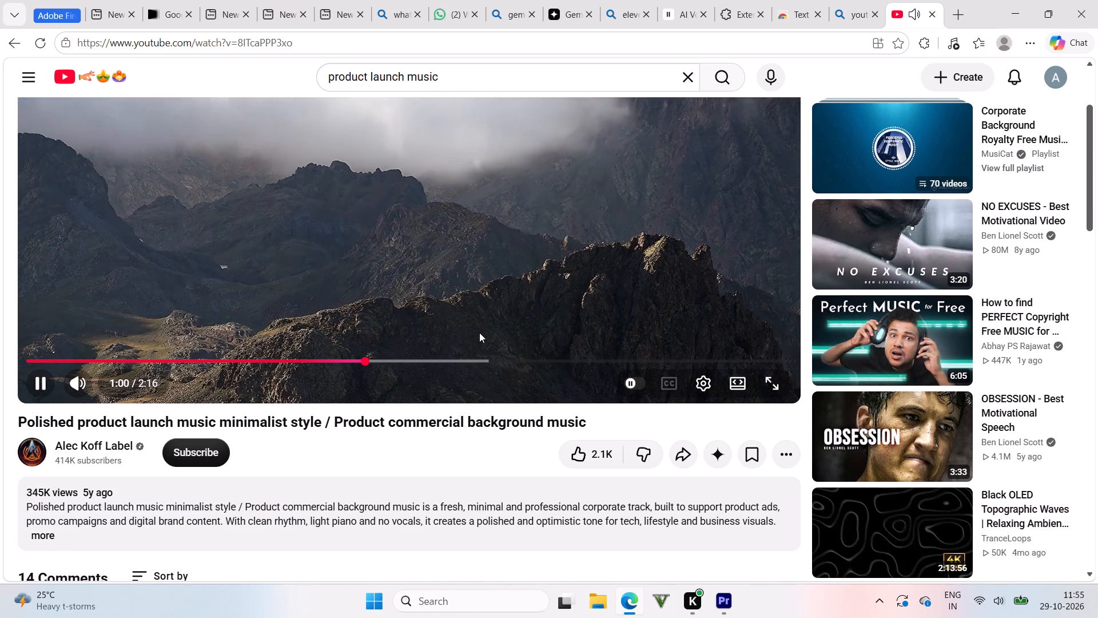
Copy the share link of the "Polished product launch music minimalist style" video.
scroll(503, 342, "down", 3)
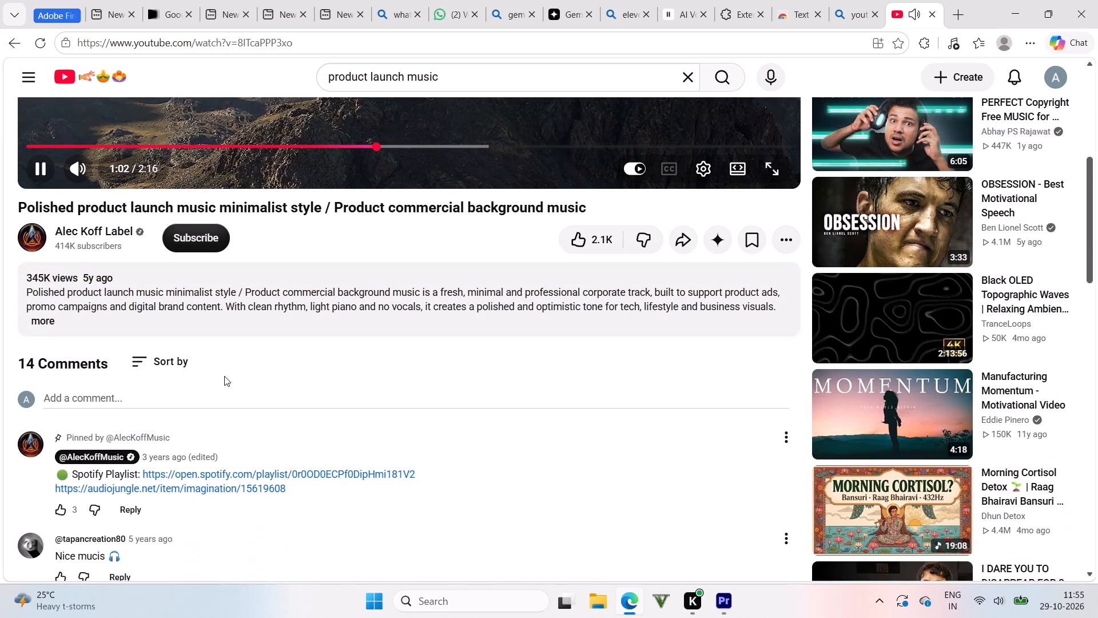
left_click(690, 247)
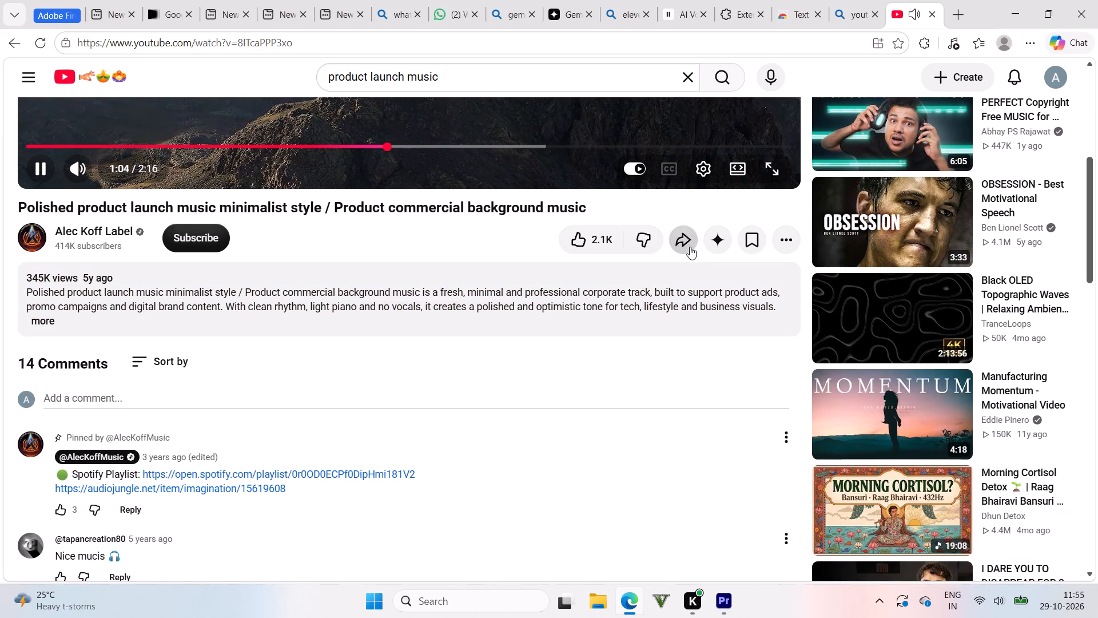
left_click(673, 387)
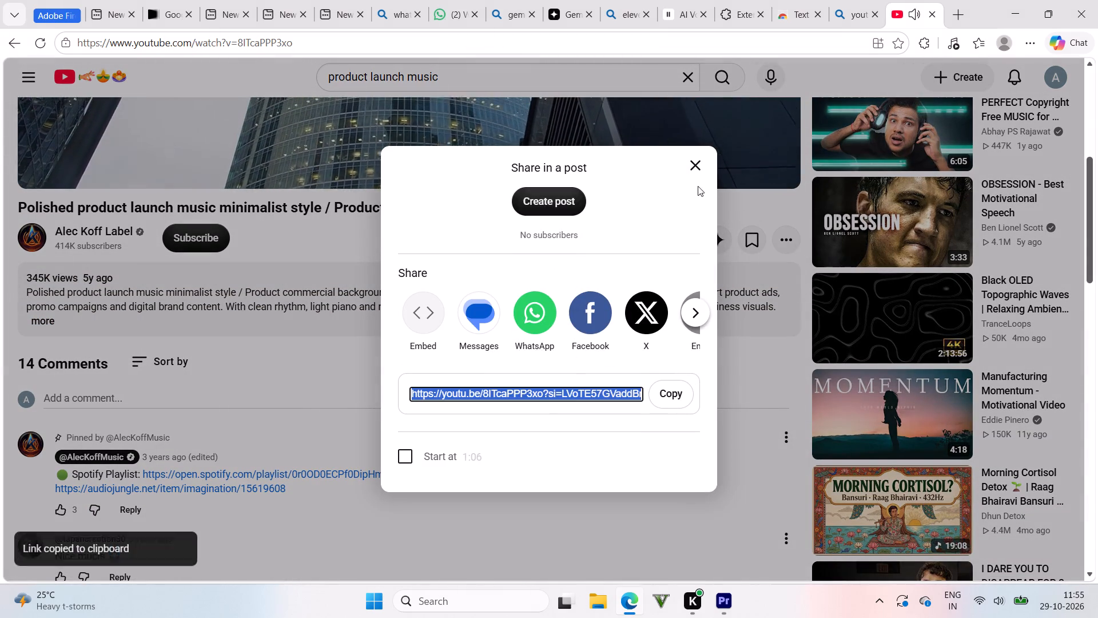
Close the share window and open a new blank browser tab.
left_click(697, 164)
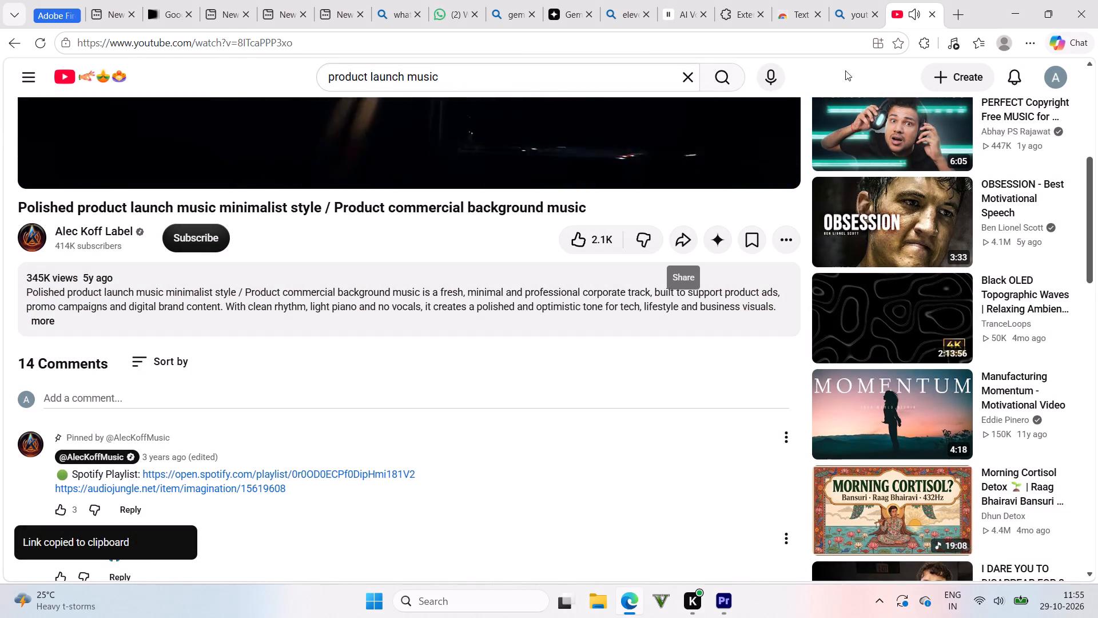
left_click(955, 17)
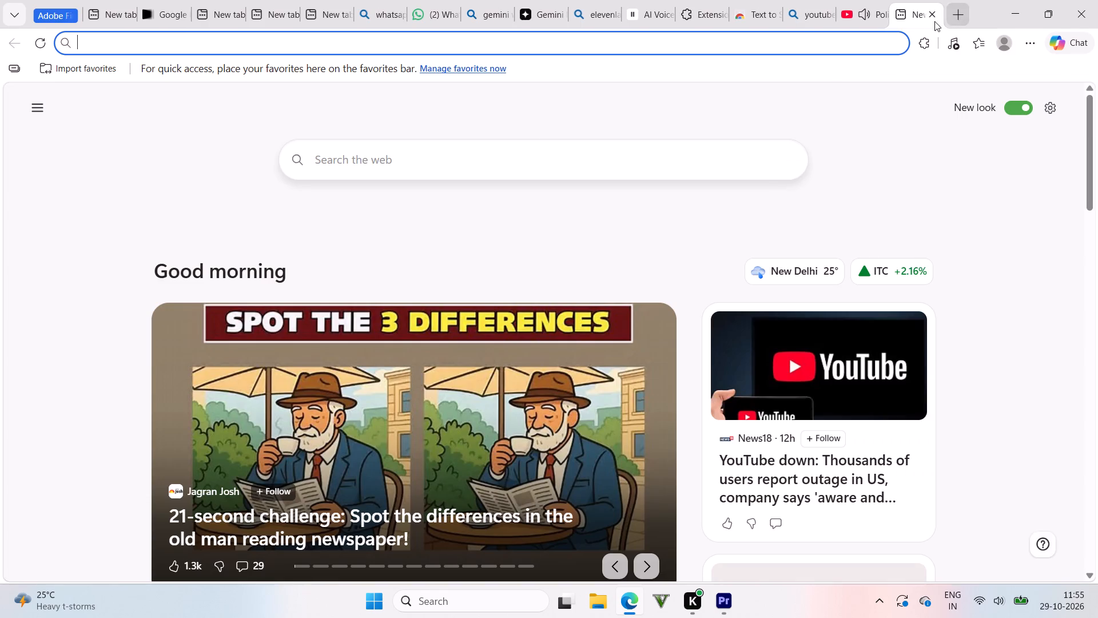
Return to the "Polished product launch music minimalist style" video, pause it and read through its full description and music details.
left_click(850, 10)
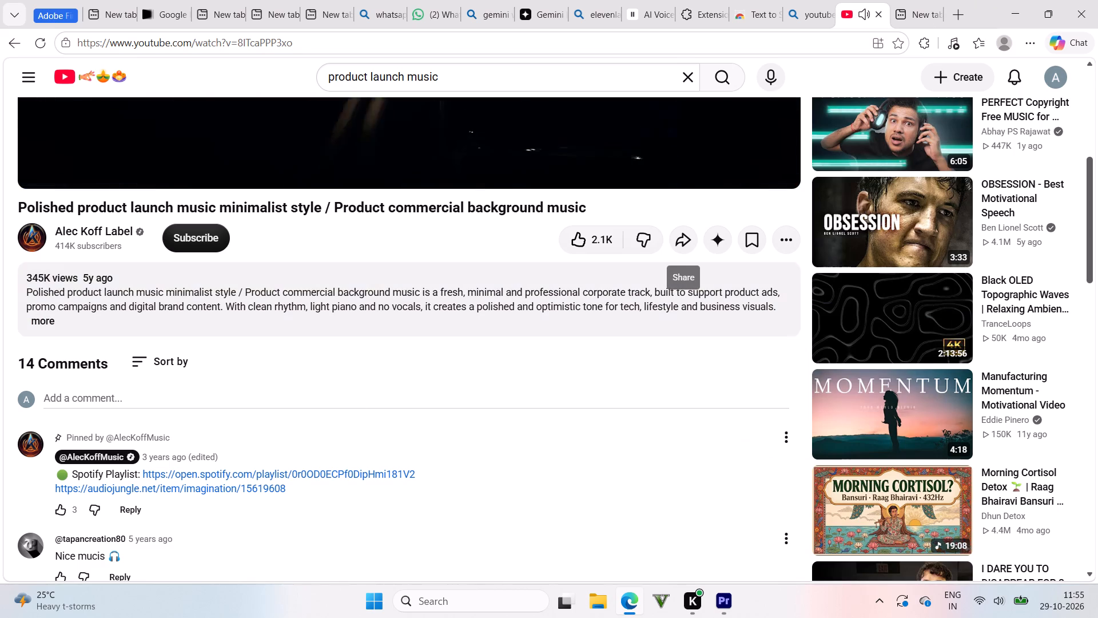
left_click(37, 173)
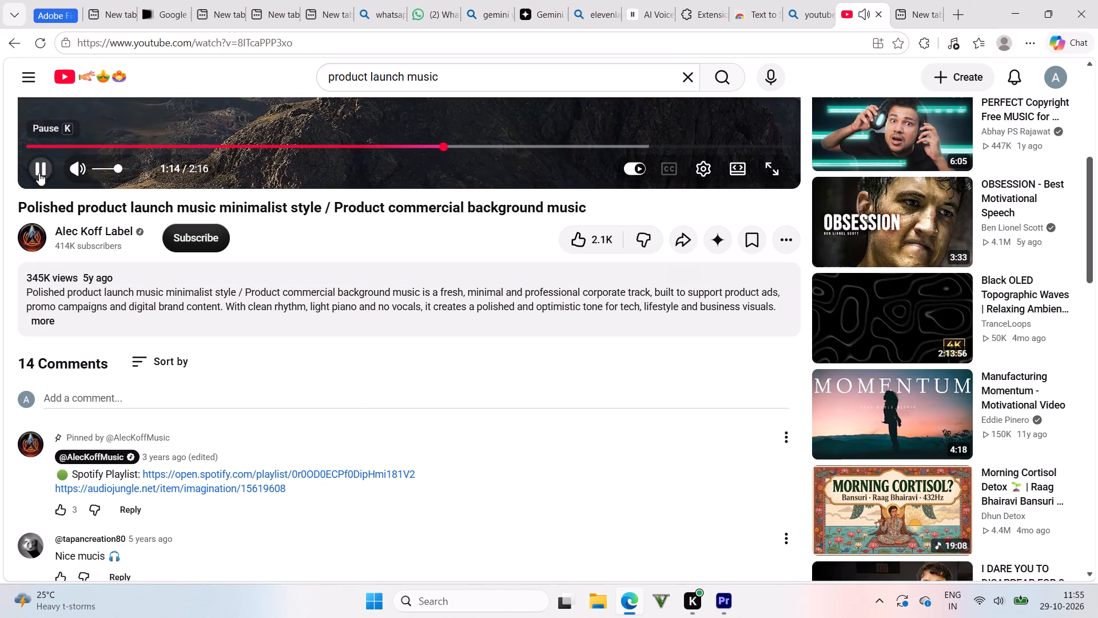
left_click(159, 304)
scroll(217, 332, "down", 1)
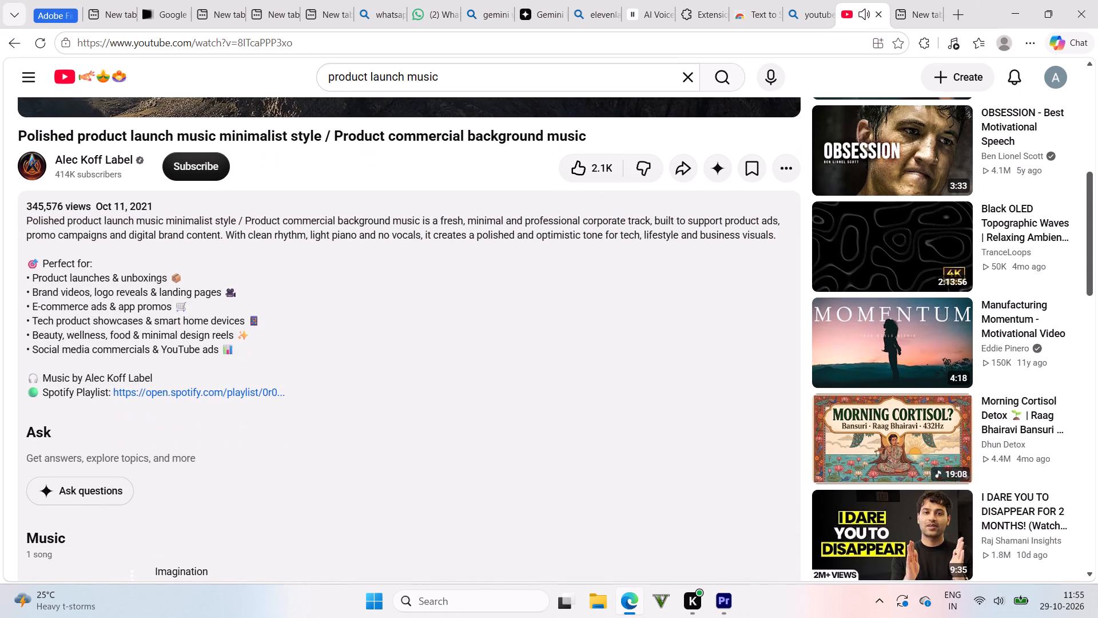
scroll(220, 337, "down", 6)
scroll(225, 331, "up", 1)
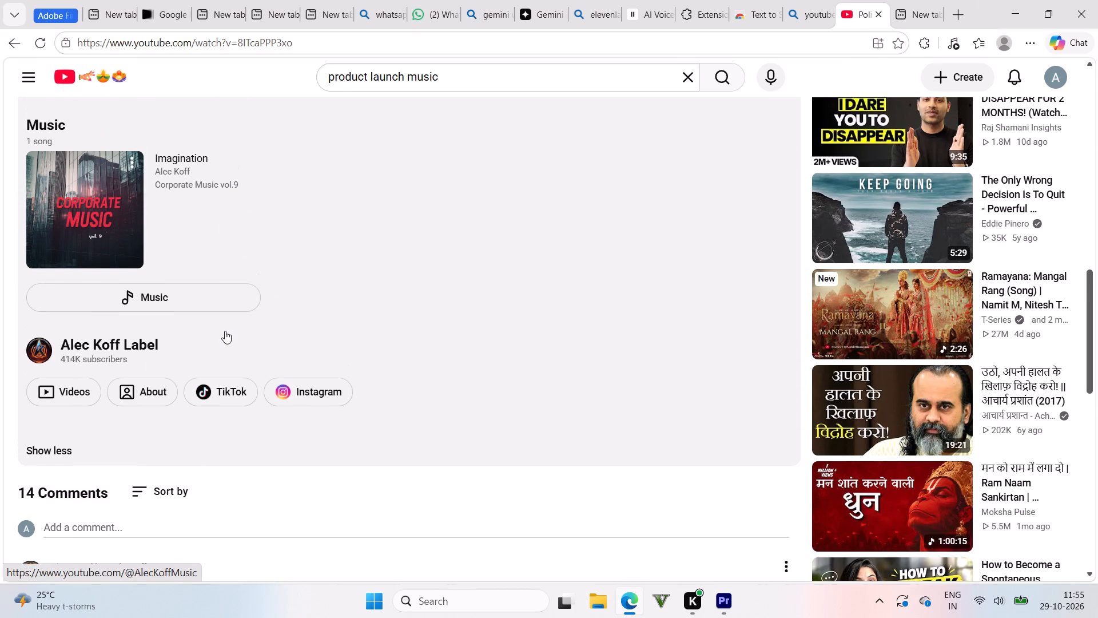
scroll(225, 331, "up", 8)
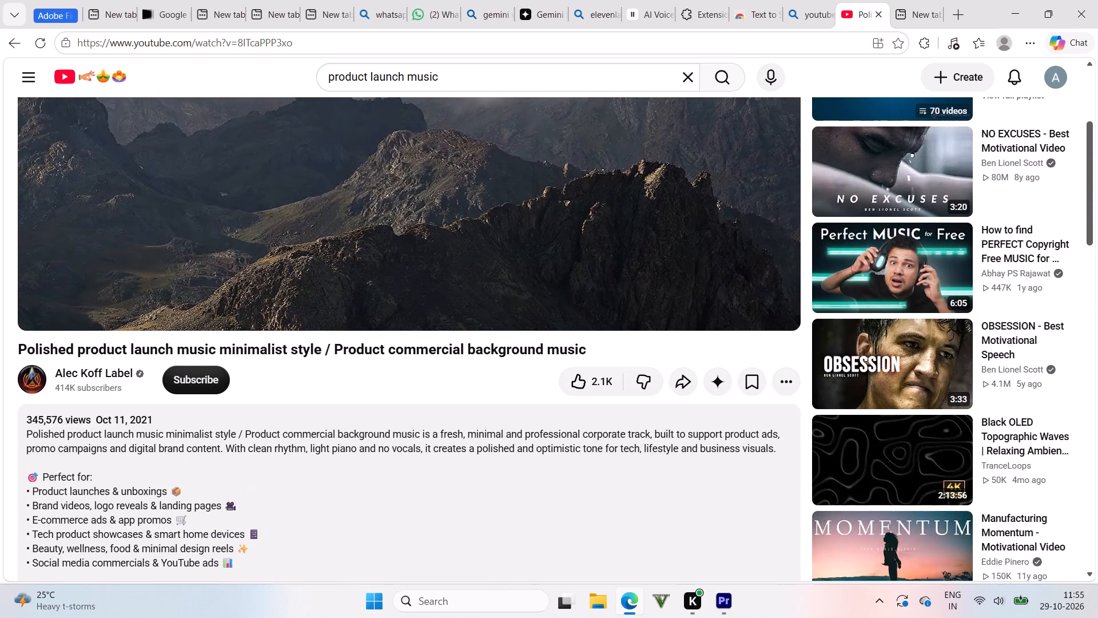
scroll(225, 331, "up", 3)
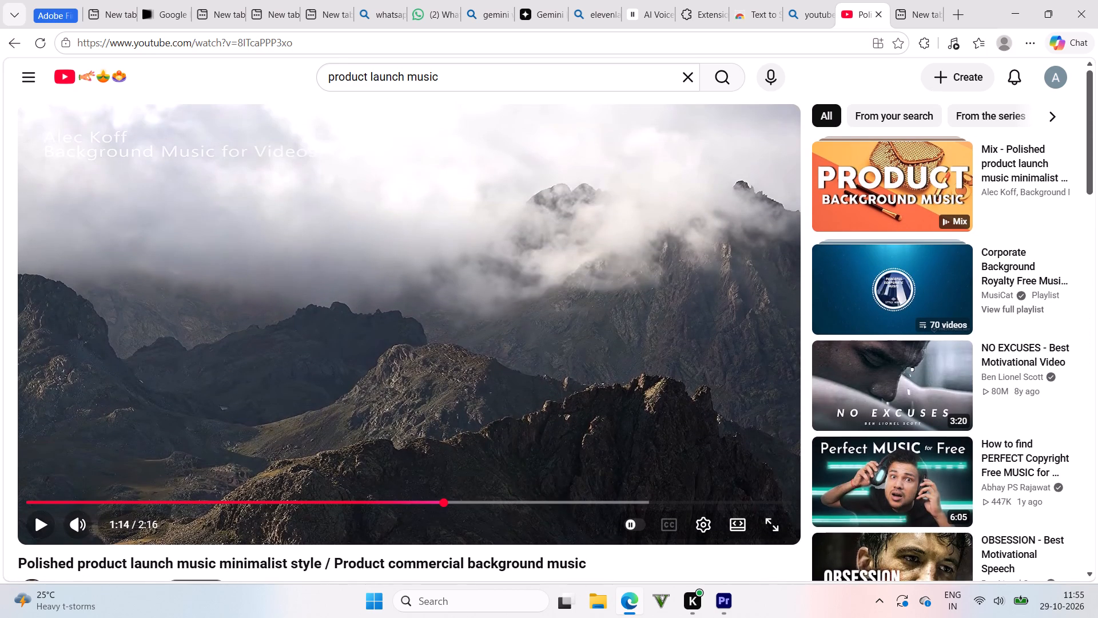
Search YouTube for "product launch music no copyright" and play the "BACKGROUND MUSIC FOR ADVERTISEMENT NO COPYRIGHT" playlist.
left_click(564, 82)
left_click(538, 142)
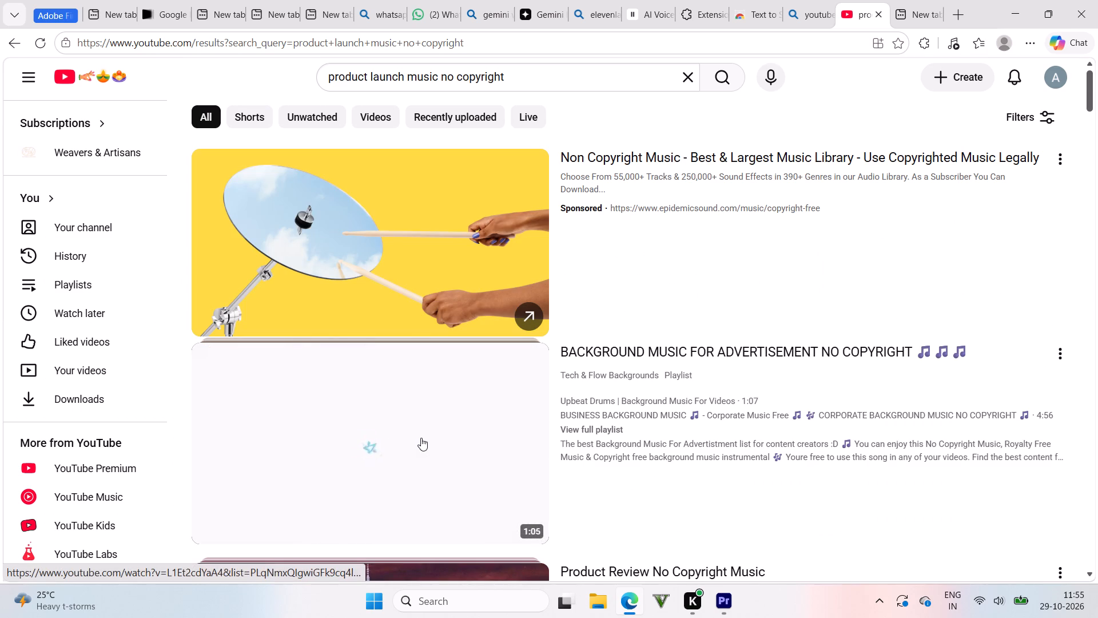
double_click(421, 429)
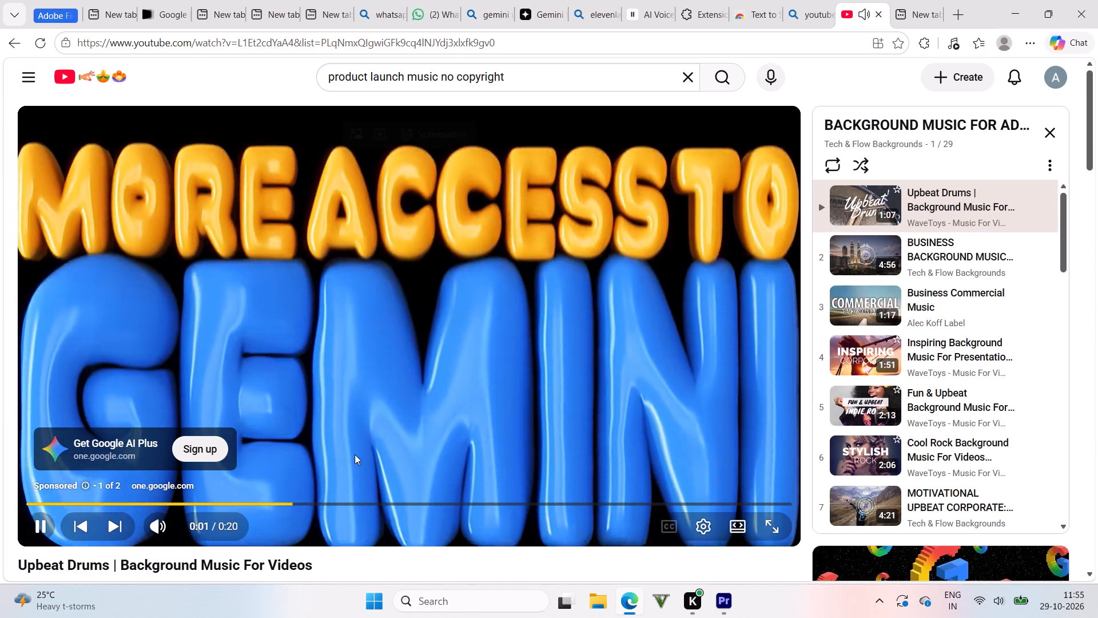
Lower the system volume and skip the advertisement before the first playlist track.
left_click(974, 592)
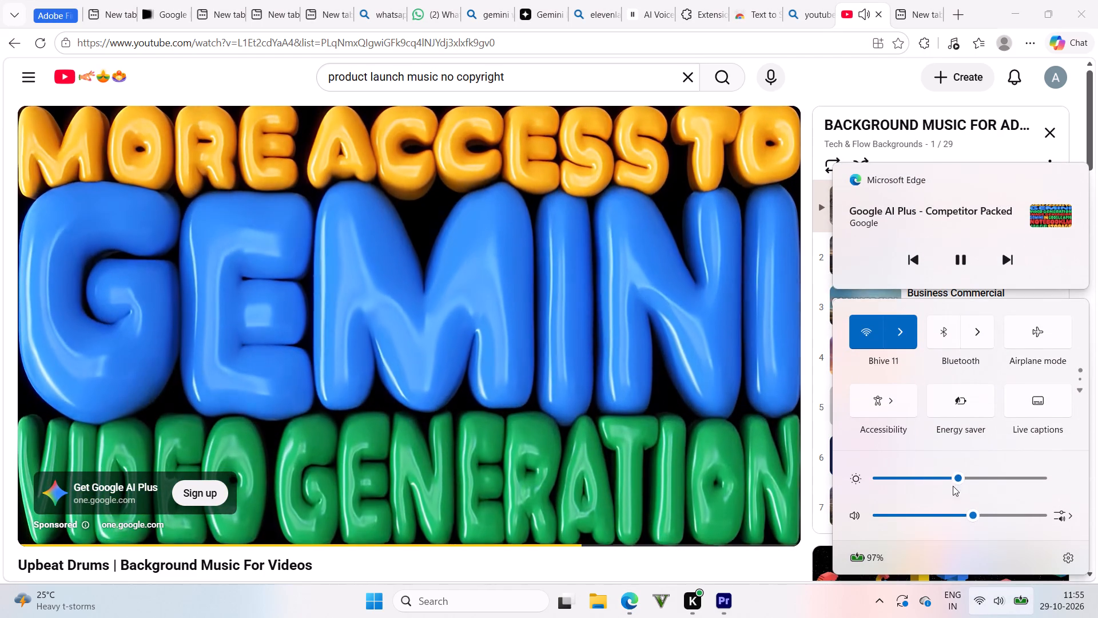
left_click_drag(972, 518, 948, 524)
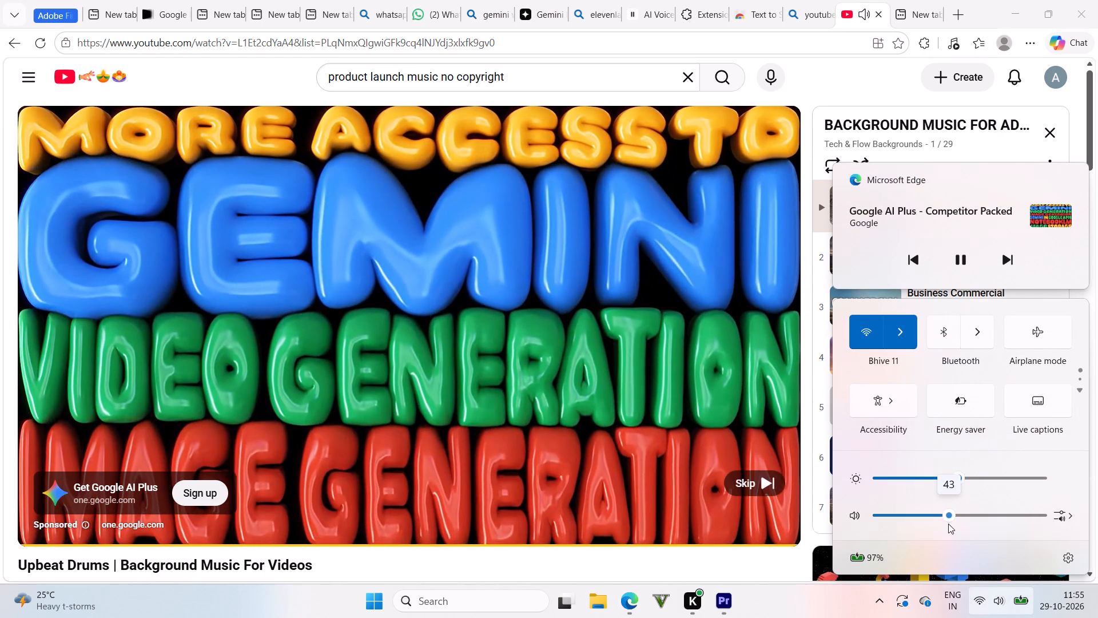
left_click_drag(948, 524, 934, 525)
left_click(758, 484)
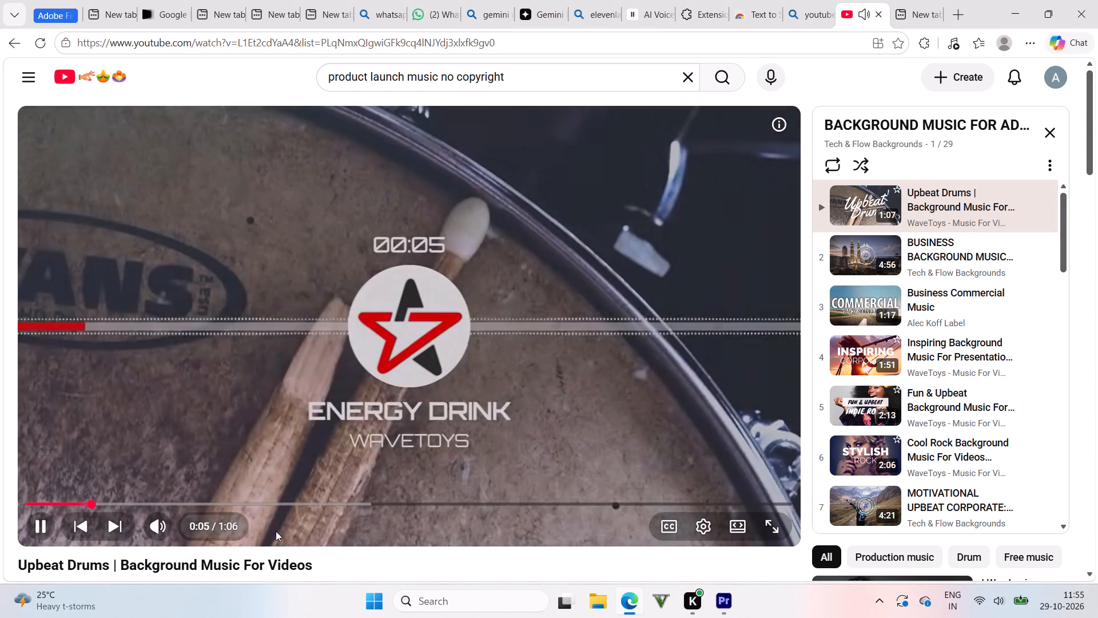
Preview the playlist's second track, "BUSINESS BACKGROUND MUSIC - Corporate Music Free", from about 1:03.
scroll(649, 411, "down", 1)
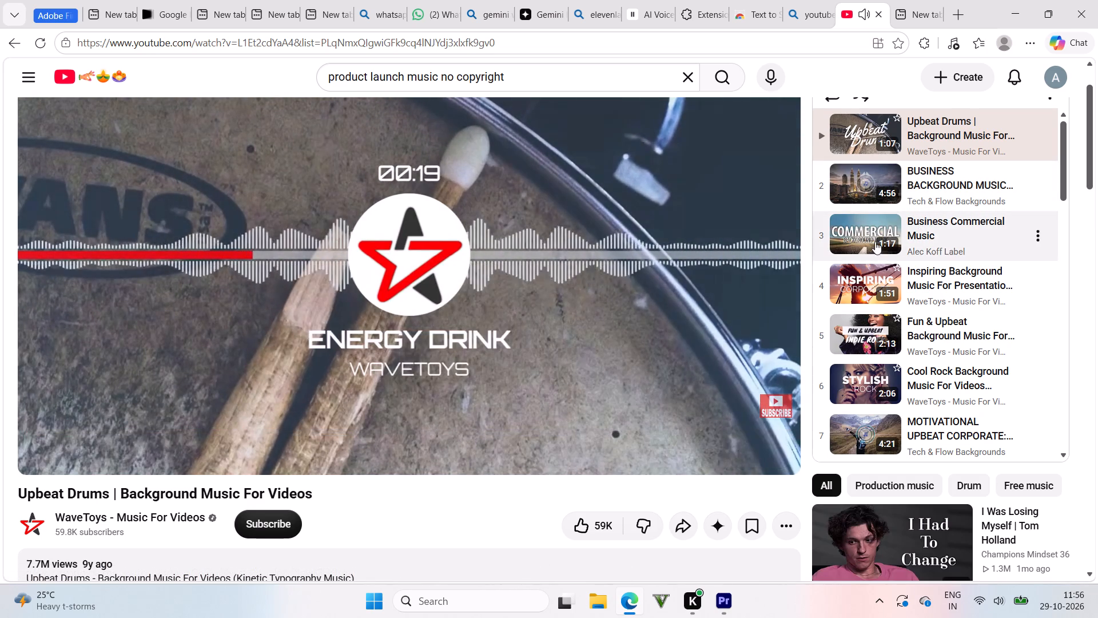
left_click(902, 193)
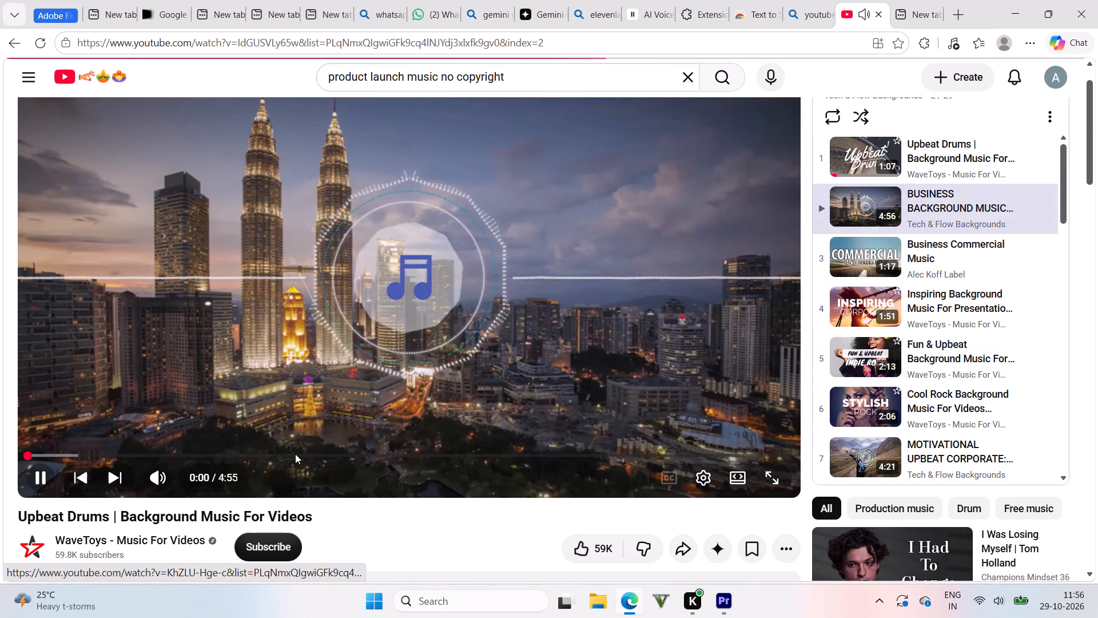
left_click(192, 497)
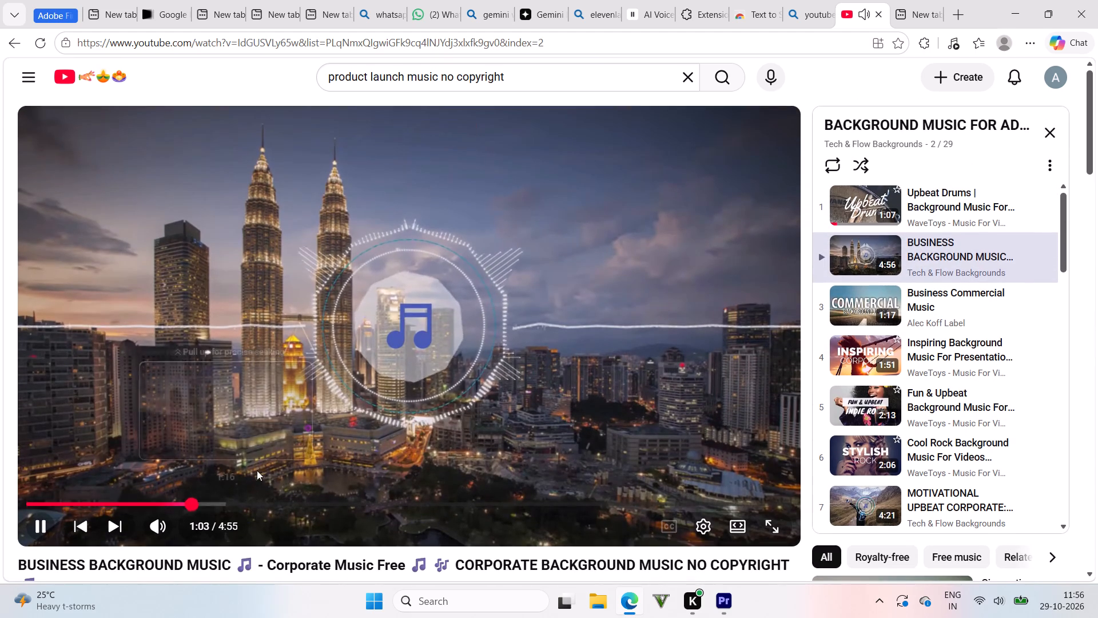
left_click(407, 389)
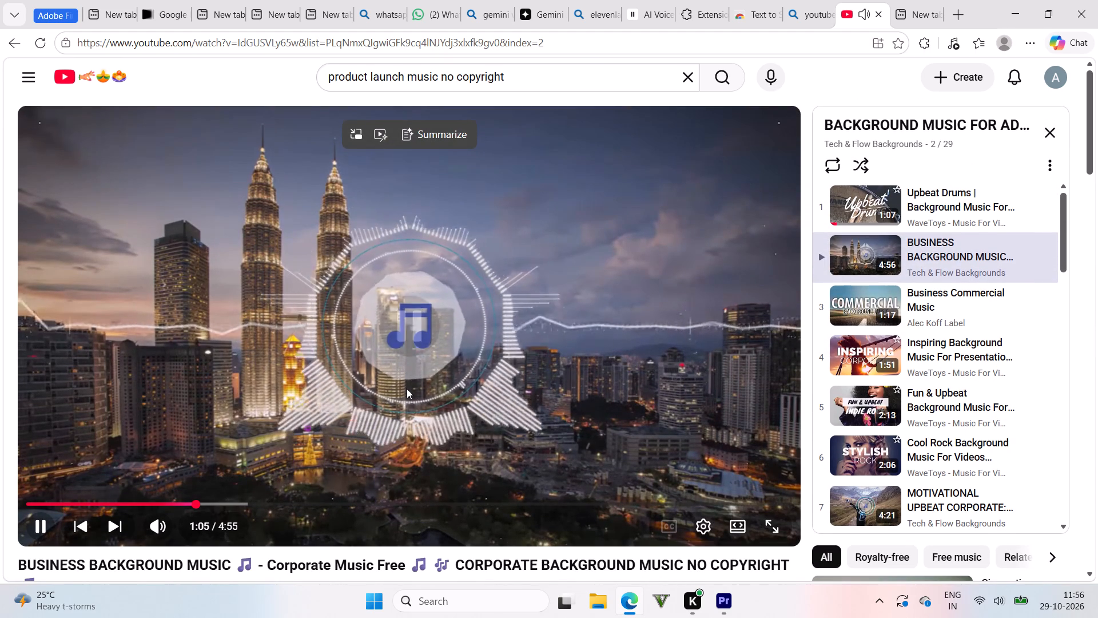
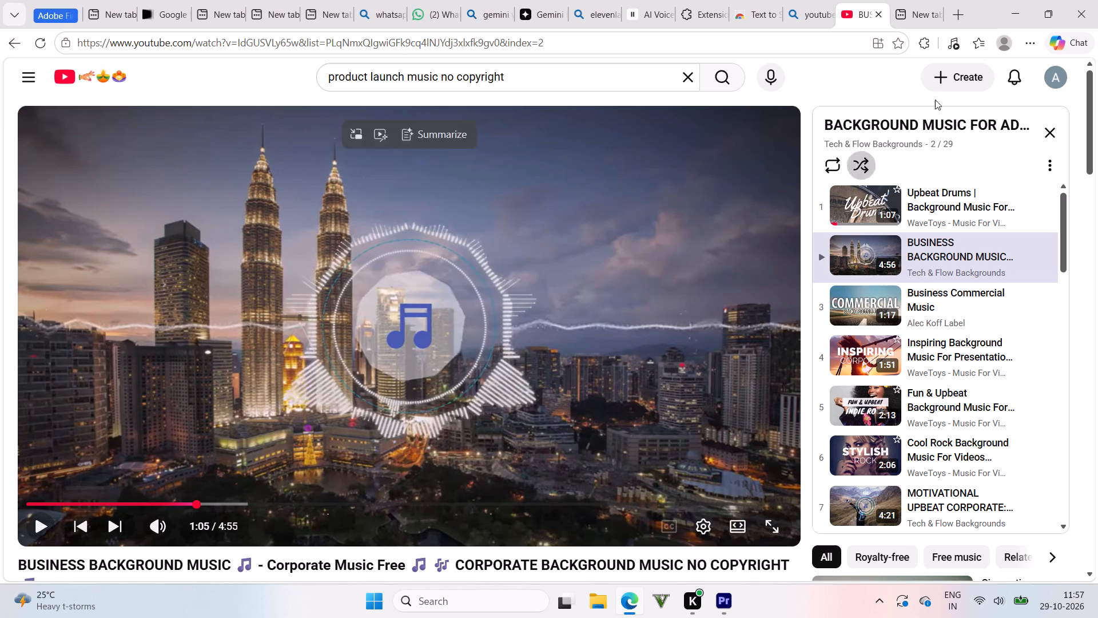
Glance at the ElevenLabs music page, and back on YouTube read the full description of the business background music video for its usage terms.
left_click(651, 17)
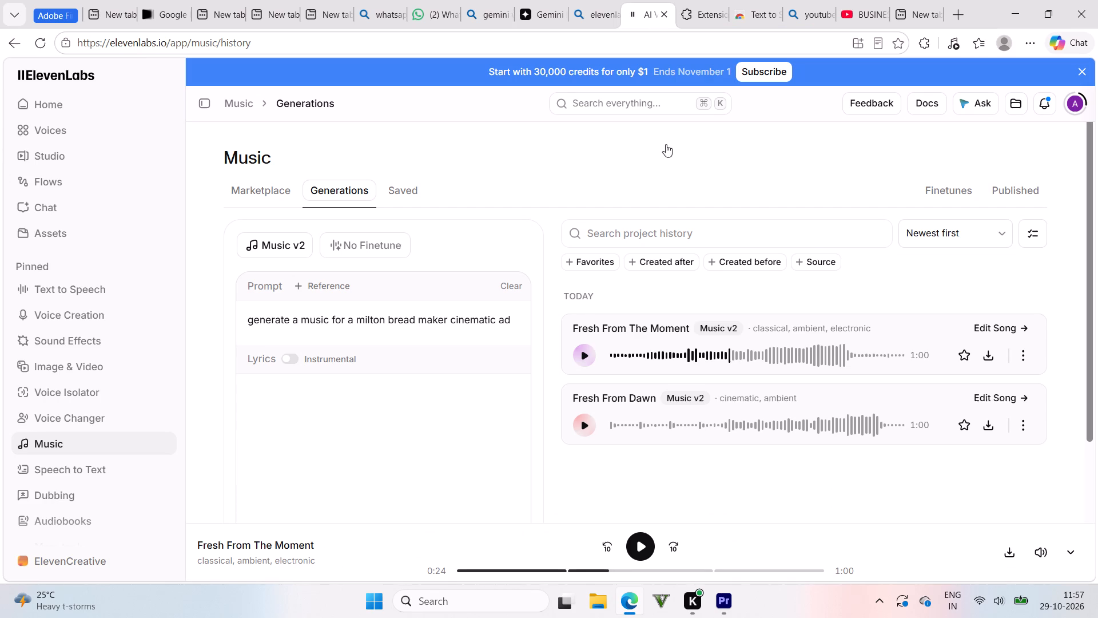
left_click(867, 13)
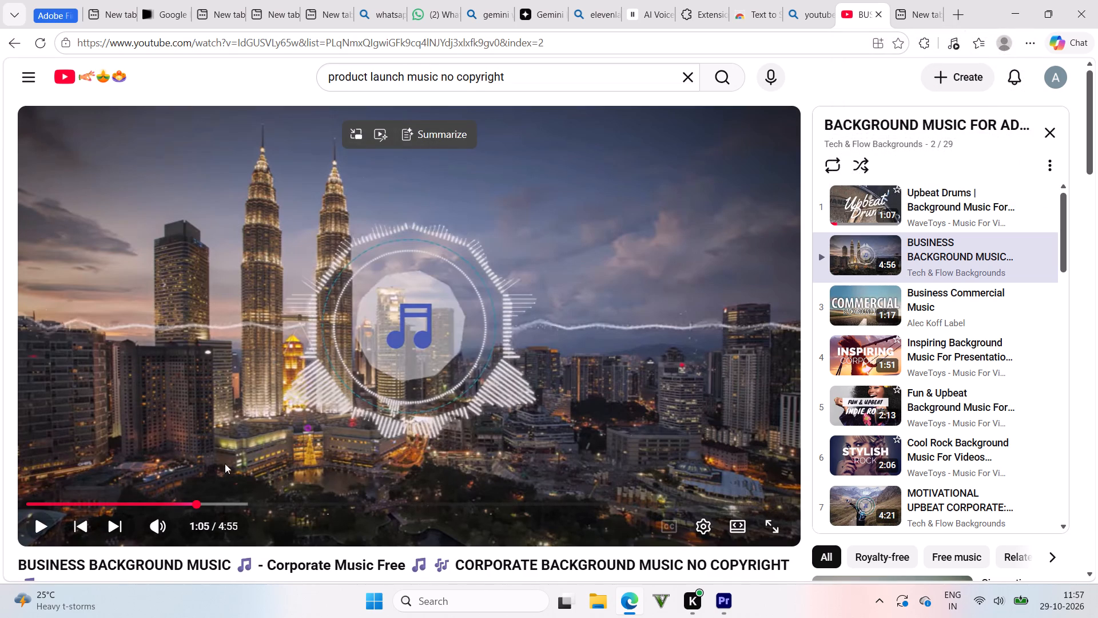
scroll(507, 456, "down", 4)
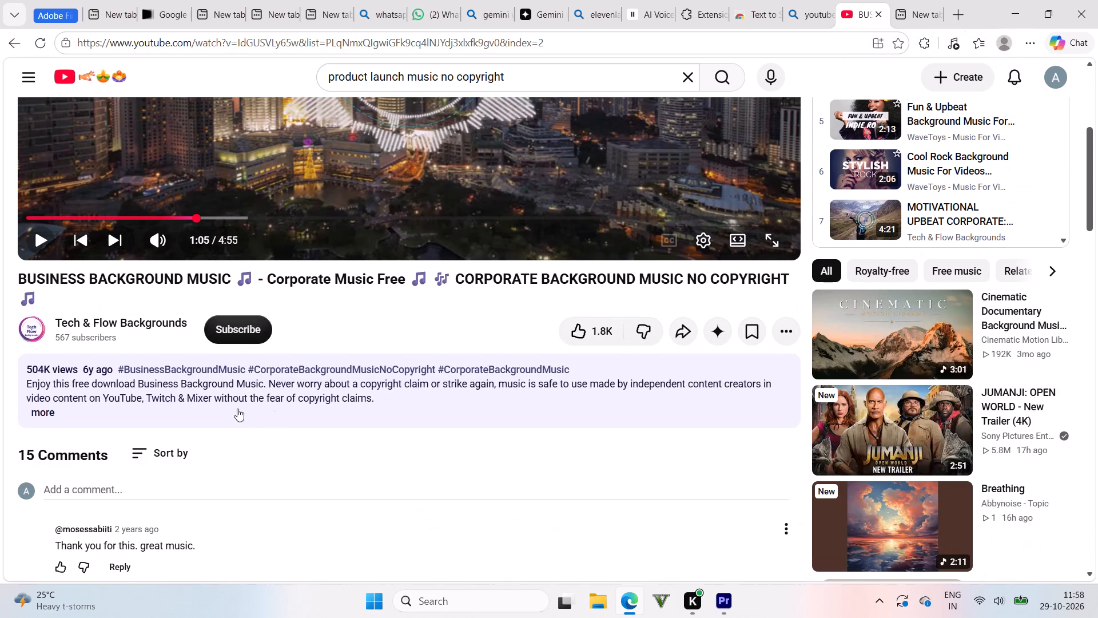
left_click(211, 390)
scroll(325, 436, "down", 7)
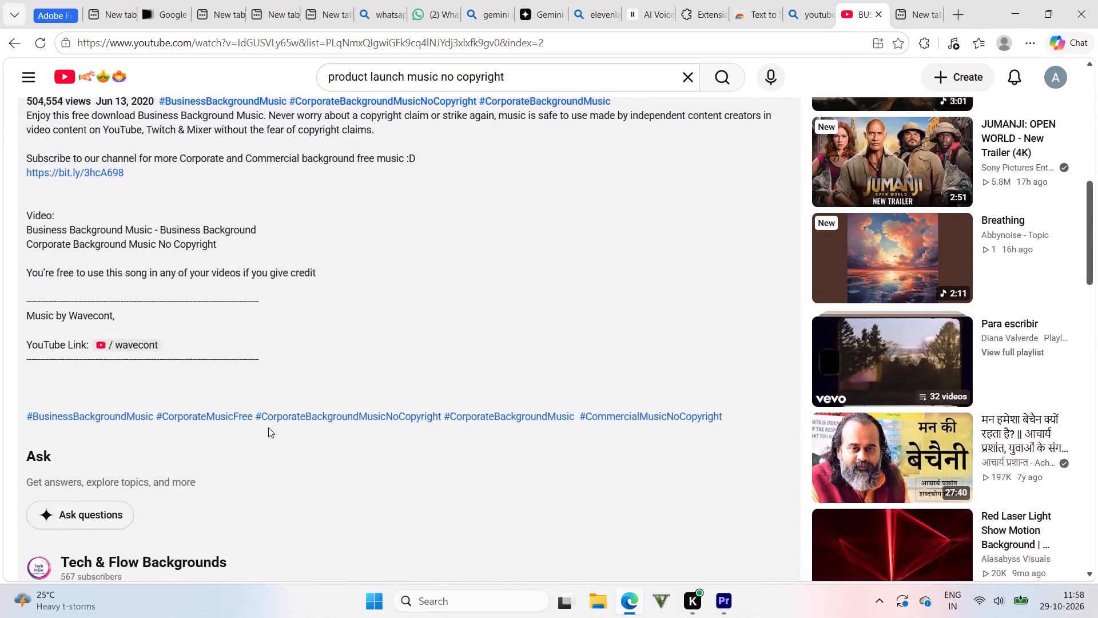
Sort the video's comments newest first and read what they say about copyright and reuse.
scroll(232, 421, "down", 5)
left_click(166, 124)
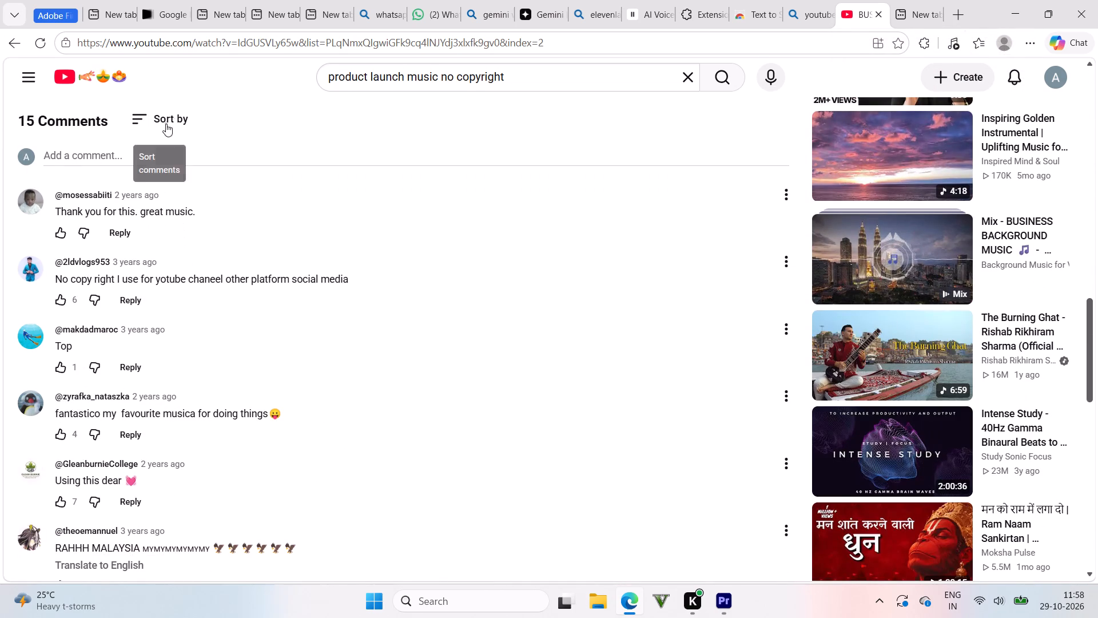
left_click(180, 224)
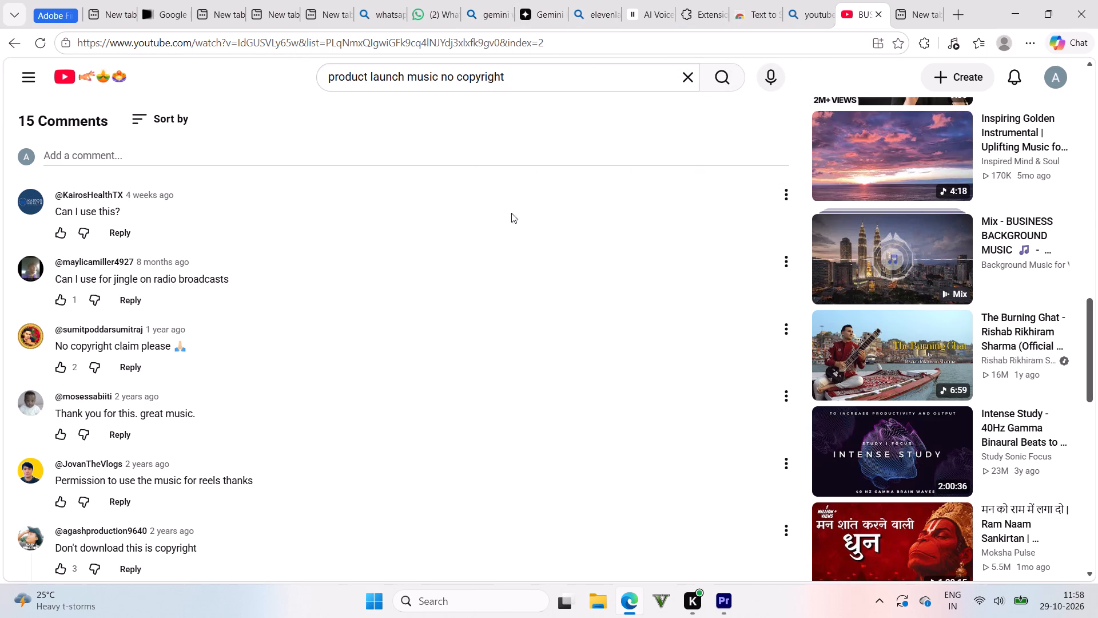
Reread the video's description, examining the free-use statement, credit requirement and music source links.
scroll(504, 177, "up", 7)
scroll(449, 145, "up", 4)
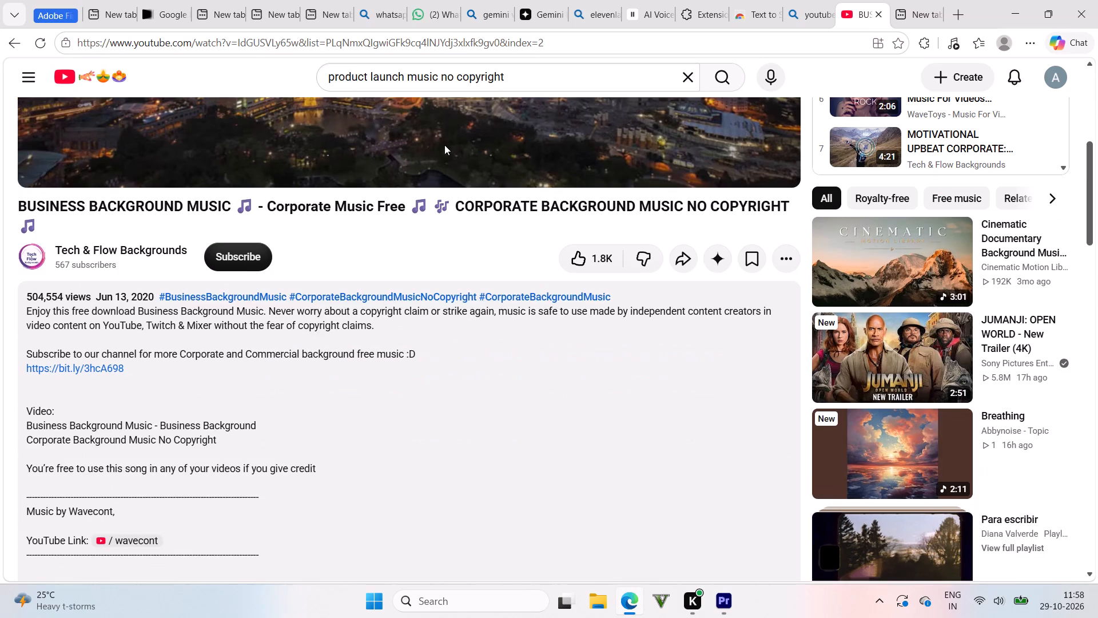
scroll(444, 145, "up", 1)
scroll(444, 145, "down", 6)
scroll(181, 165, "up", 2)
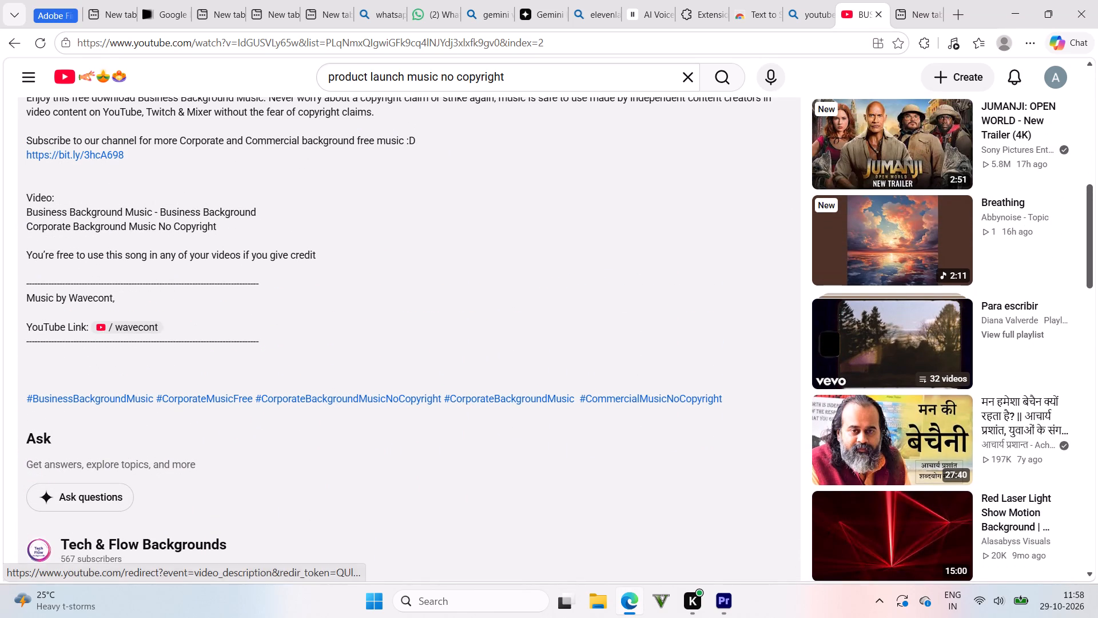
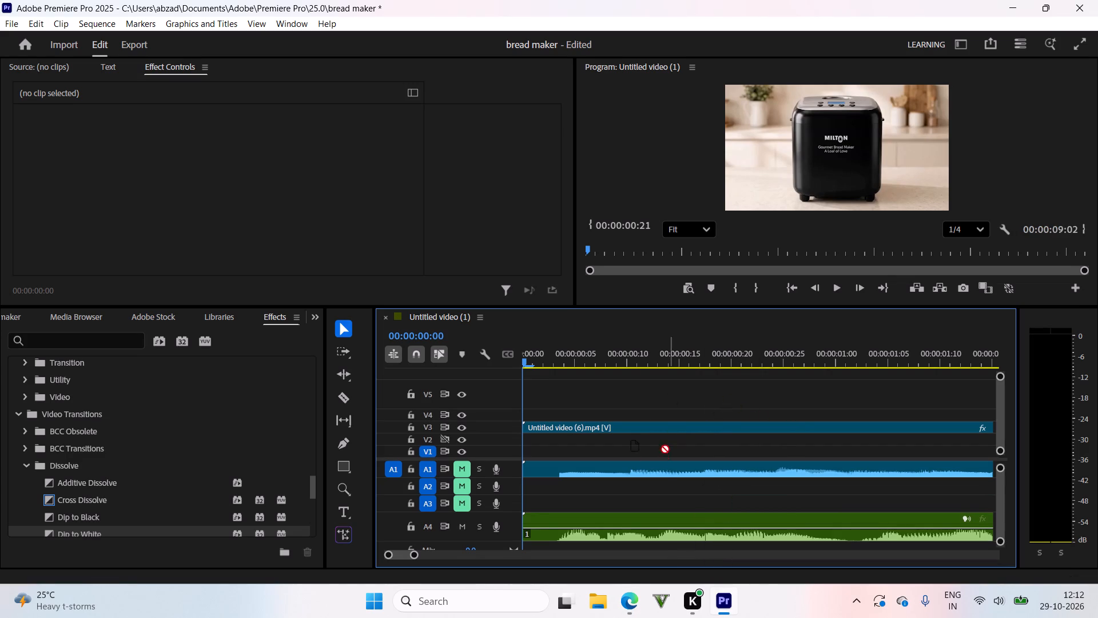
left_click_drag(665, 449, 942, 500)
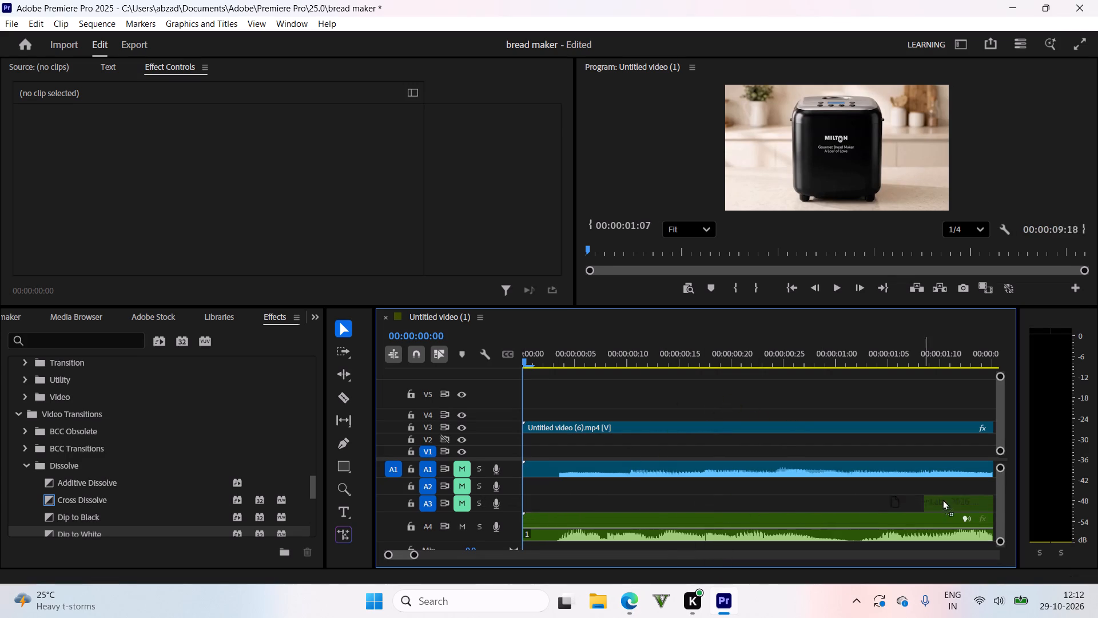
left_click_drag(942, 500, 1005, 512)
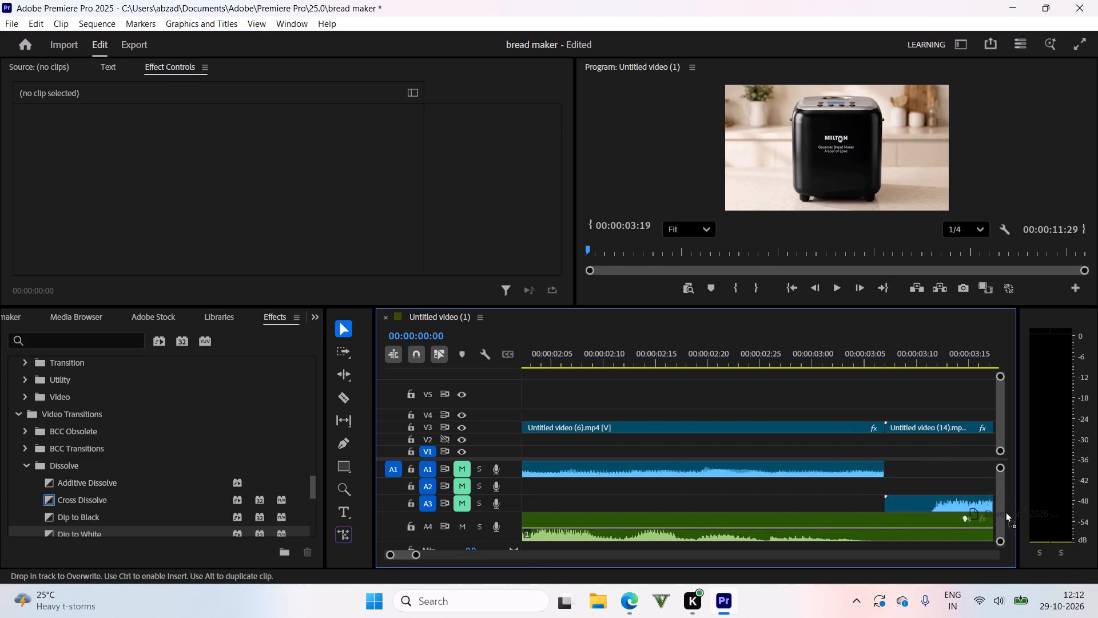
left_click_drag(1005, 512, 929, 537)
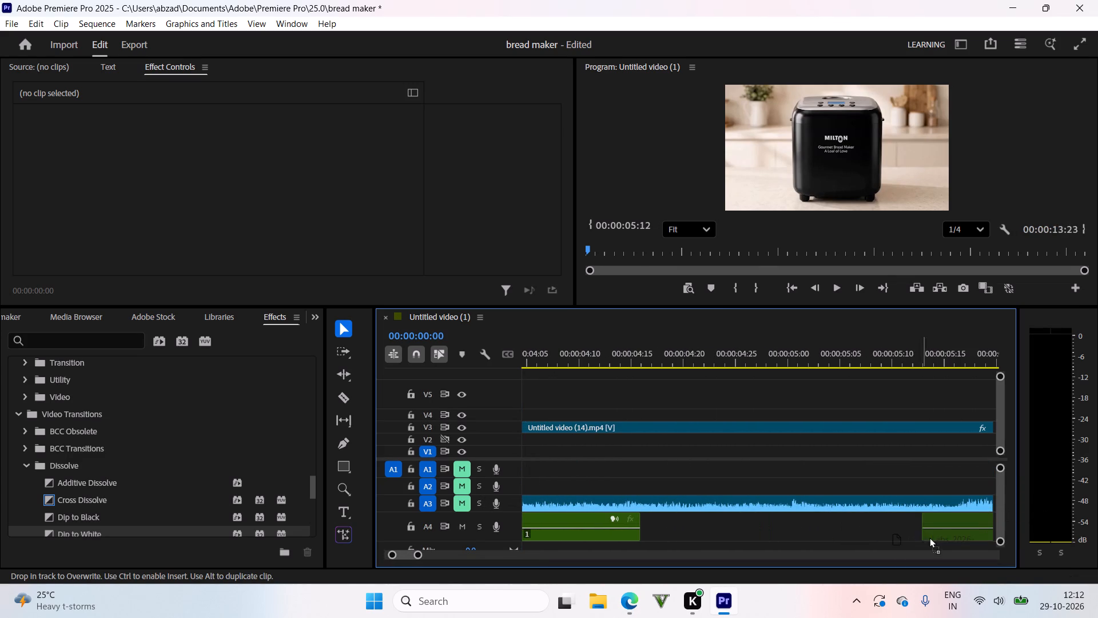
left_click_drag(929, 537, 843, 517)
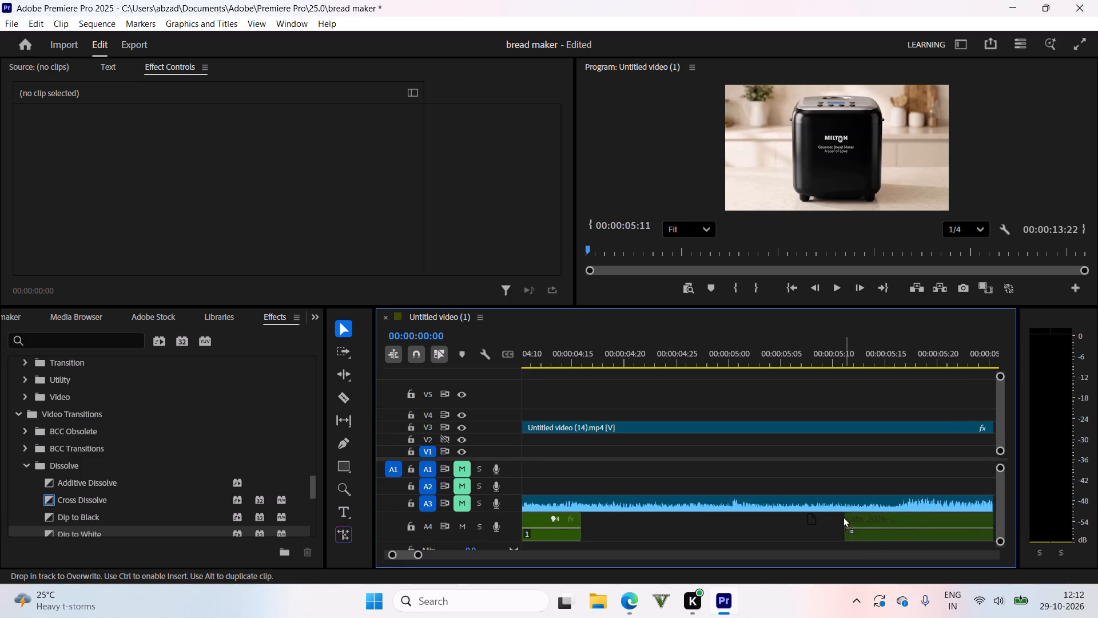
left_click_drag(843, 517, 841, 517)
Cut the first voice-over on A4 at 00:00:03:07, where Untitled video (14).mp4 starts, and delete the part after the cut.
left_click_drag(849, 350, 851, 395)
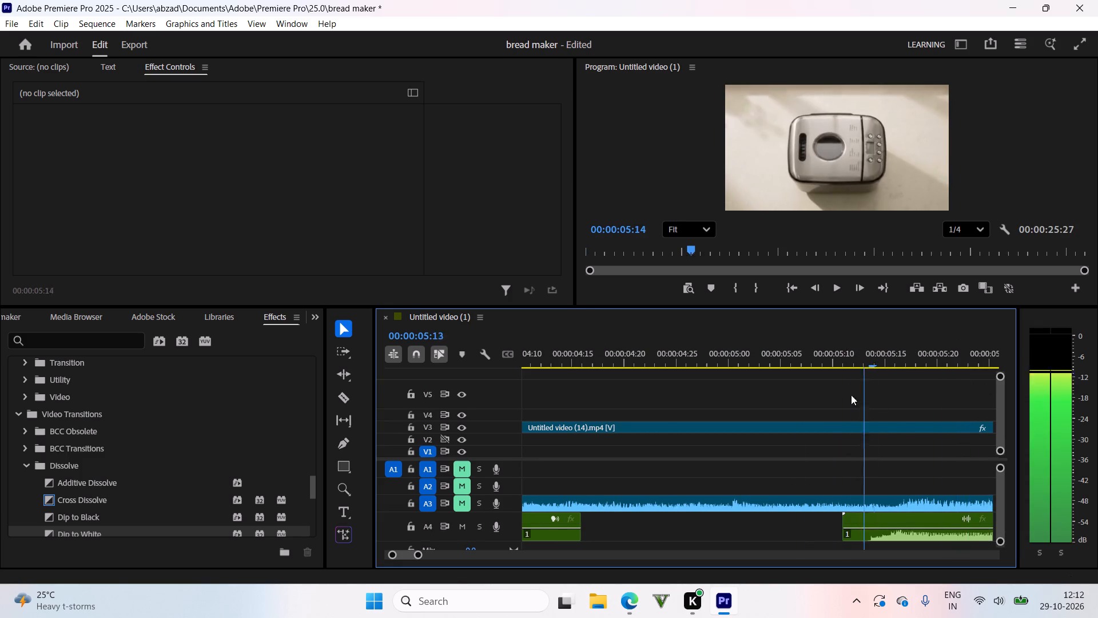
left_click_drag(851, 395, 672, 371)
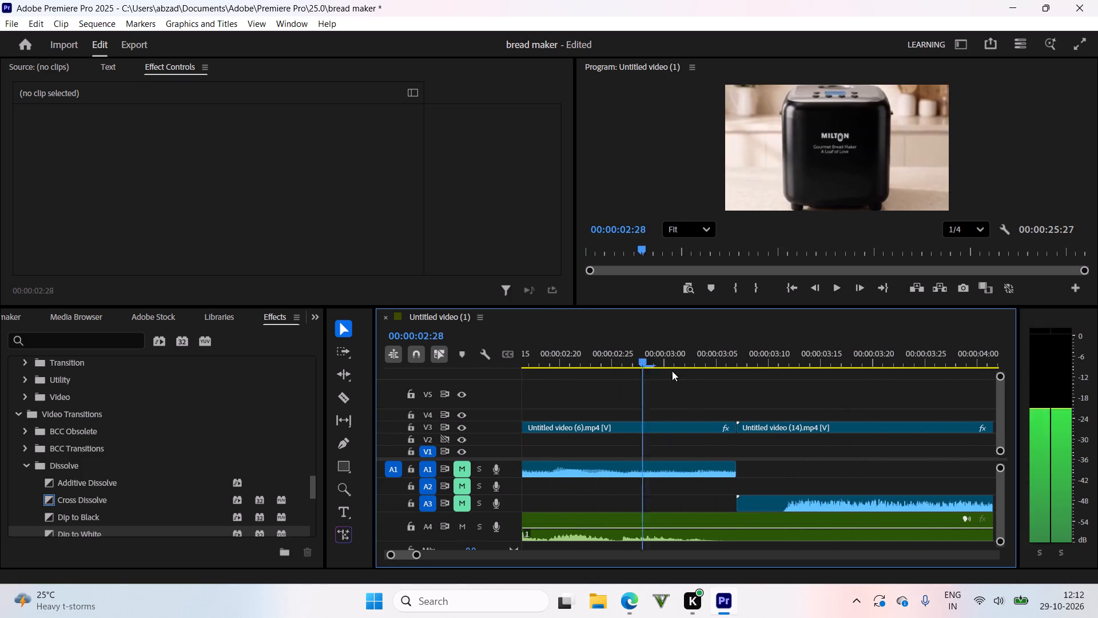
left_click_drag(672, 371, 804, 433)
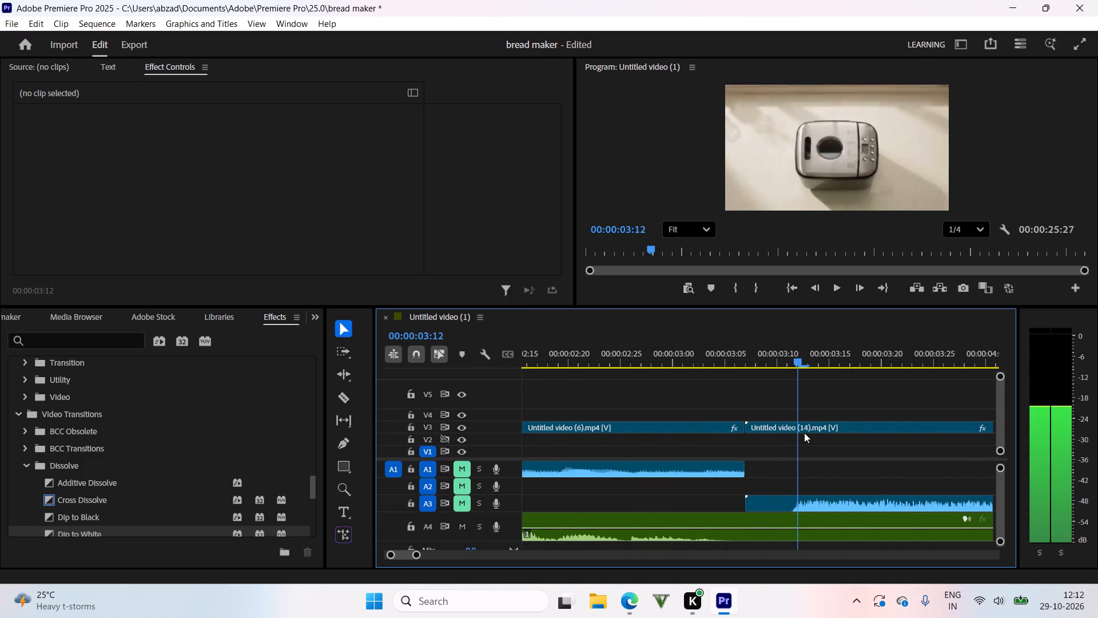
left_click_drag(804, 433, 754, 431)
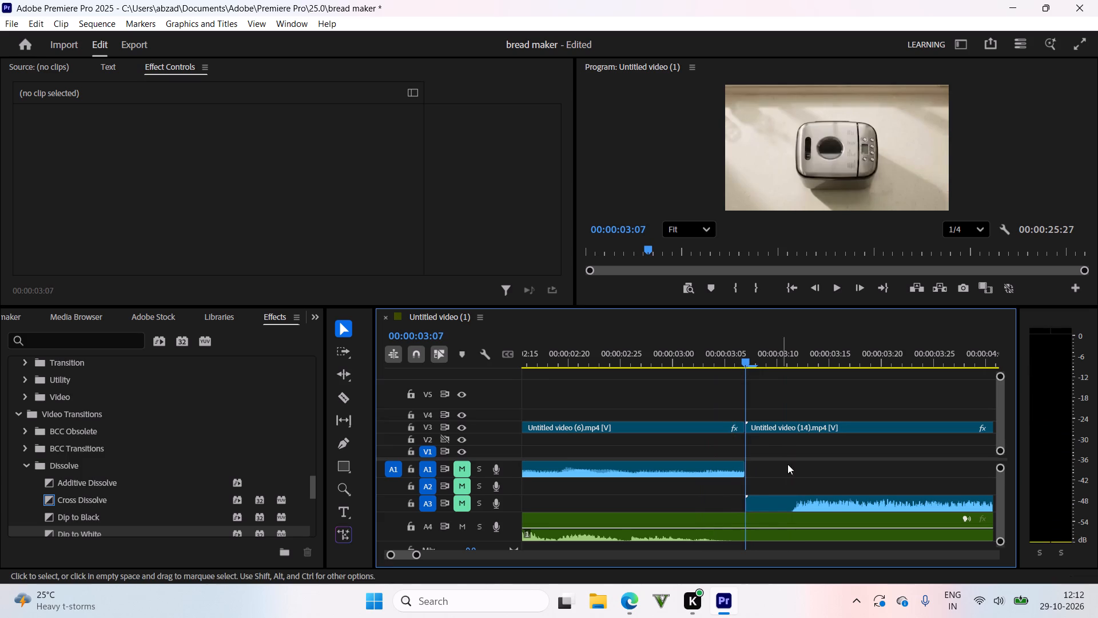
left_click(743, 526)
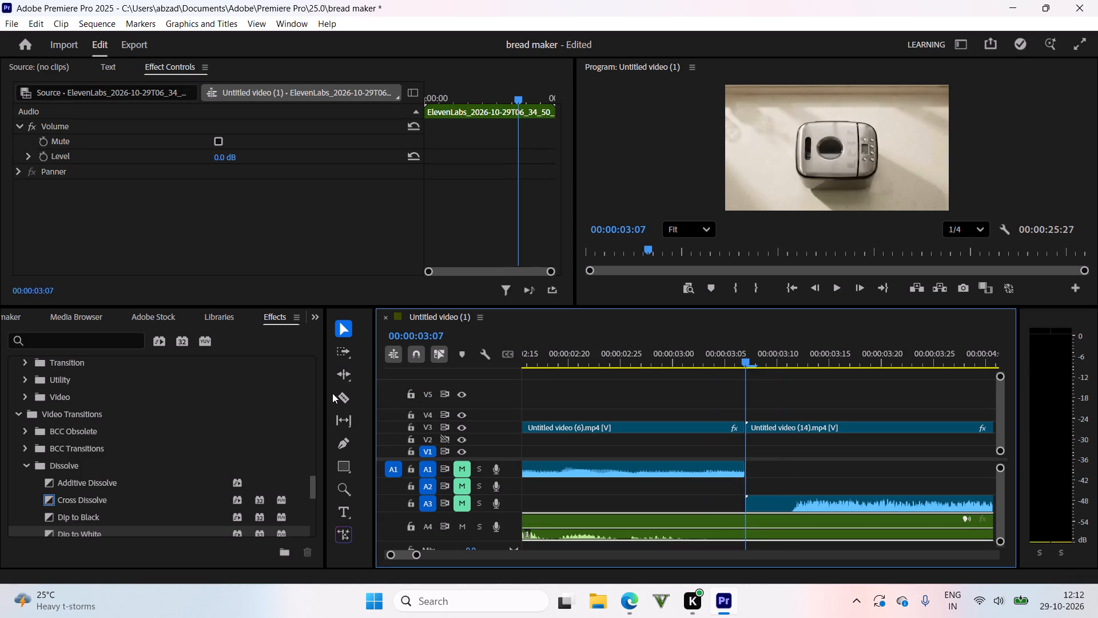
left_click(343, 395)
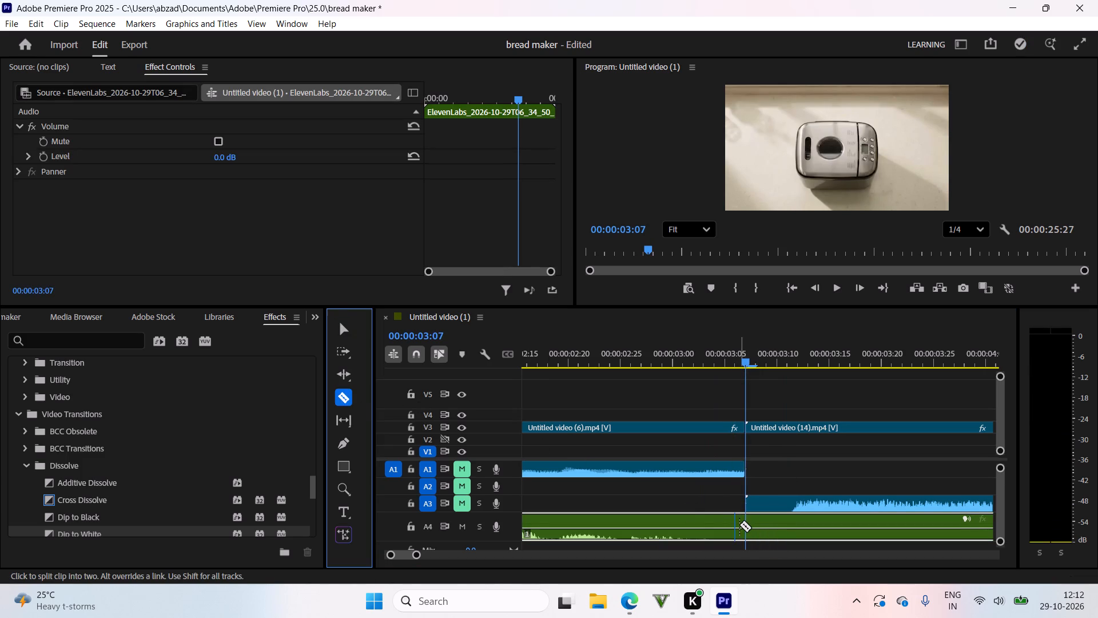
left_click(743, 525)
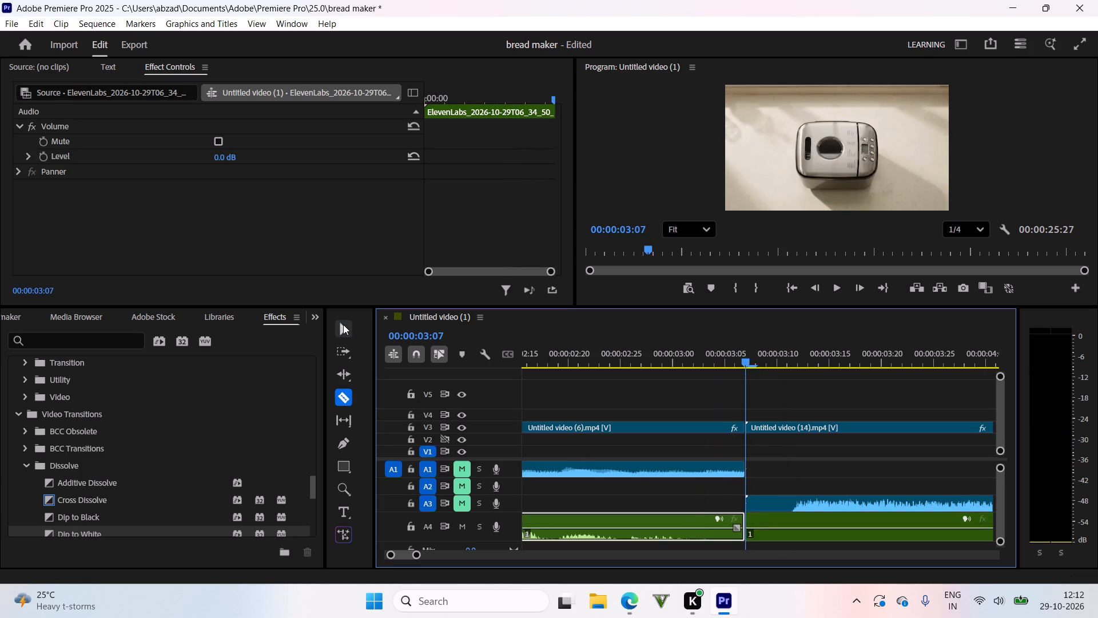
left_click(343, 324)
right_click(865, 527)
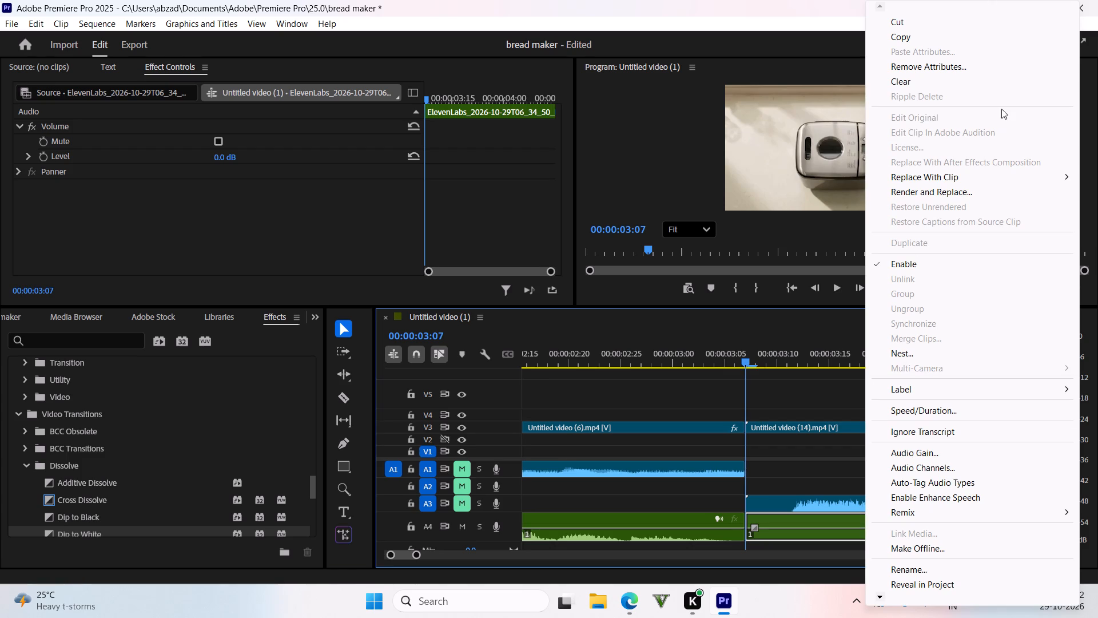
left_click(799, 522)
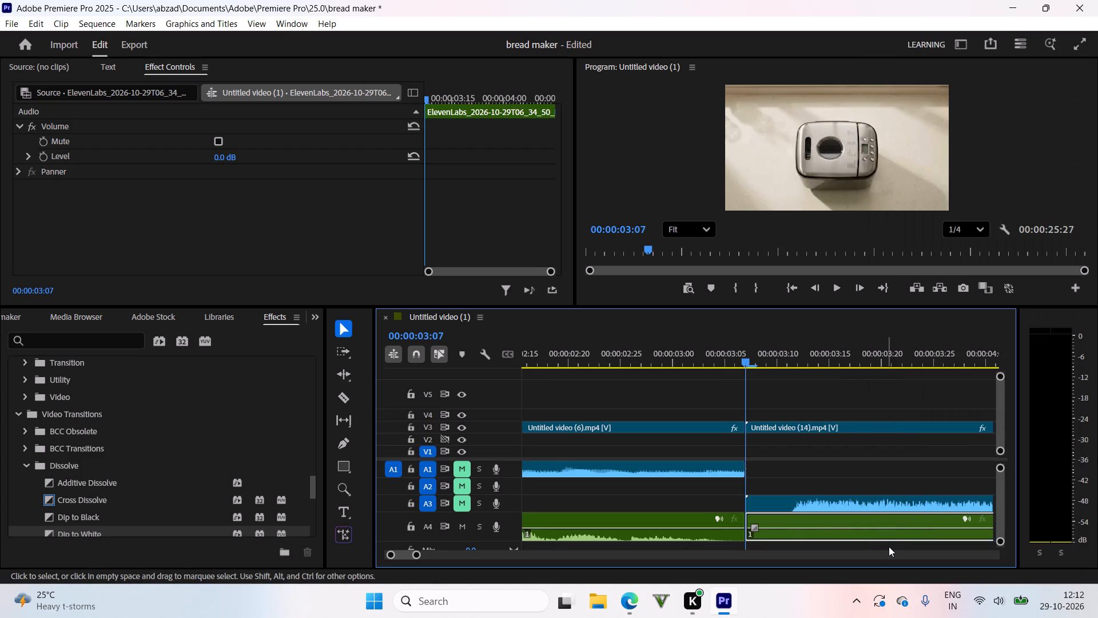
key("BackSpace")
Move the new voice-over clip on A4 earlier so it starts at 00:00:03:07, directly after the first voice-over.
left_click_drag(861, 356, 1054, 422)
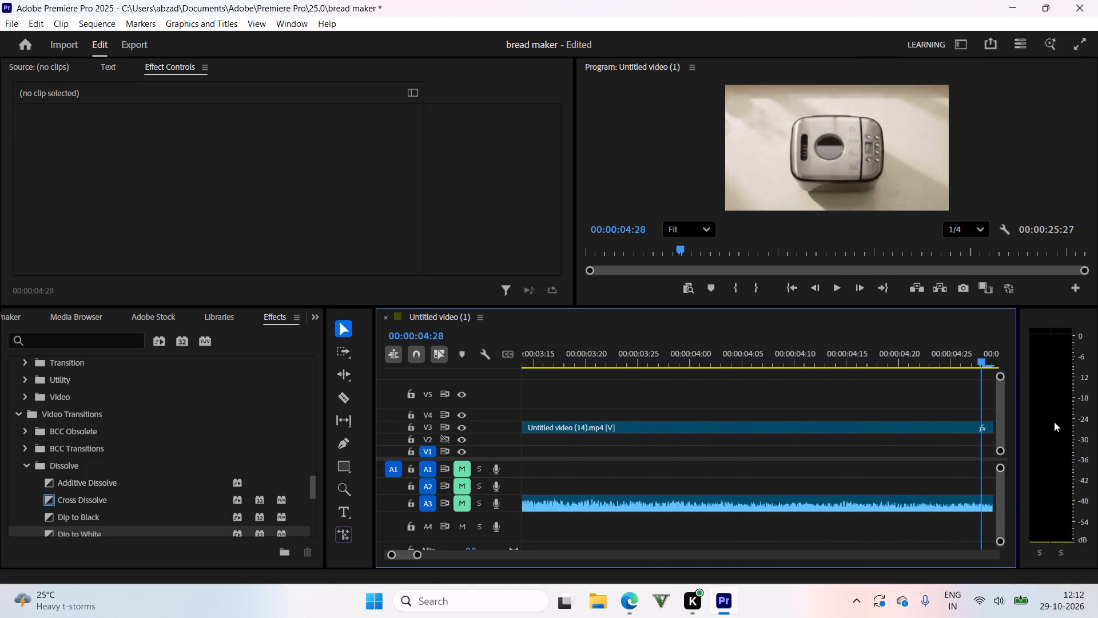
left_click_drag(1054, 422, 972, 433)
left_click_drag(793, 517, 539, 505)
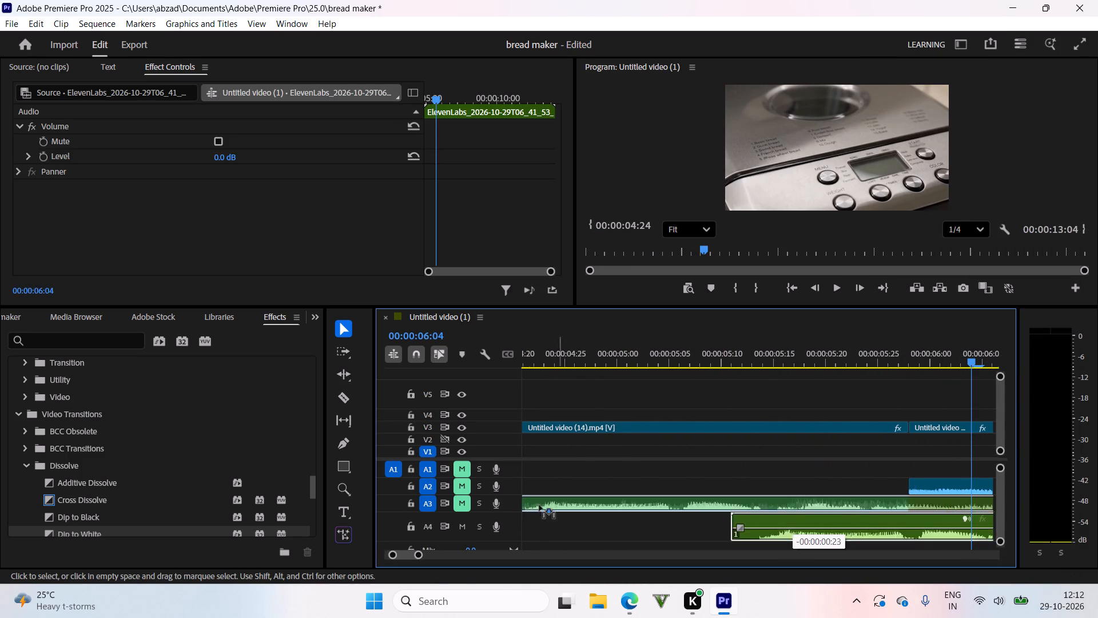
left_click_drag(539, 505, 769, 527)
Play the sequence and scrub around the join between the two A4 voice-overs to check their timing against the video.
left_click_drag(698, 354, 693, 354)
key("space")
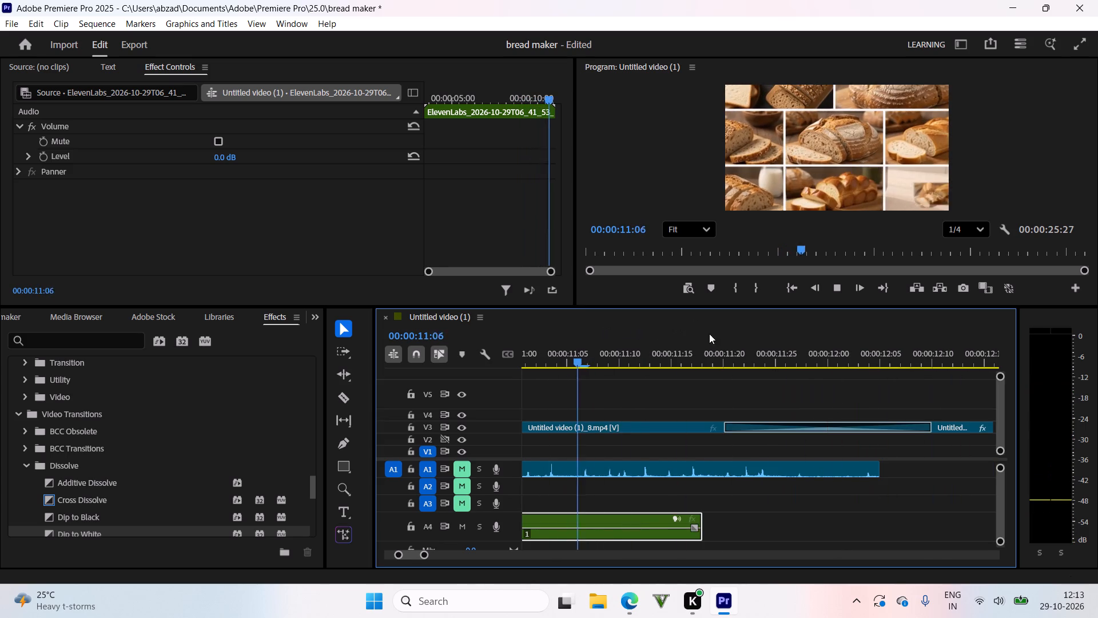
left_click_drag(702, 355, 505, 367)
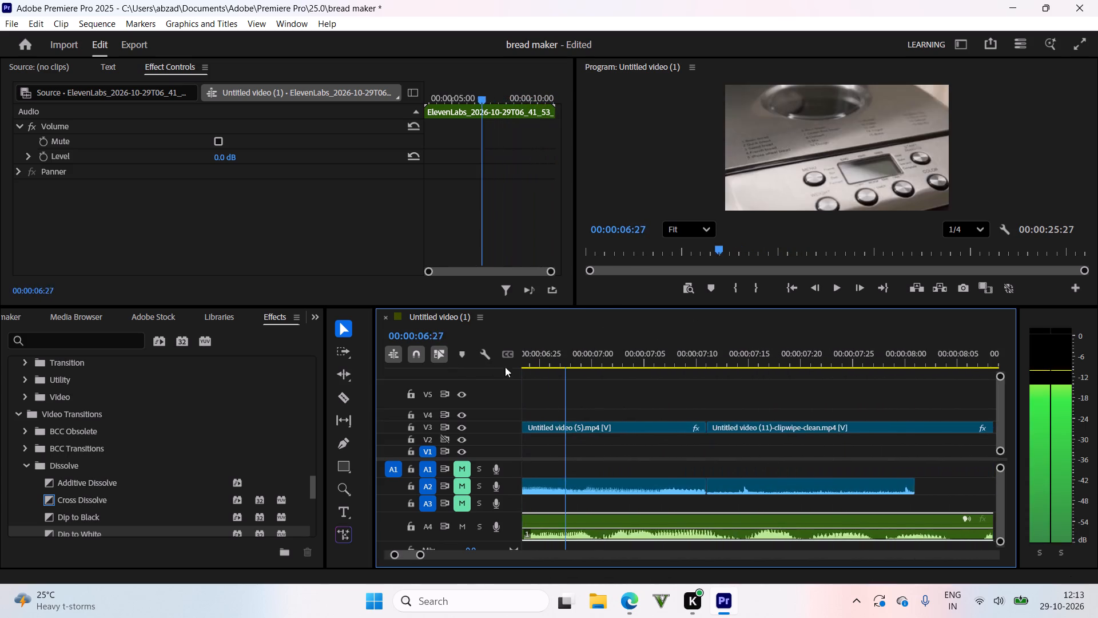
left_click_drag(505, 367, 620, 383)
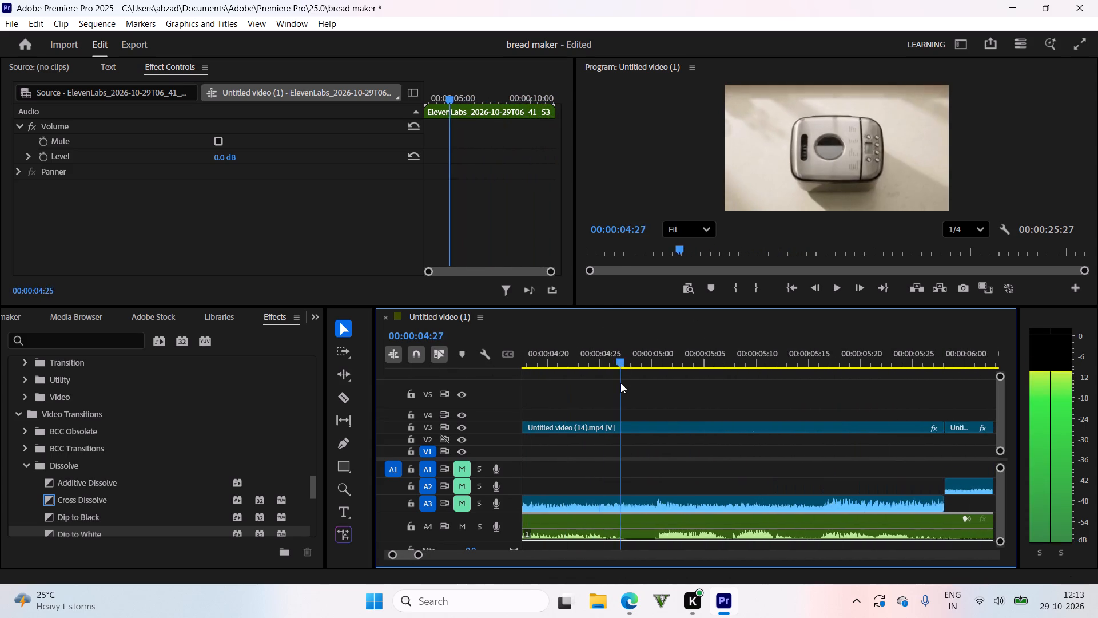
left_click_drag(620, 383, 581, 390)
key("space")
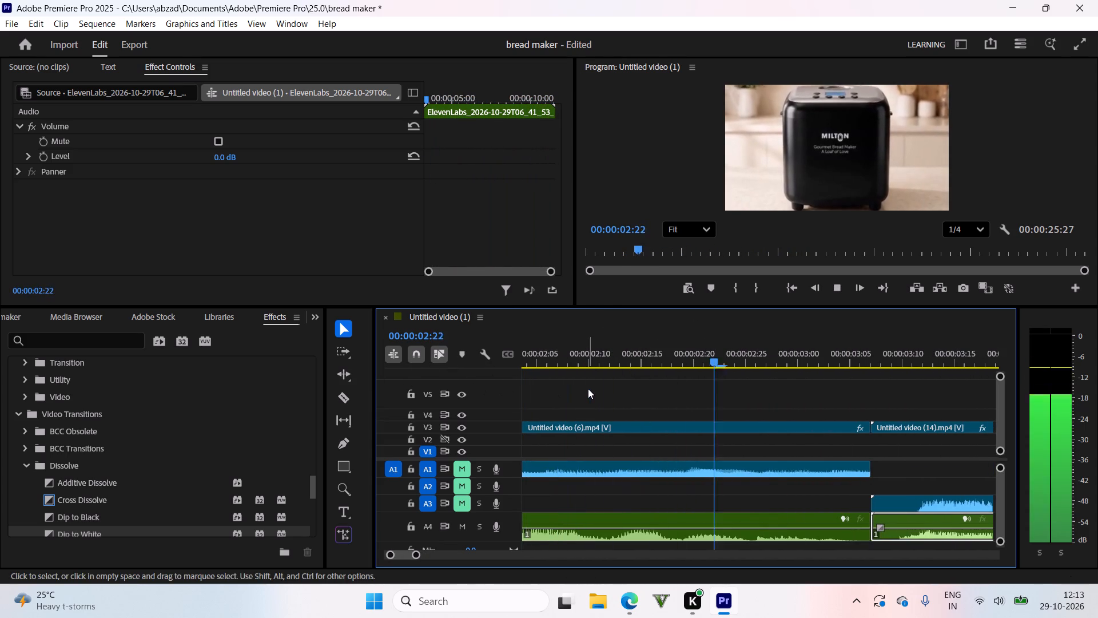
left_click_drag(638, 358, 516, 382)
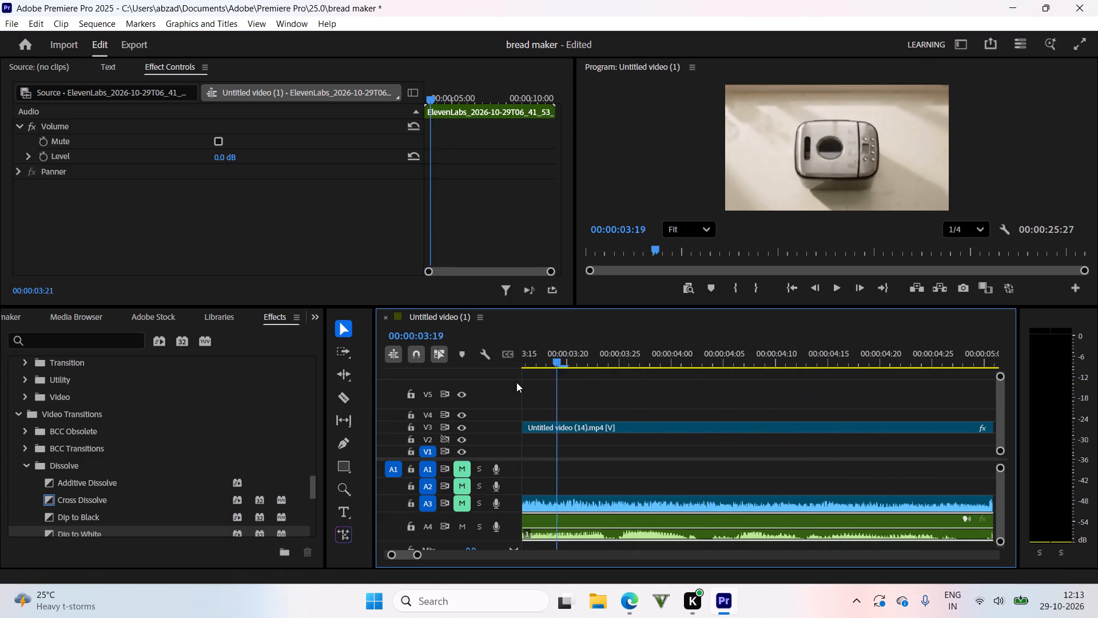
left_click_drag(516, 382, 729, 402)
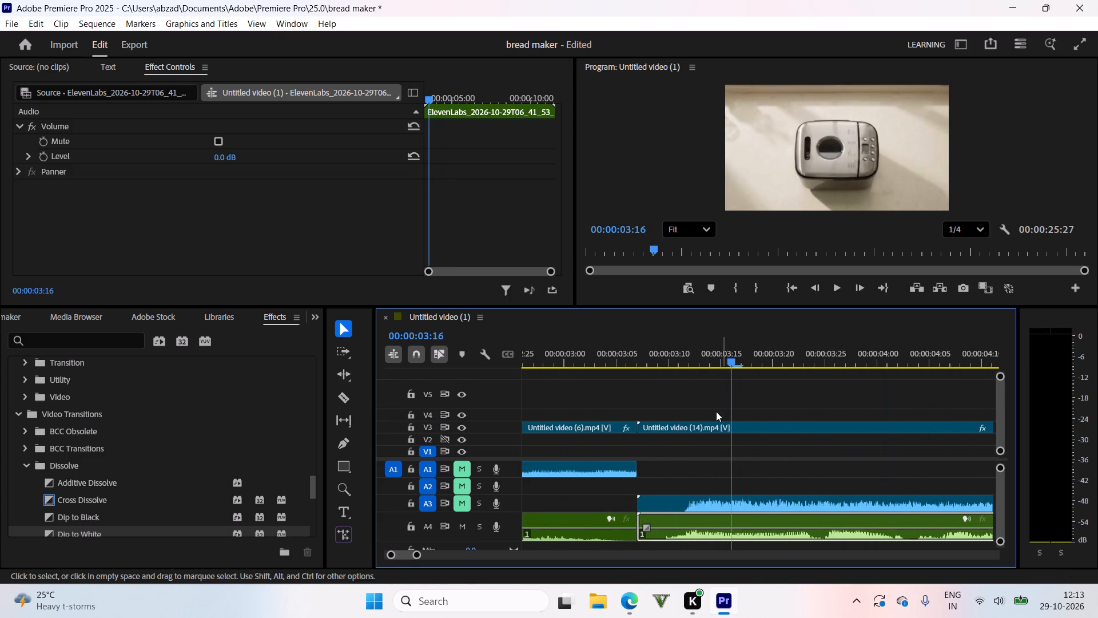
Shift the second A4 voice-over slightly later to start at about 00:00:03:11, leaving a short gap, and play the sequence back.
left_click_drag(681, 524, 705, 523)
key("ctrl+z")
left_click_drag(671, 519, 695, 521)
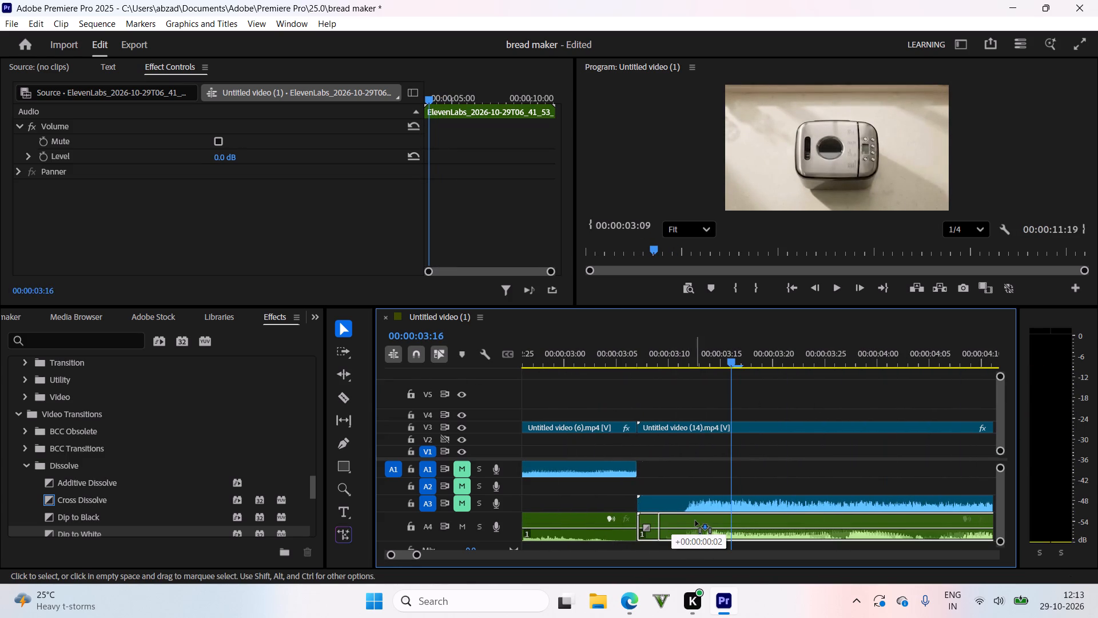
left_click_drag(695, 521, 715, 522)
left_click_drag(655, 360, 580, 370)
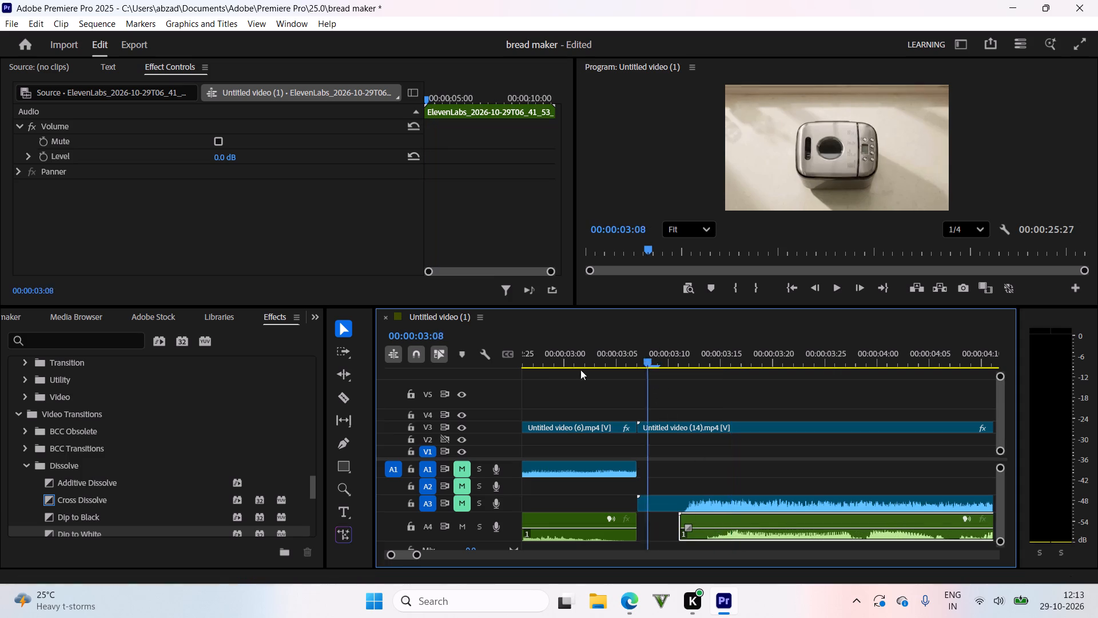
left_click_drag(580, 370, 379, 367)
key("space")
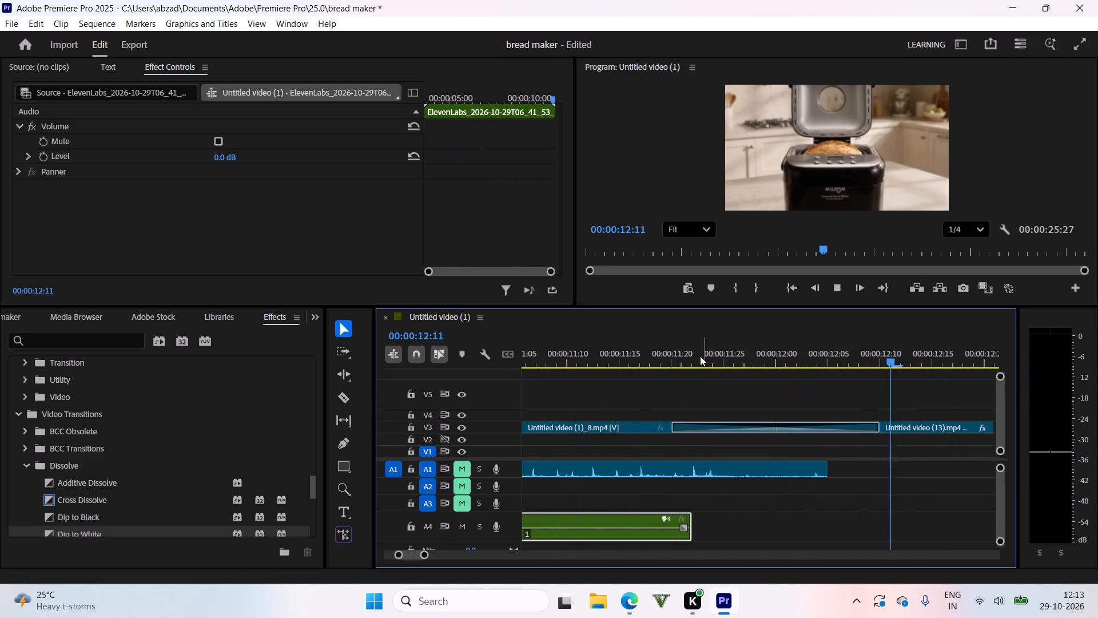
Play the sequence and scrub between its start and about 00:00:11 to check the A4 voice-overs against the video clips.
left_click_drag(700, 356, 420, 393)
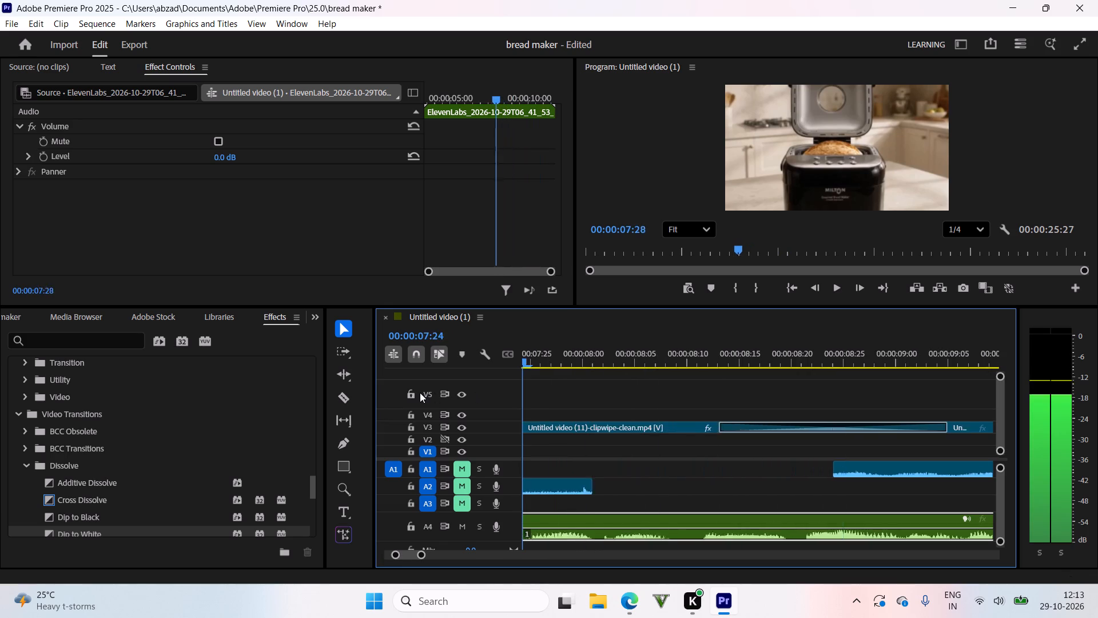
left_click_drag(420, 393, 575, 381)
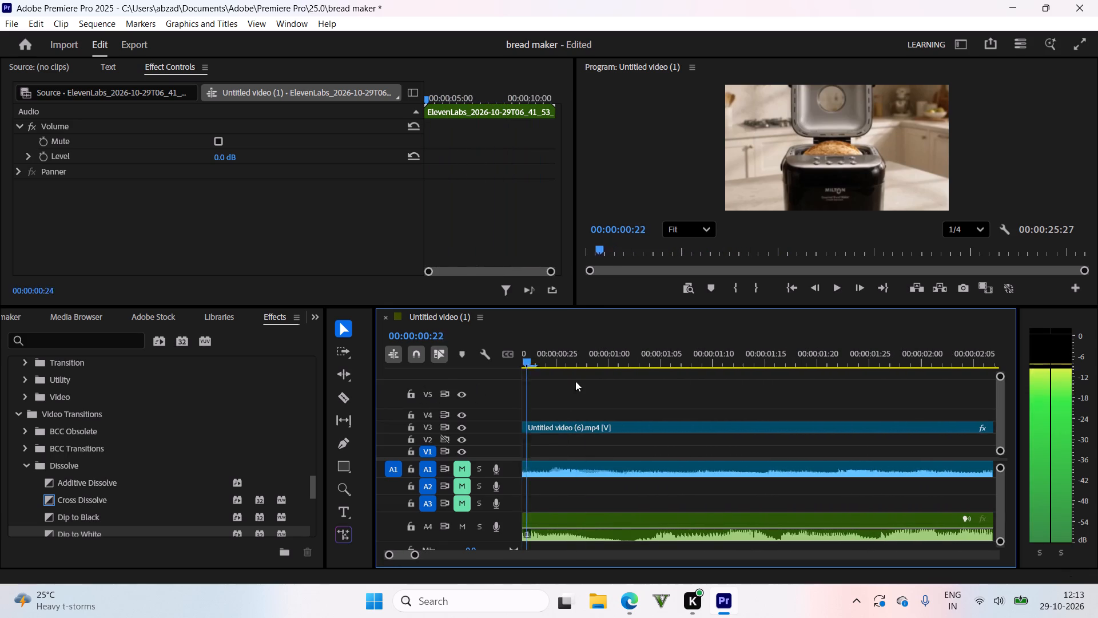
left_click_drag(575, 381, 587, 377)
key("space")
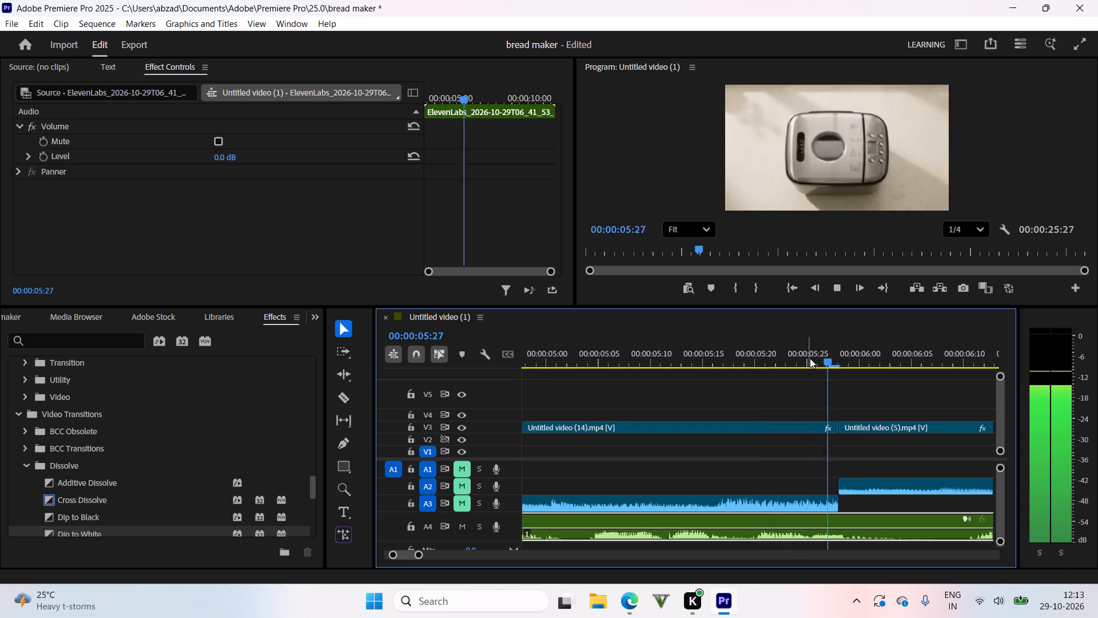
left_click_drag(765, 360, 594, 382)
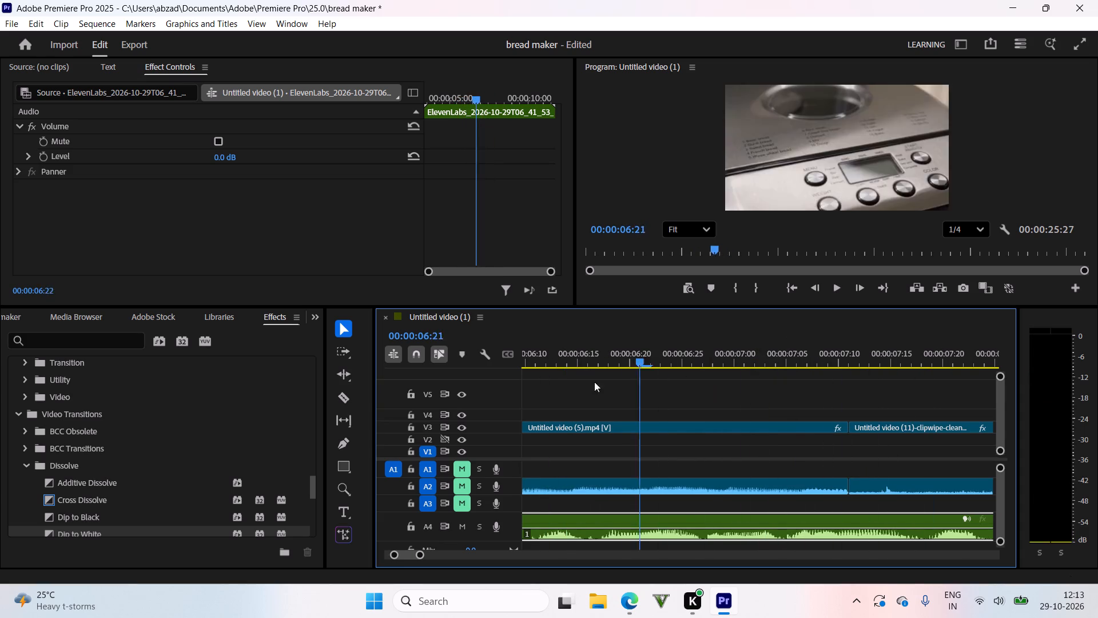
left_click_drag(594, 382, 639, 389)
key("space")
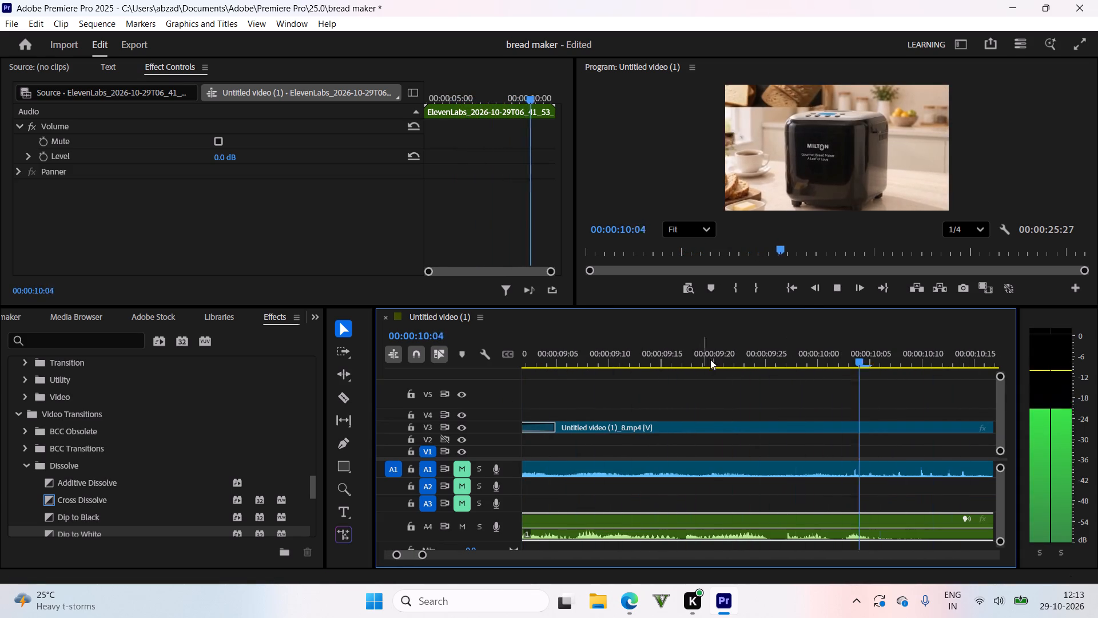
left_click_drag(721, 354, 443, 396)
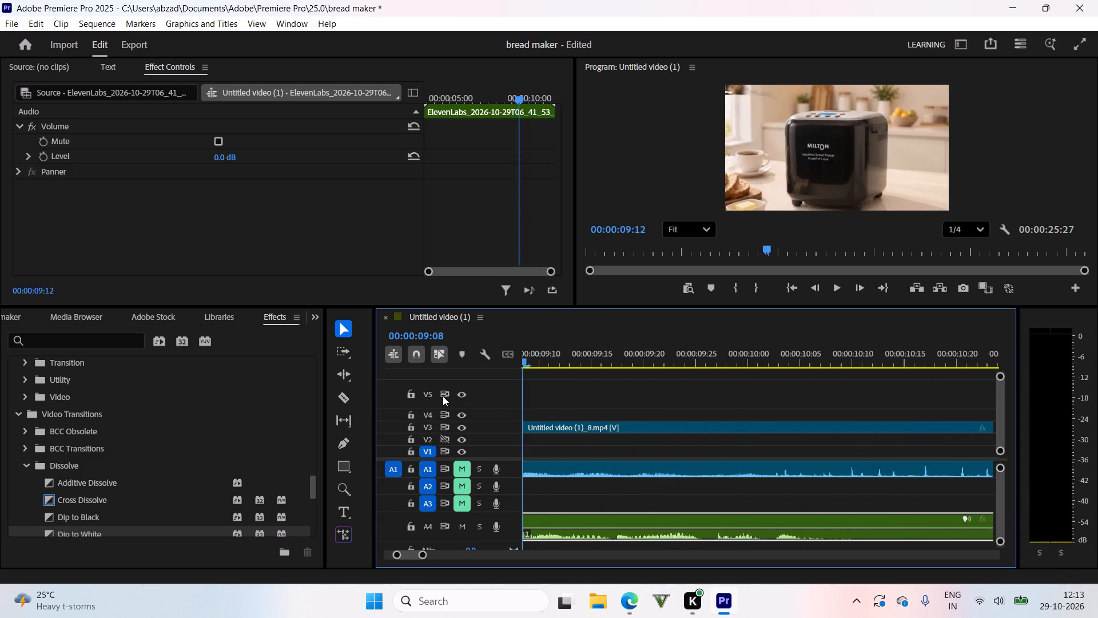
left_click_drag(443, 396, 538, 393)
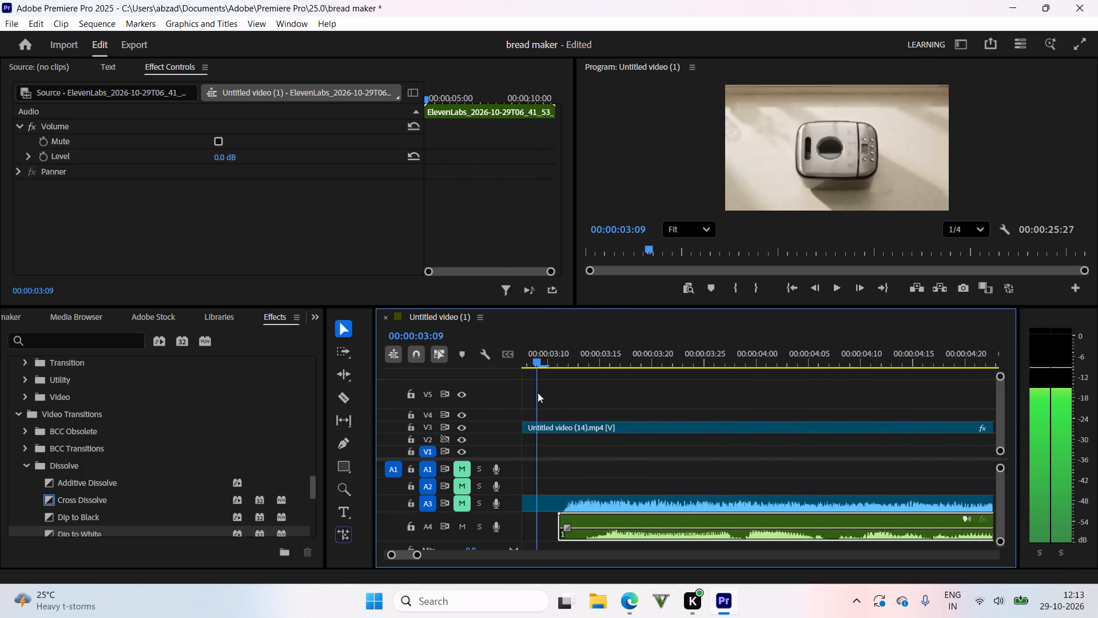
left_click_drag(538, 393, 400, 405)
key("space")
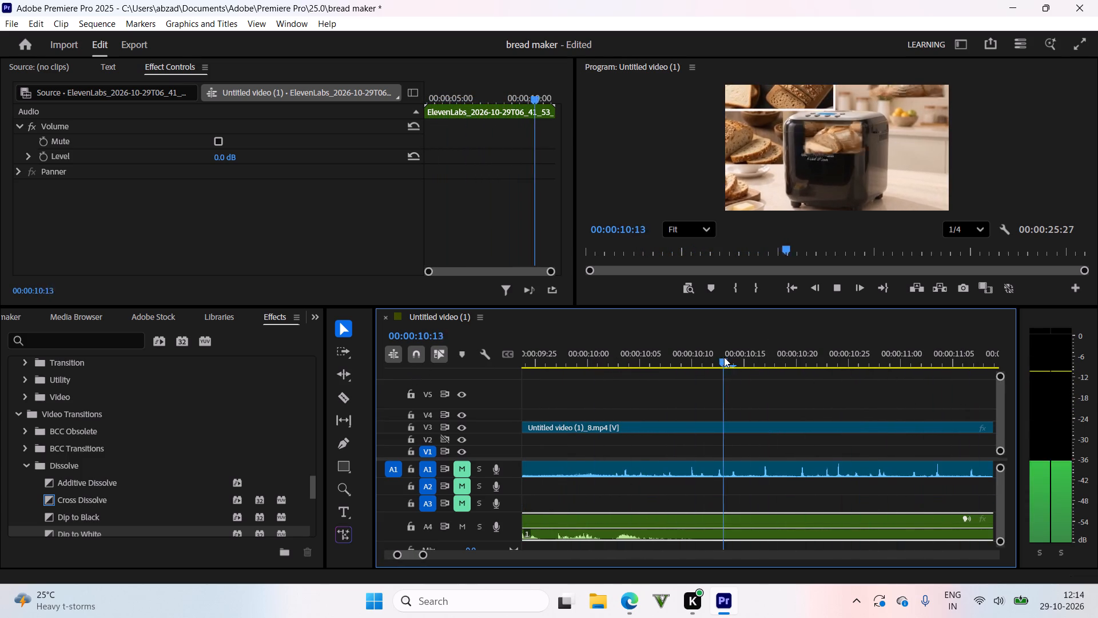
Replay and scrub the second A4 voice-over around the transition into Untitled video (1)_8.mp4, checking how the narration fits the clips.
left_click_drag(712, 354, 508, 377)
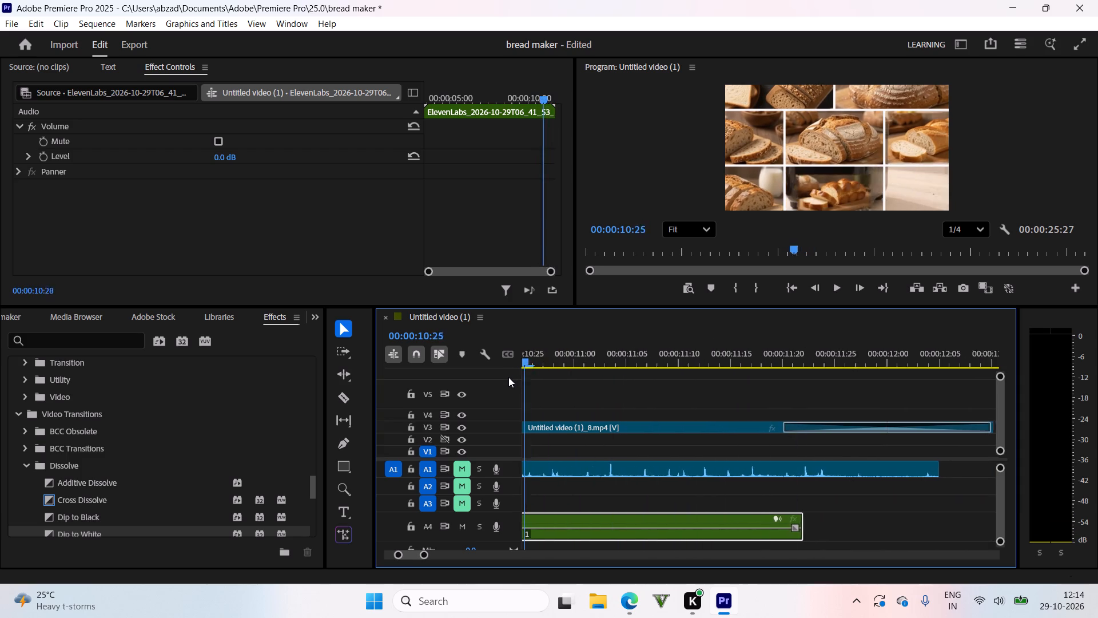
left_click_drag(508, 377, 605, 381)
key("space")
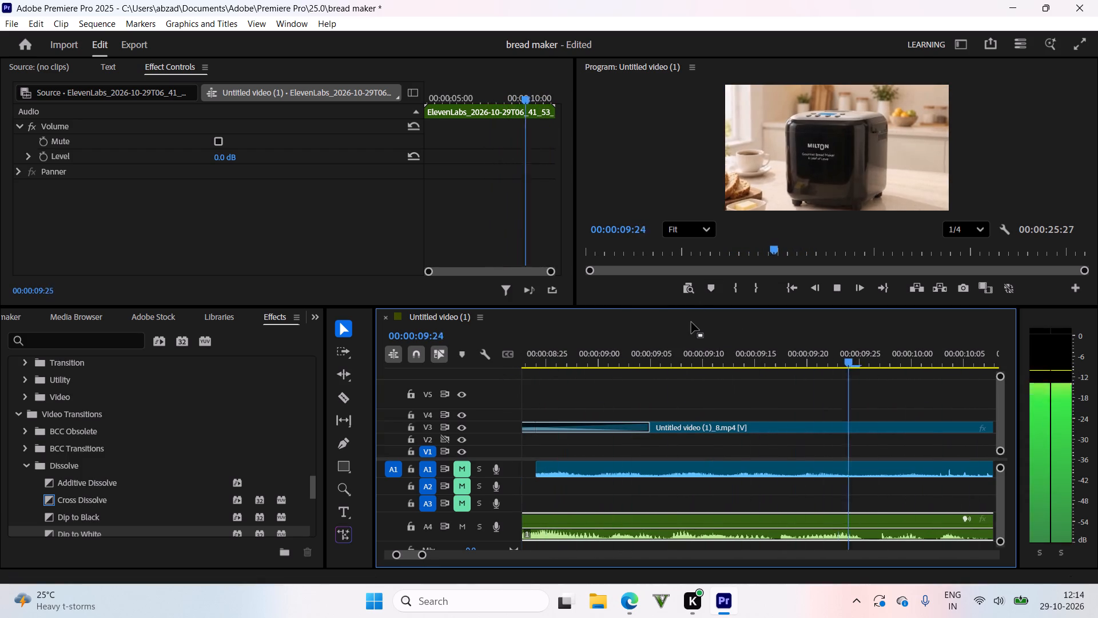
left_click_drag(653, 357, 449, 392)
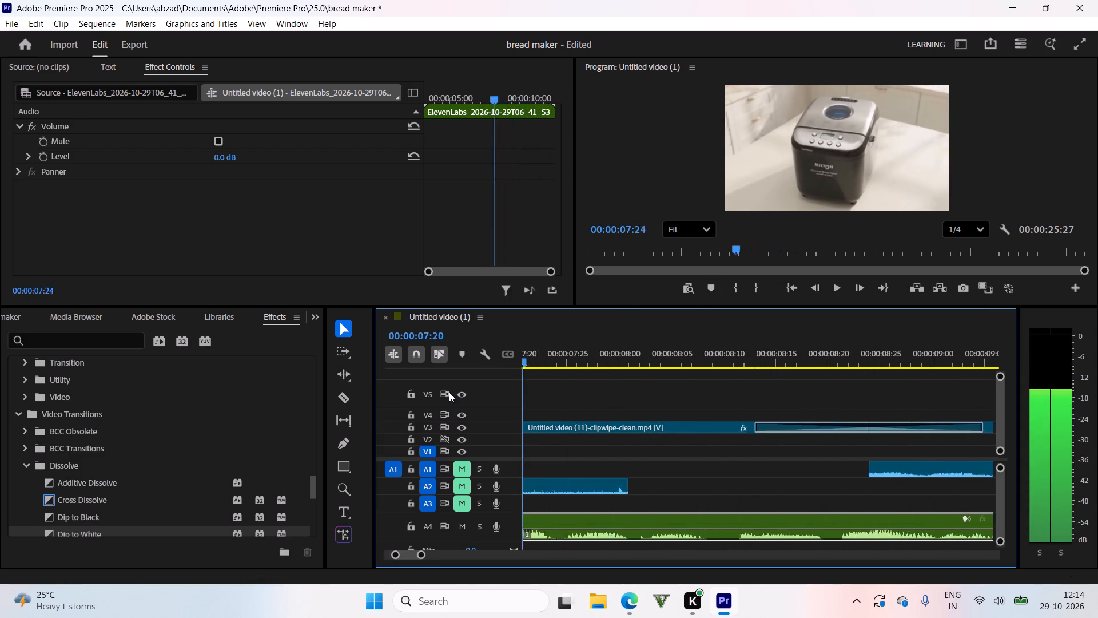
left_click_drag(449, 392, 575, 383)
key("space")
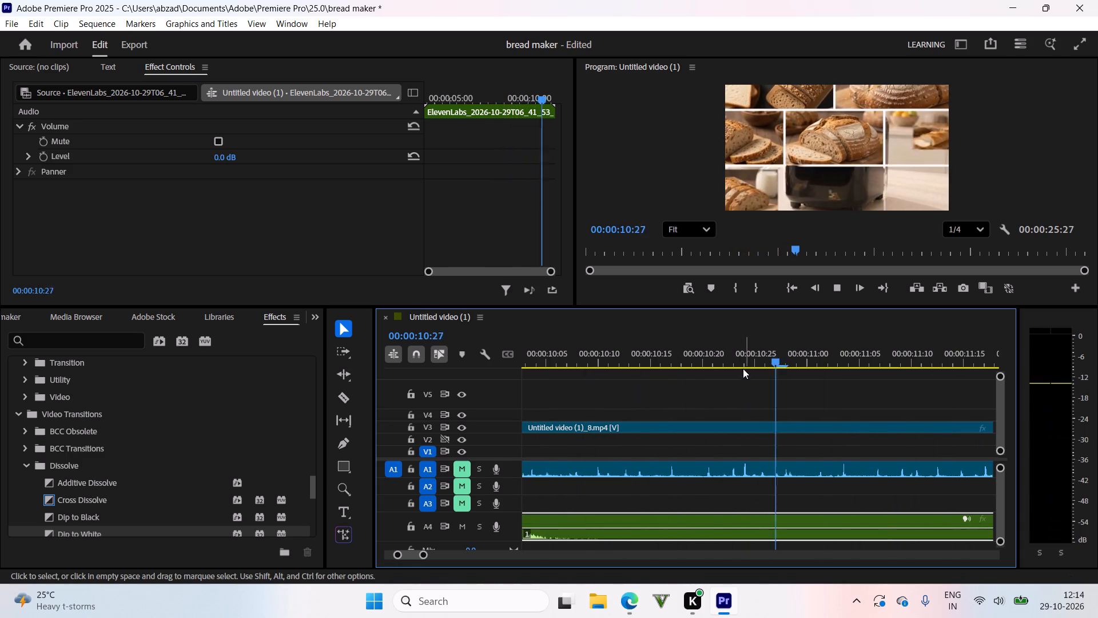
left_click_drag(710, 355, 393, 370)
key("space")
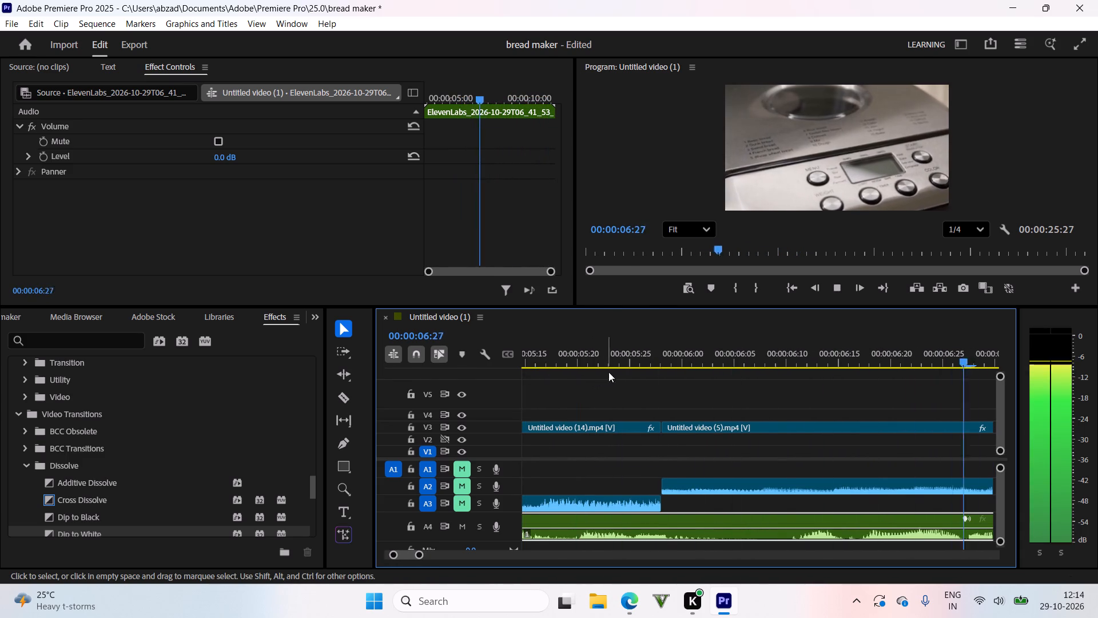
left_click_drag(669, 352, 564, 374)
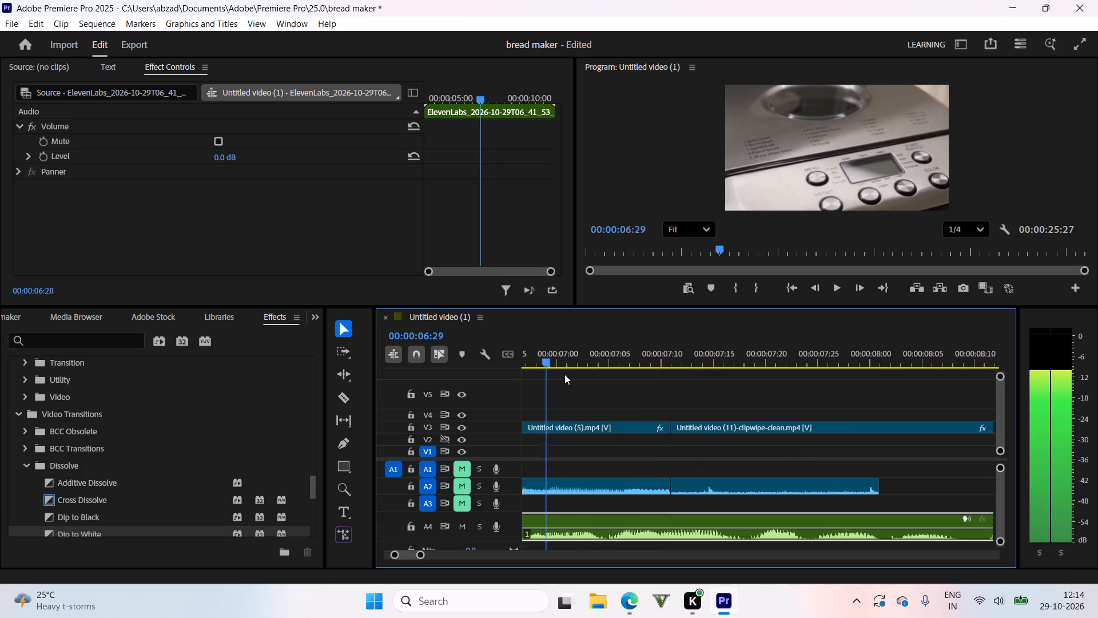
left_click_drag(564, 374, 556, 375)
key("space")
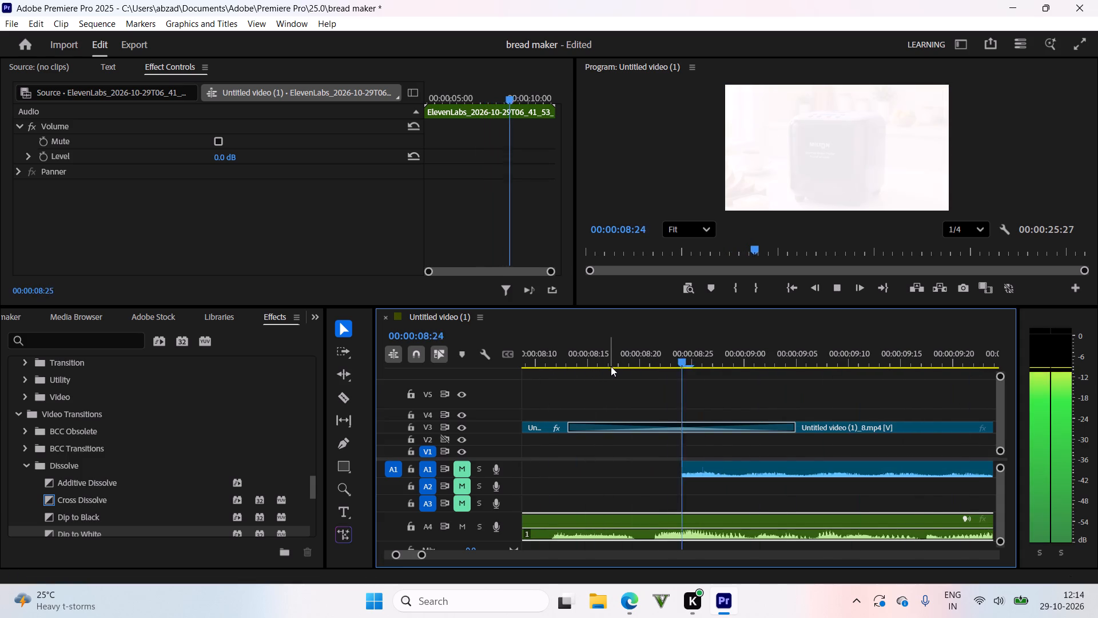
left_click_drag(619, 363, 451, 404)
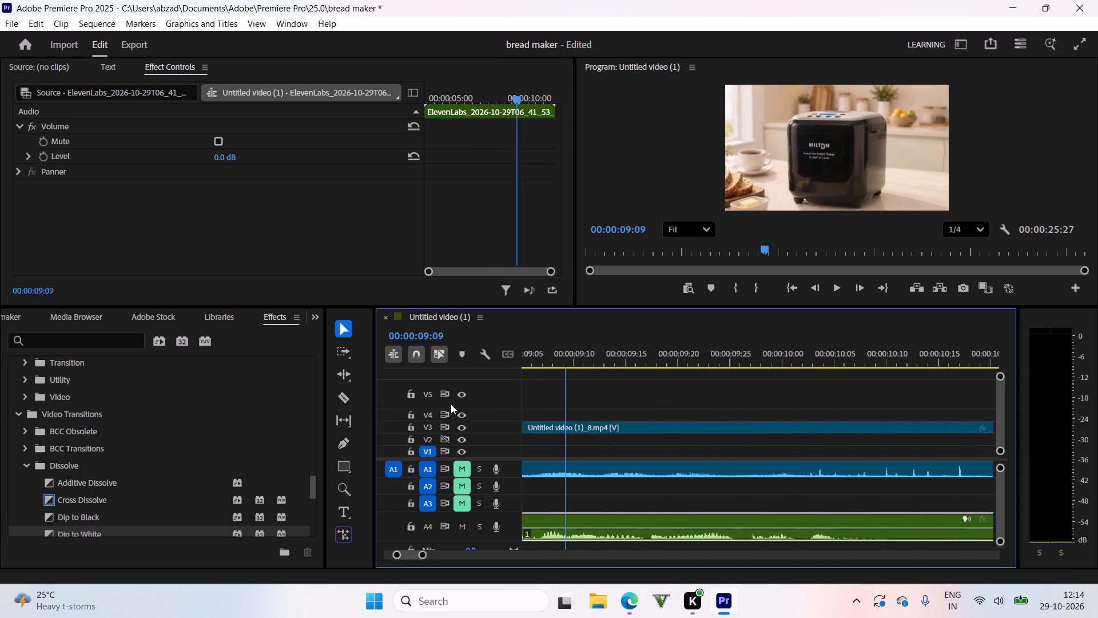
left_click_drag(451, 404, 677, 406)
key("space")
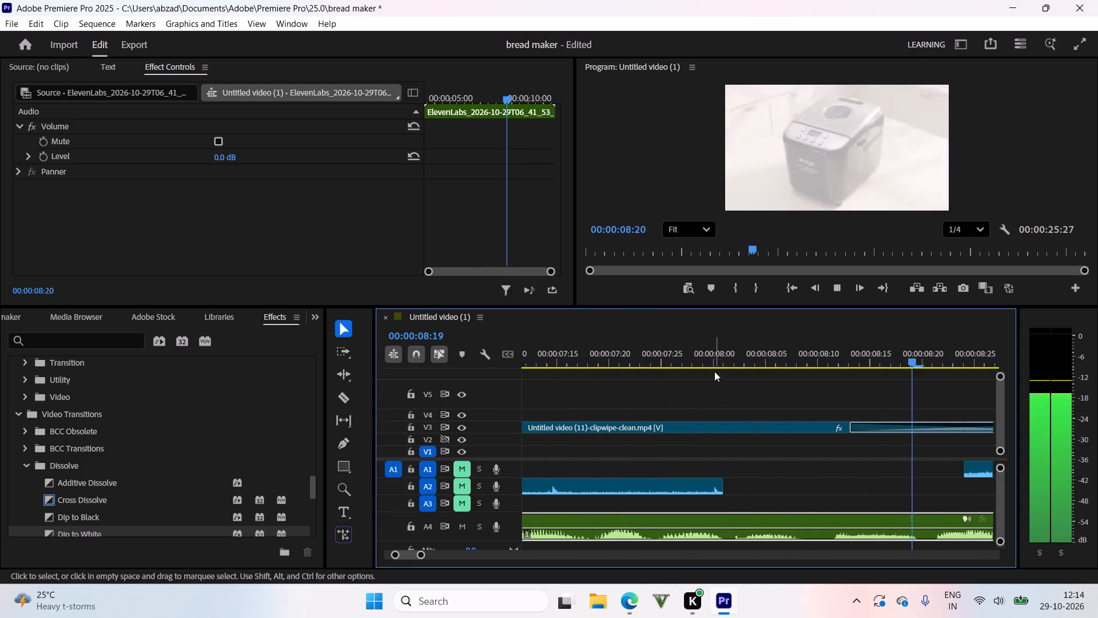
left_click_drag(725, 348, 757, 409)
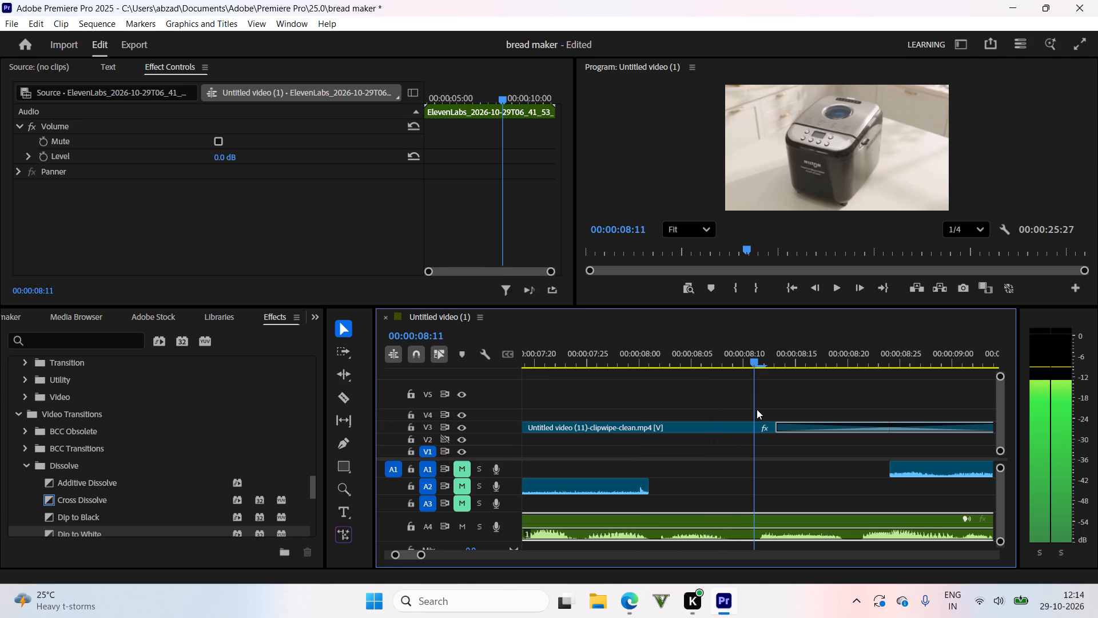
left_click_drag(757, 409, 757, 411)
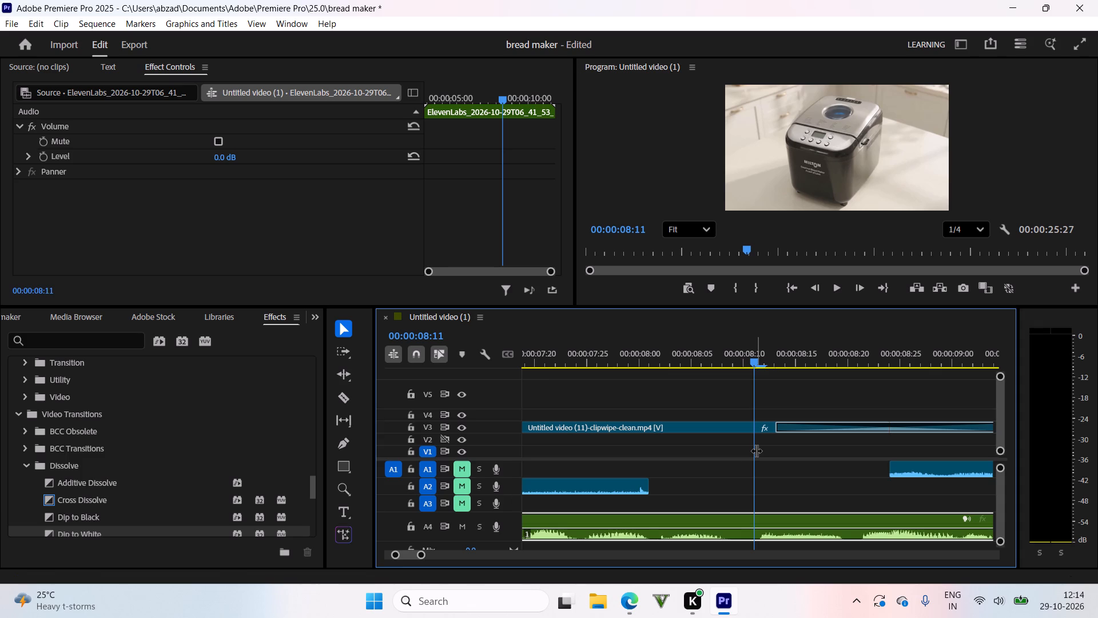
Turn on the computer's Bluetooth in the system quick settings, and return to the timeline.
left_click(994, 603)
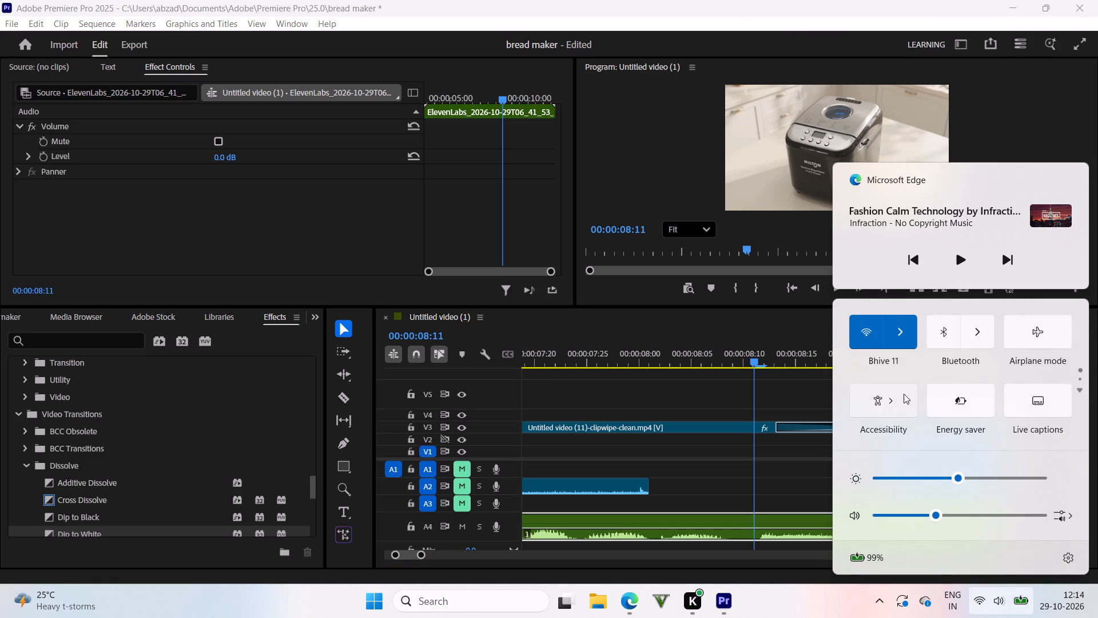
left_click(949, 336)
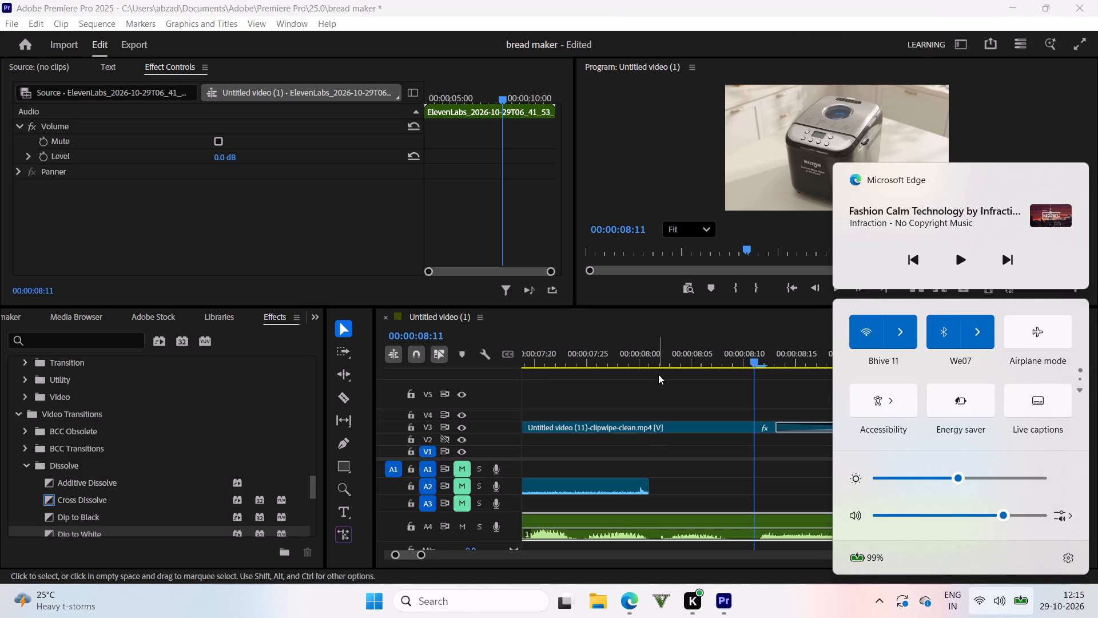
key("space")
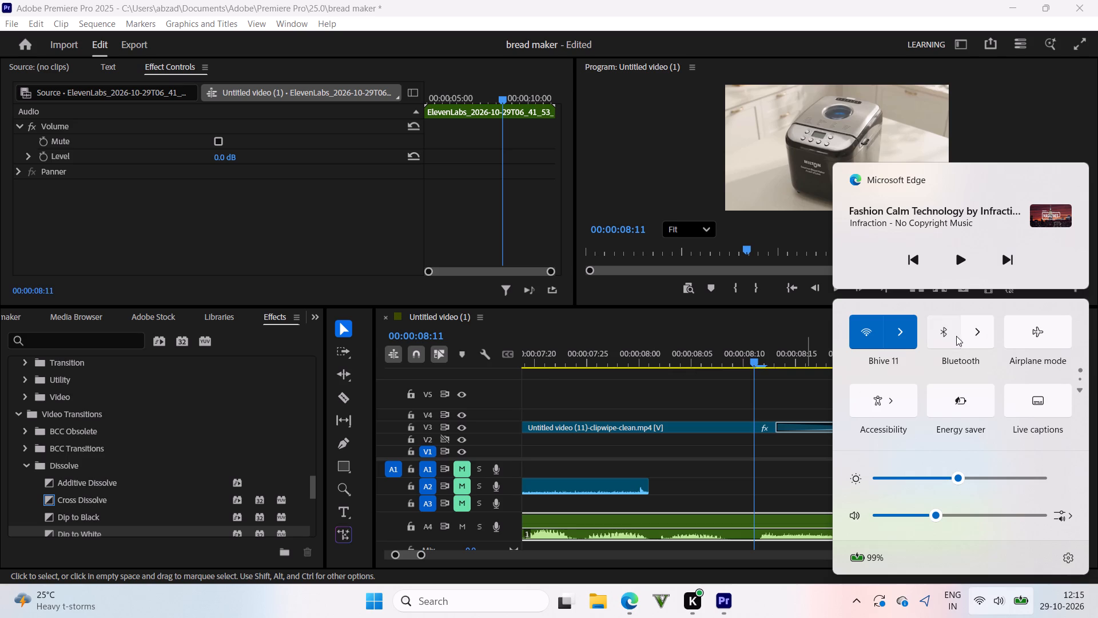
left_click(955, 336)
left_click(725, 352)
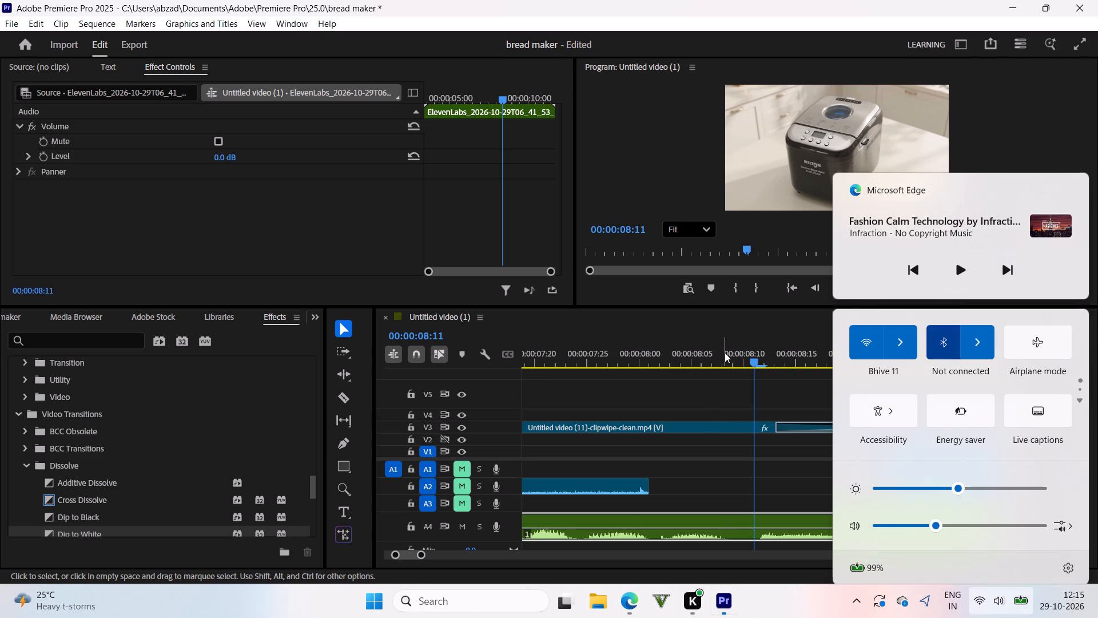
Replay the second A4 voice-over and scrub around the cut between Untitled video (14).mp4 and Untitled video (5).mp4 to check its timing.
key("space")
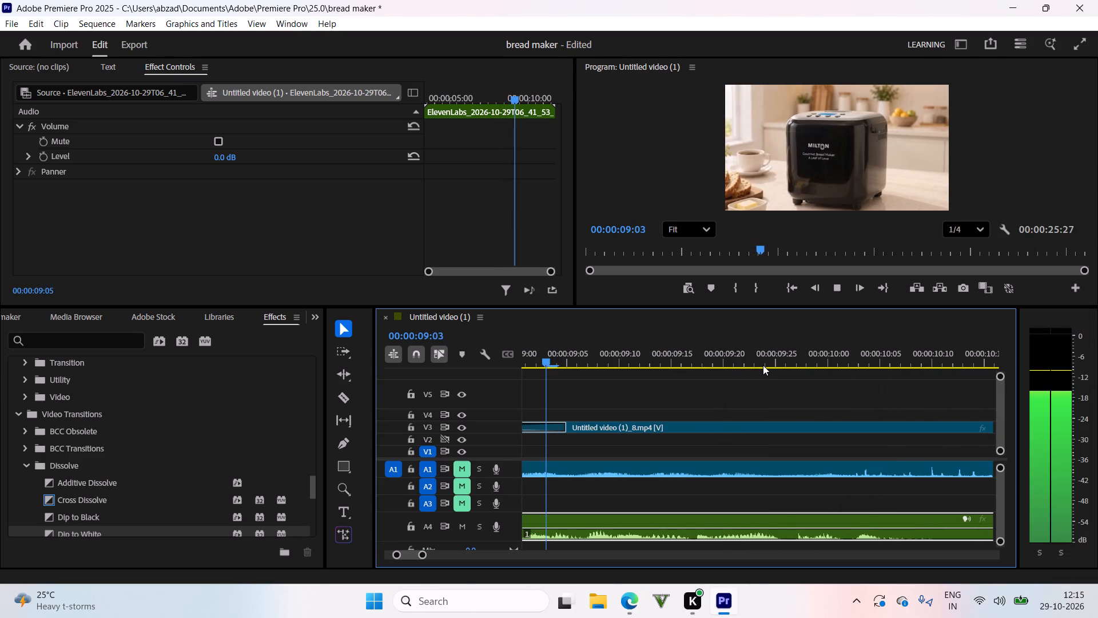
double_click(763, 365)
left_click_drag(724, 348, 486, 378)
key("space")
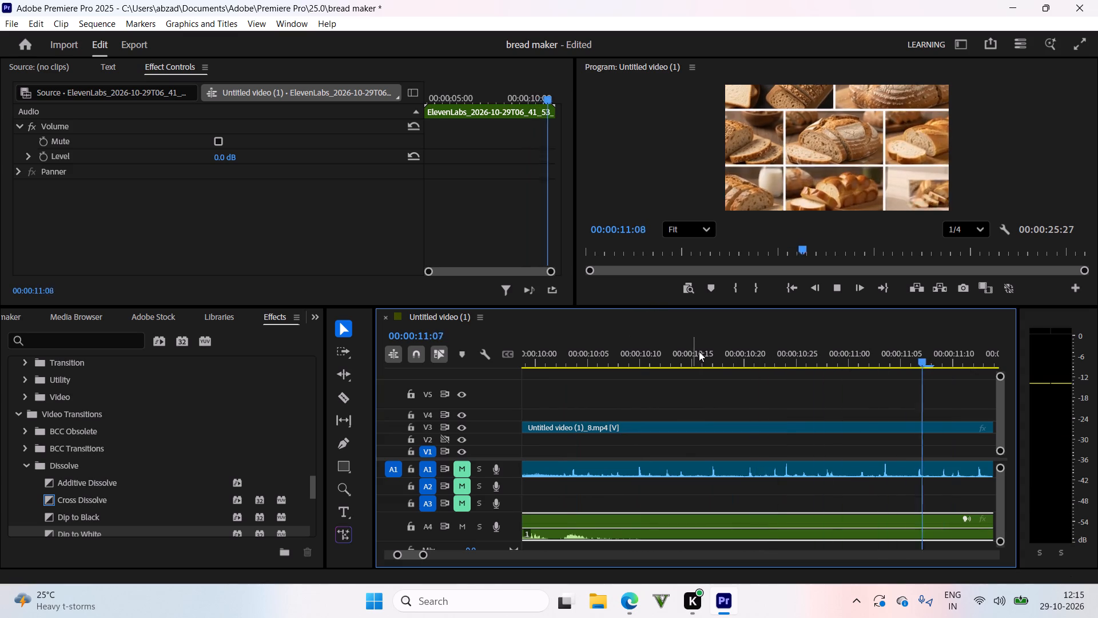
left_click_drag(699, 351, 416, 420)
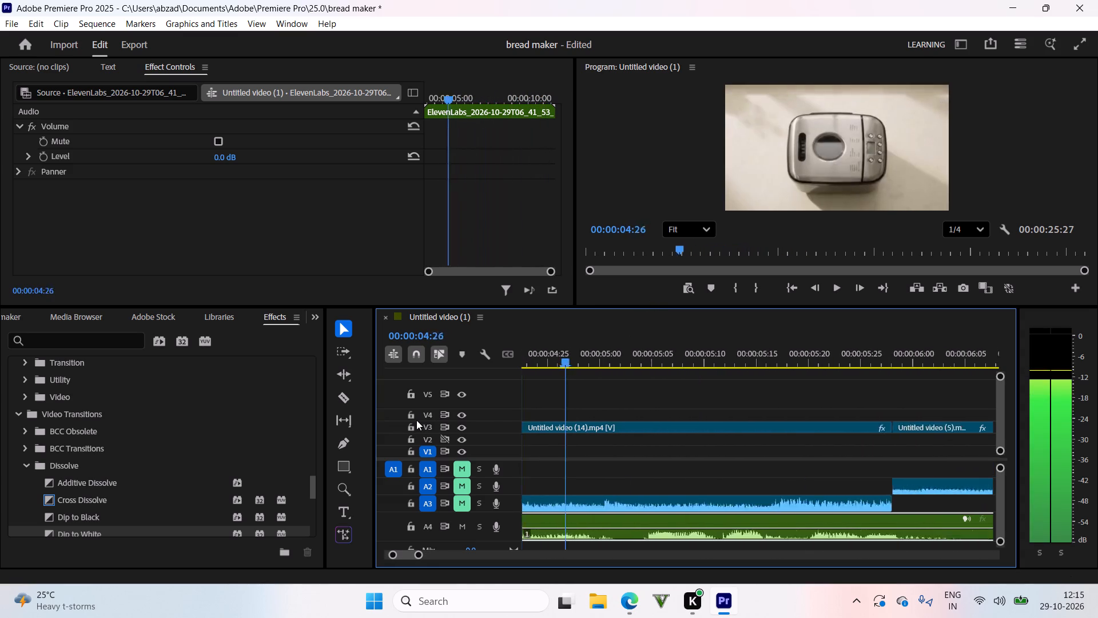
left_click_drag(416, 420, 503, 426)
key("space")
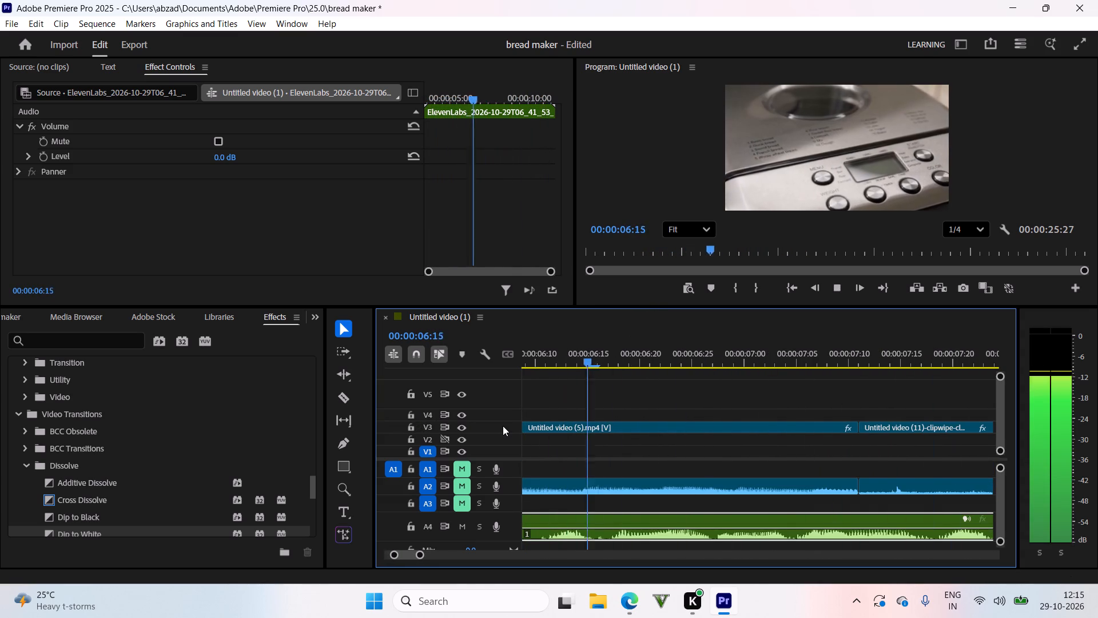
left_click_drag(745, 355, 556, 461)
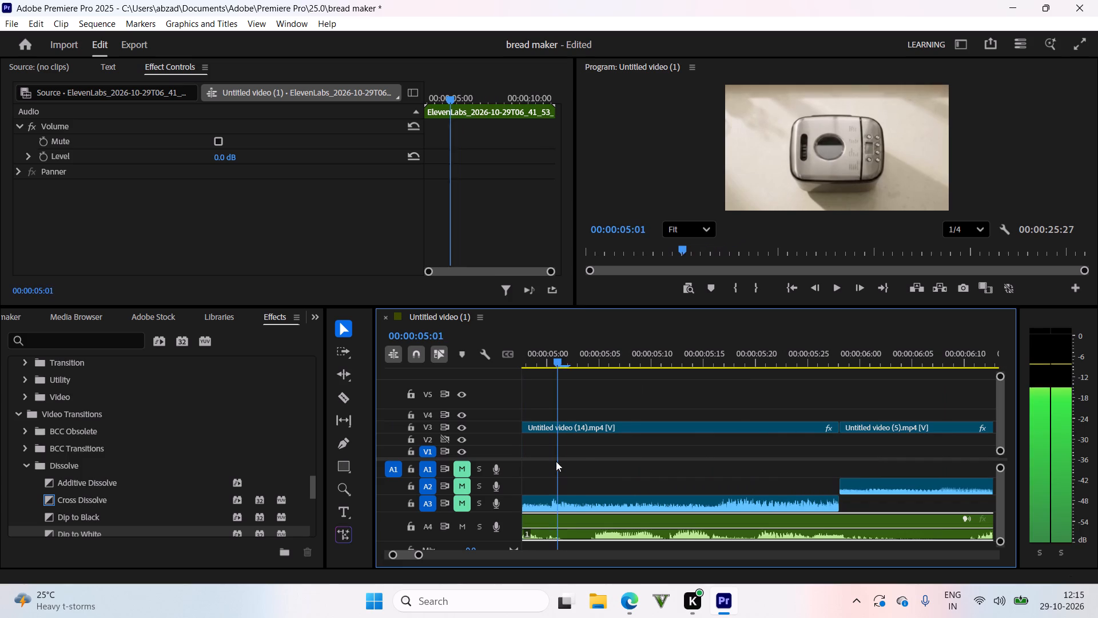
left_click_drag(556, 461, 576, 459)
key("space")
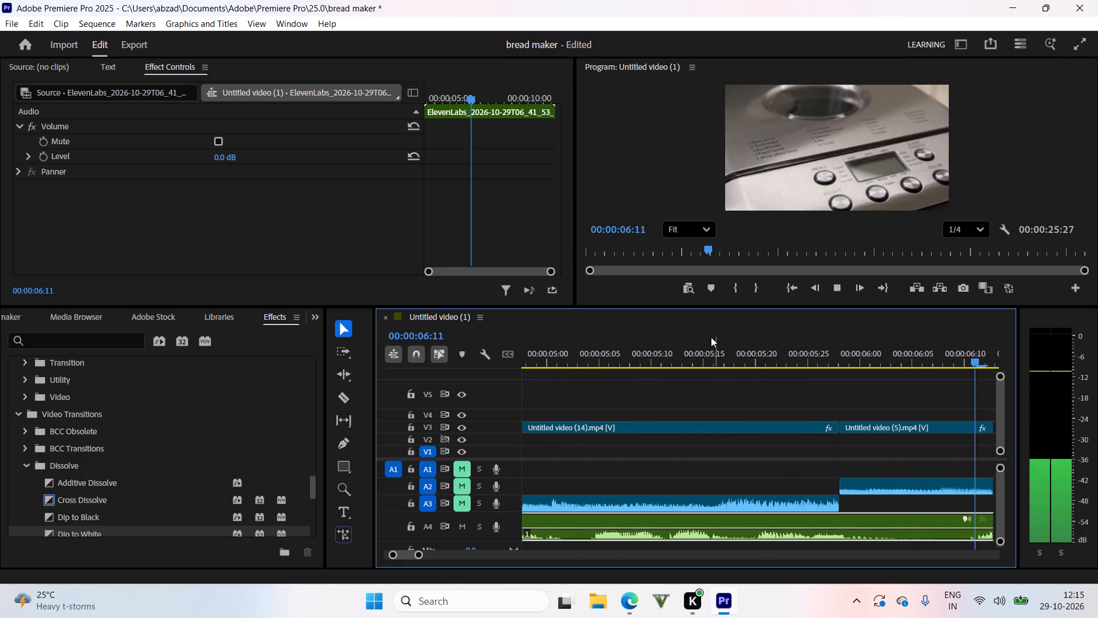
left_click_drag(711, 337, 701, 419)
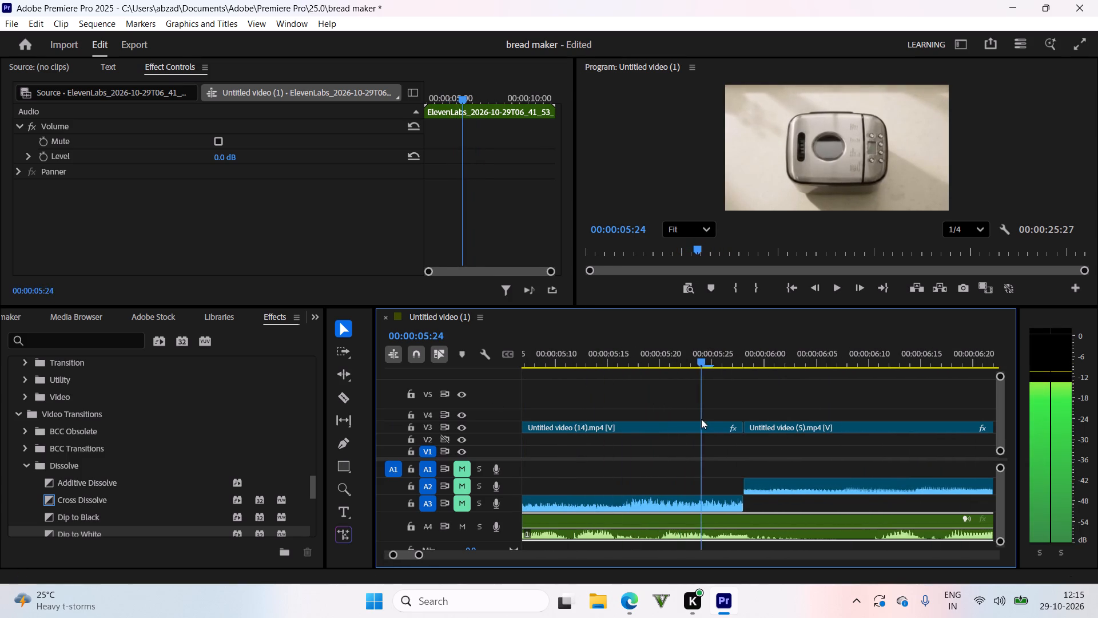
left_click_drag(701, 419, 661, 433)
Shift the second A4 voice-over about five frames later, and play the sequence to check its timing against the video cuts.
left_click_drag(686, 518, 701, 521)
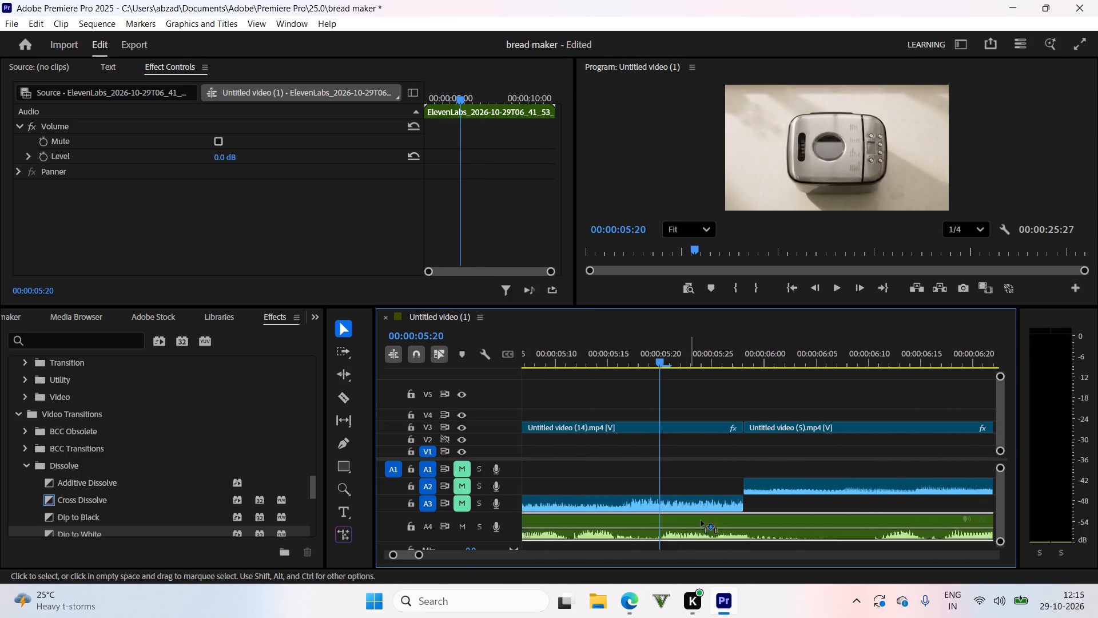
left_click_drag(701, 521, 735, 526)
left_click_drag(679, 356, 744, 377)
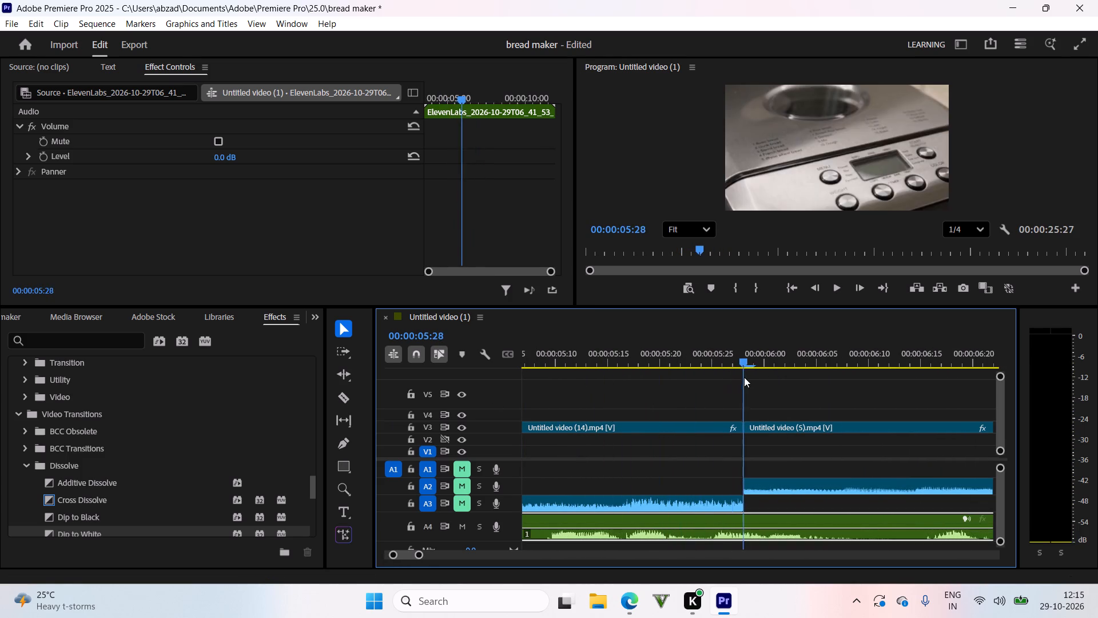
left_click_drag(744, 377, 538, 386)
key("space")
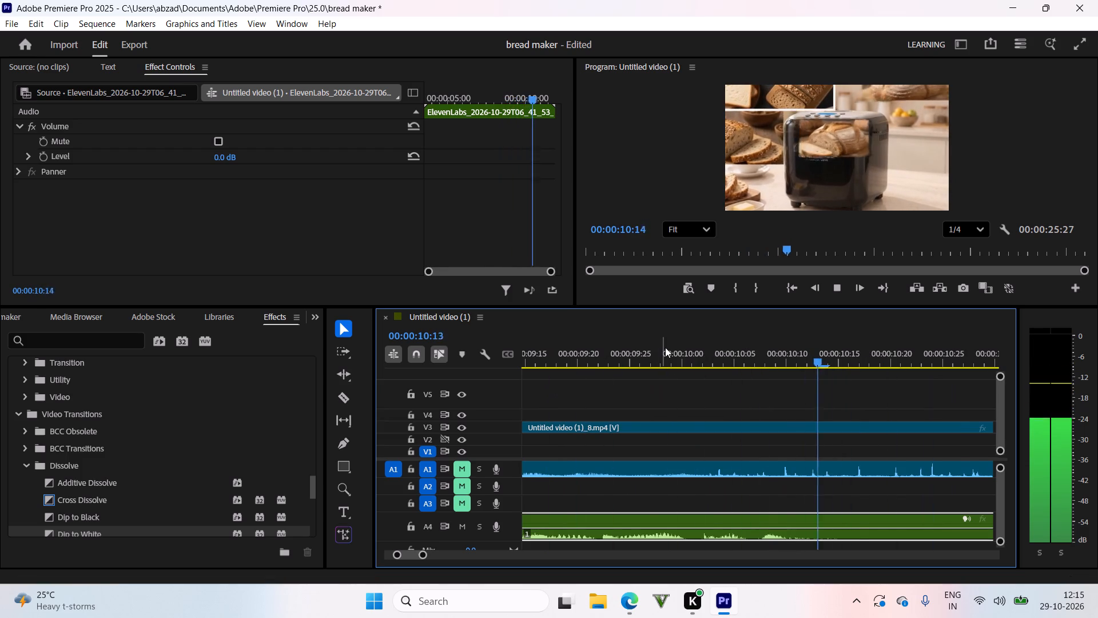
left_click_drag(665, 347, 586, 420)
key("space")
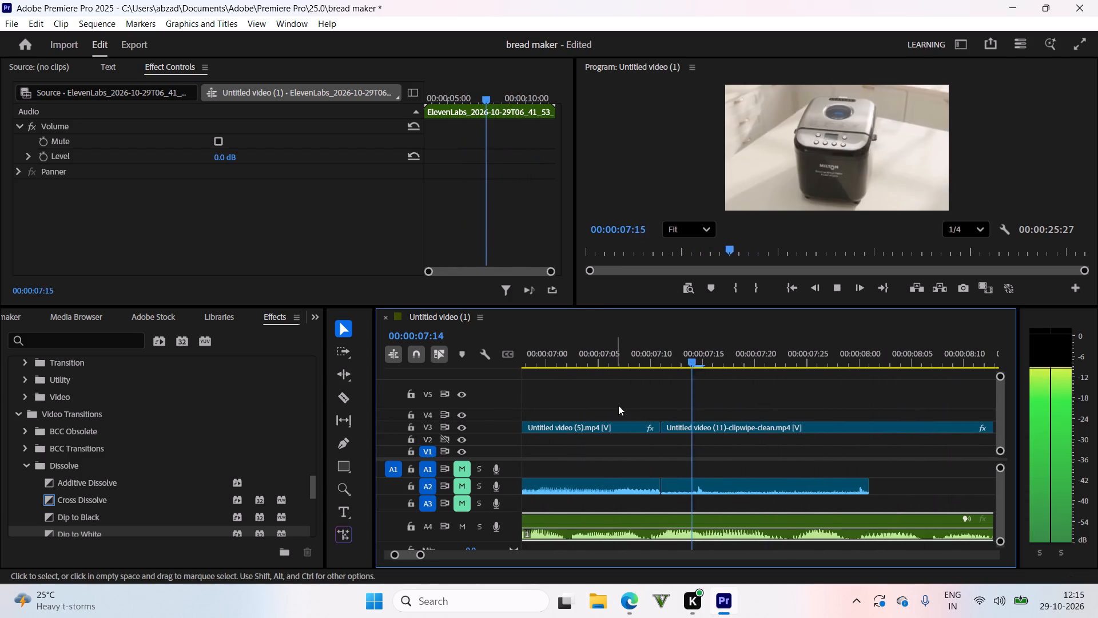
left_click_drag(699, 344, 674, 363)
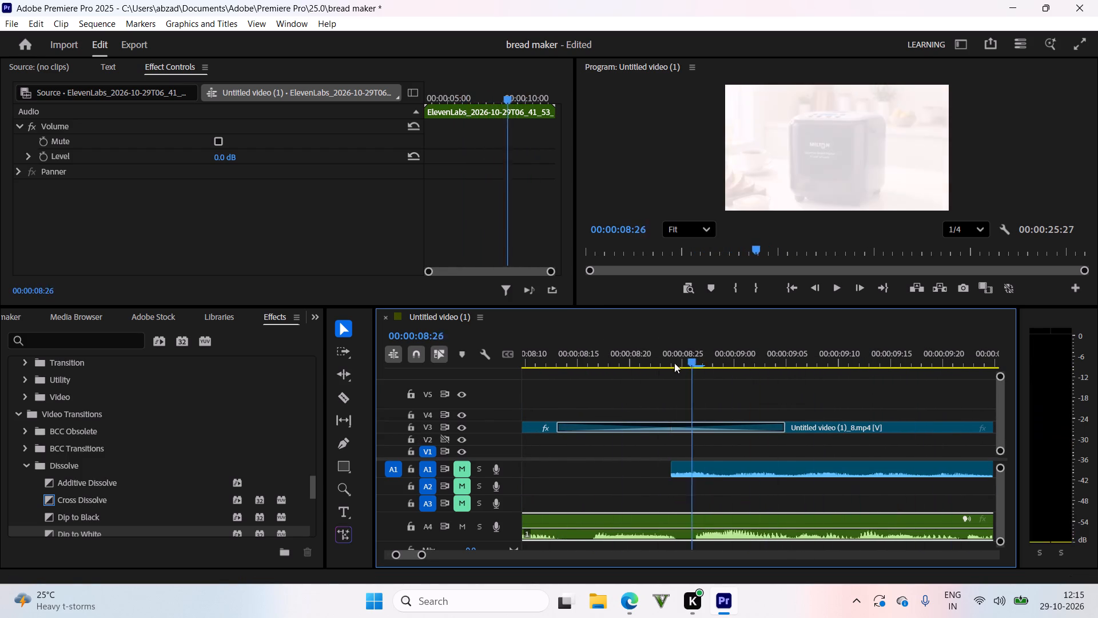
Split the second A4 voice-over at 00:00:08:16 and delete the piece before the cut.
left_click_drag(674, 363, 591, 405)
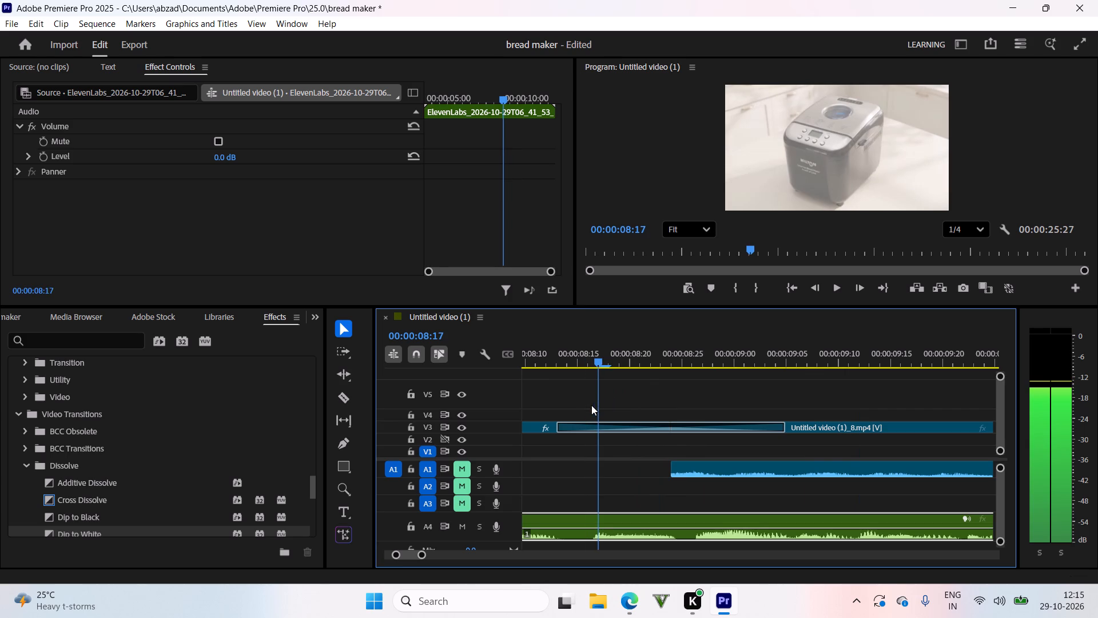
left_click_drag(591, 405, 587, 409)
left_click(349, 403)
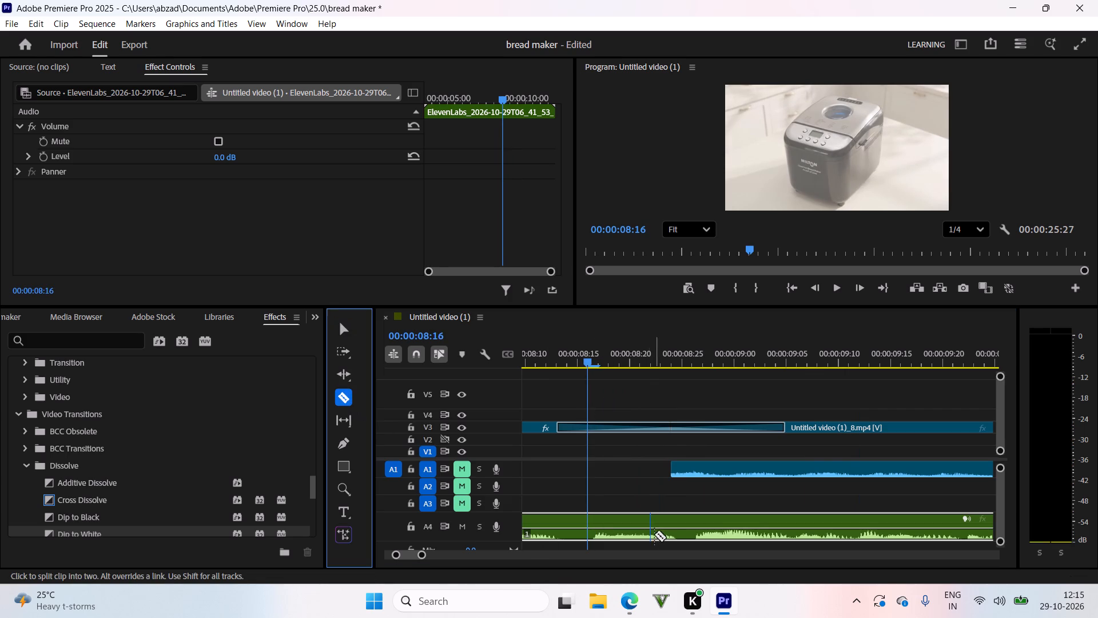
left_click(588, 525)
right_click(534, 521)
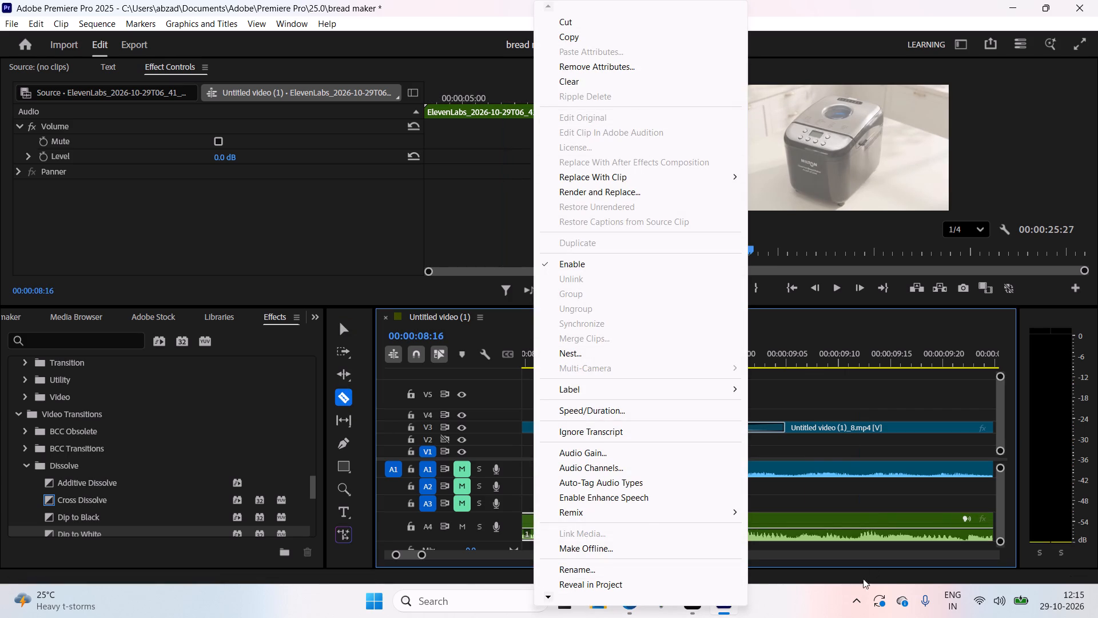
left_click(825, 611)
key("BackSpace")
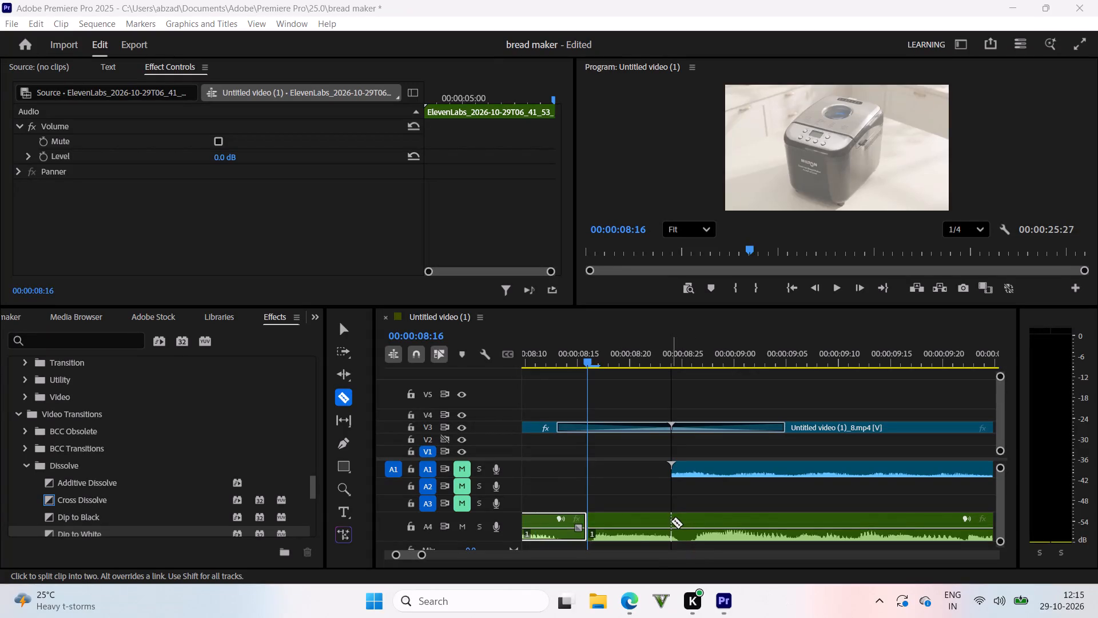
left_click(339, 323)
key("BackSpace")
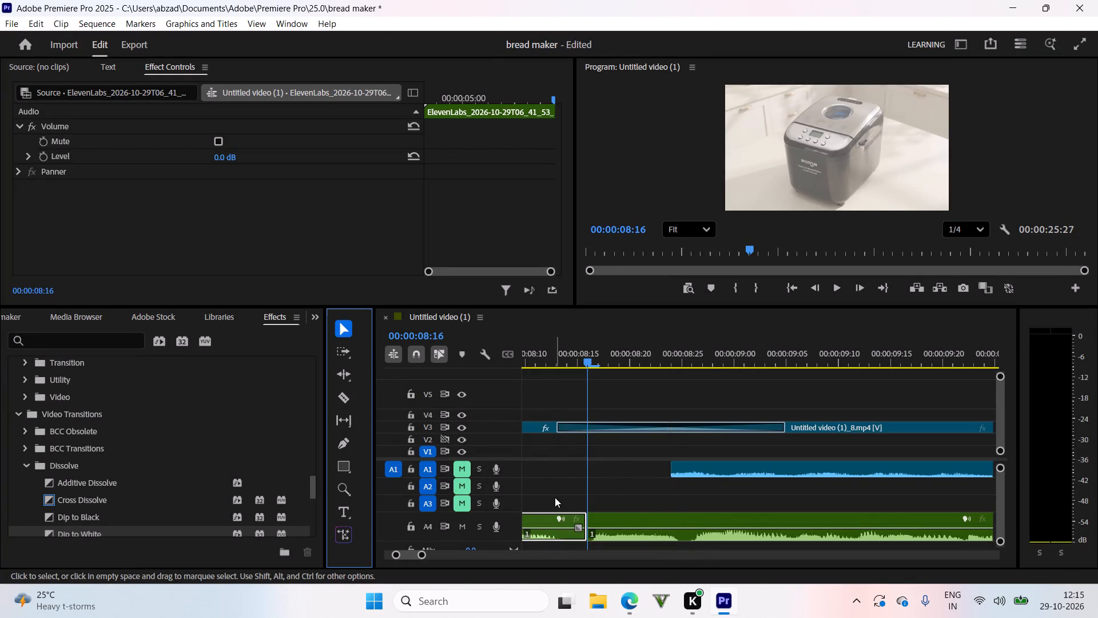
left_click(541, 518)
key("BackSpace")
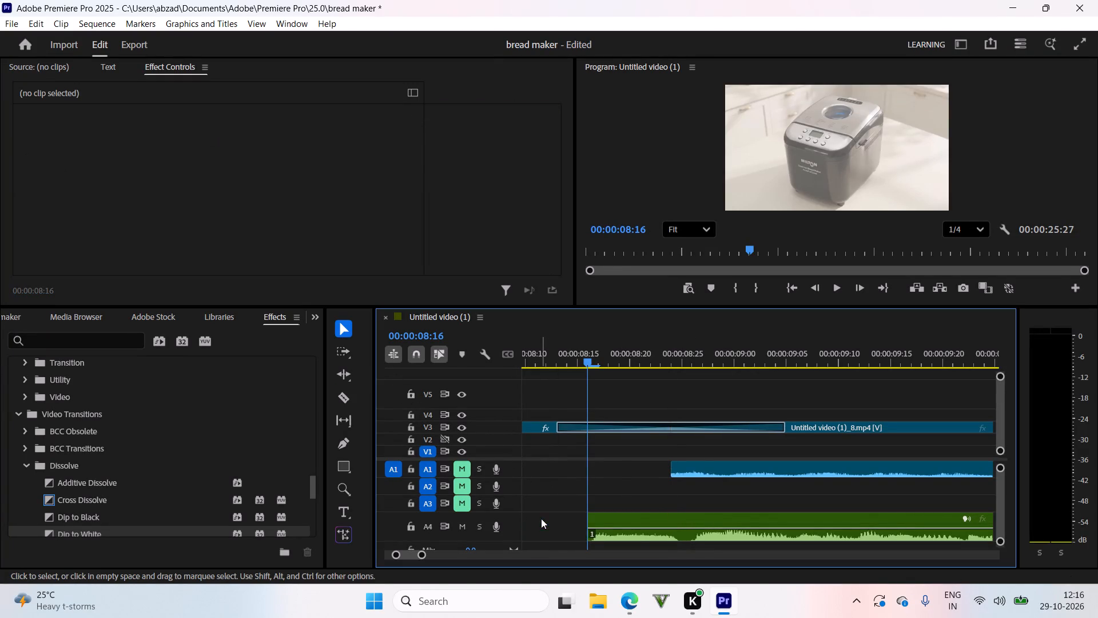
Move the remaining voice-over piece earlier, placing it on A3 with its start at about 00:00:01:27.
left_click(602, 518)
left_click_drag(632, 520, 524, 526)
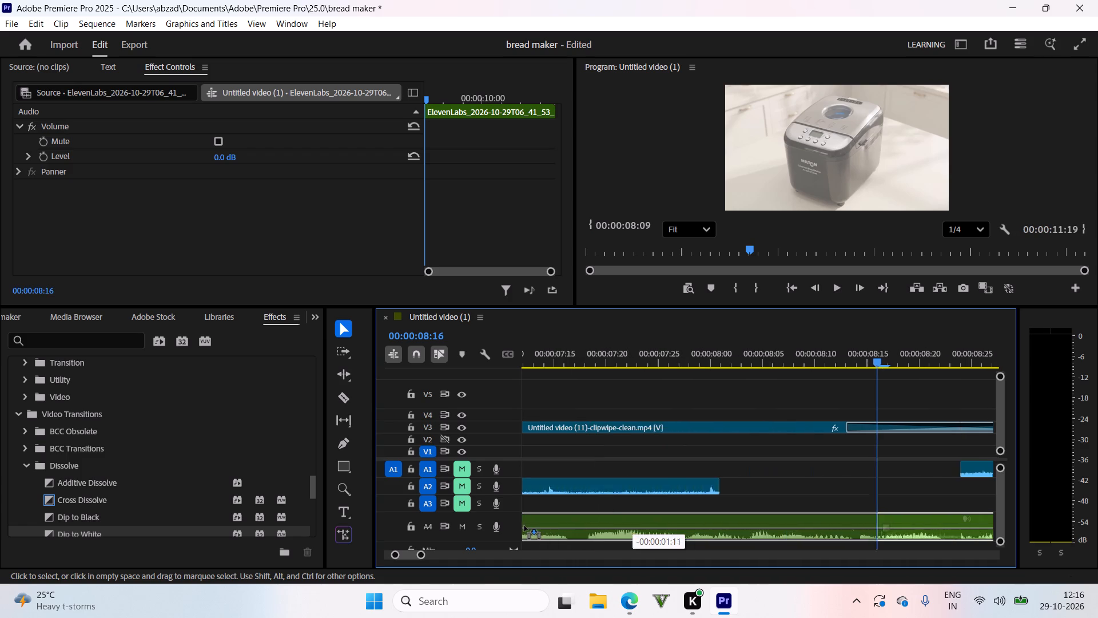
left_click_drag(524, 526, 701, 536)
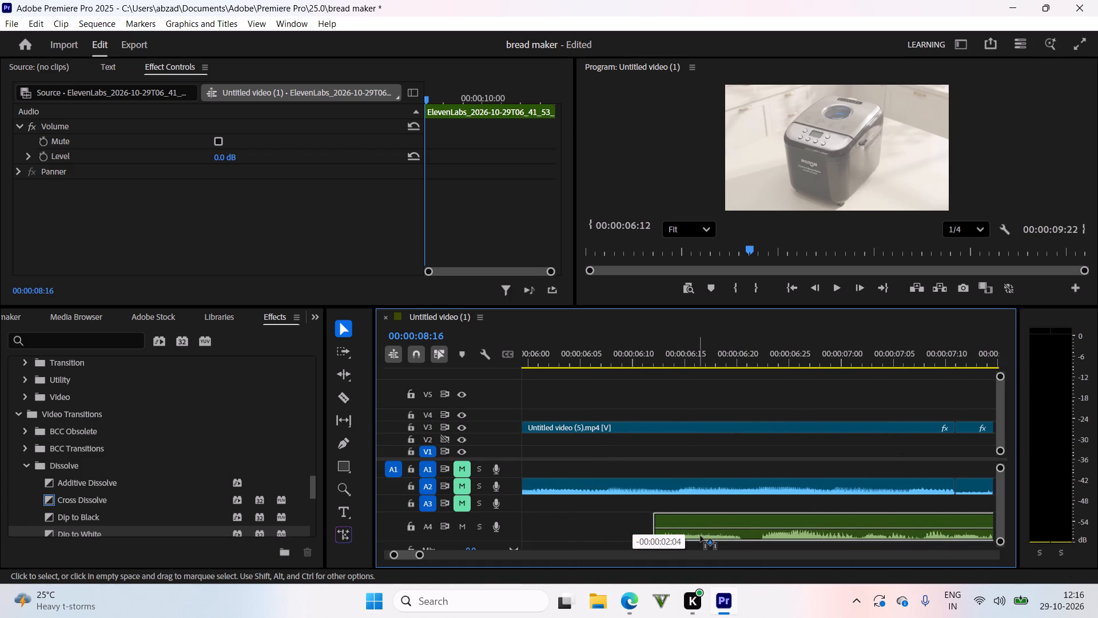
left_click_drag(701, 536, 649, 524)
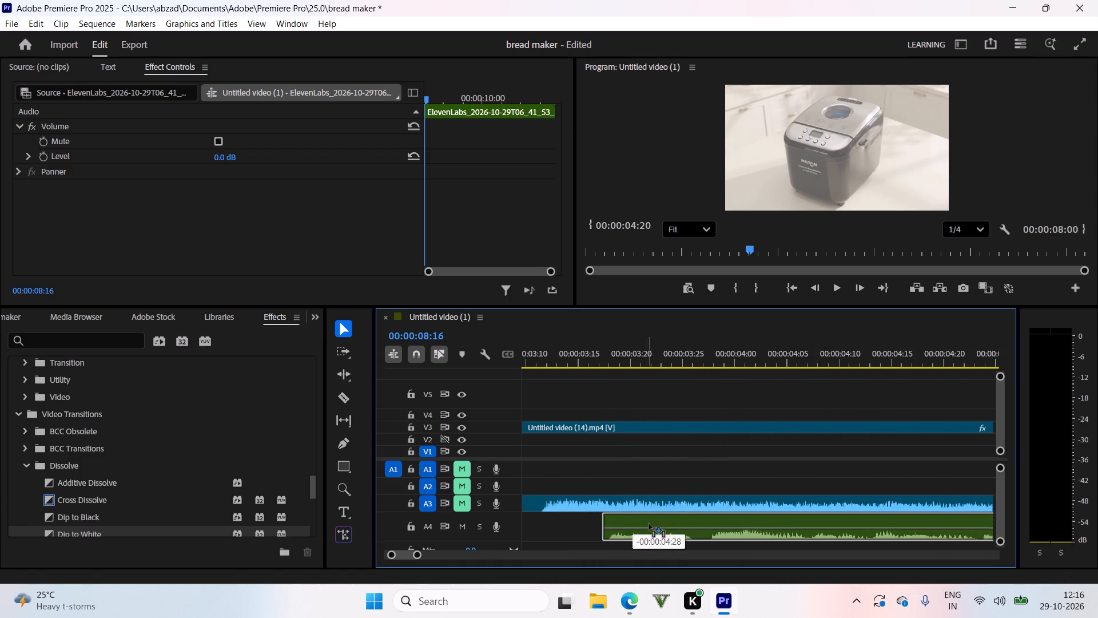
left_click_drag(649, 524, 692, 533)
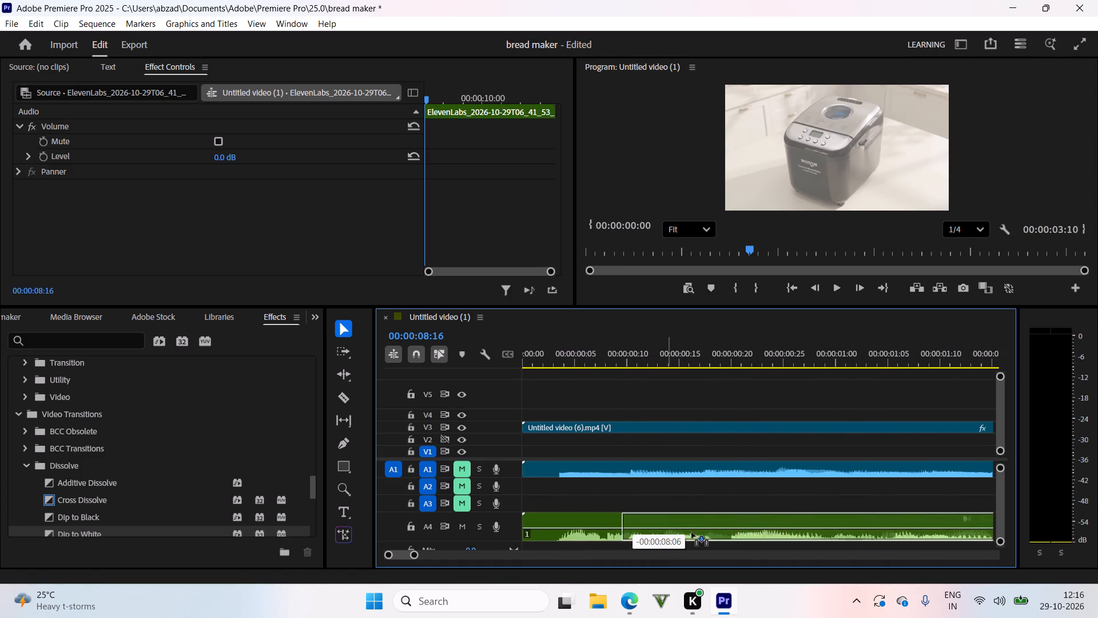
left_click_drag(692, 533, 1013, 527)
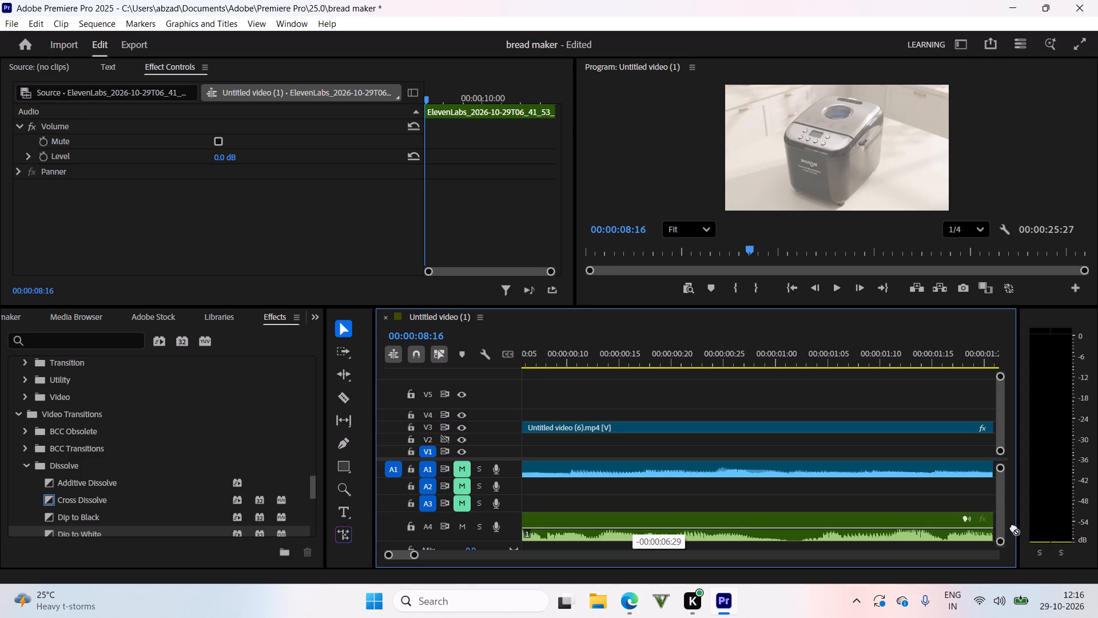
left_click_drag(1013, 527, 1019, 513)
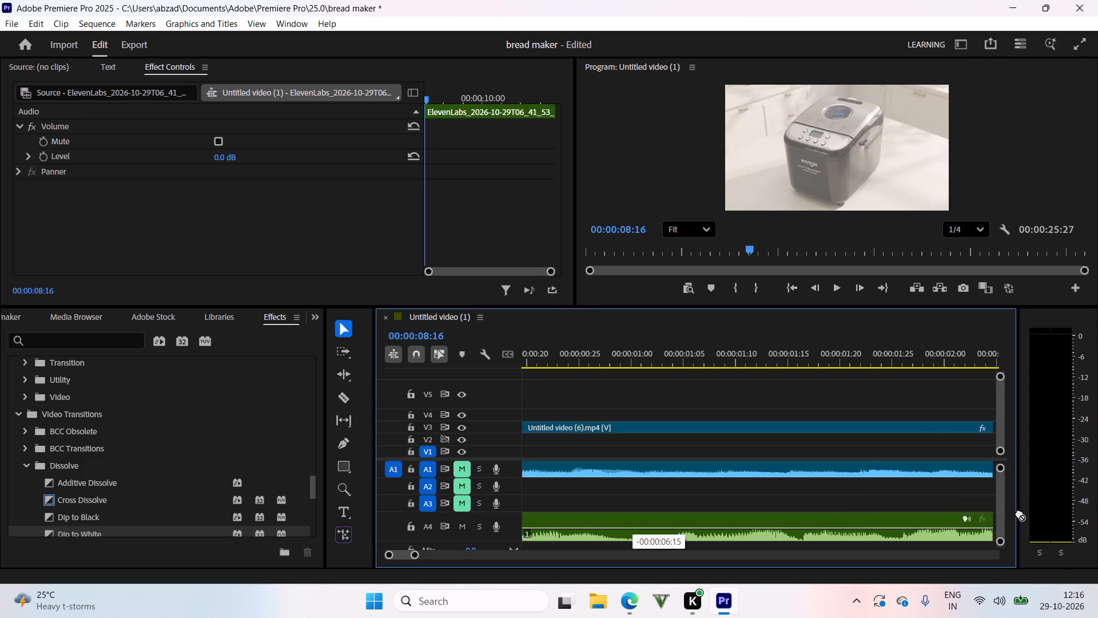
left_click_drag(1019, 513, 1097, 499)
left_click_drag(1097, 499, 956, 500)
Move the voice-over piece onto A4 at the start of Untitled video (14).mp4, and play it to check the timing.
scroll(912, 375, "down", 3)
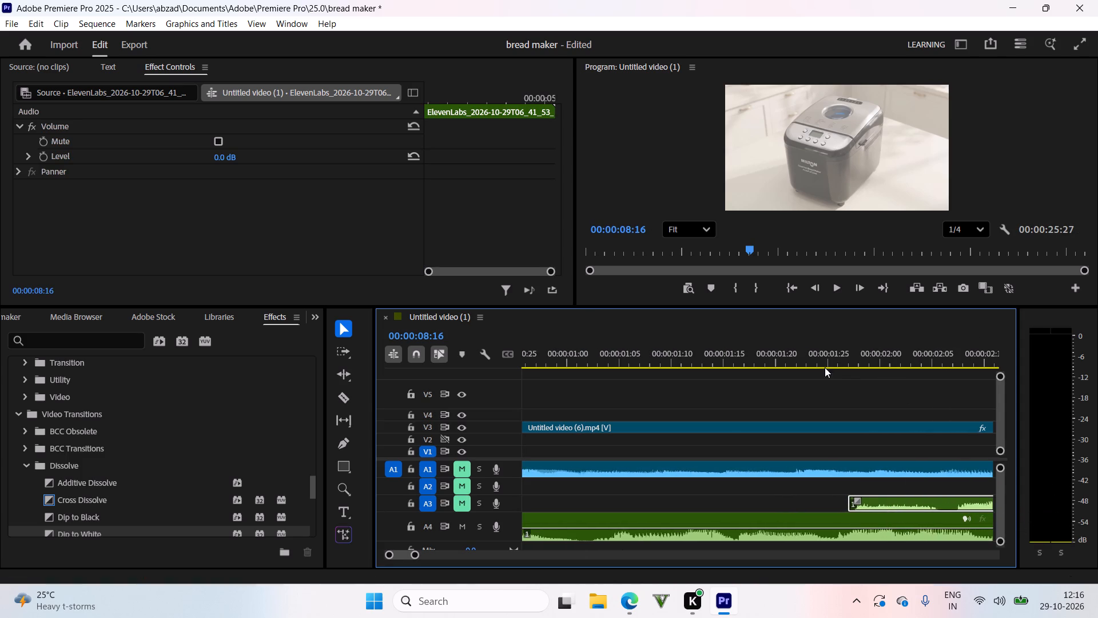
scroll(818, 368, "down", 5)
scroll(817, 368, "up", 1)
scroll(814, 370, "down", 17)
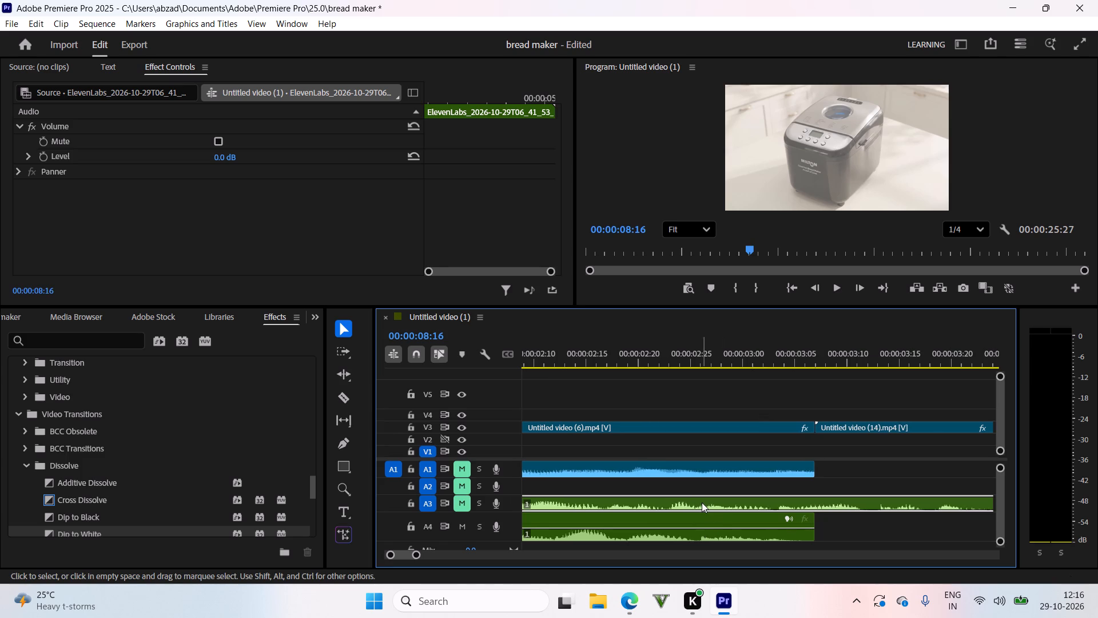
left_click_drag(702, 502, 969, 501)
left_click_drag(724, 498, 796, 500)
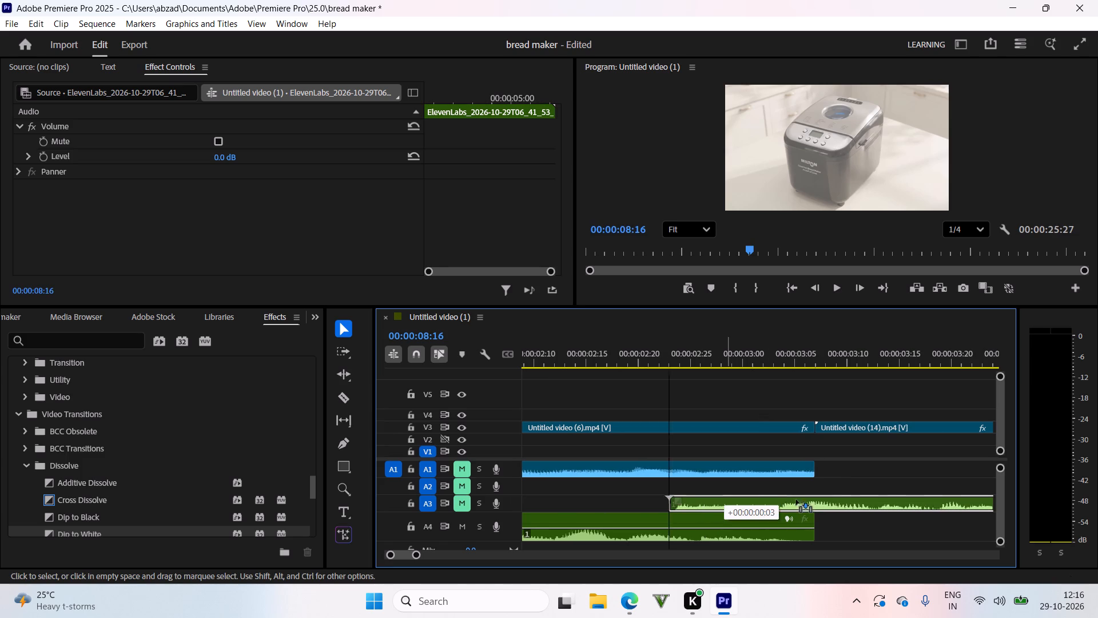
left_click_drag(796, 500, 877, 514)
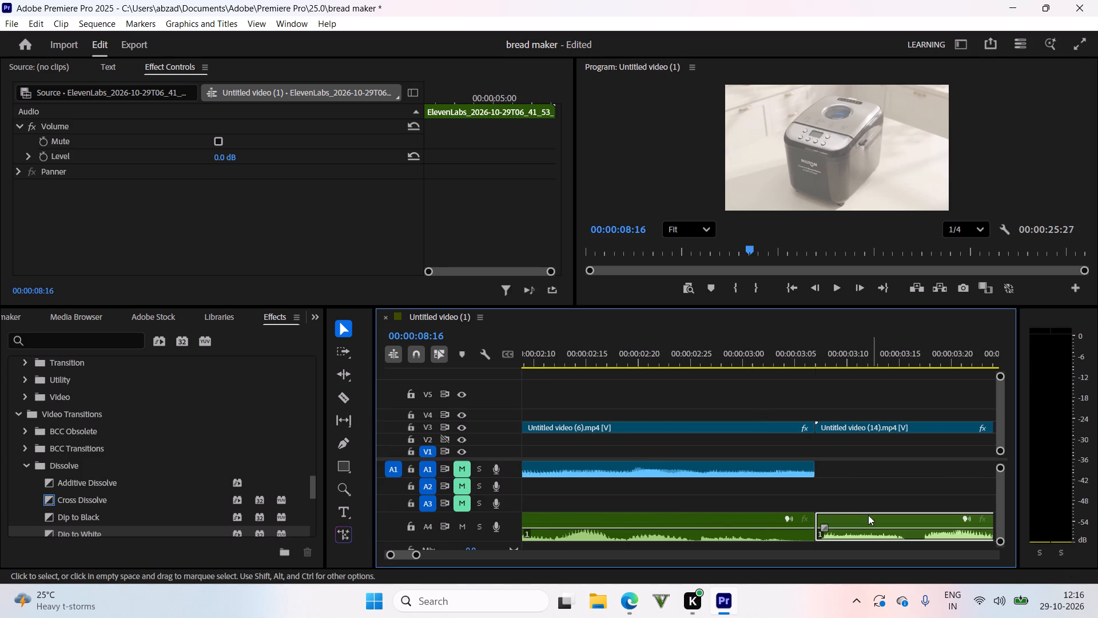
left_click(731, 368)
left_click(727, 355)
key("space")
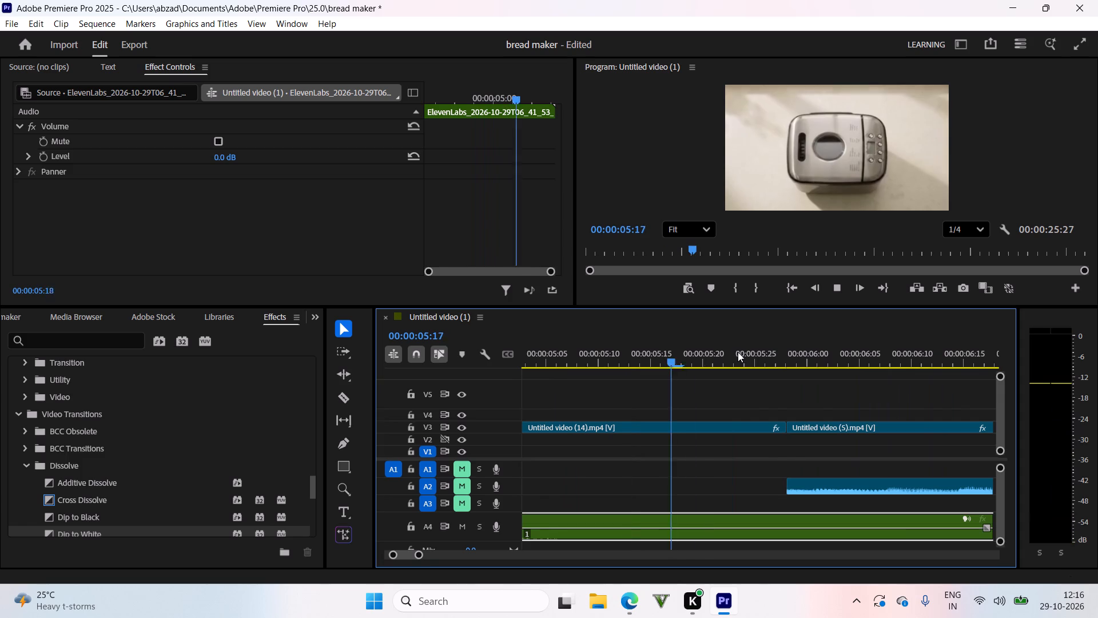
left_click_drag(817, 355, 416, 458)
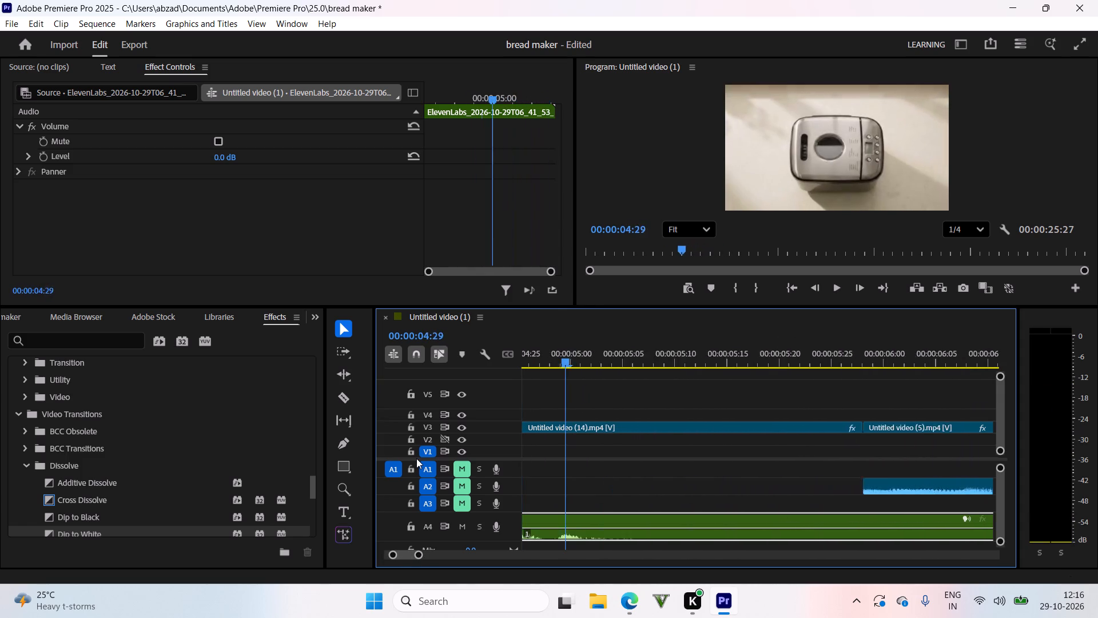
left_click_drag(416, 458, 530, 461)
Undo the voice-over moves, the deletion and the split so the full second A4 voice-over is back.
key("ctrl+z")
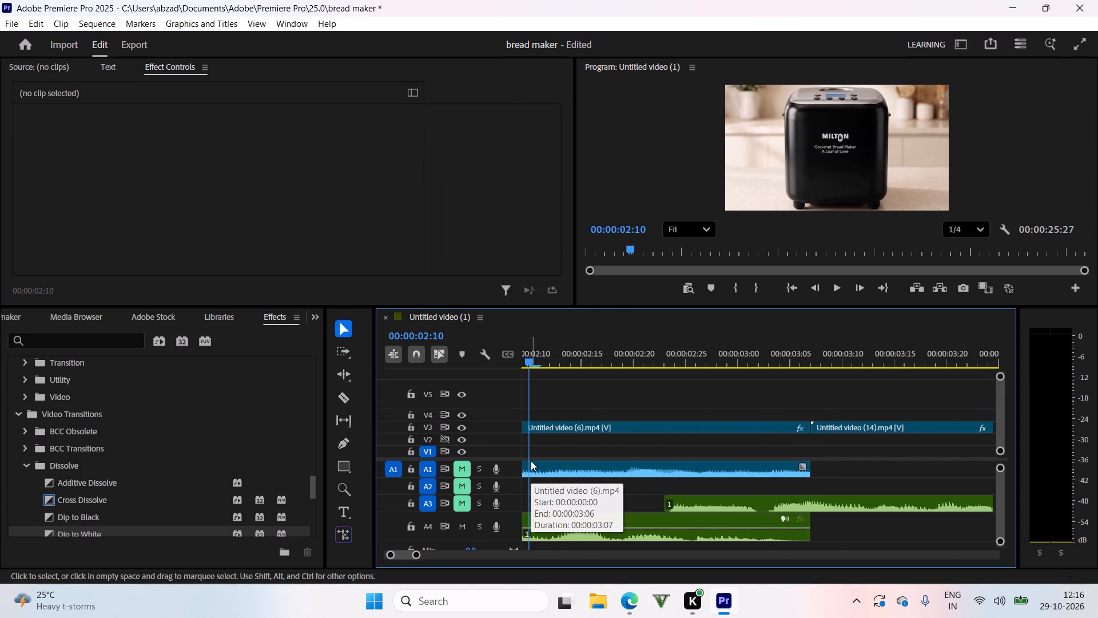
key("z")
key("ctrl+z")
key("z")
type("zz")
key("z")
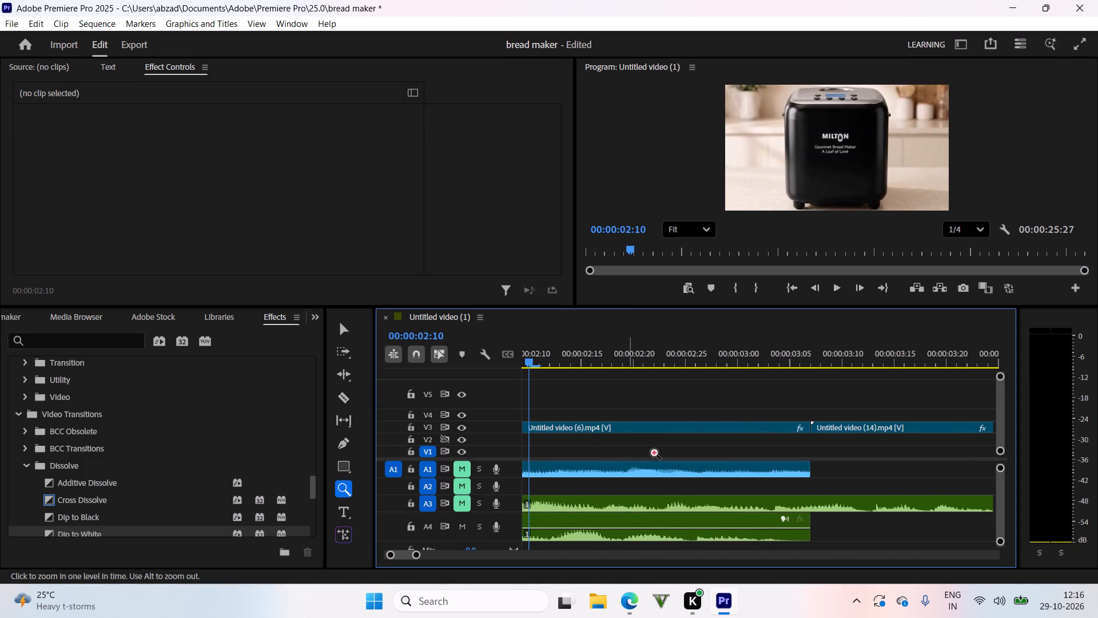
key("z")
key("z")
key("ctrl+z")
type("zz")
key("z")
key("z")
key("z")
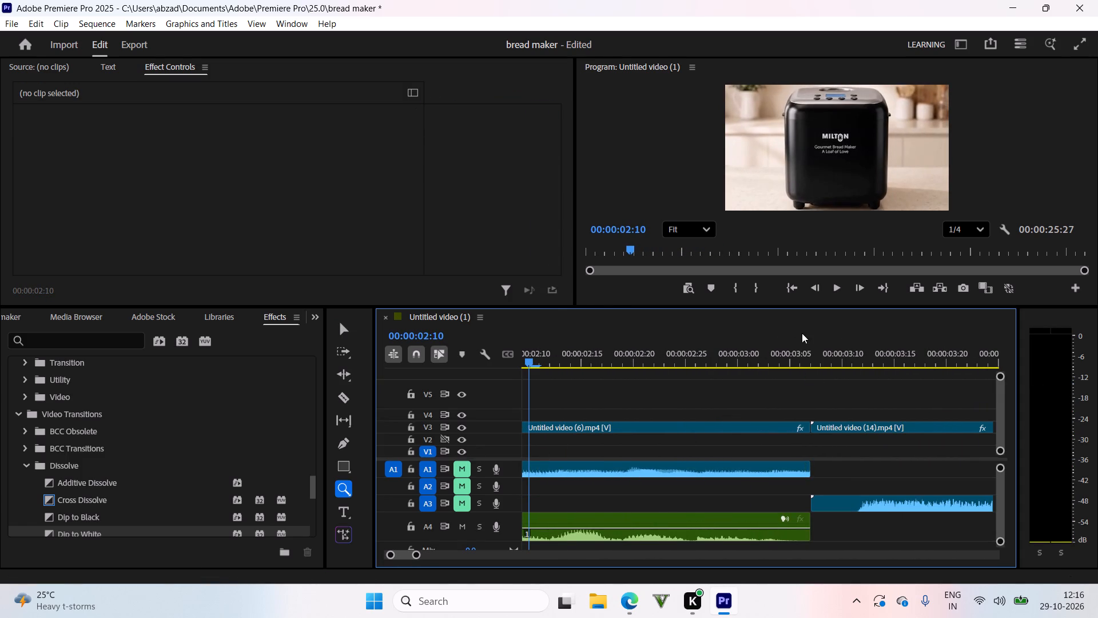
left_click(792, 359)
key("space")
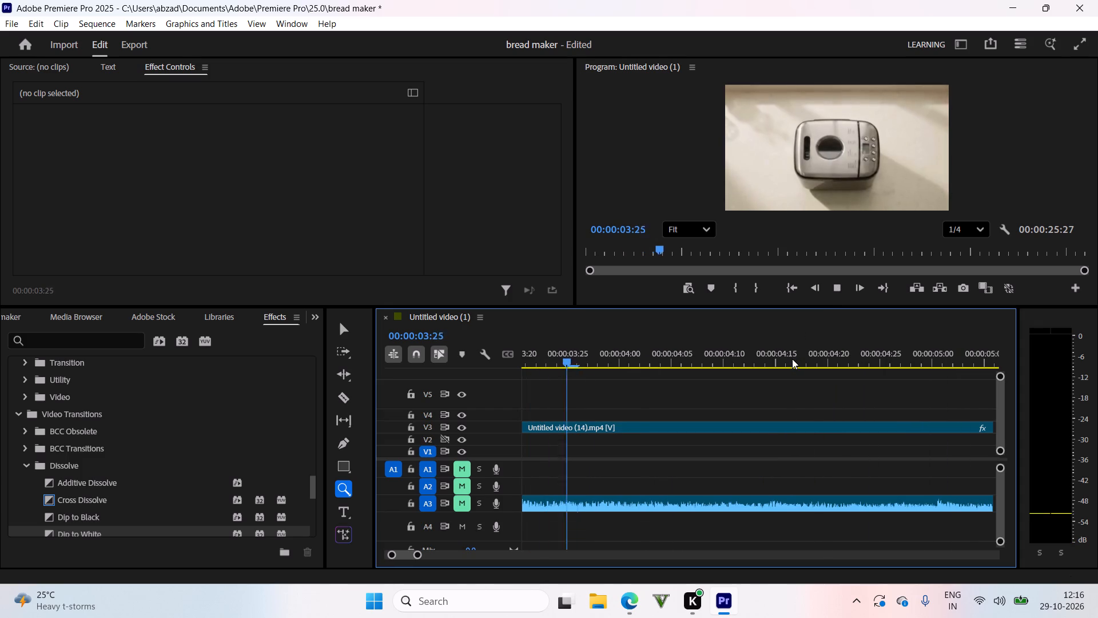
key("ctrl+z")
Replay and scrub the second A4 voice-over across Untitled video (14).mp4 up to the cut into Untitled video (5).mp4, checking its timing.
left_click_drag(754, 359, 668, 375)
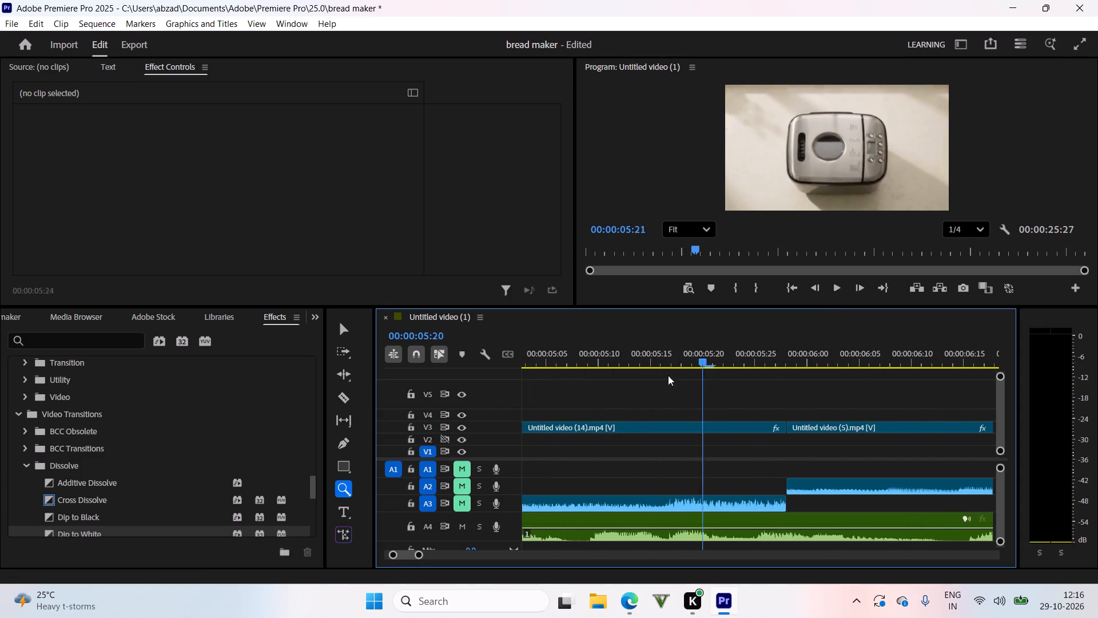
left_click_drag(668, 375, 767, 464)
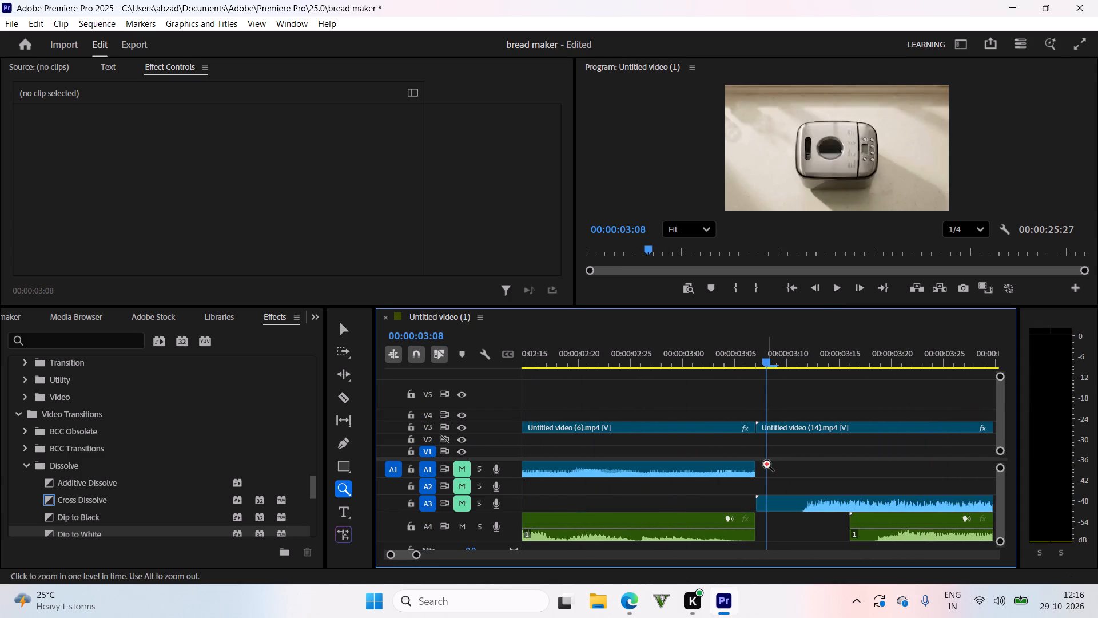
key("space")
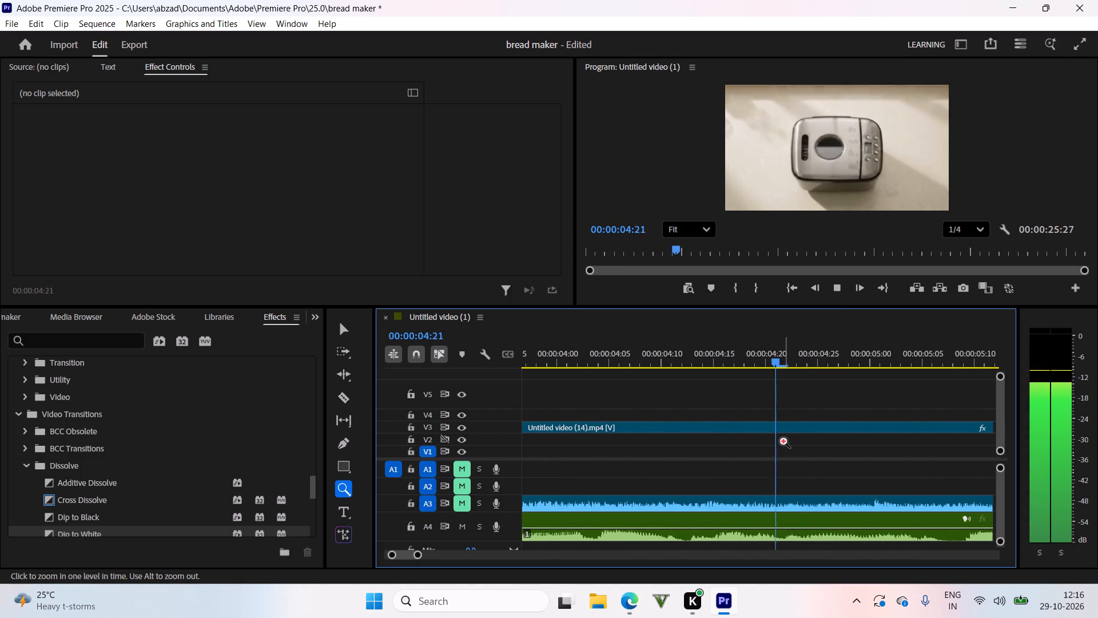
left_click_drag(697, 356, 472, 450)
key("space")
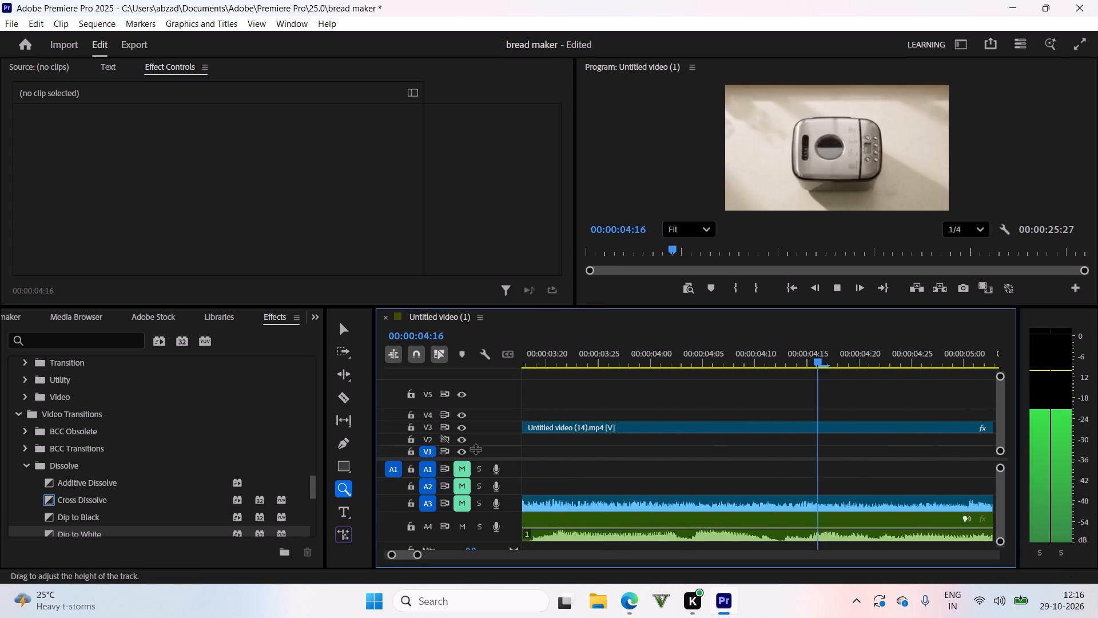
left_click_drag(621, 343, 415, 437)
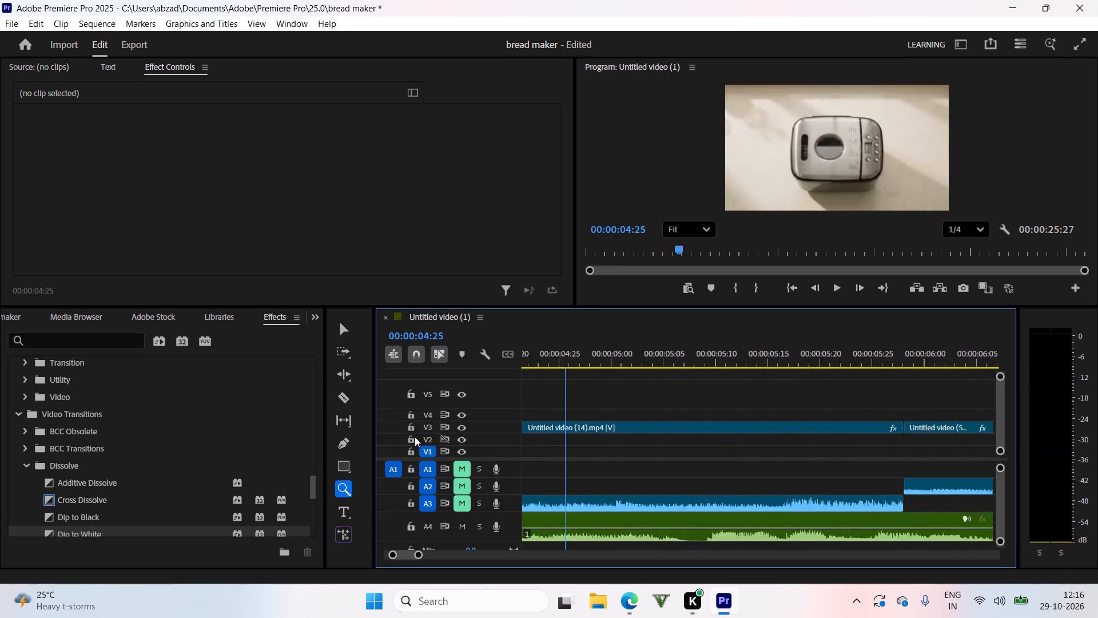
left_click_drag(415, 437, 586, 455)
key("space")
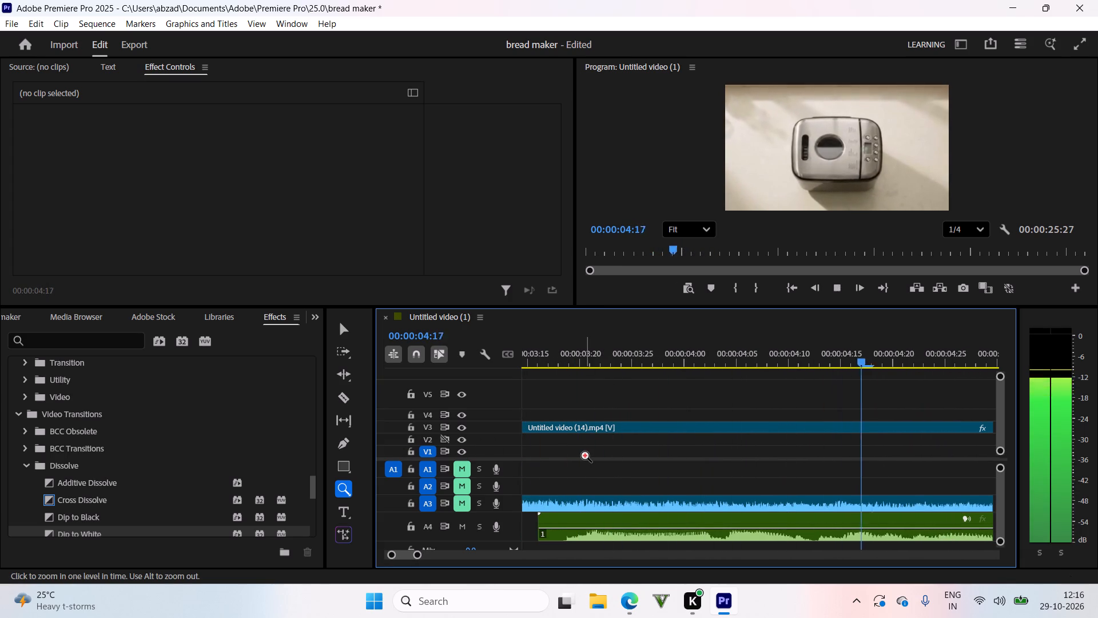
left_click_drag(719, 359, 665, 382)
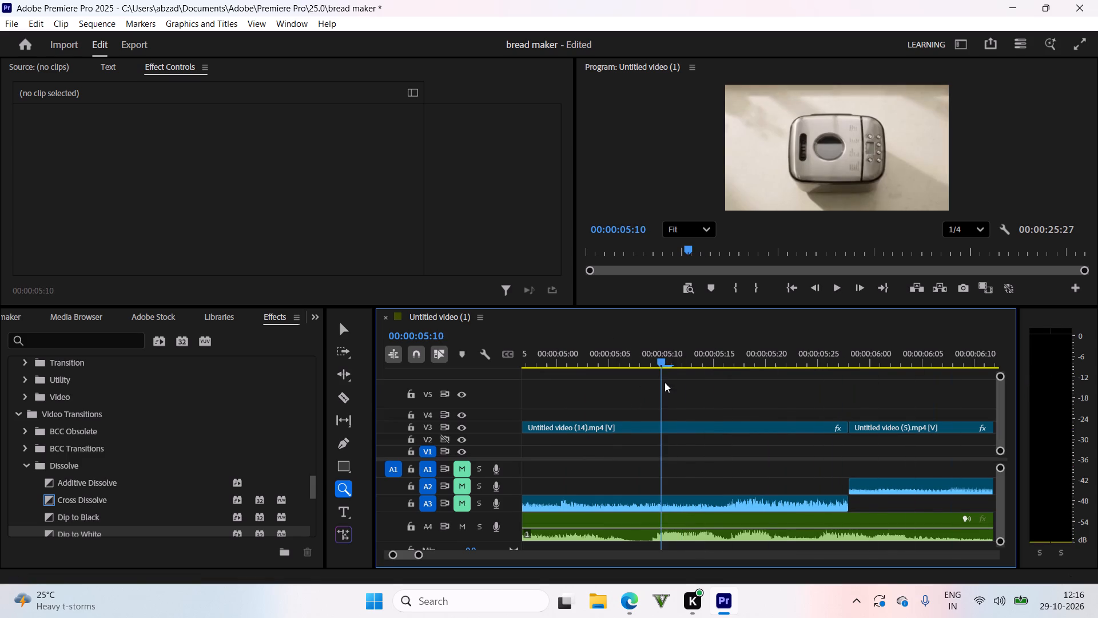
left_click_drag(665, 382, 833, 389)
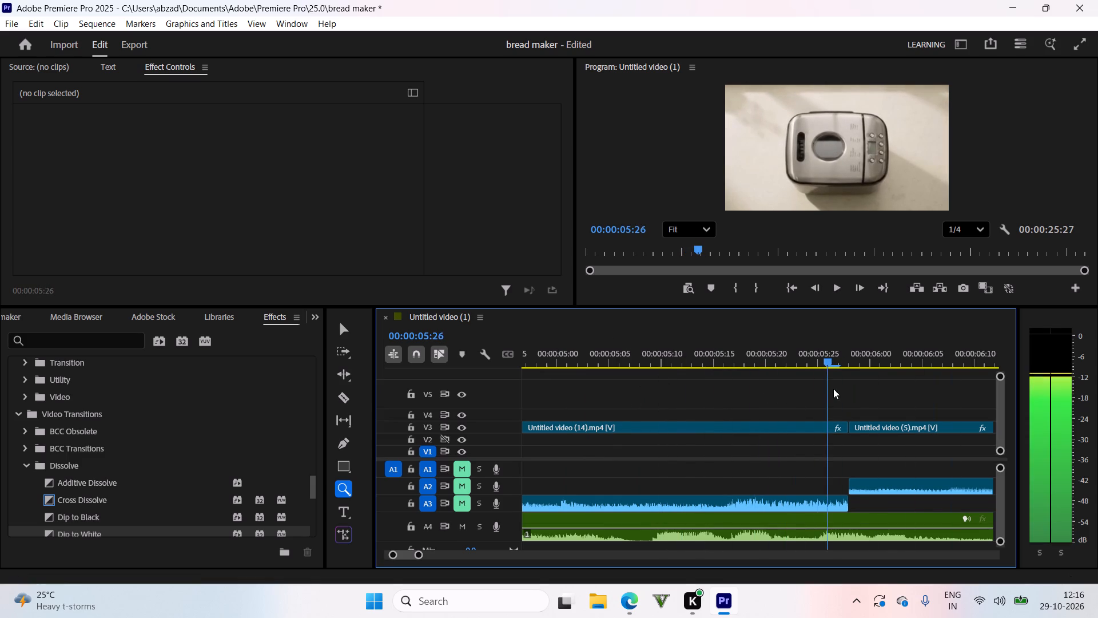
left_click_drag(833, 389, 828, 408)
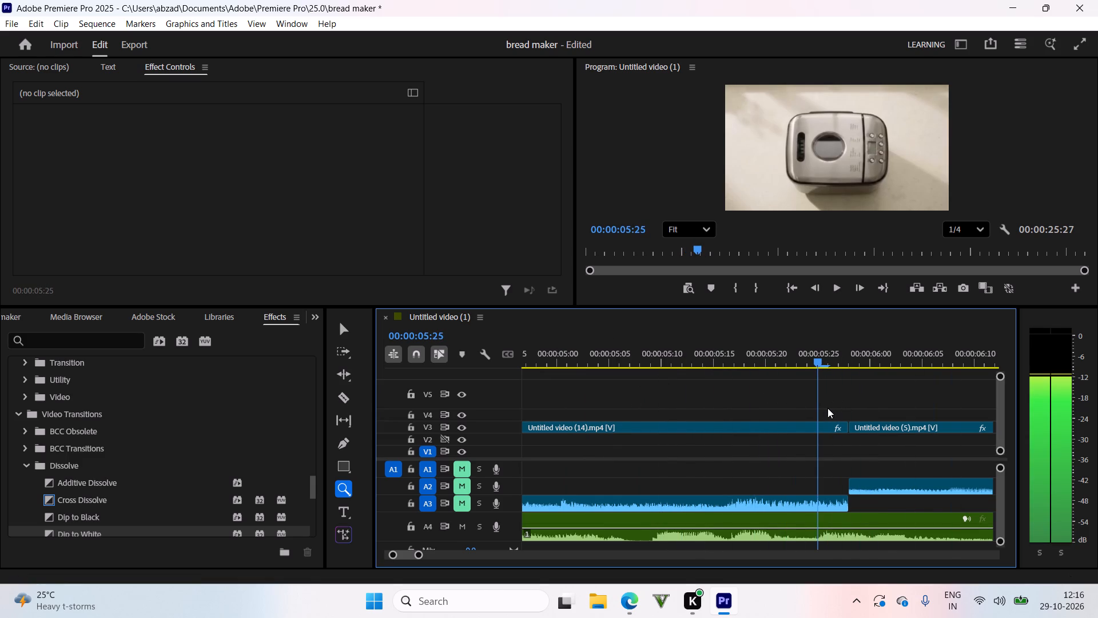
left_click_drag(828, 408, 825, 420)
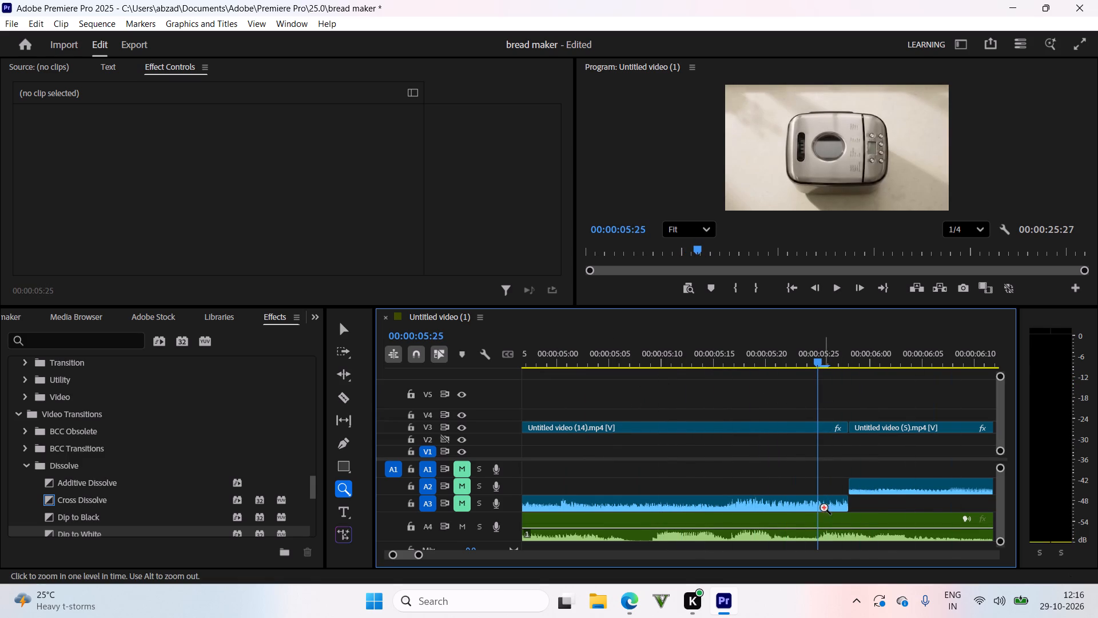
Shift the second A4 voice-over about three frames later.
left_click_drag(337, 335, 342, 336)
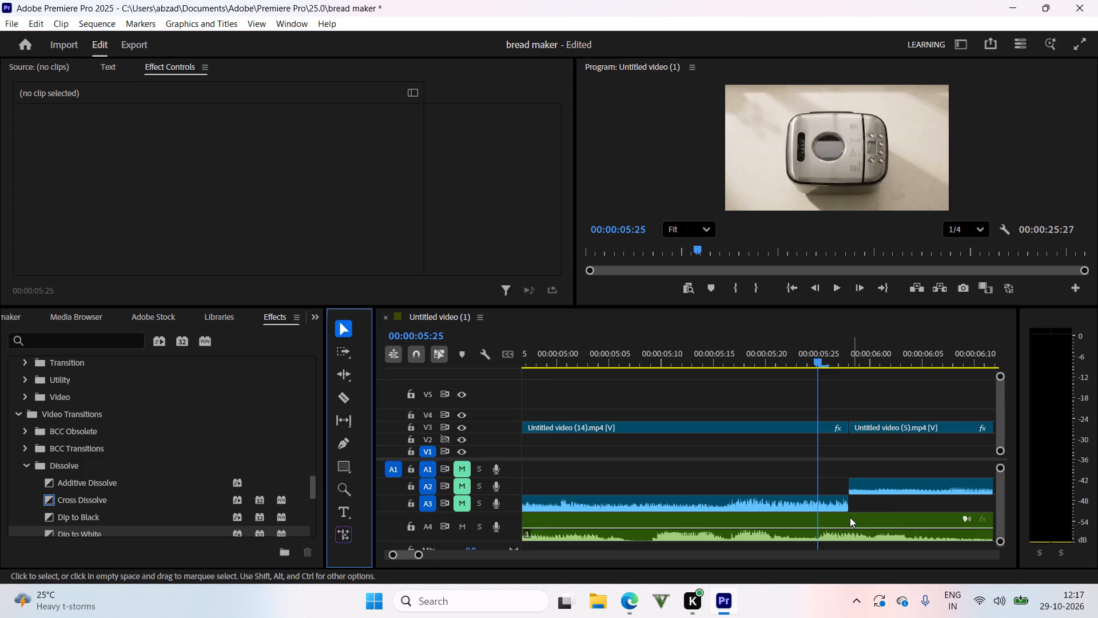
left_click_drag(846, 520, 874, 520)
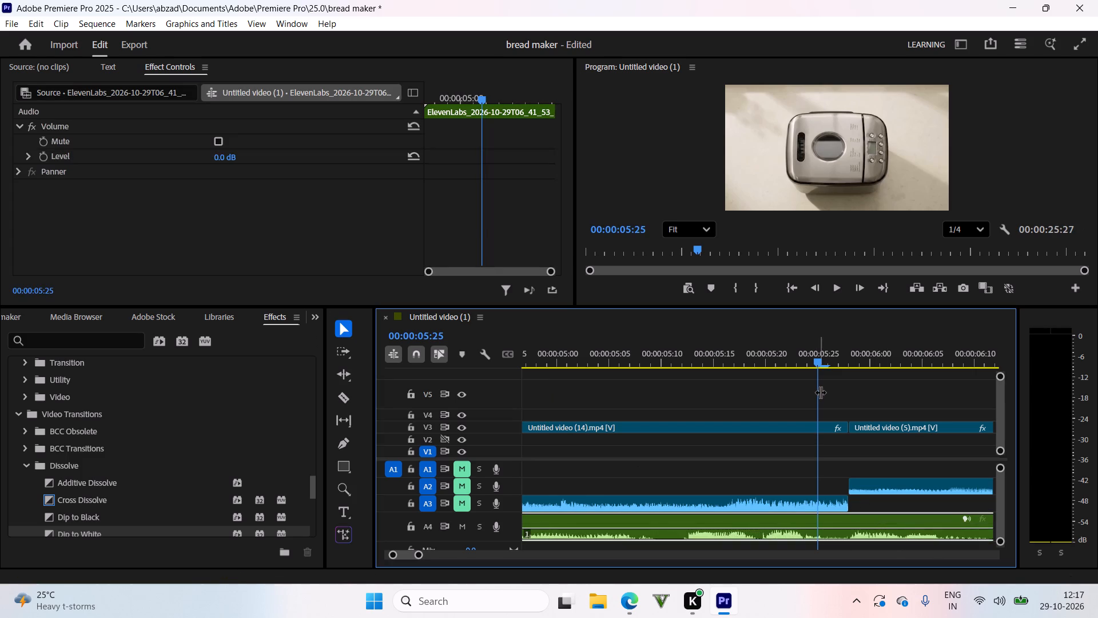
Replay and scrub the second A4 voice-over across Untitled video (5).mp4 and into Untitled video (11)-clipwipe-clean.mp4, checking its timing.
left_click_drag(820, 391, 864, 393)
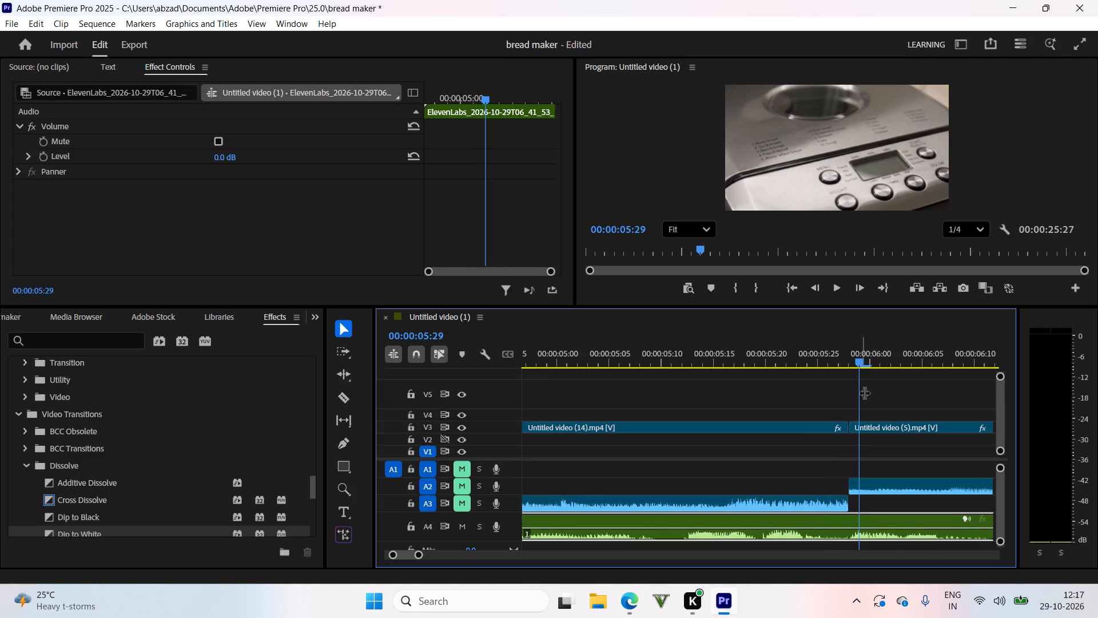
left_click_drag(864, 393, 728, 405)
key("space")
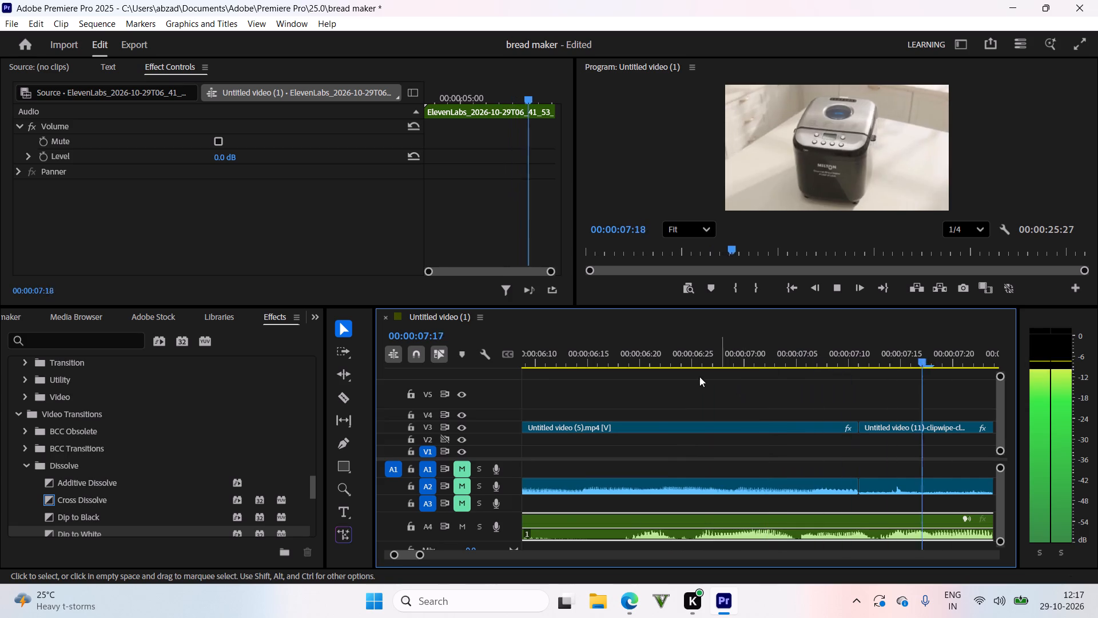
left_click_drag(689, 355, 707, 471)
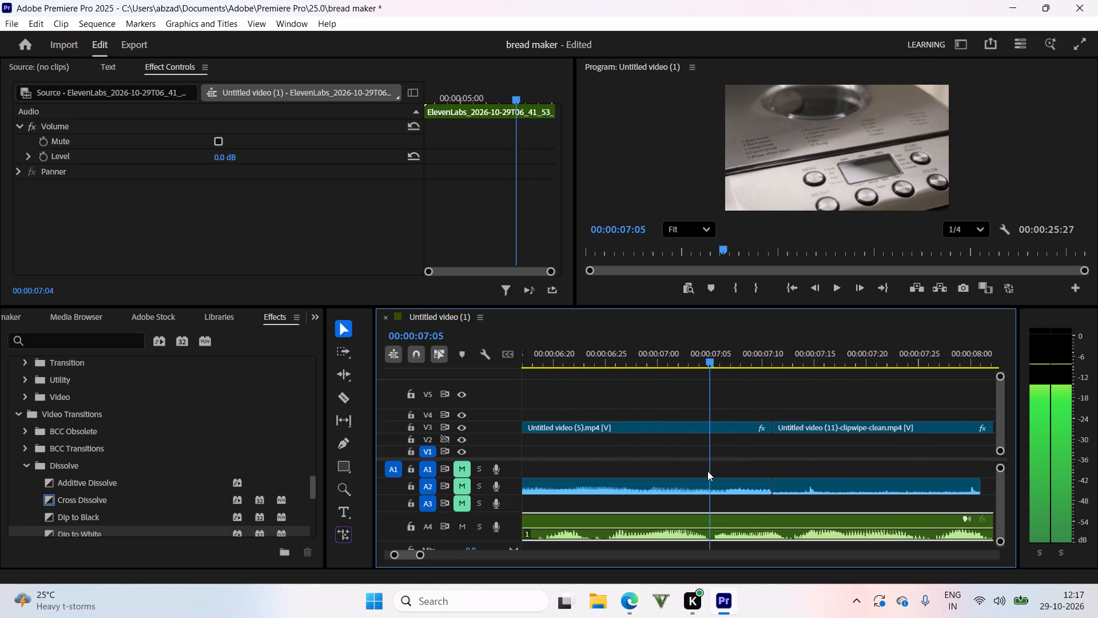
left_click_drag(707, 471, 708, 472)
key("space")
left_click_drag(787, 361, 523, 459)
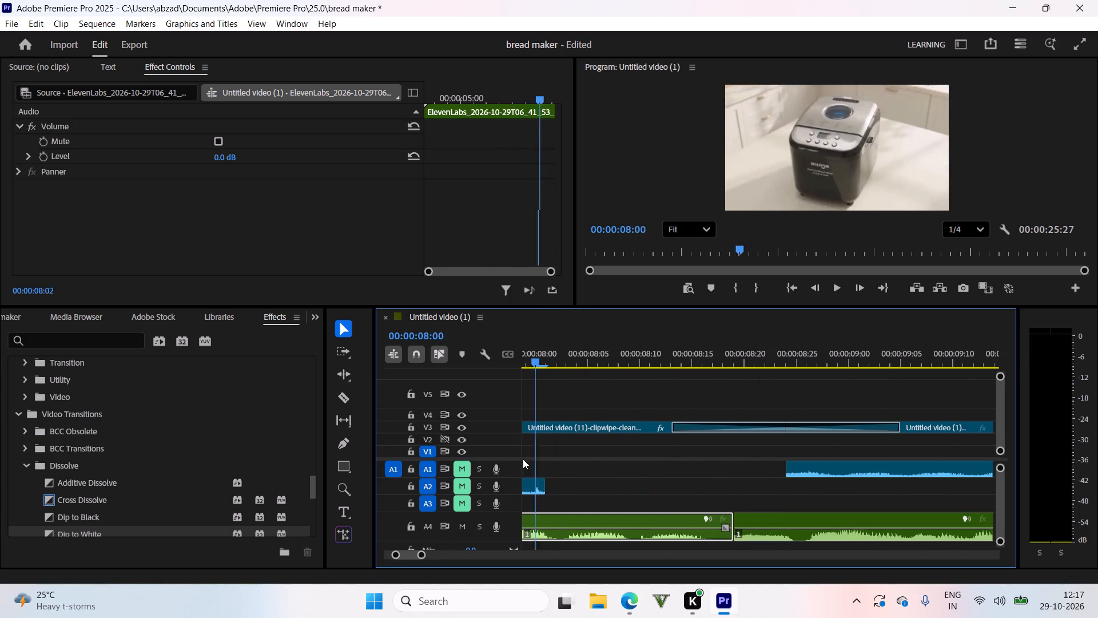
left_click_drag(523, 459, 670, 445)
key("space")
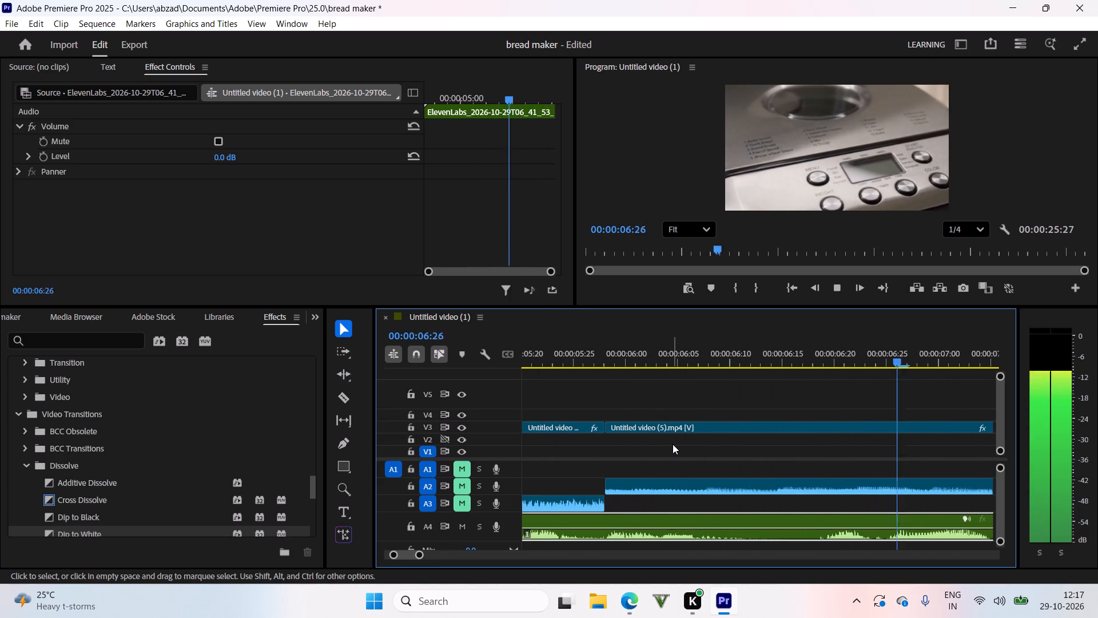
left_click_drag(666, 352, 725, 449)
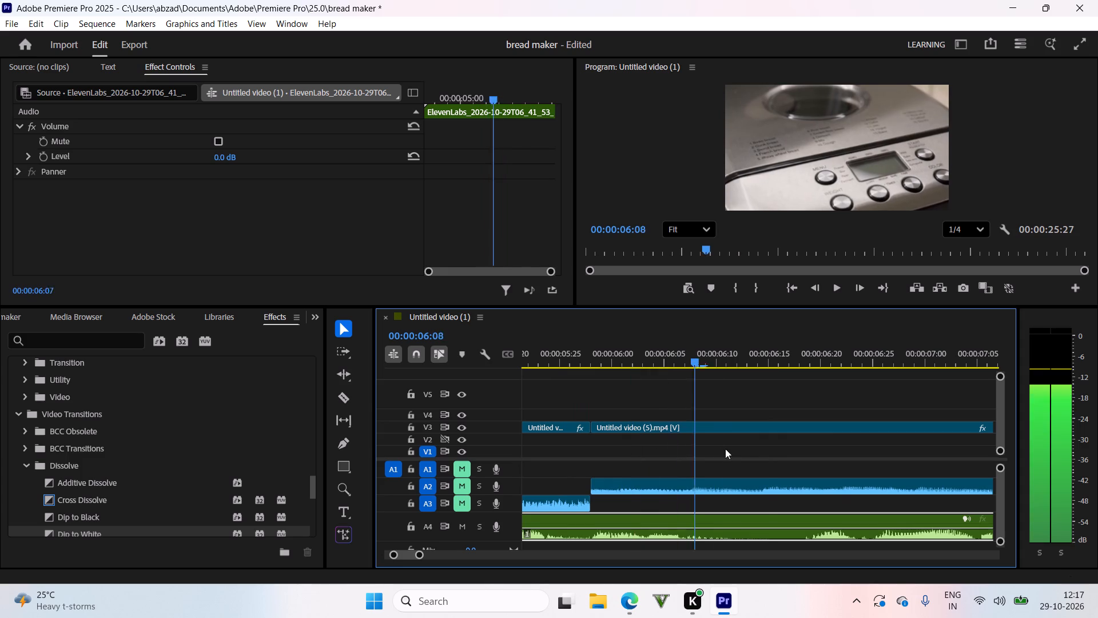
left_click_drag(725, 449, 776, 442)
key("space")
left_click_drag(731, 359, 537, 460)
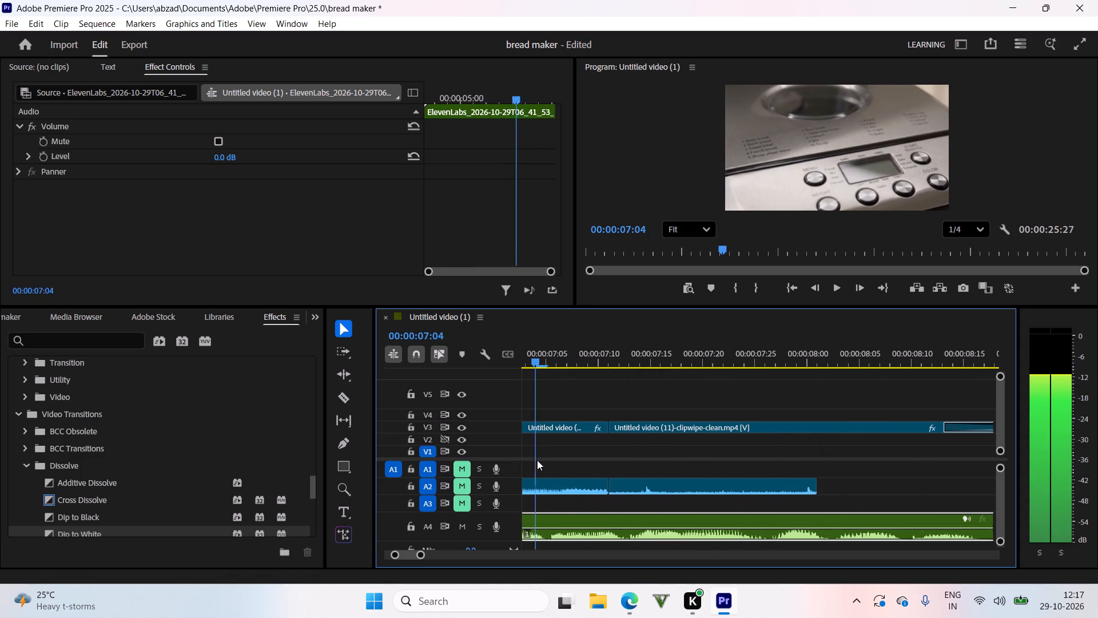
Split the second A4 voice-over at 00:00:06:18 and delete the piece after the cut.
left_click_drag(537, 460, 630, 490)
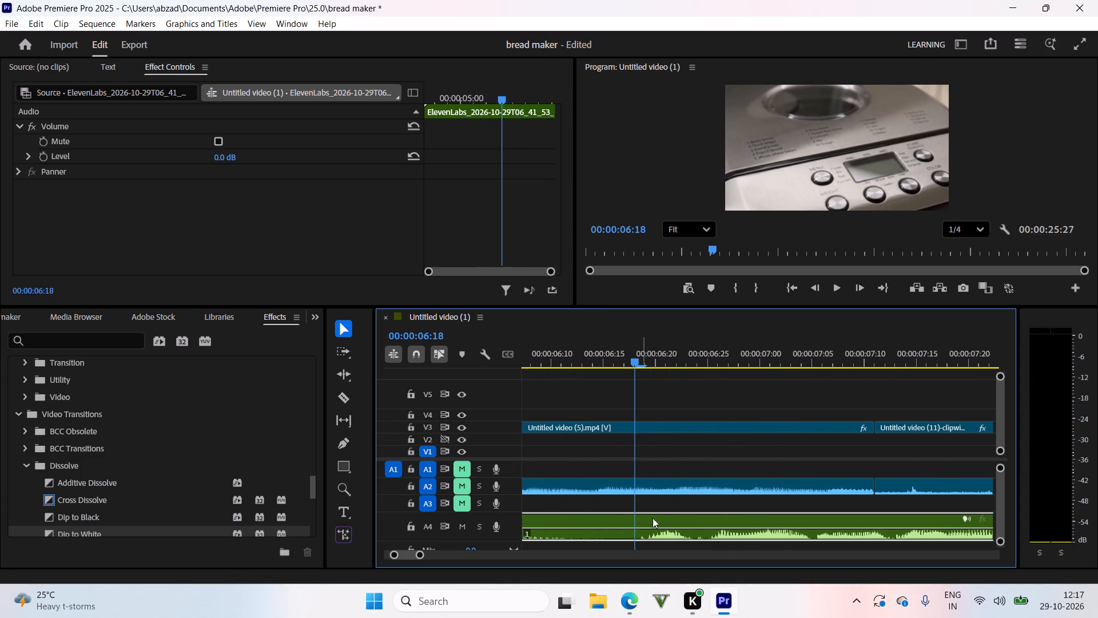
left_click(343, 394)
left_click(636, 524)
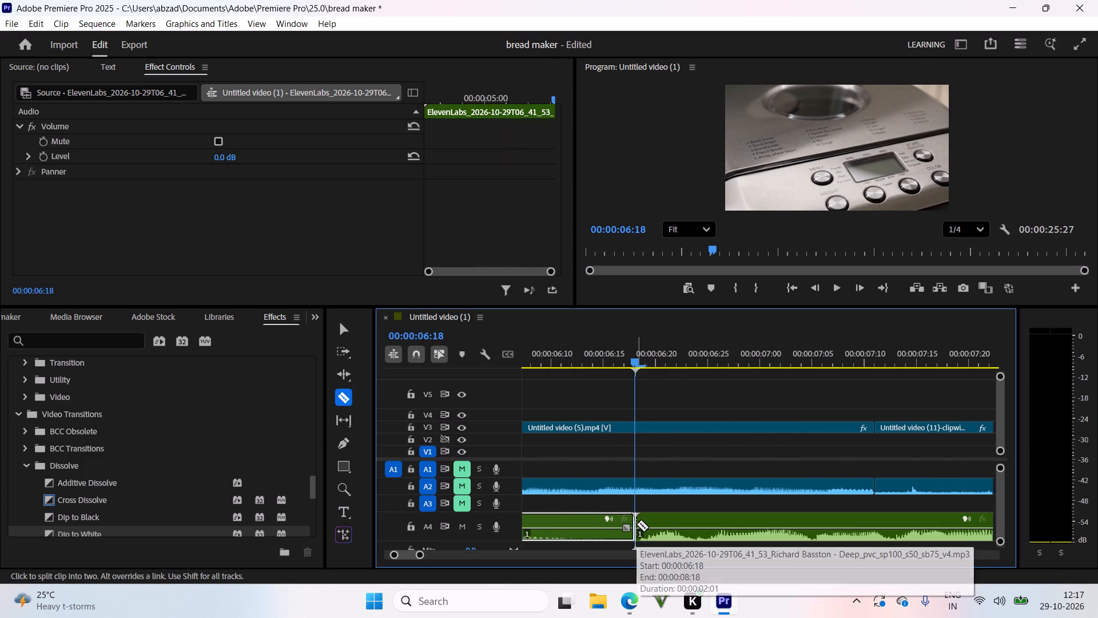
left_click(351, 328)
left_click(816, 514)
right_click(816, 514)
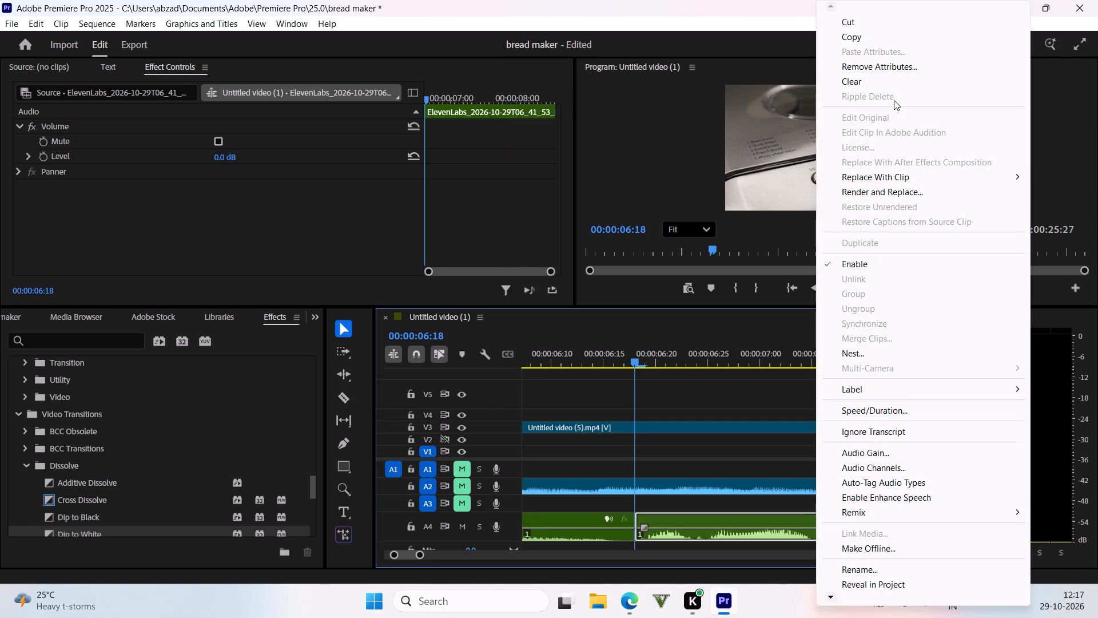
left_click(894, 100)
left_click(729, 522)
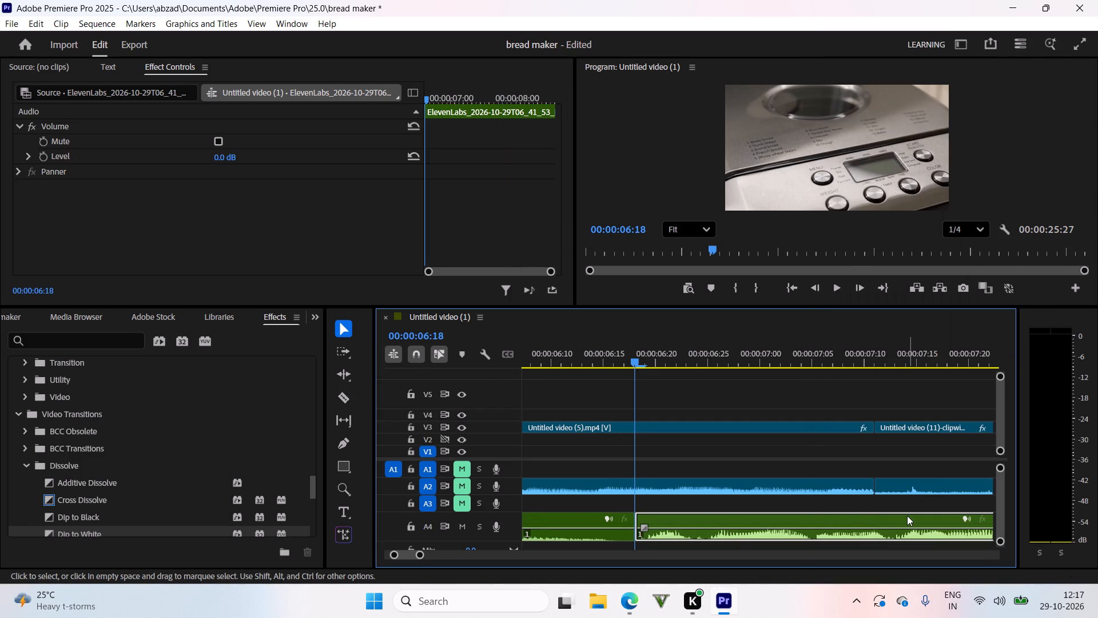
key("BackSpace")
Move the third A4 voice-over earlier to start at 00:00:07:11, where Untitled video (11)-clipwipe-clean.mp4 begins.
scroll(907, 516, "down", 3)
scroll(869, 512, "down", 2, "alt")
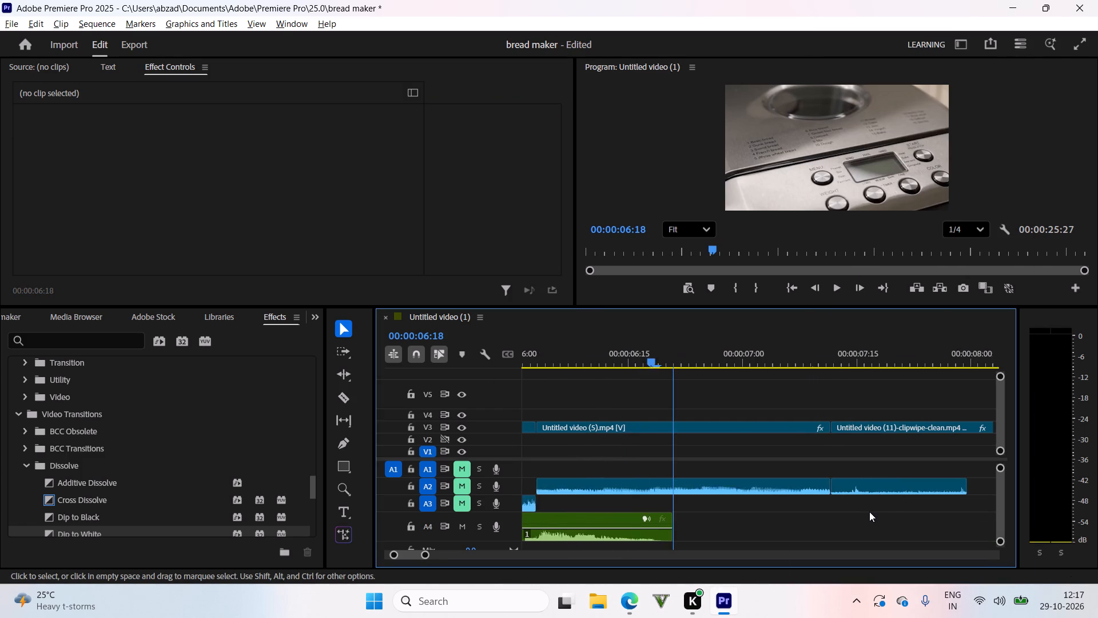
scroll(869, 512, "down", 12, "alt")
scroll(936, 413, "down", 4, "alt")
left_click(945, 515)
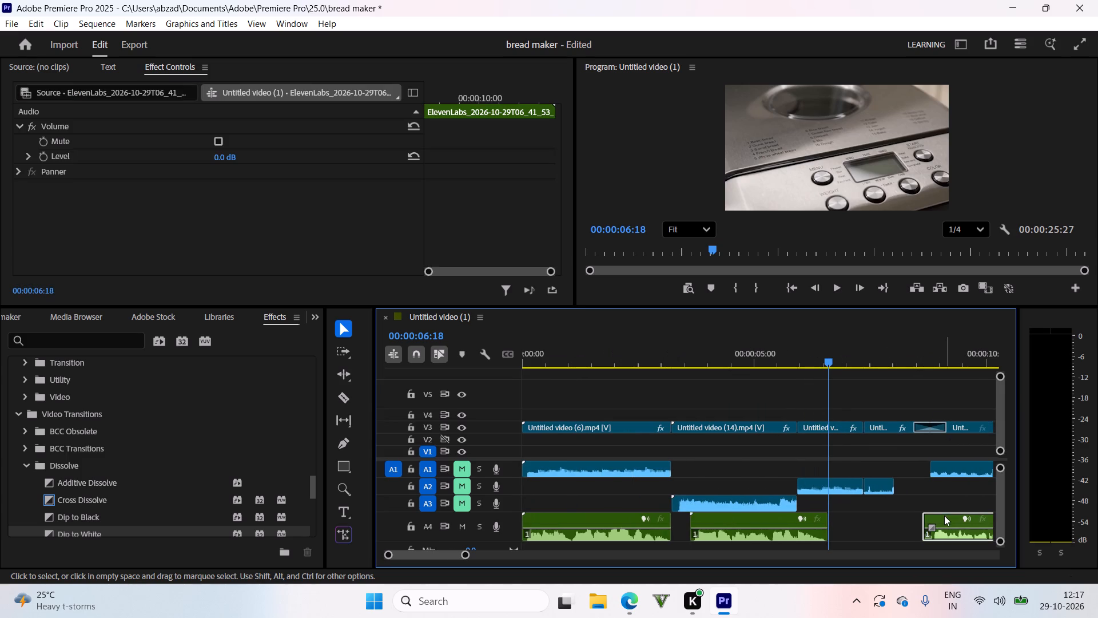
left_click_drag(944, 516, 881, 529)
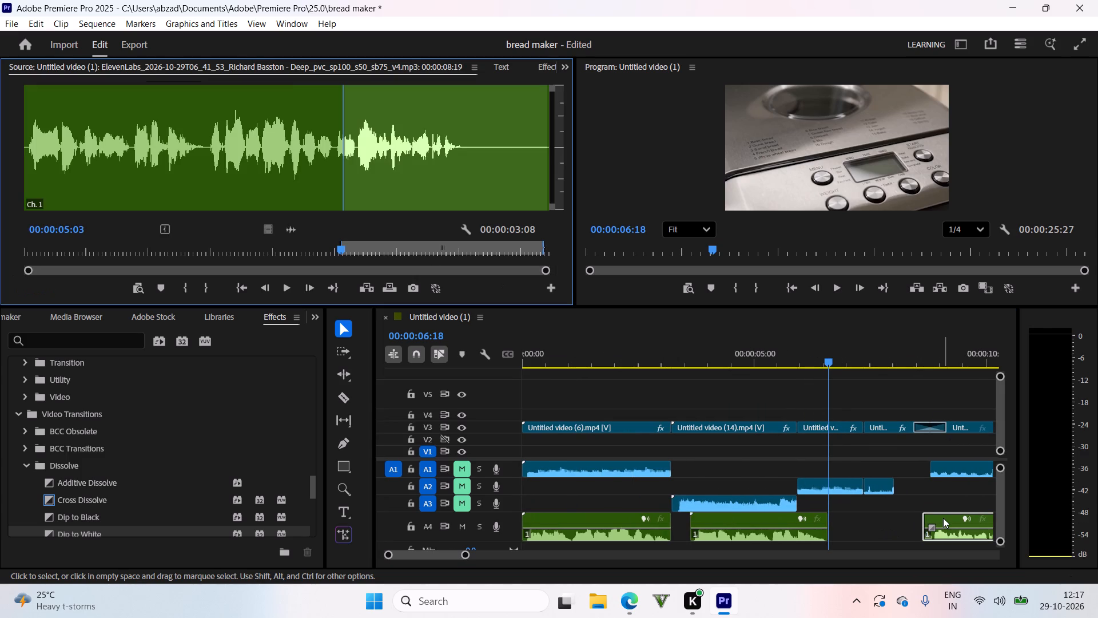
key("ctrl+z")
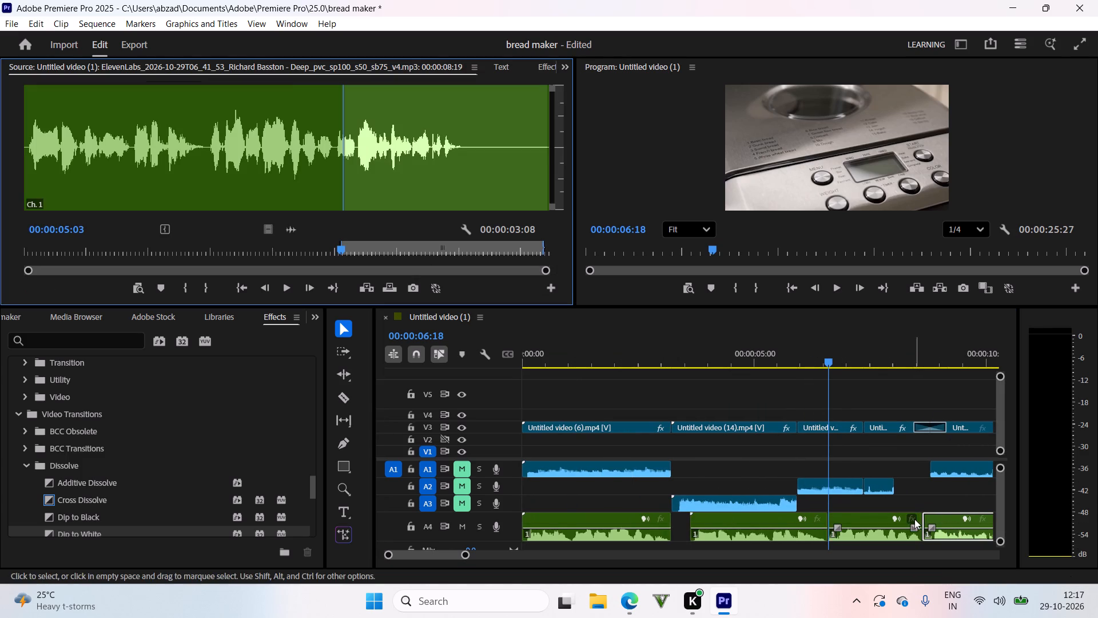
key("ctrl+shift+z")
left_click_drag(943, 513, 893, 524)
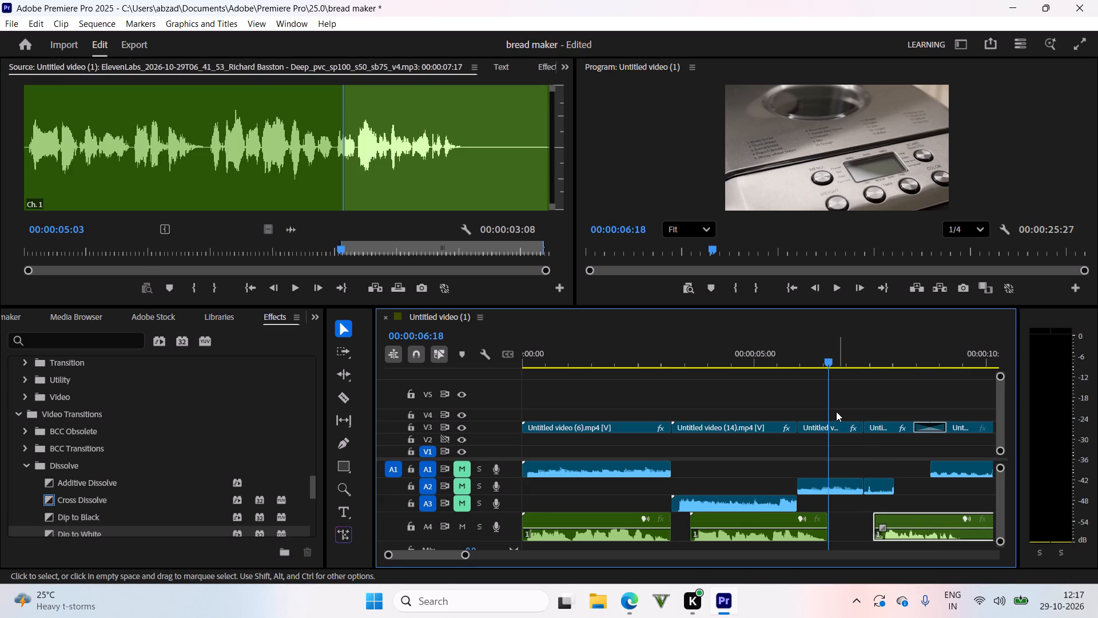
left_click_drag(829, 397, 872, 397)
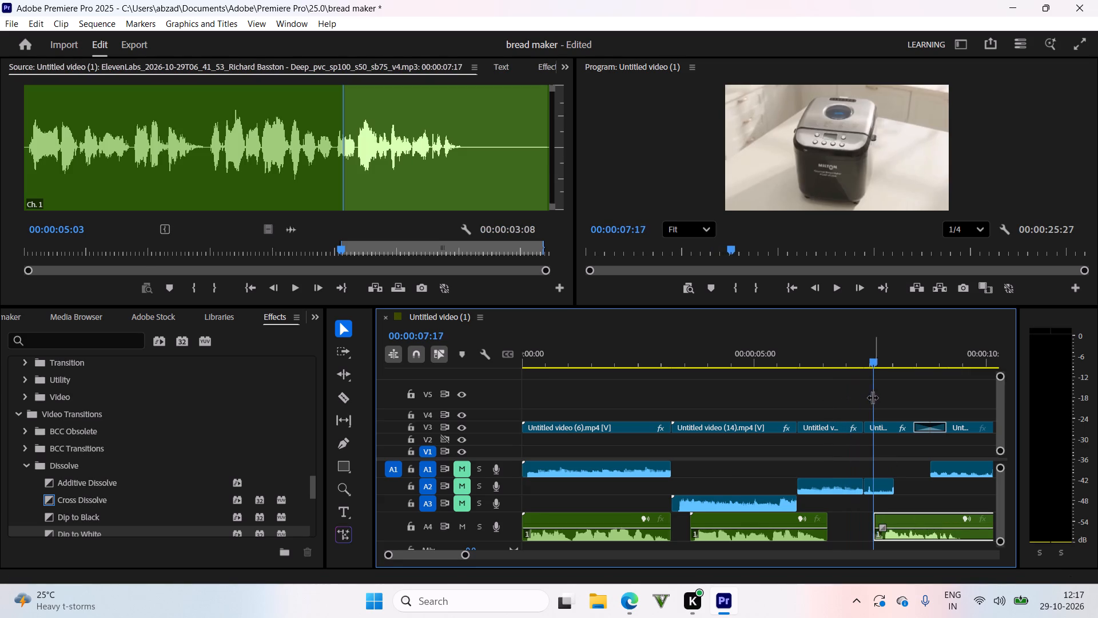
left_click_drag(872, 397, 865, 403)
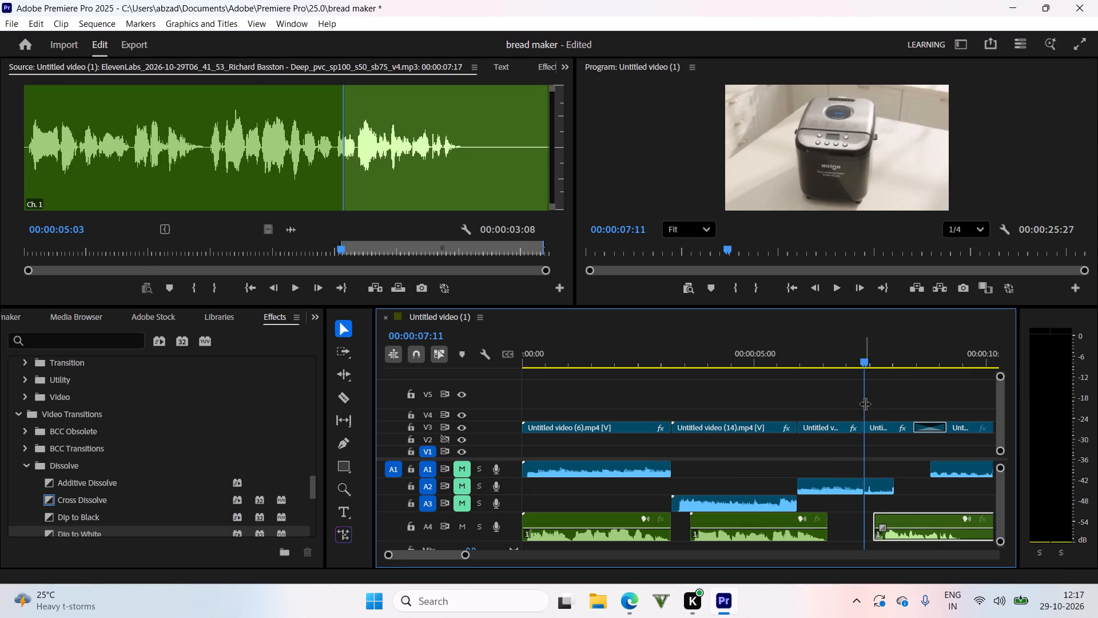
left_click_drag(865, 403, 866, 406)
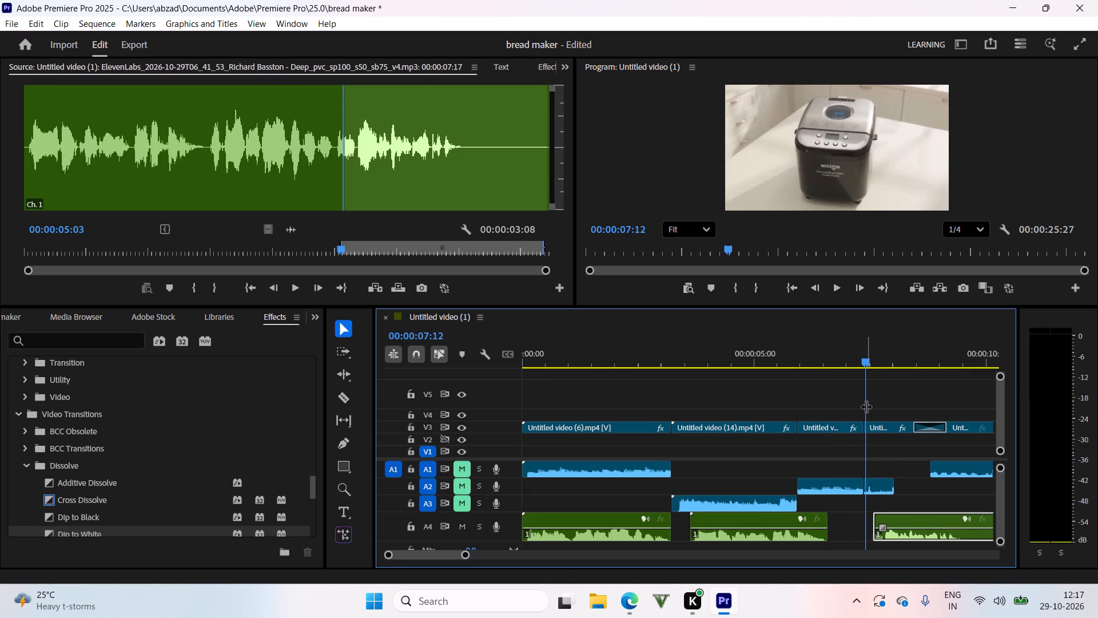
left_click_drag(866, 406, 857, 410)
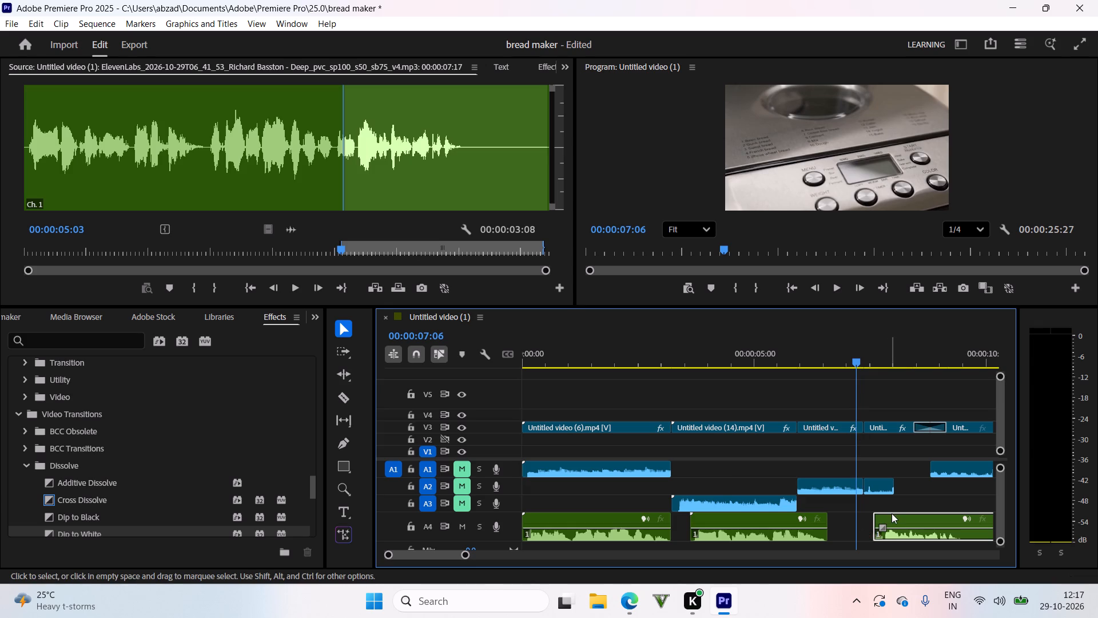
left_click_drag(893, 514, 882, 516)
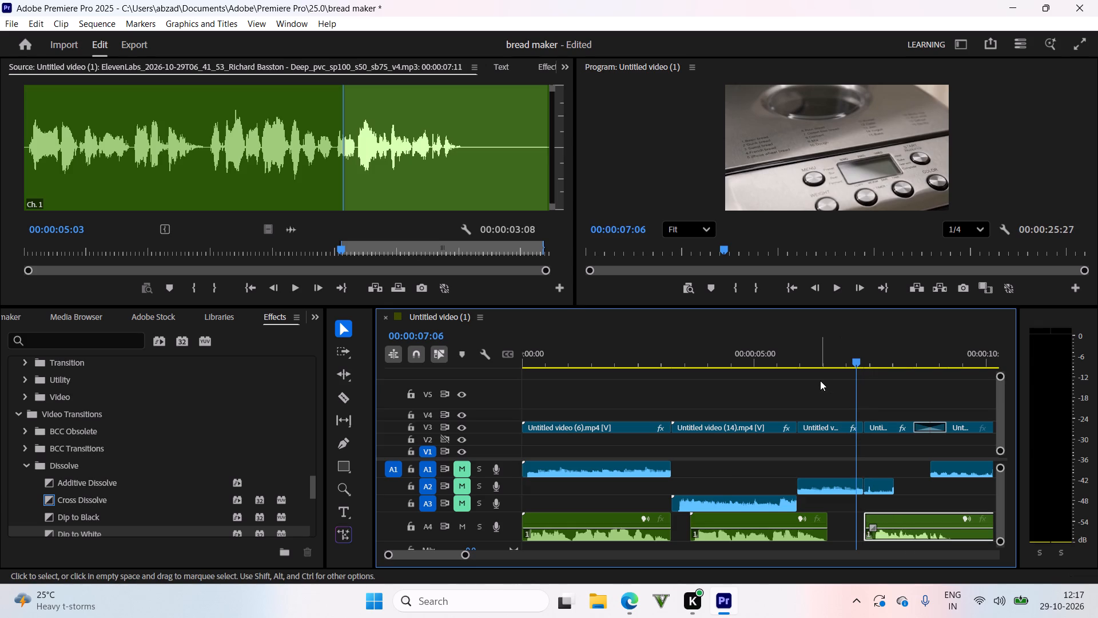
Play from about 00:00:06:03 through the third A4 voice-over and scrub back around its start to check the timing.
left_click(820, 381)
left_click(807, 354)
left_click(802, 389)
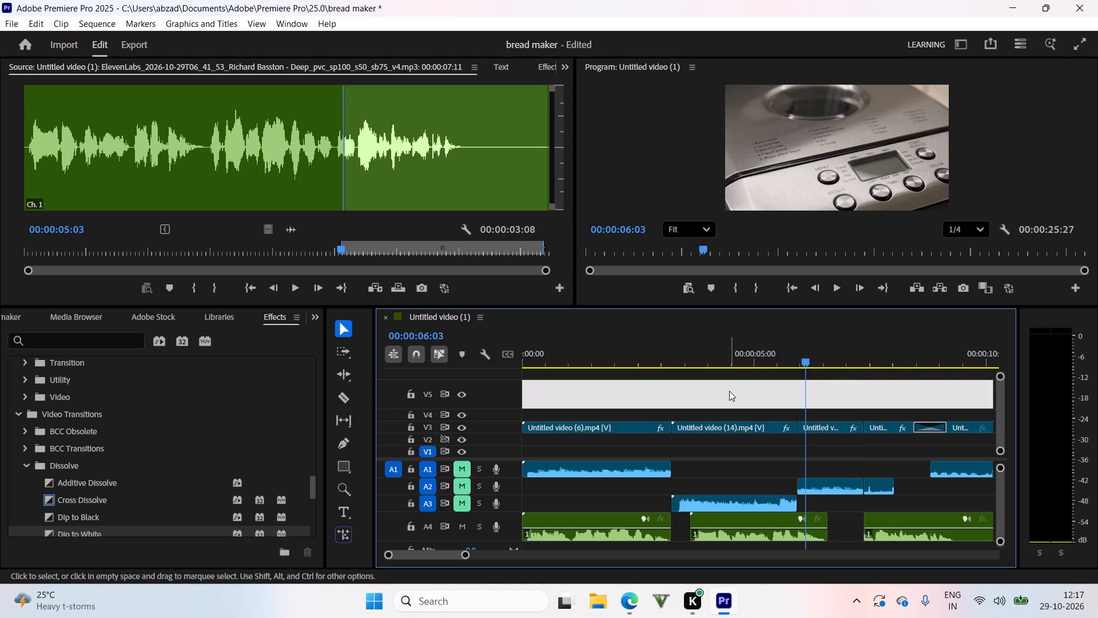
left_click(726, 392)
key("space")
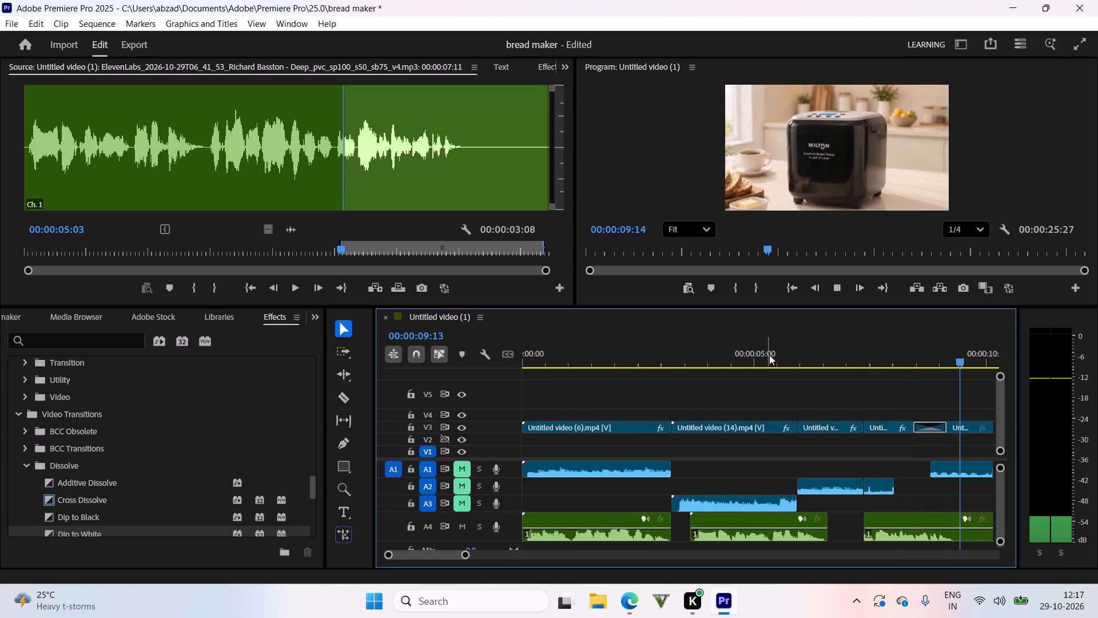
left_click_drag(778, 352, 758, 466)
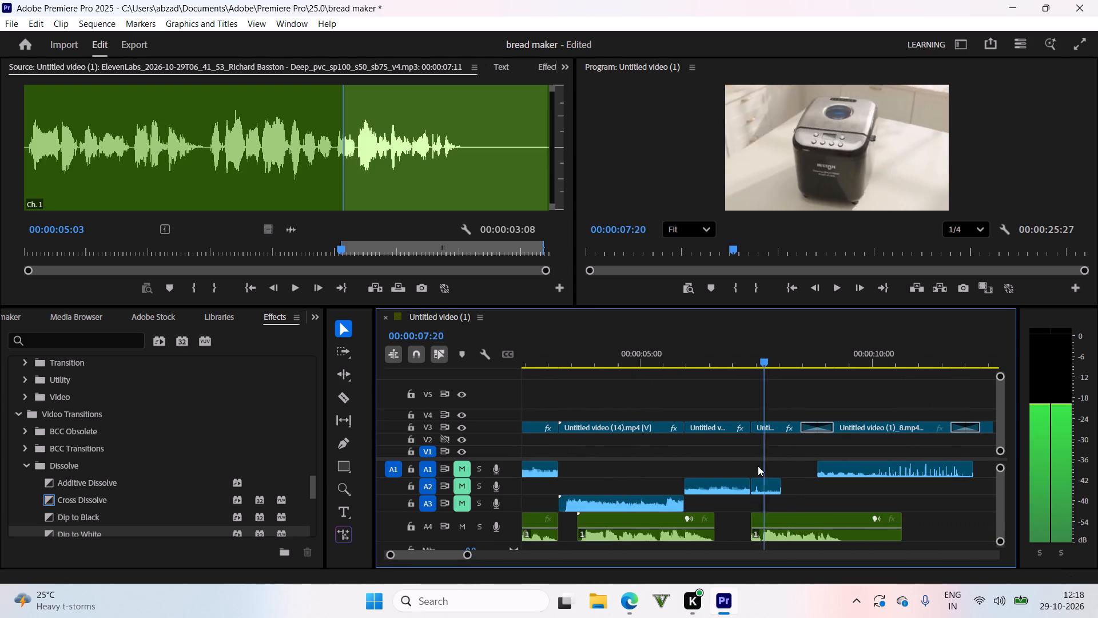
left_click_drag(758, 466, 743, 473)
Shift the third A4 voice-over to start at 00:00:08:01, extend its beginning back to 00:00:07:05, and play it.
left_click(783, 512)
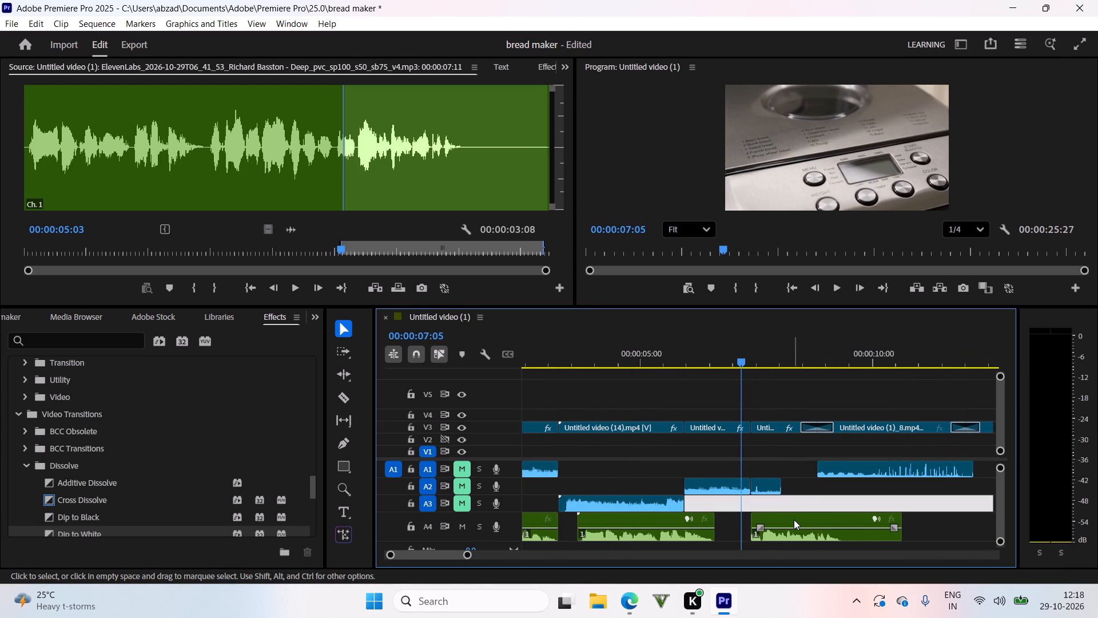
left_click(781, 500)
left_click(793, 518)
left_click_drag(803, 521, 840, 521)
left_click_drag(783, 519, 746, 522)
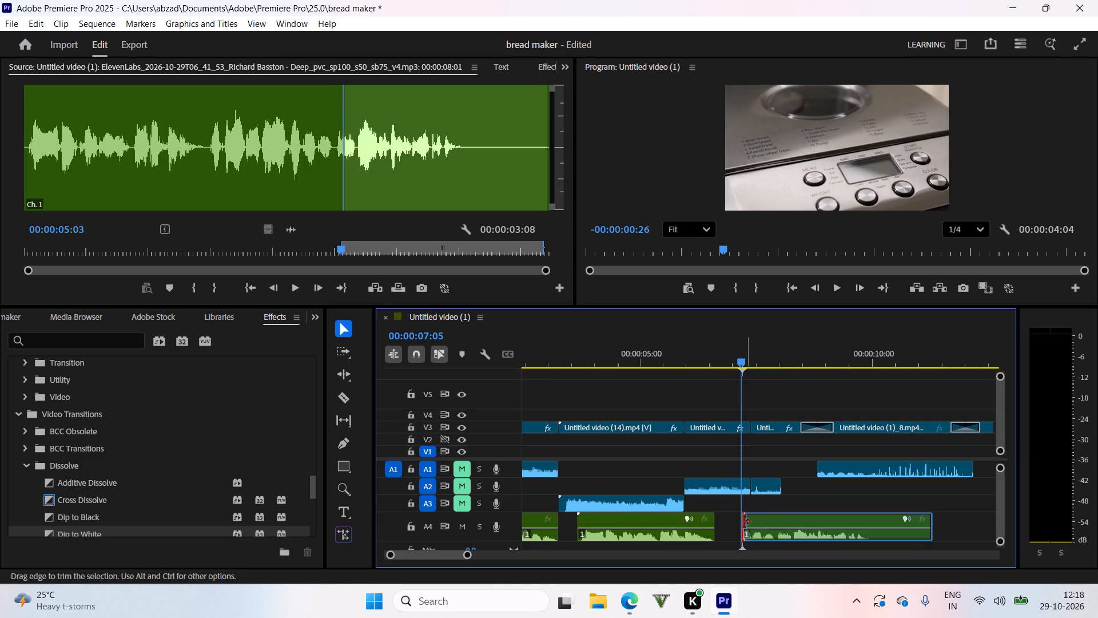
key("space")
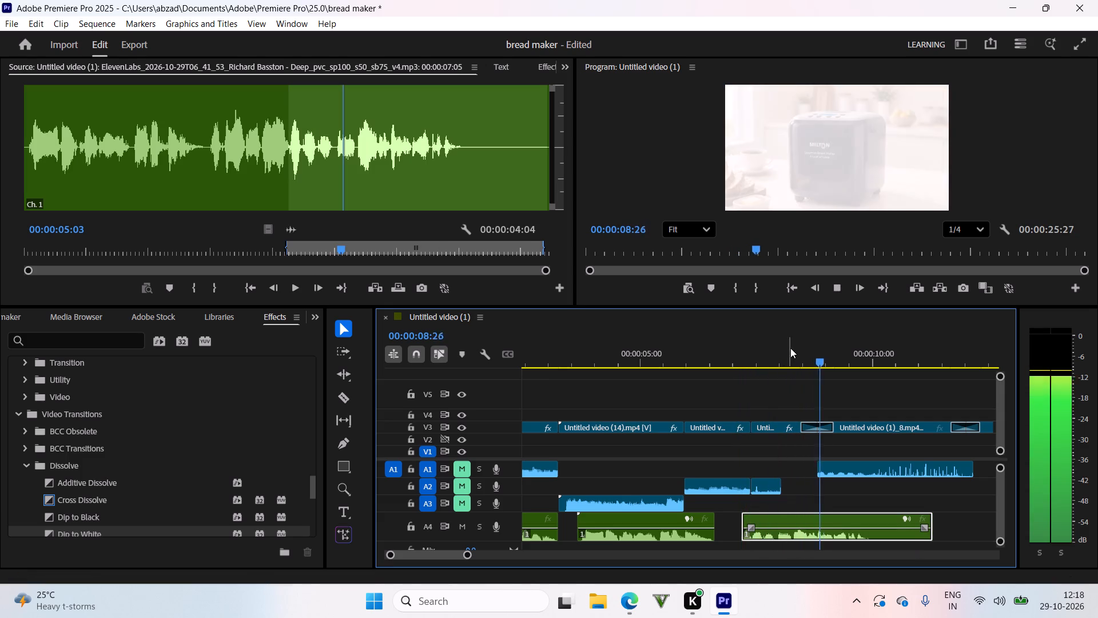
left_click_drag(761, 360, 715, 391)
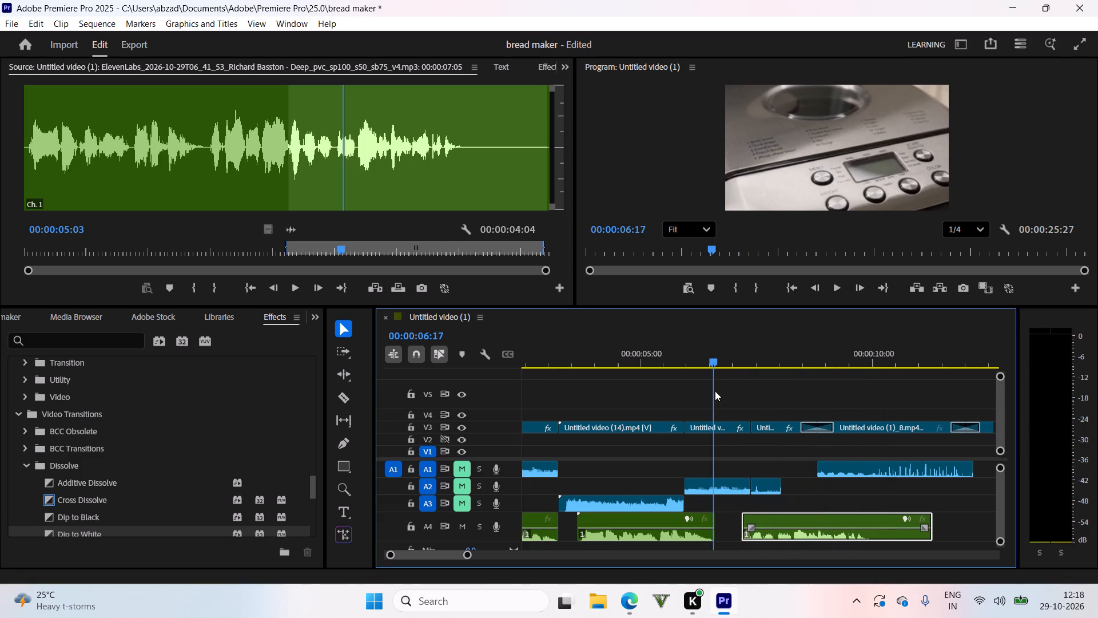
Extend the third A4 voice-over's beginning back in small trims to 00:00:06:18, replaying it after each trim.
left_click_drag(715, 391, 733, 378)
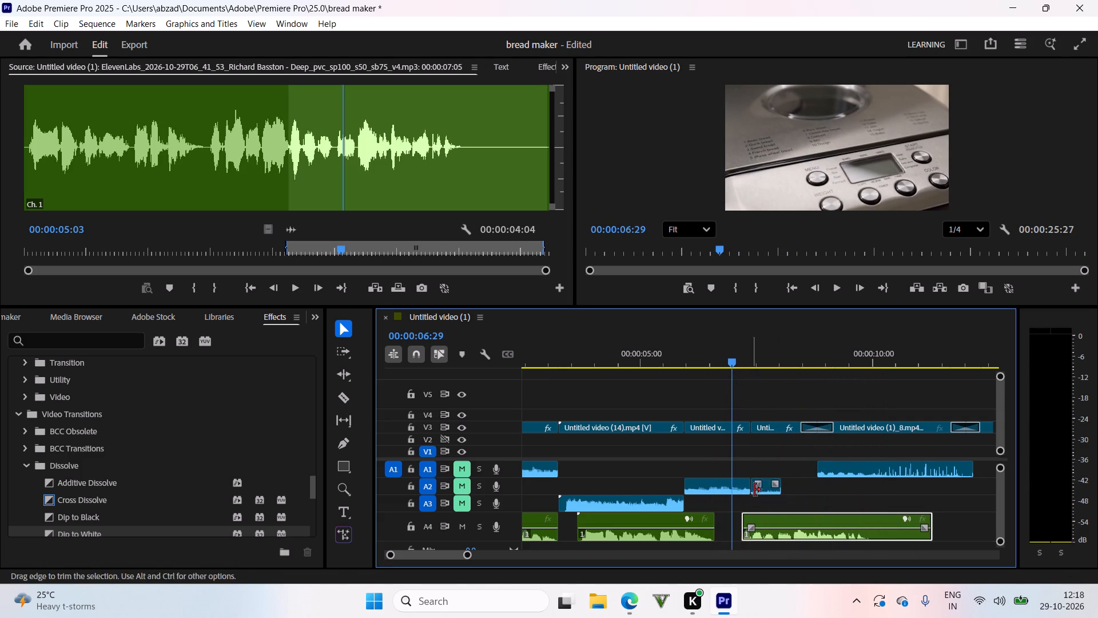
left_click_drag(743, 521, 735, 520)
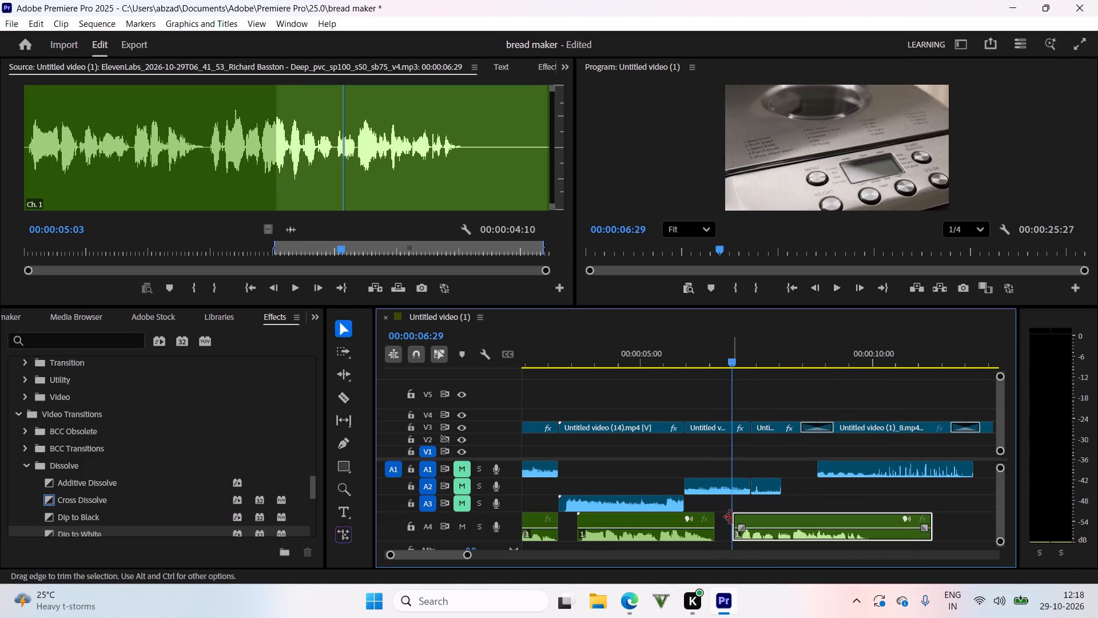
key("space")
left_click_drag(753, 358, 740, 366)
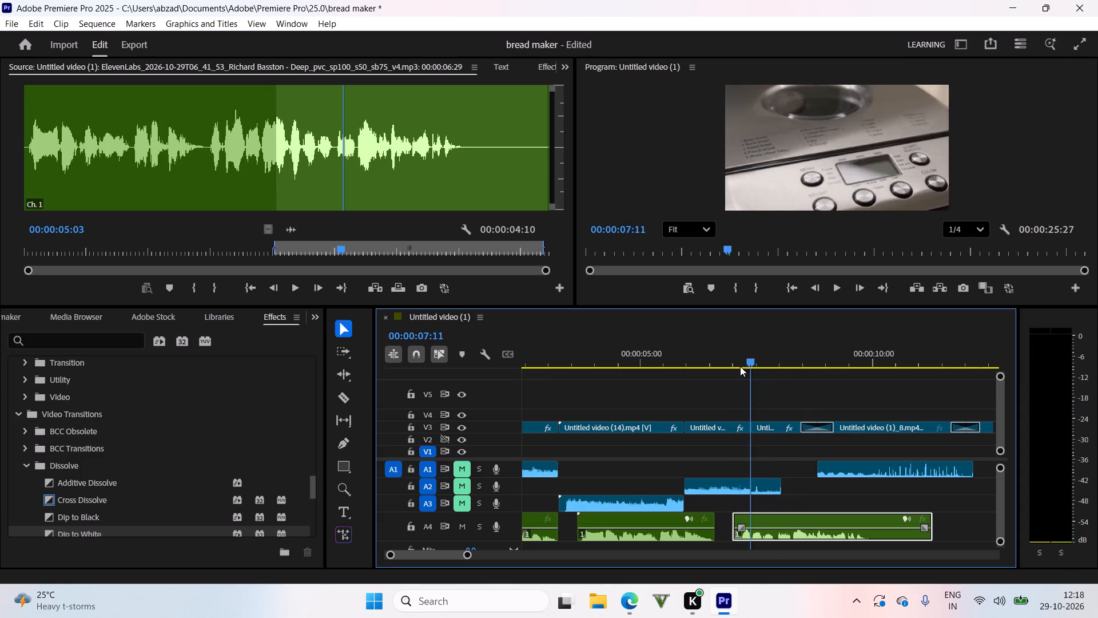
left_click_drag(740, 366, 699, 404)
left_click_drag(733, 517, 726, 520)
key("space")
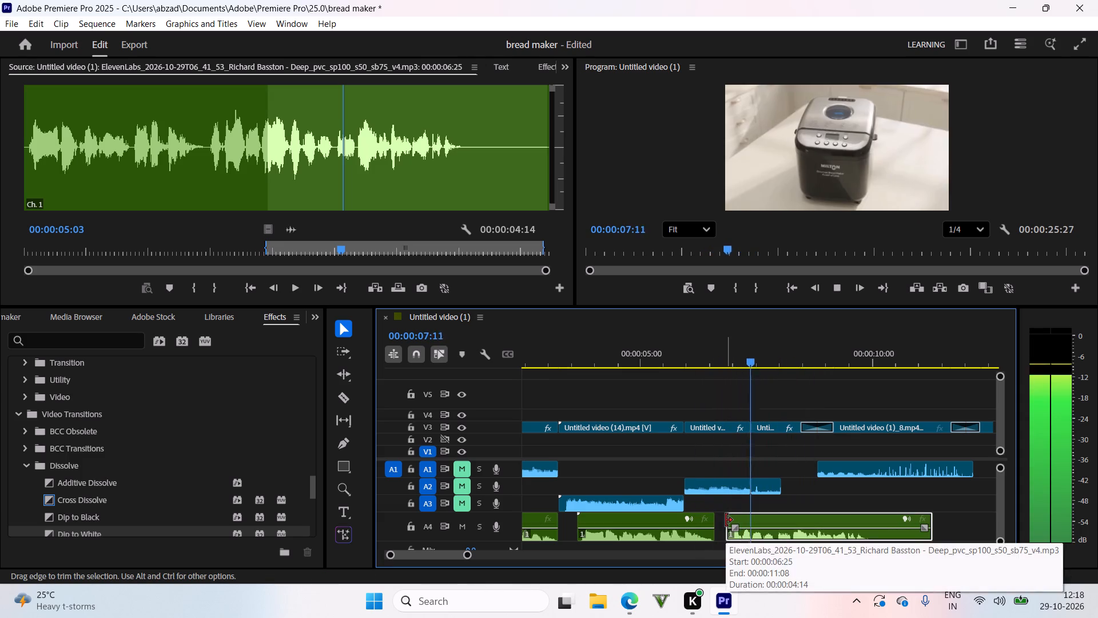
left_click_drag(748, 358, 702, 402)
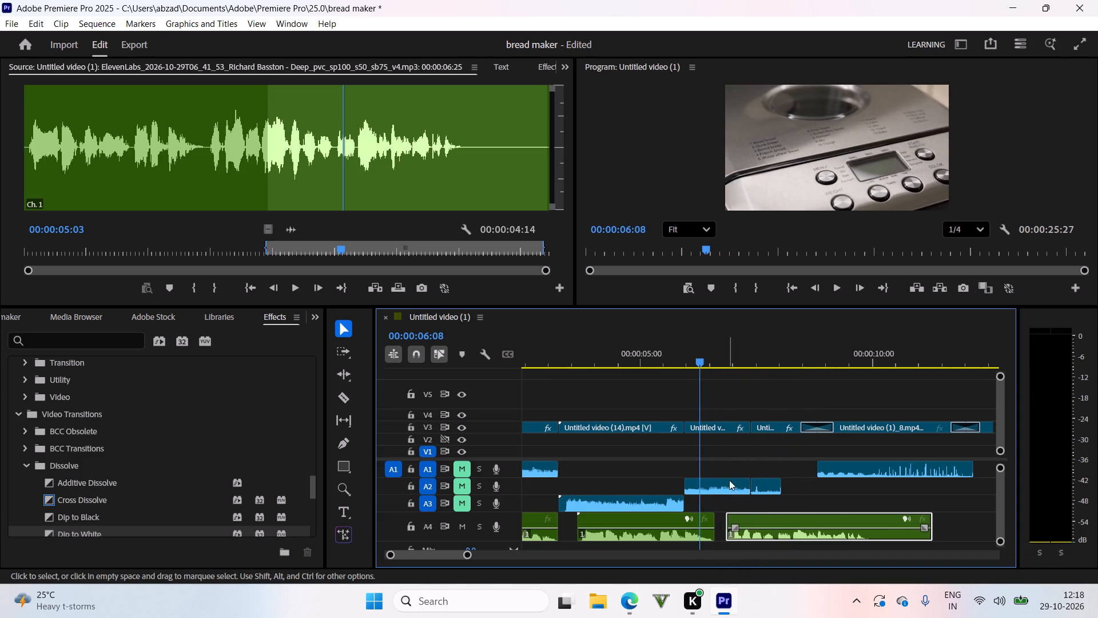
left_click_drag(726, 520, 718, 520)
key("space")
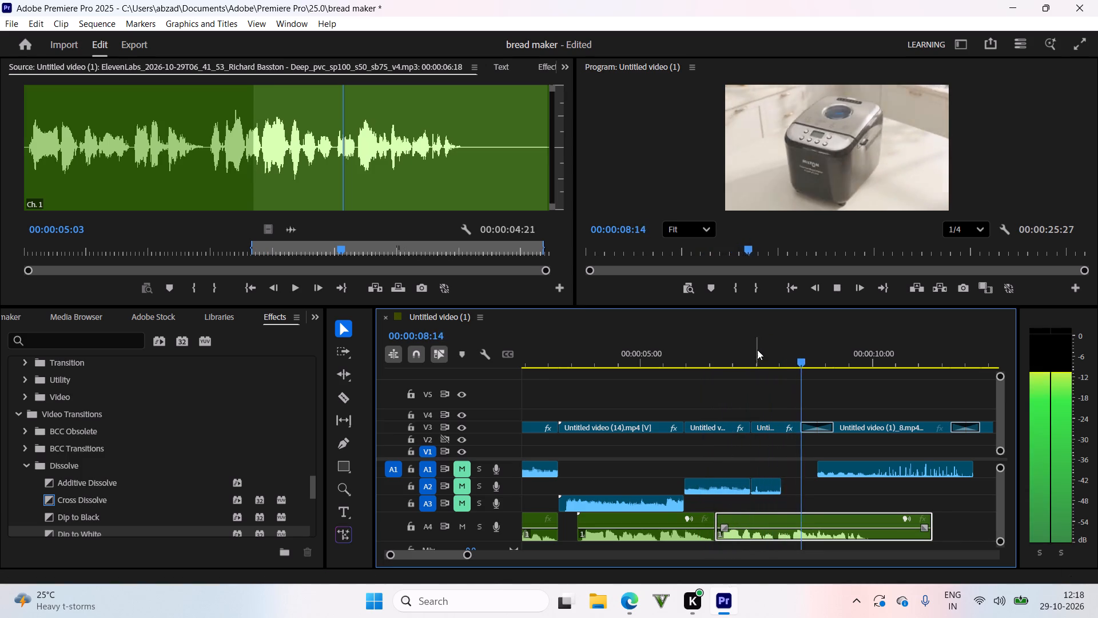
Shift the third A4 voice-over later, extend its beginning back to 00:00:06:27, and replay it to check the wording.
left_click_drag(757, 356, 703, 399)
left_click_drag(767, 516, 773, 516)
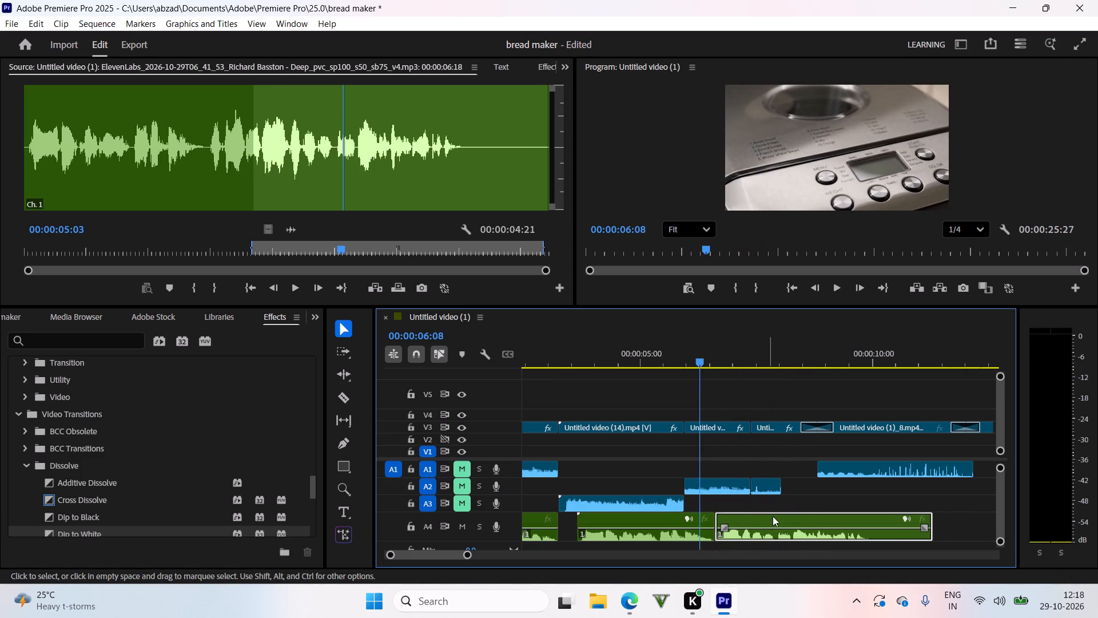
left_click_drag(773, 516, 799, 516)
left_click_drag(749, 516, 731, 519)
key("space")
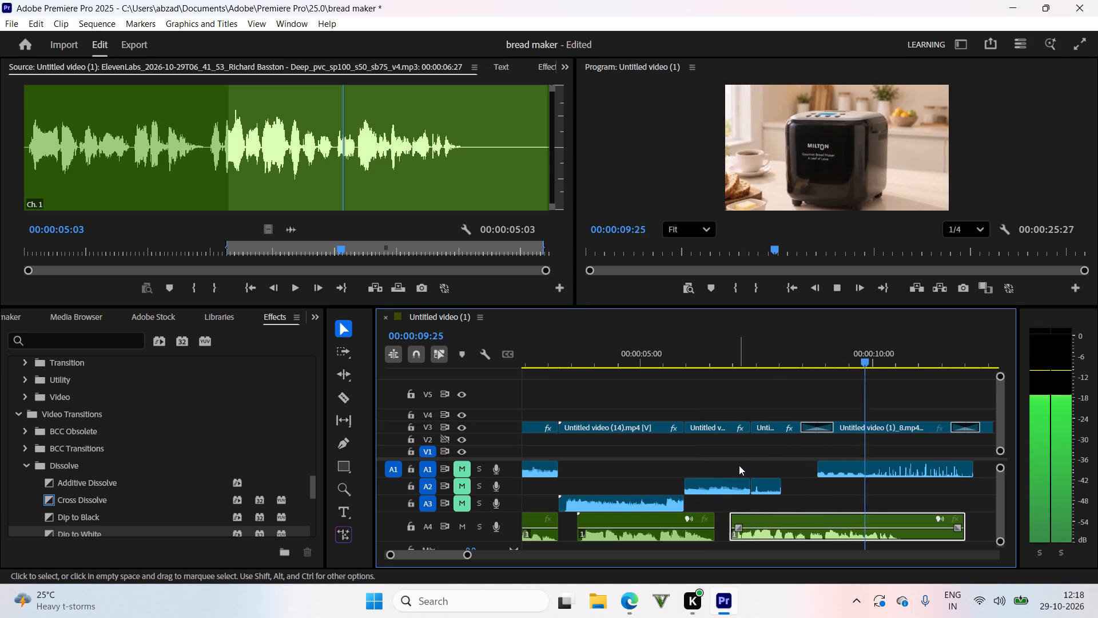
left_click_drag(796, 357, 765, 363)
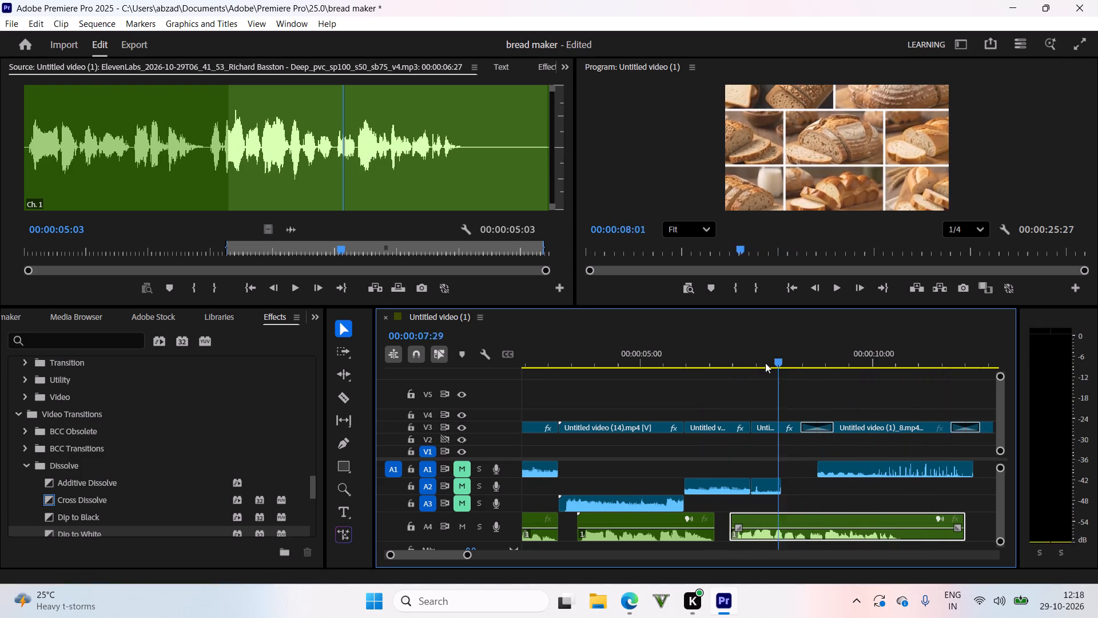
left_click_drag(765, 363, 686, 383)
key("space")
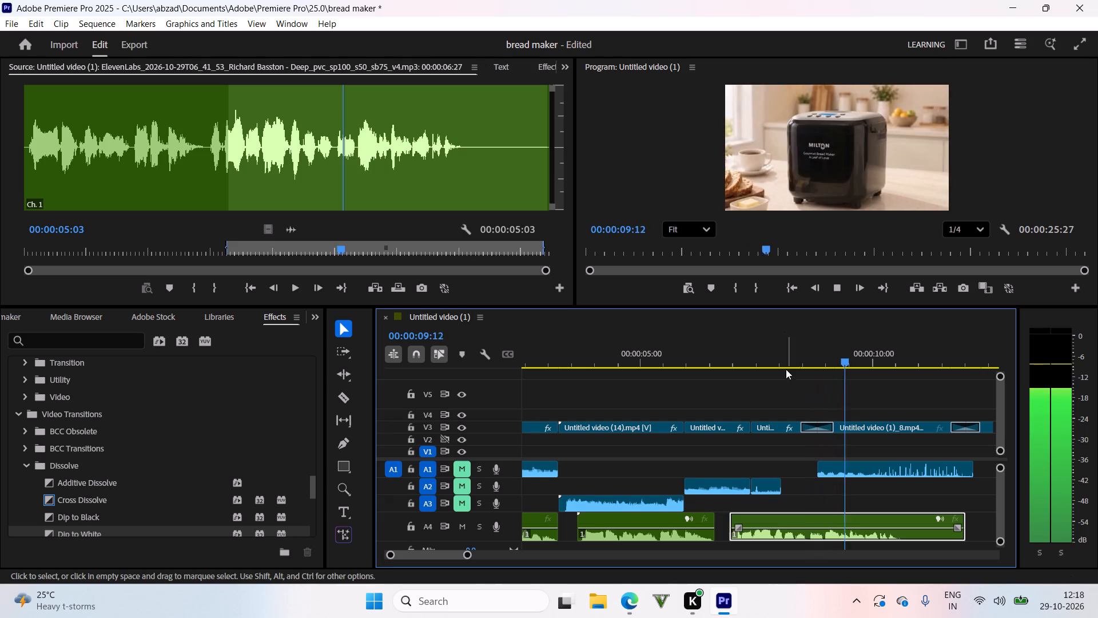
left_click_drag(783, 353, 719, 402)
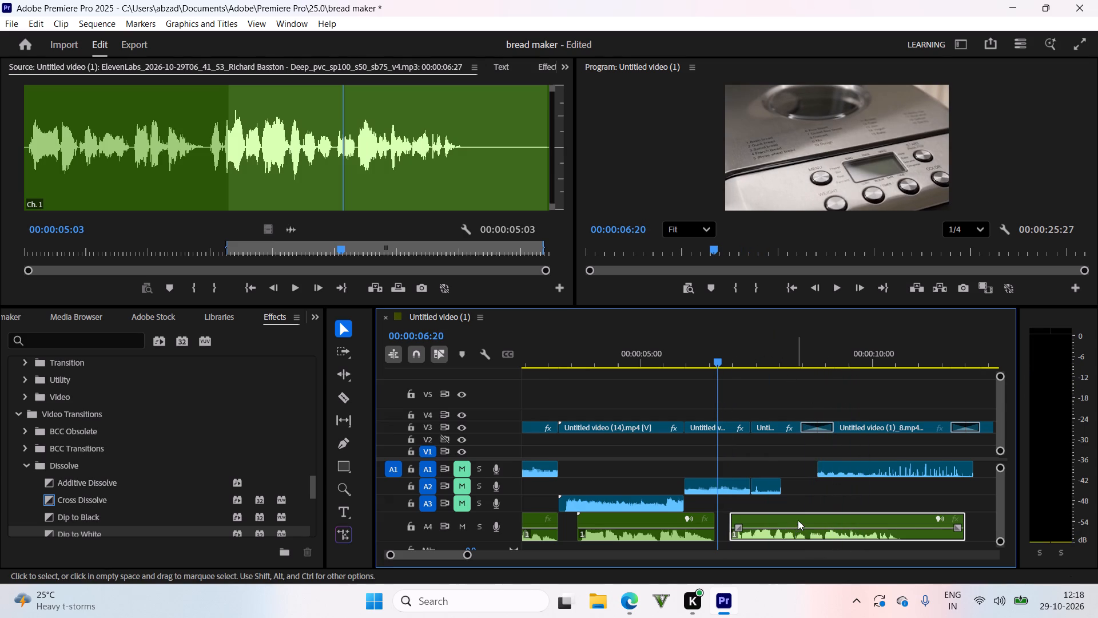
Move the third A4 voice-over later again, extend its beginning back to 00:00:06:18, and play it.
left_click_drag(798, 520, 877, 520)
left_click_drag(803, 514, 703, 515)
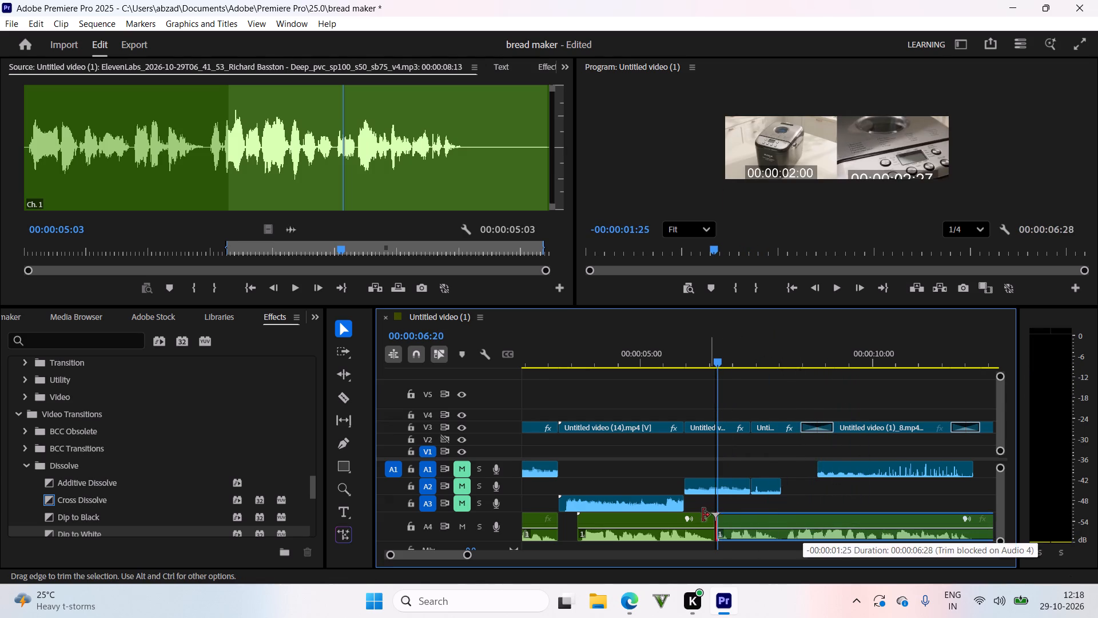
left_click_drag(703, 515, 702, 515)
key("space")
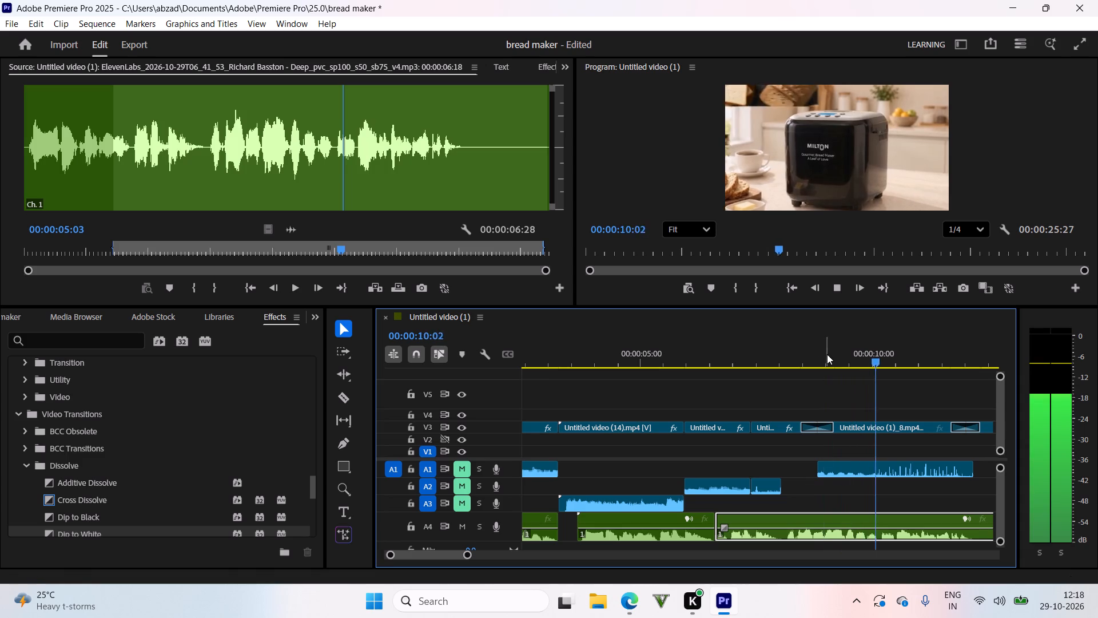
left_click_drag(827, 354, 786, 389)
key("space")
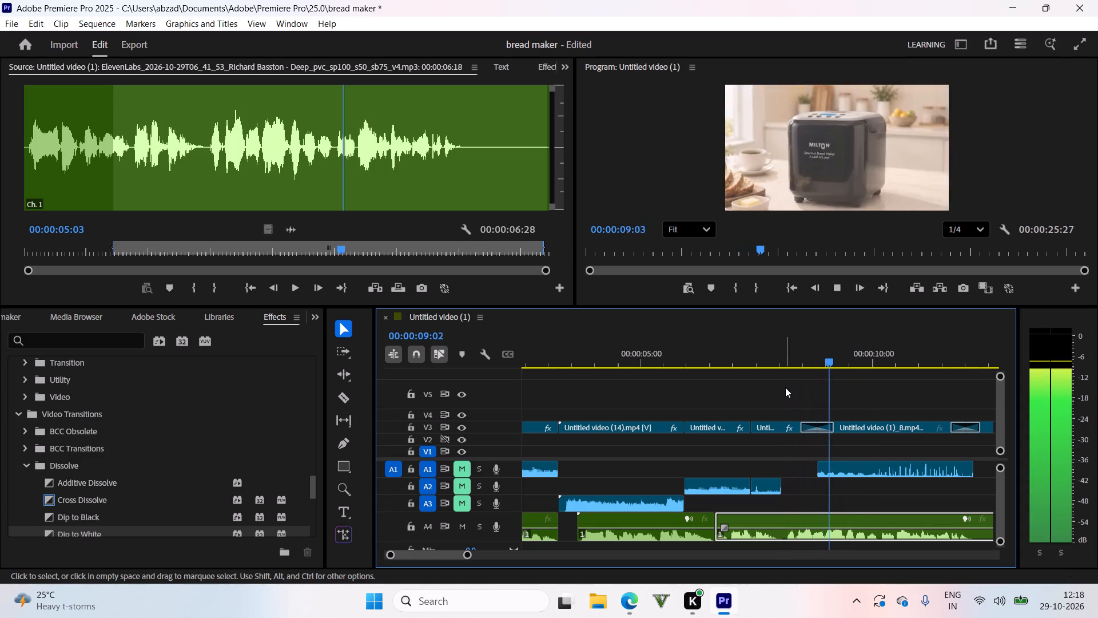
Cut the third A4 voice-over at 00:00:08:03 and delete the piece before the cut.
left_click_drag(807, 342, 787, 407)
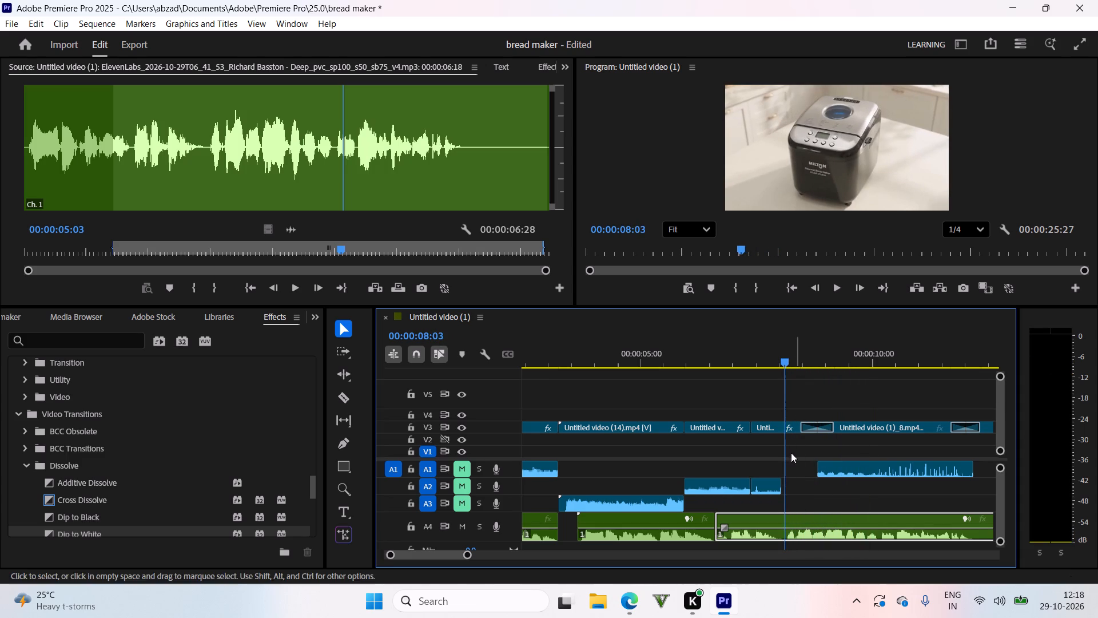
left_click(337, 394)
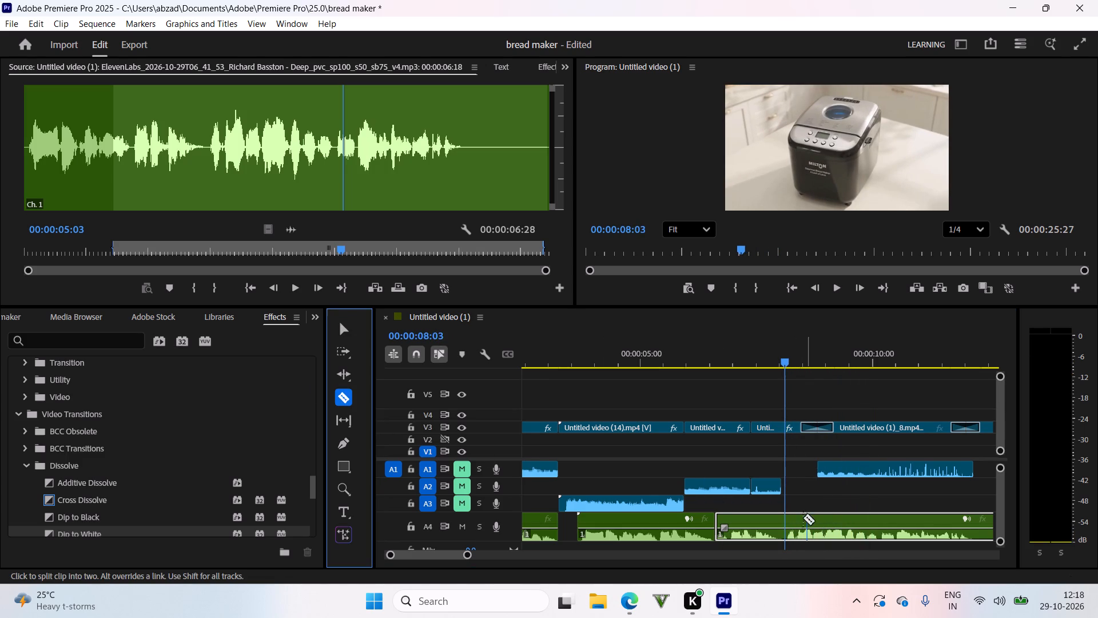
left_click(784, 526)
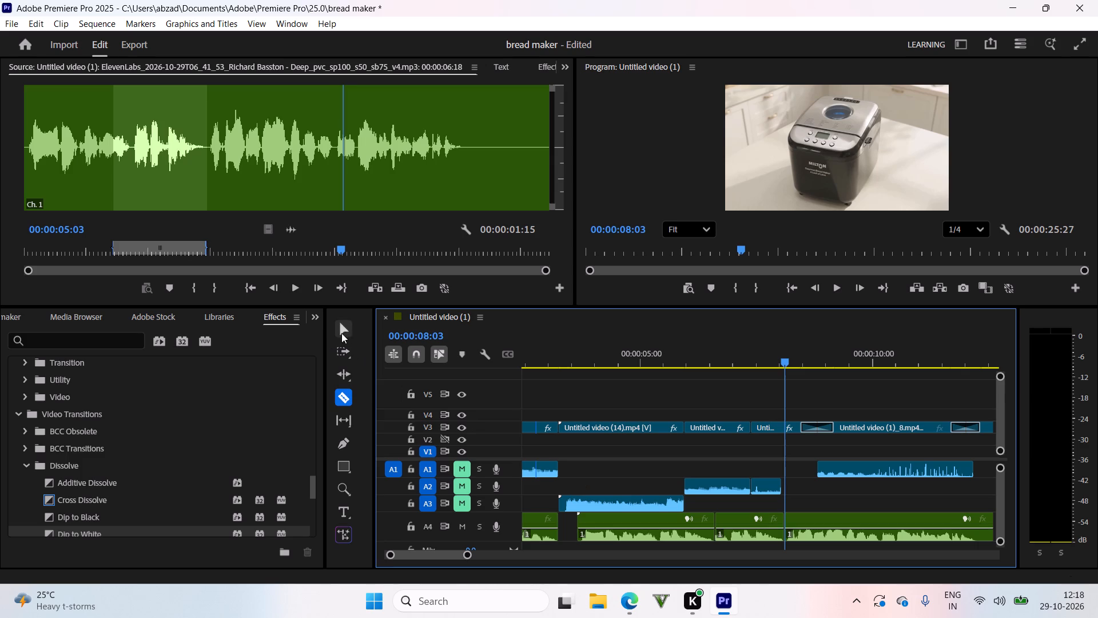
left_click(344, 331)
left_click(753, 520)
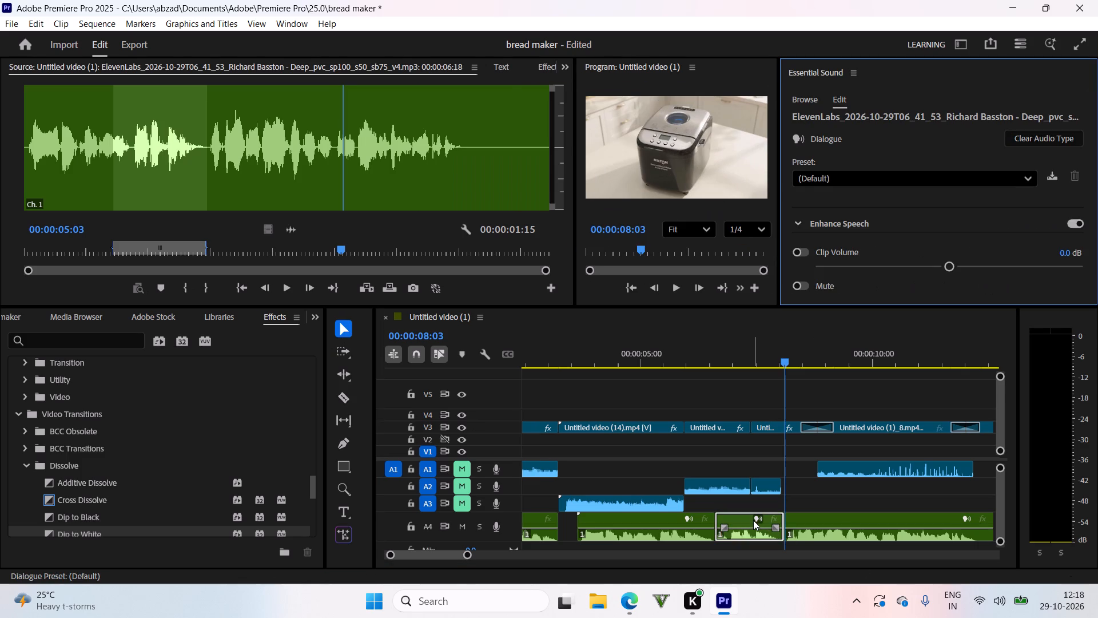
key("BackSpace")
key("BackSpace")
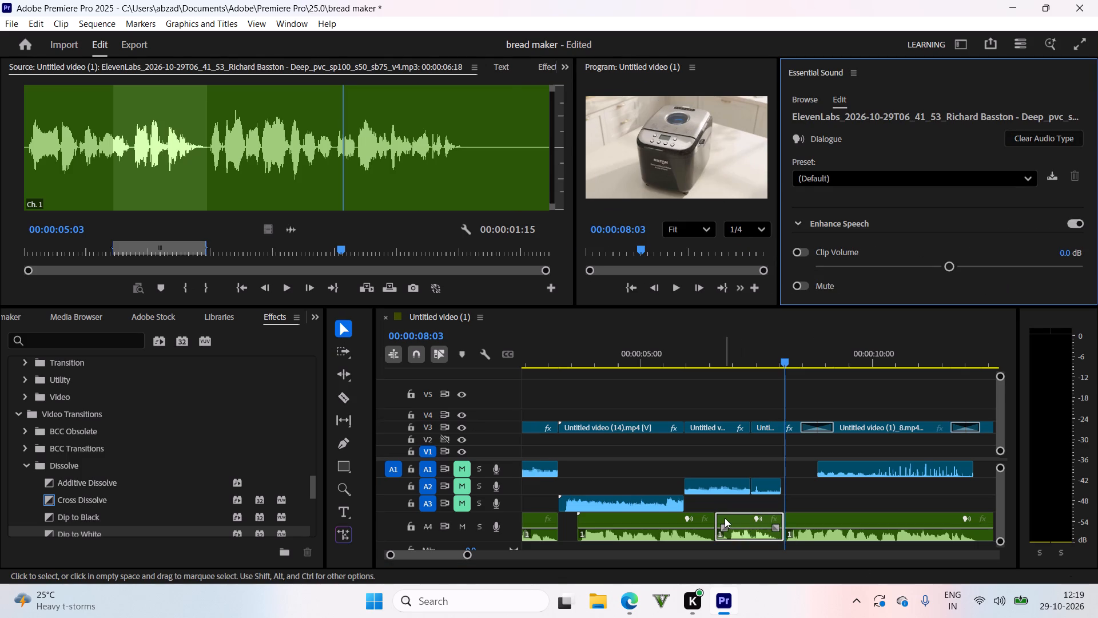
left_click(731, 519)
key("BackSpace")
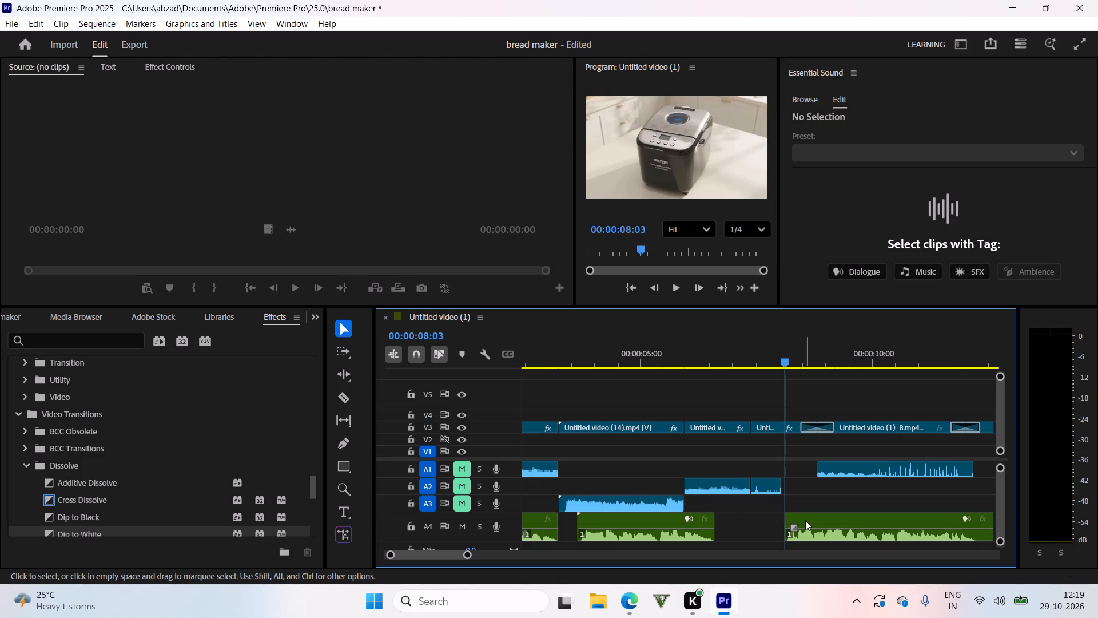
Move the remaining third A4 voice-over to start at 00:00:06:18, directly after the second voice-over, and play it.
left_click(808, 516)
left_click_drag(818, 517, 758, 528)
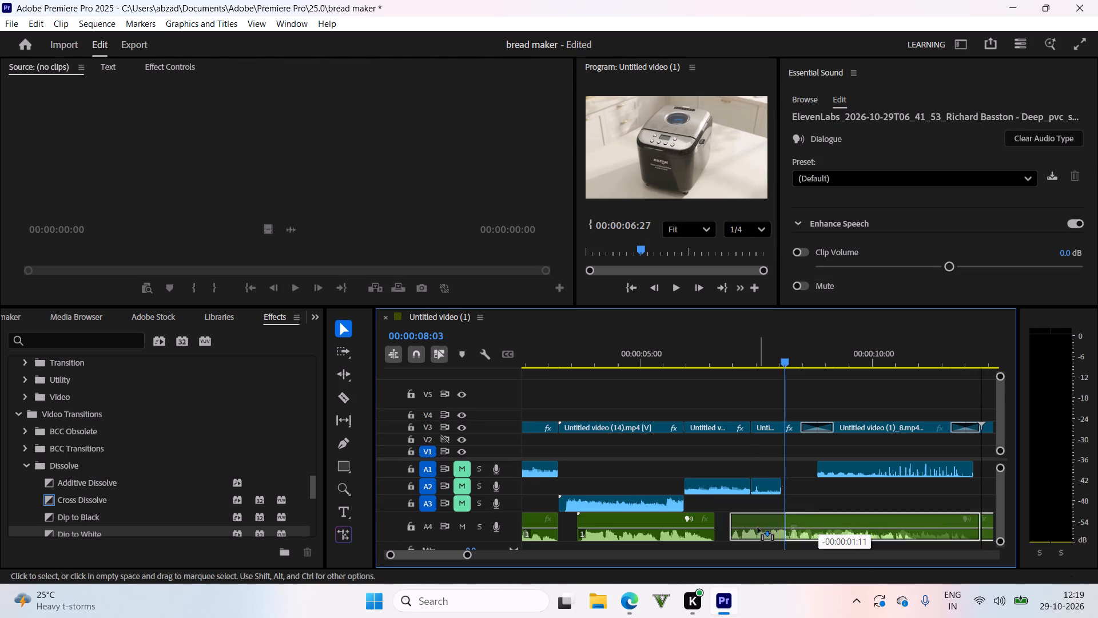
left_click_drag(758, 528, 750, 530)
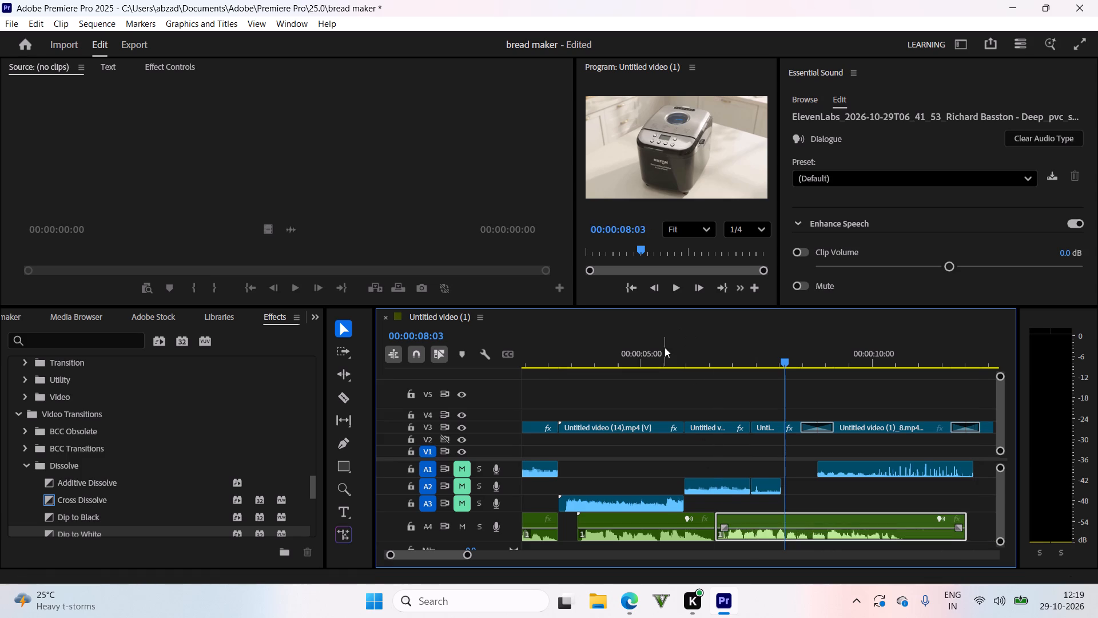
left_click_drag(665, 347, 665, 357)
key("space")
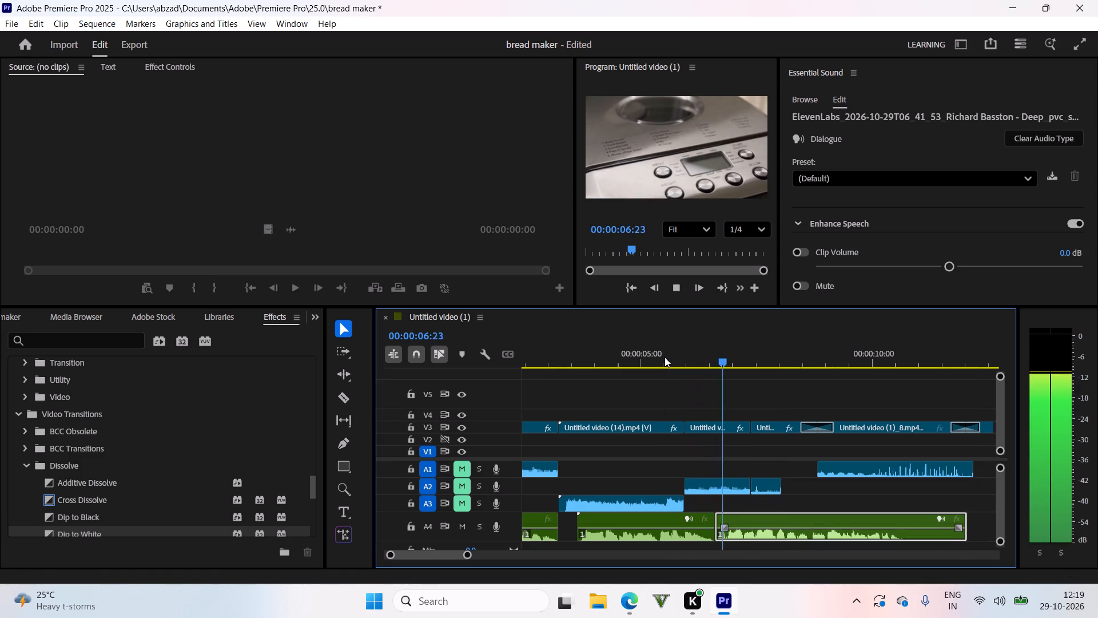
Move the third A4 voice-over to start at 00:00:07:10 and play through it.
left_click_drag(766, 366, 759, 363)
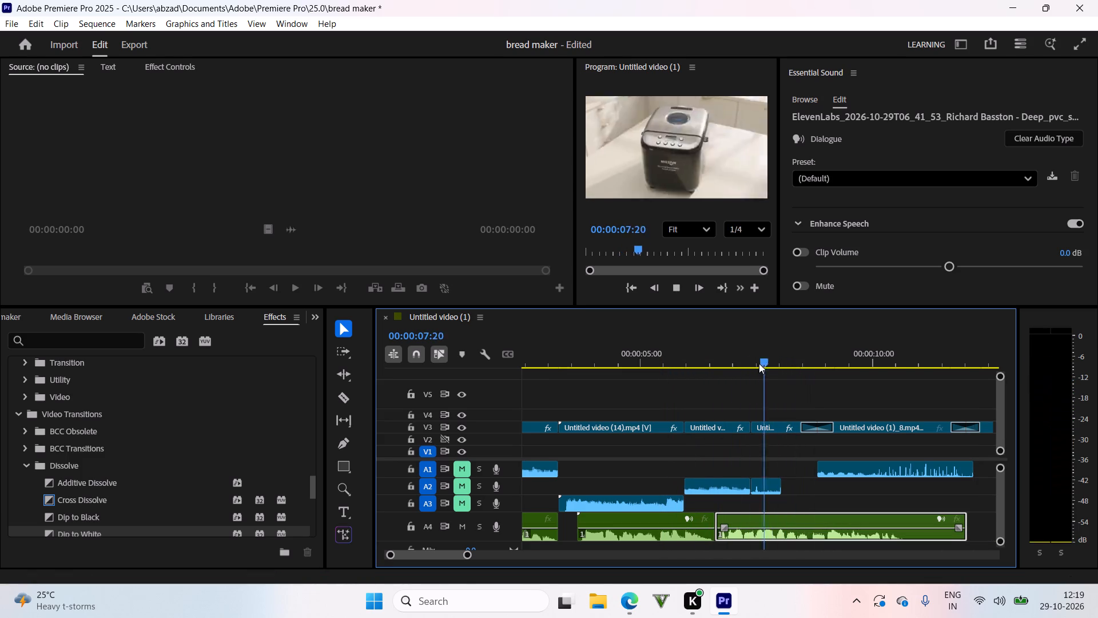
left_click_drag(759, 363, 757, 374)
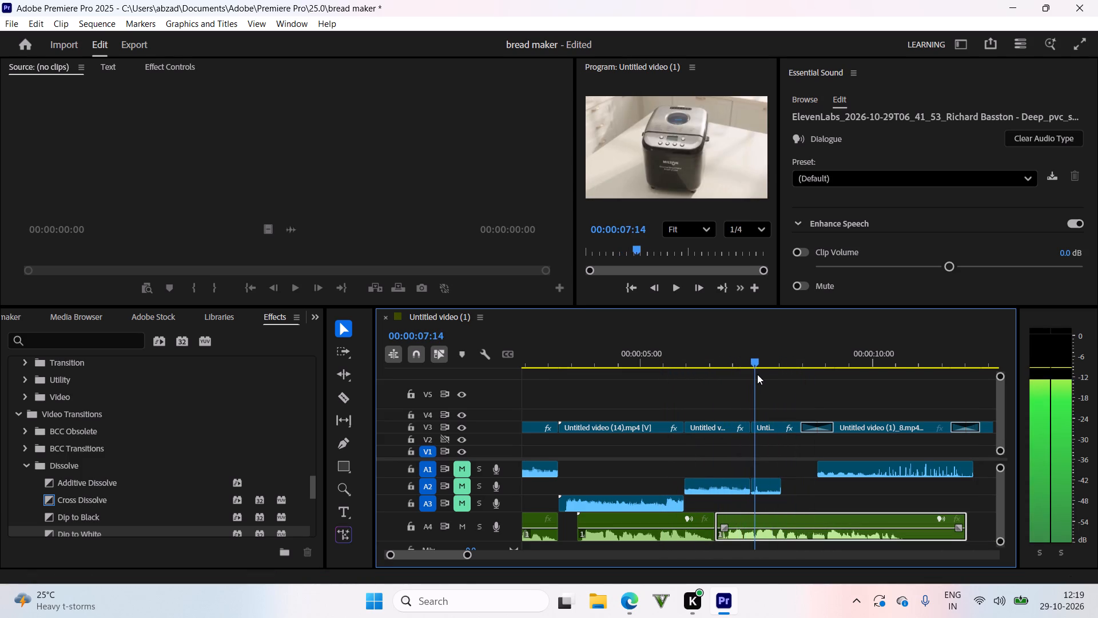
left_click_drag(757, 374, 751, 378)
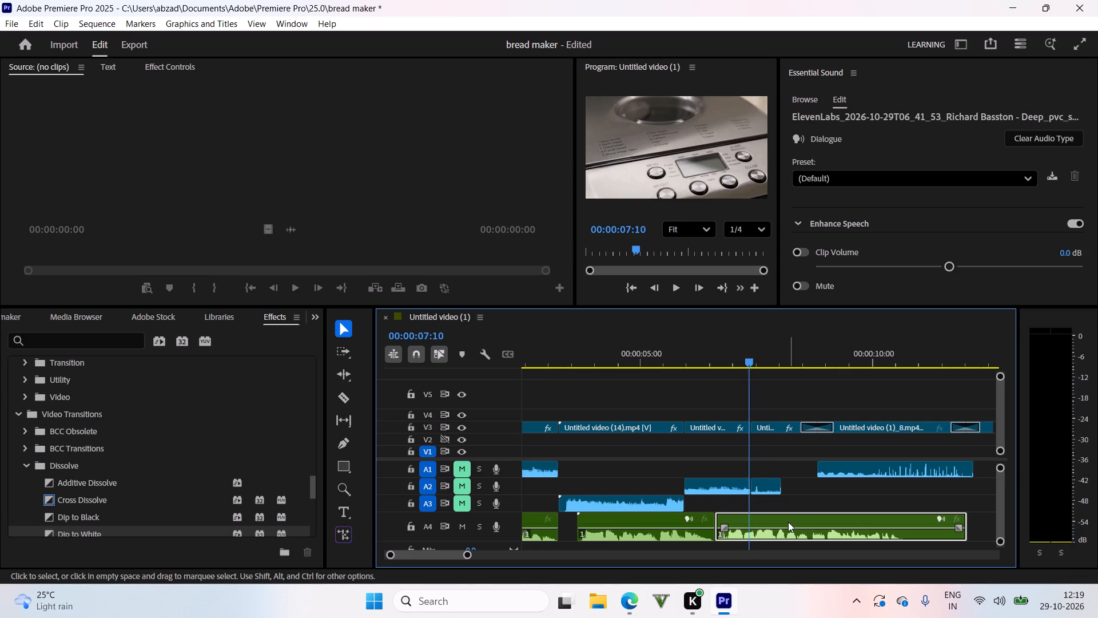
left_click_drag(781, 518, 808, 517)
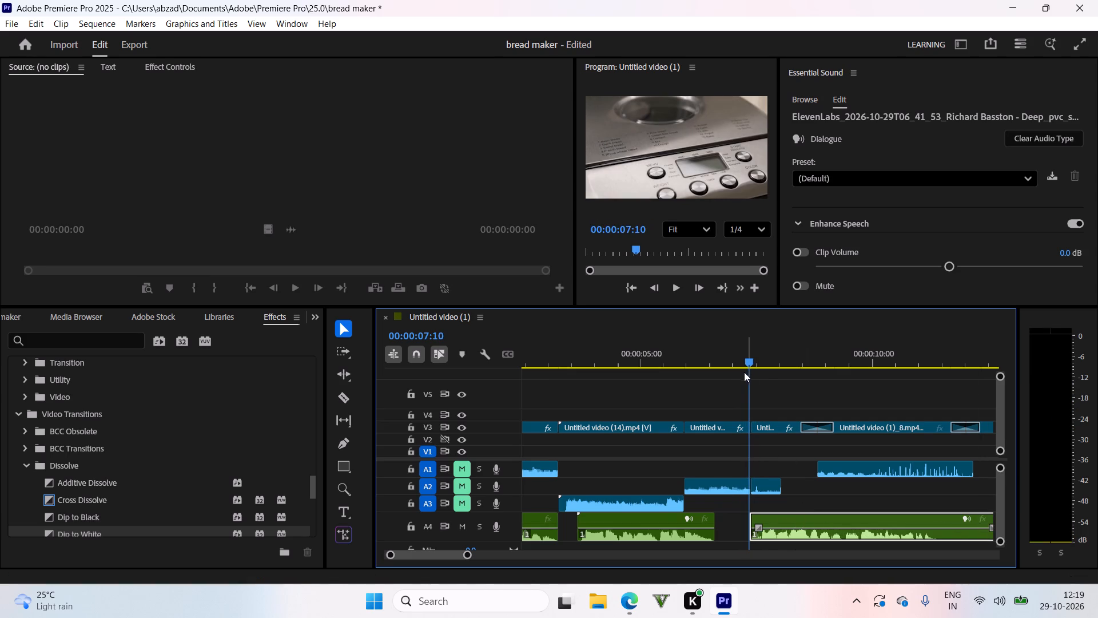
left_click(719, 358)
key("space")
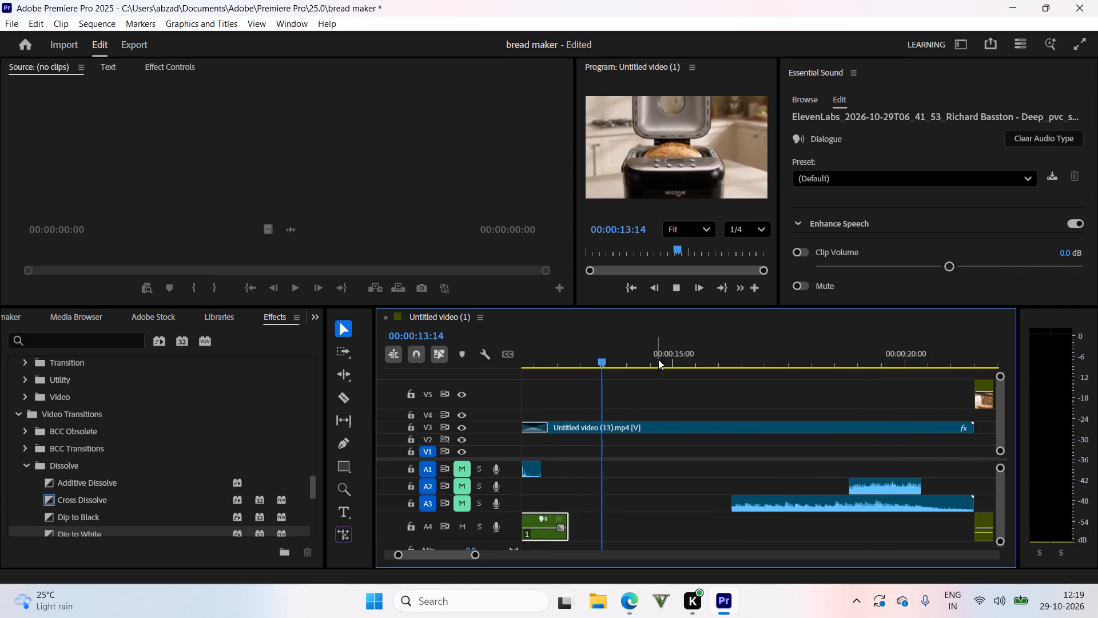
Replay the sequence from near its beginning through the third A4 voice-over to check the narration timing.
left_click_drag(658, 358, 902, 433)
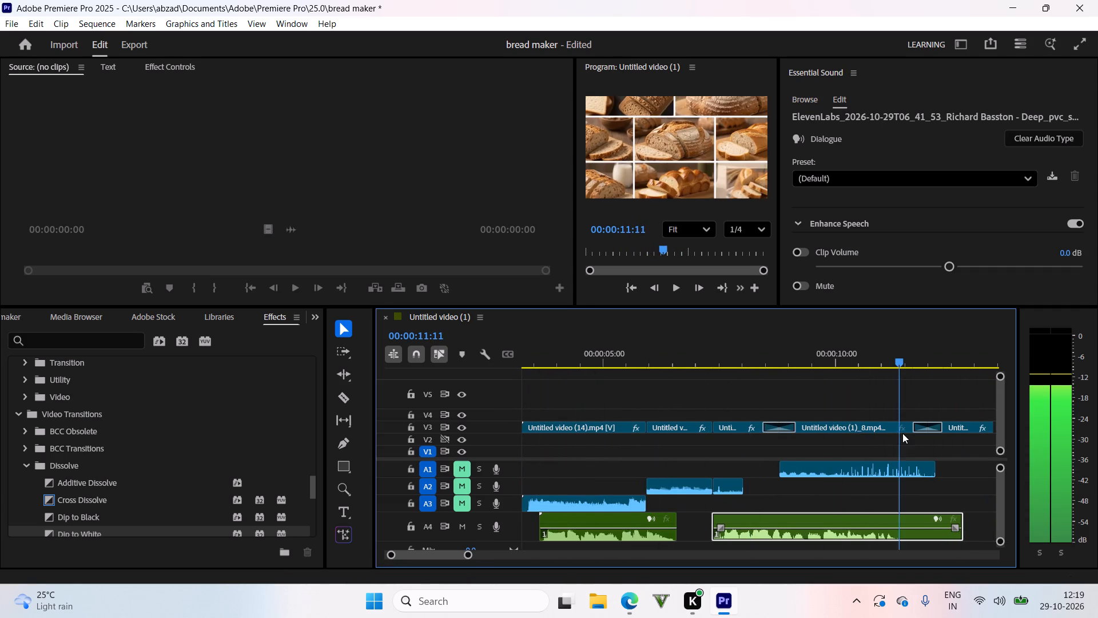
left_click_drag(902, 433, 758, 446)
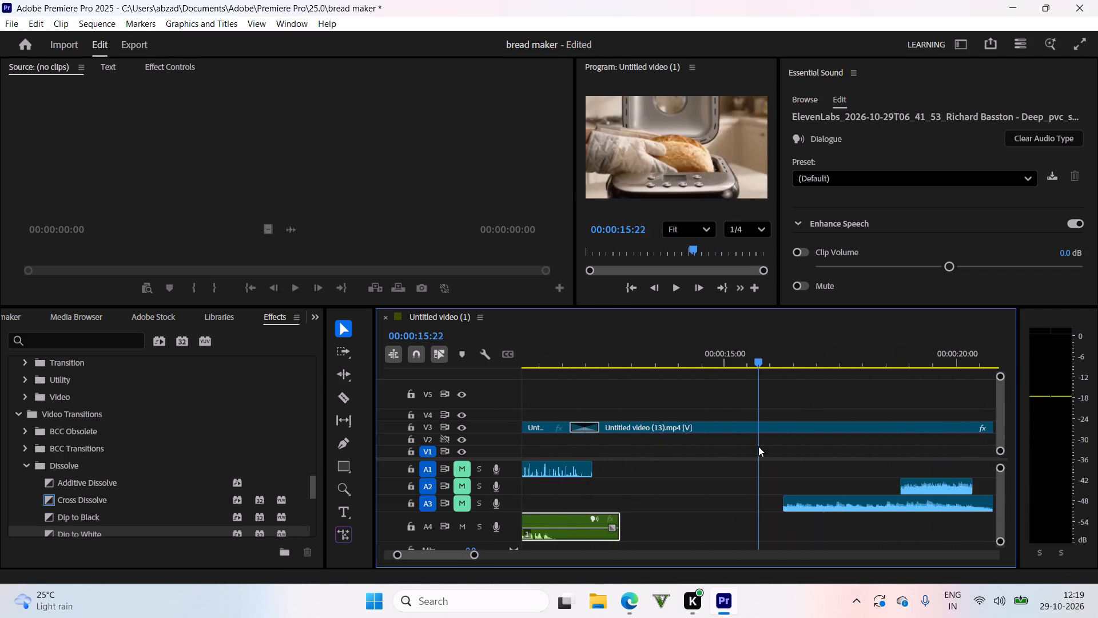
left_click_drag(758, 446, 474, 491)
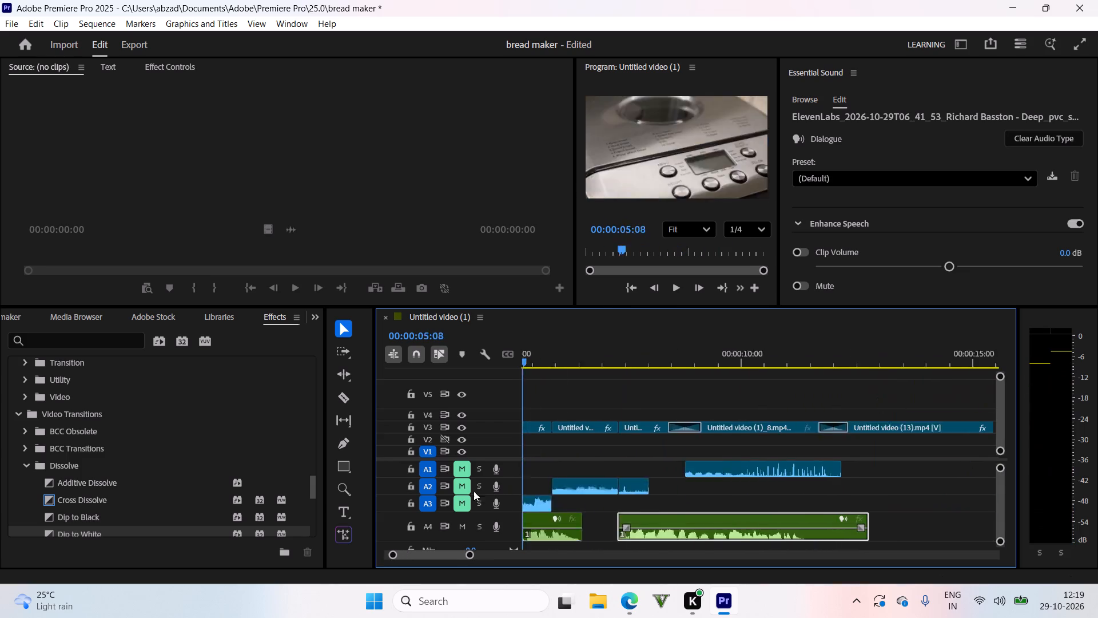
left_click_drag(474, 491, 447, 491)
key("space")
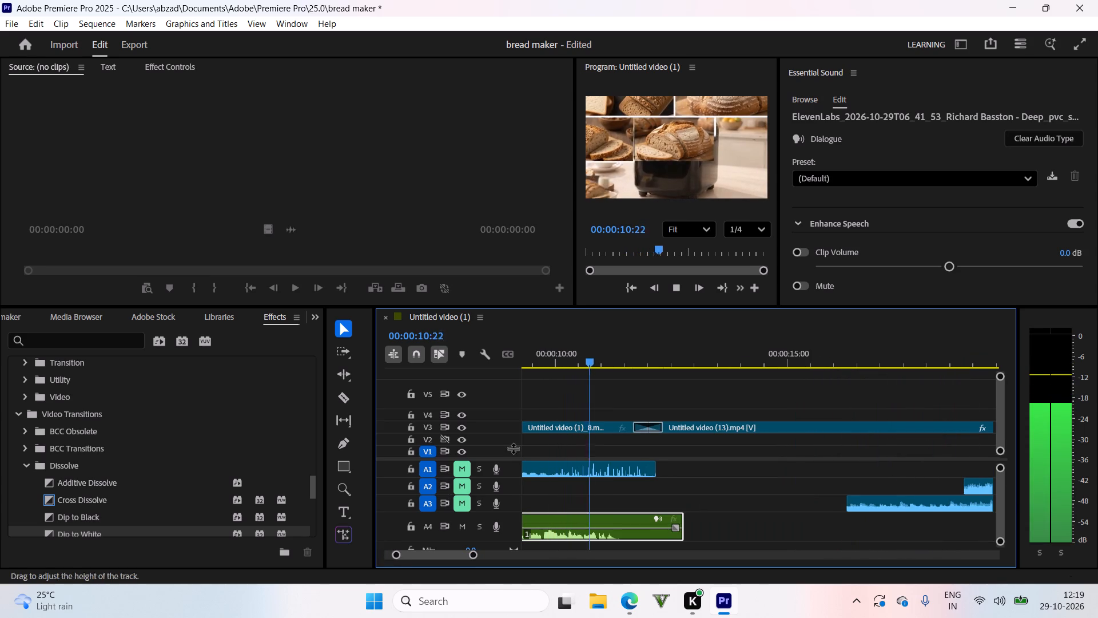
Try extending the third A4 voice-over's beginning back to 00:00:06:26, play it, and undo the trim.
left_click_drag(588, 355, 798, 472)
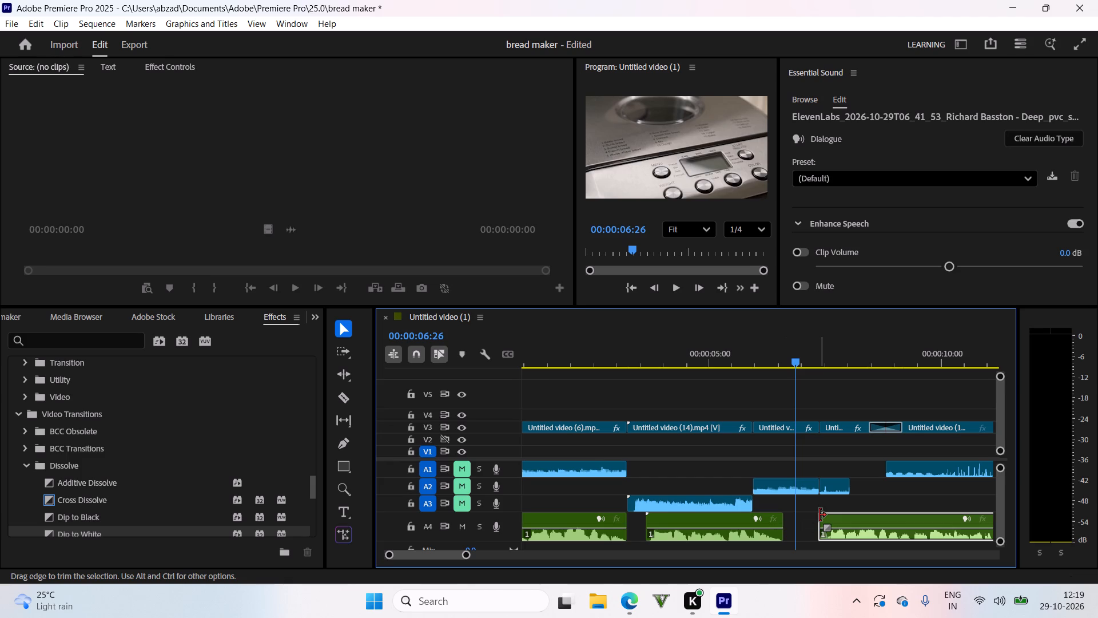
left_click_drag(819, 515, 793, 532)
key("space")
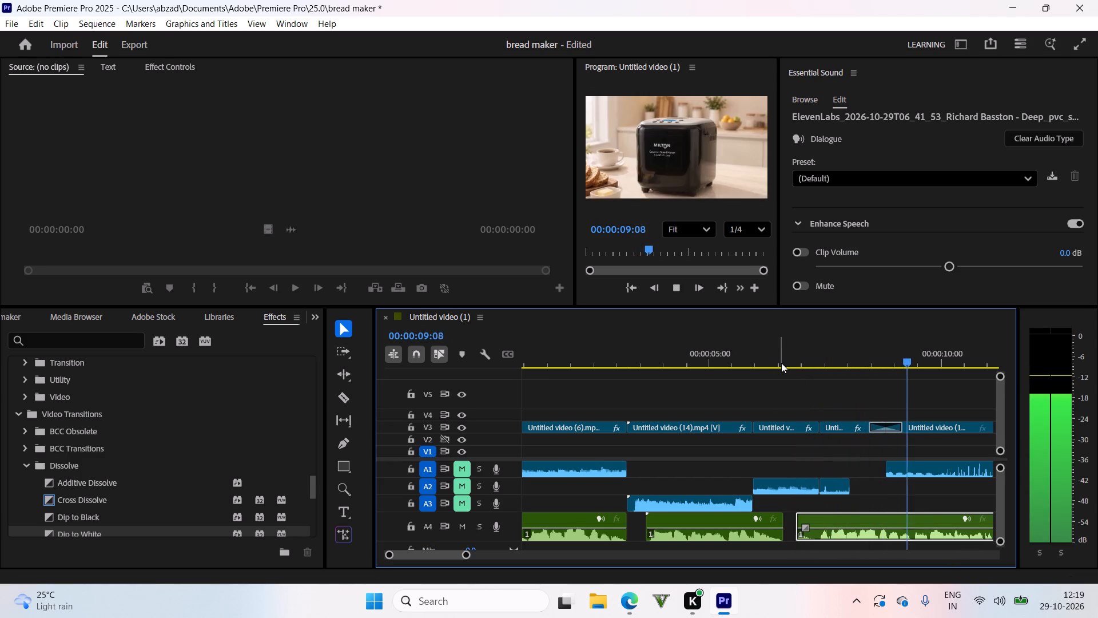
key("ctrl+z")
Replay the opening narration several times, from the start and across the gaps between clips, to check the A4 voice-over timing.
left_click_drag(755, 358, 714, 360)
key("space")
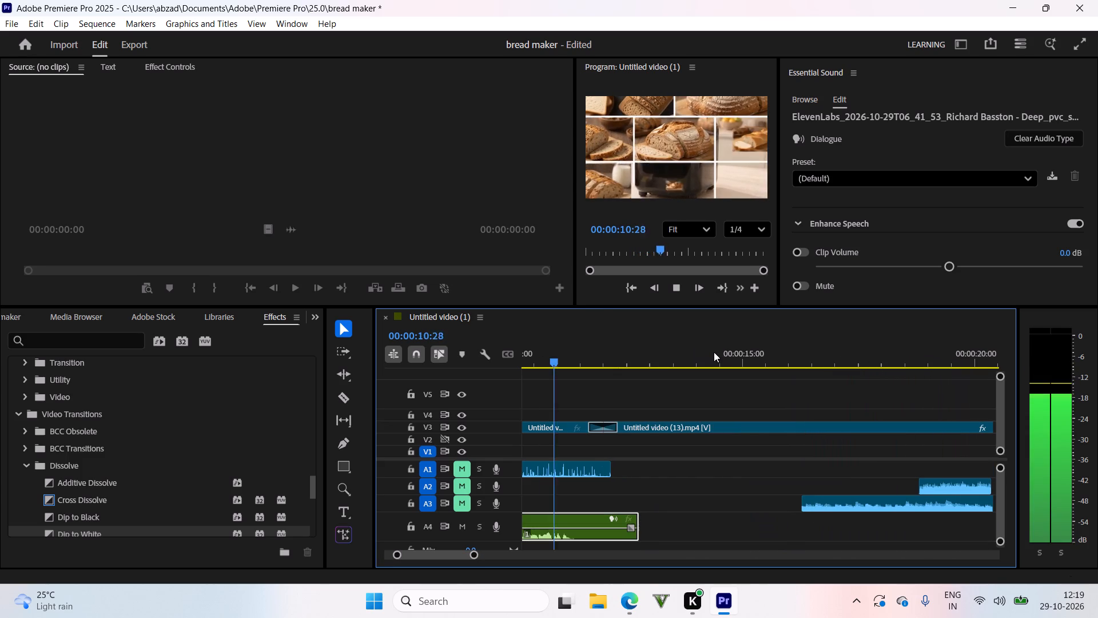
left_click_drag(701, 359, 498, 398)
key("space")
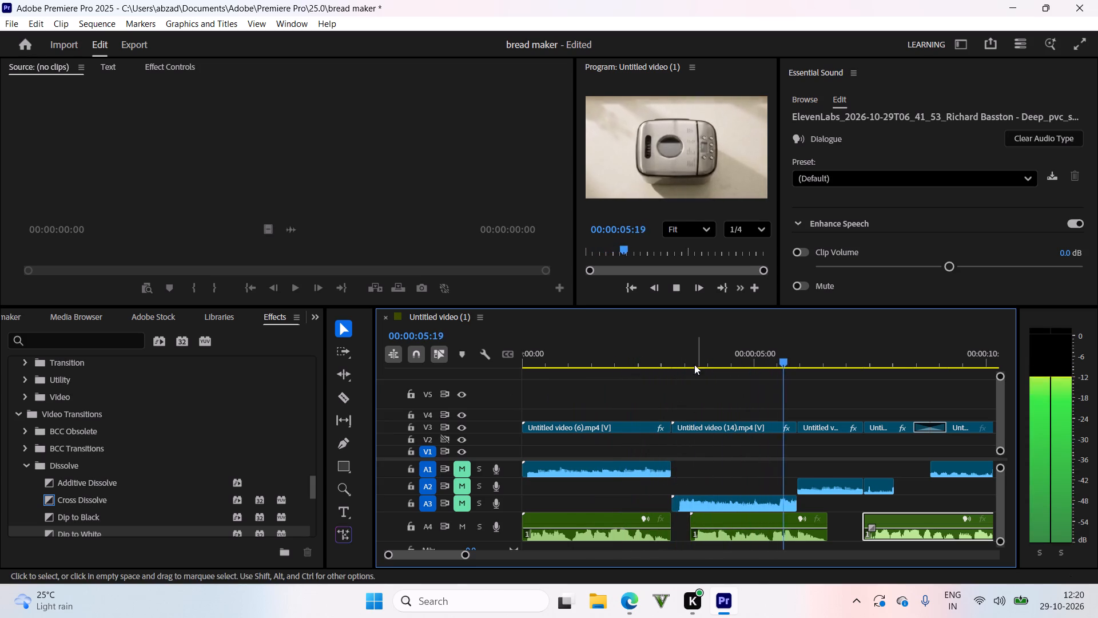
left_click_drag(708, 353, 650, 389)
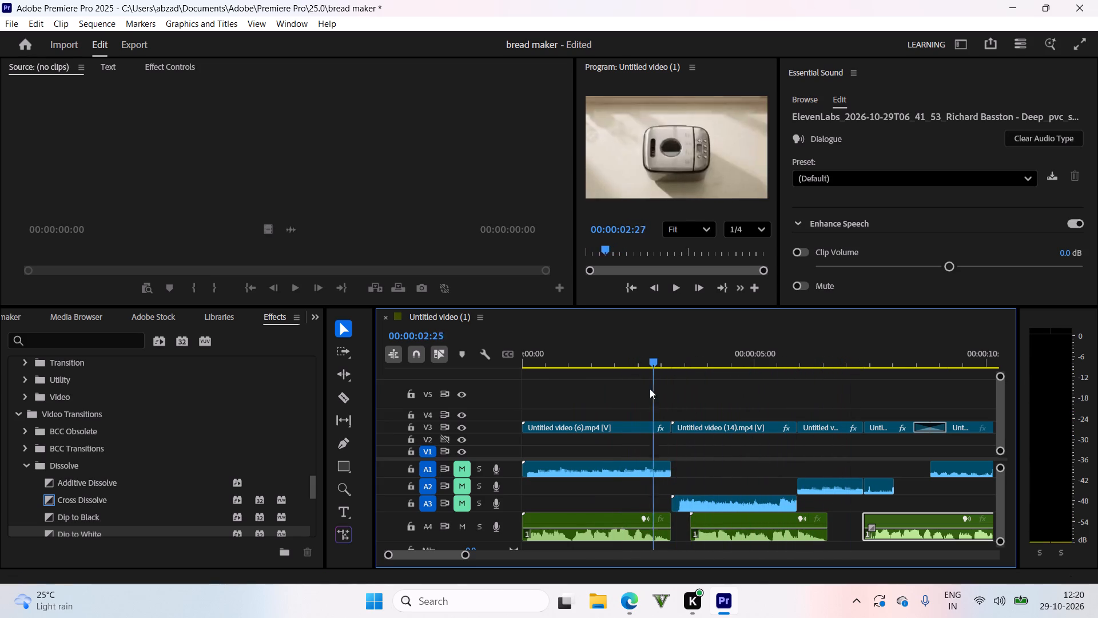
left_click_drag(650, 389, 648, 389)
type("b")
key("space")
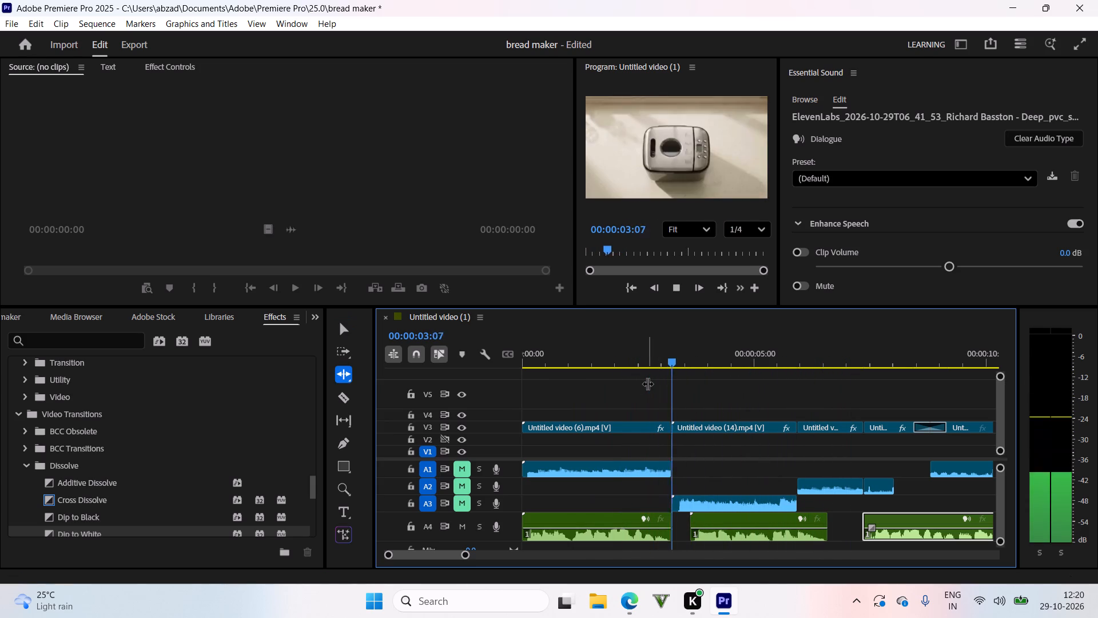
left_click_drag(705, 359, 661, 398)
key("space")
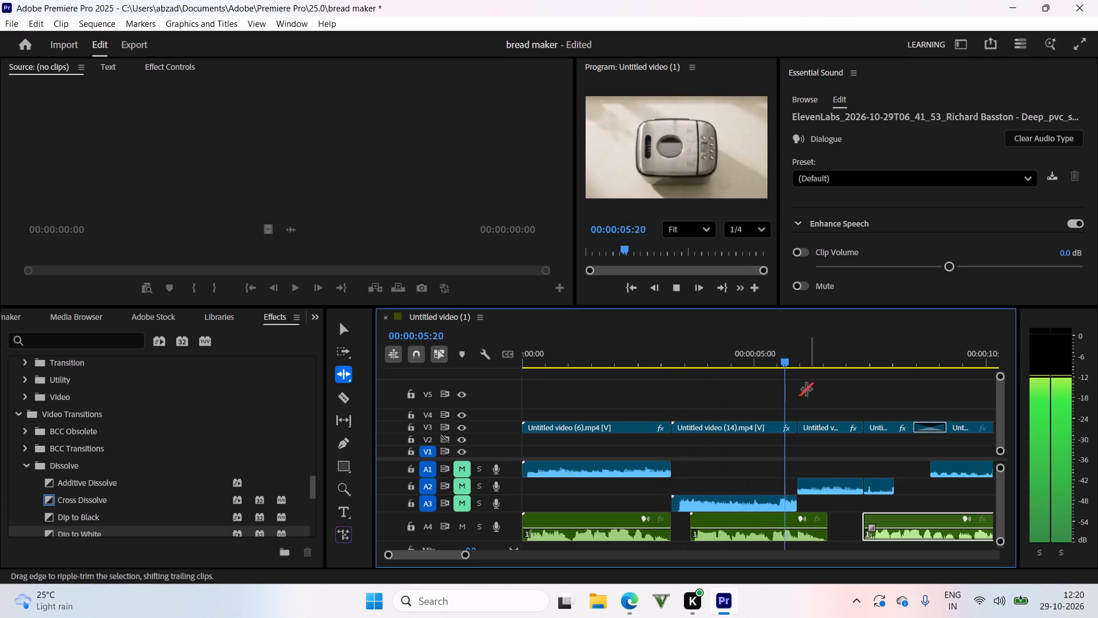
left_click(336, 327)
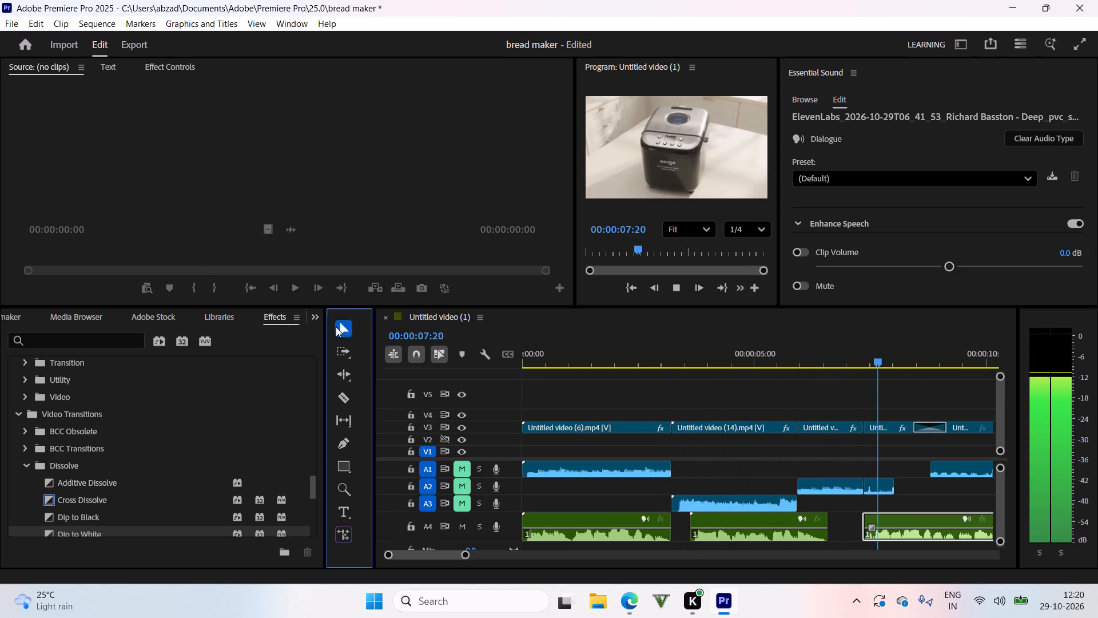
left_click_drag(865, 356, 850, 365)
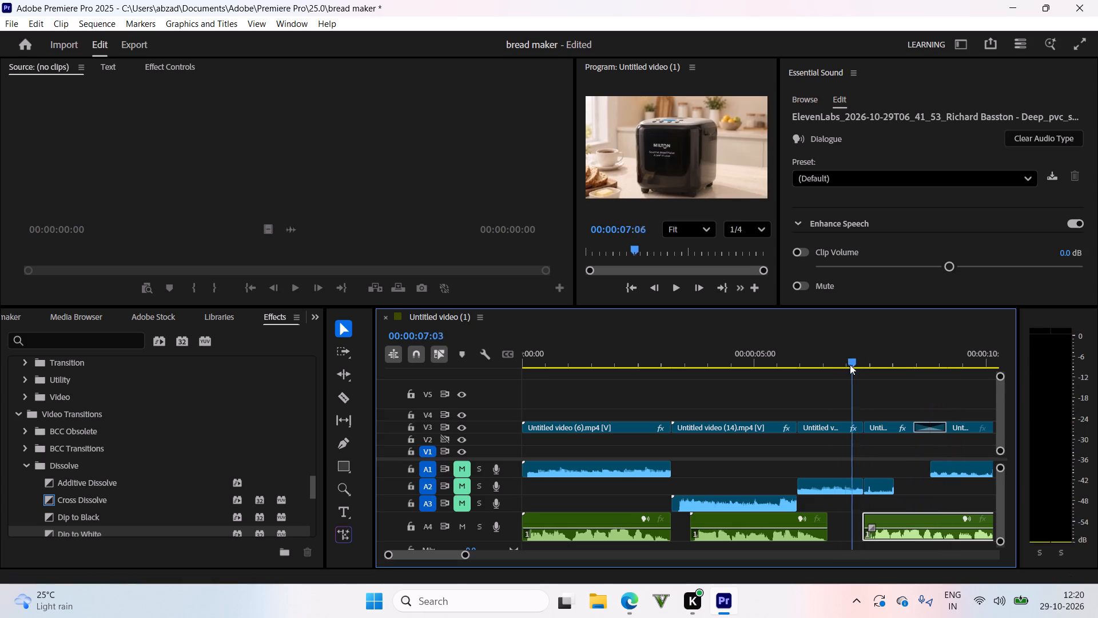
left_click_drag(850, 365, 780, 375)
Delete the third voice-over clip from track A4.
left_click(896, 524)
right_click(894, 525)
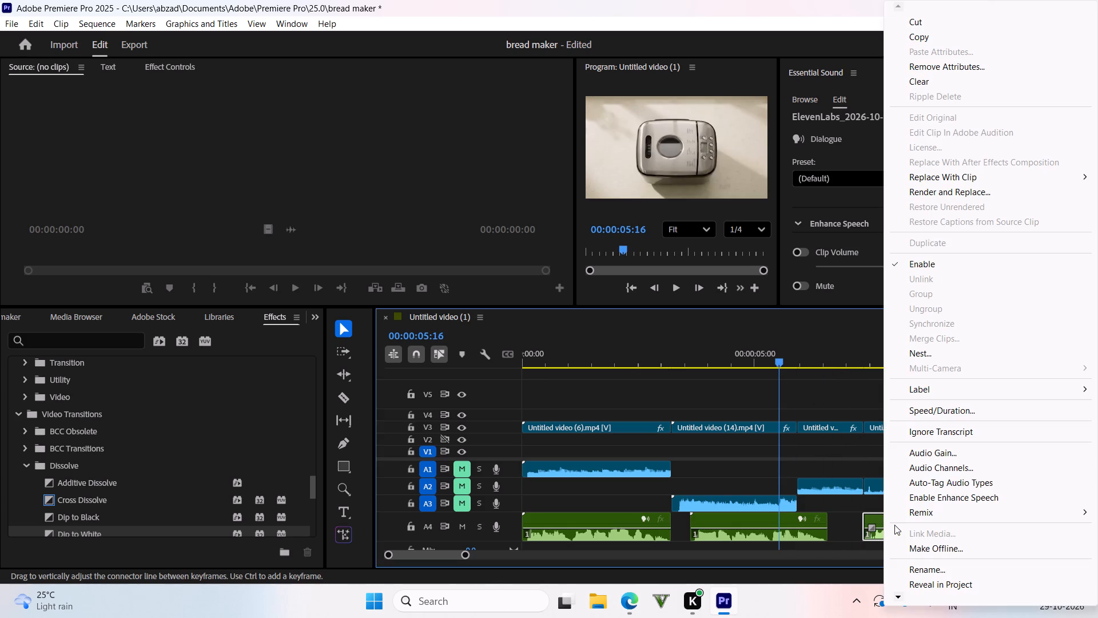
key("BackSpace")
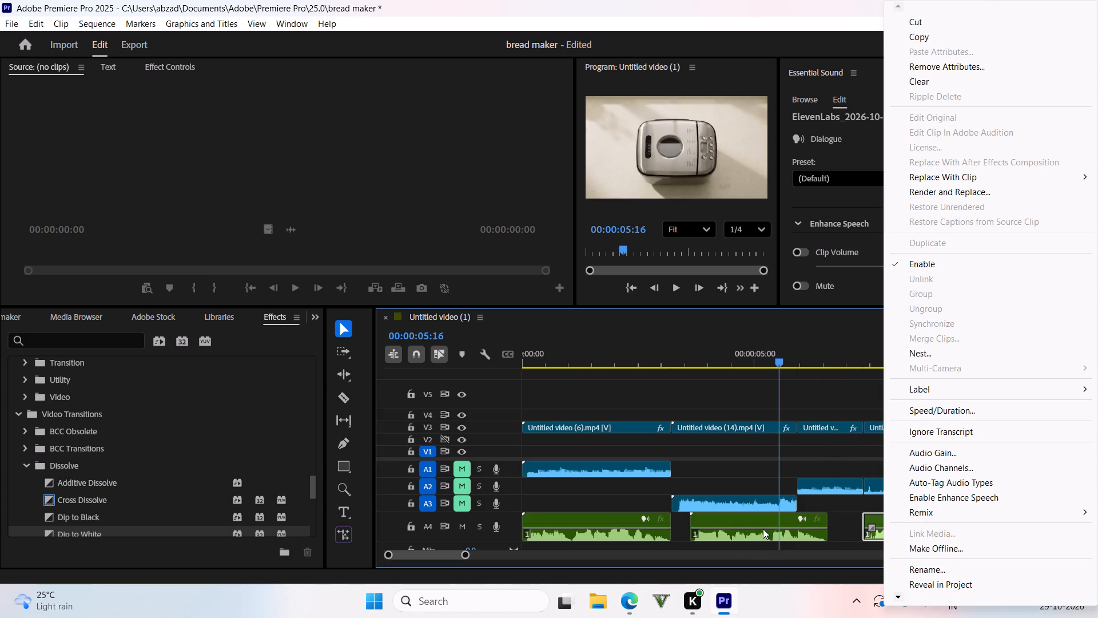
left_click(874, 520)
key("BackSpace")
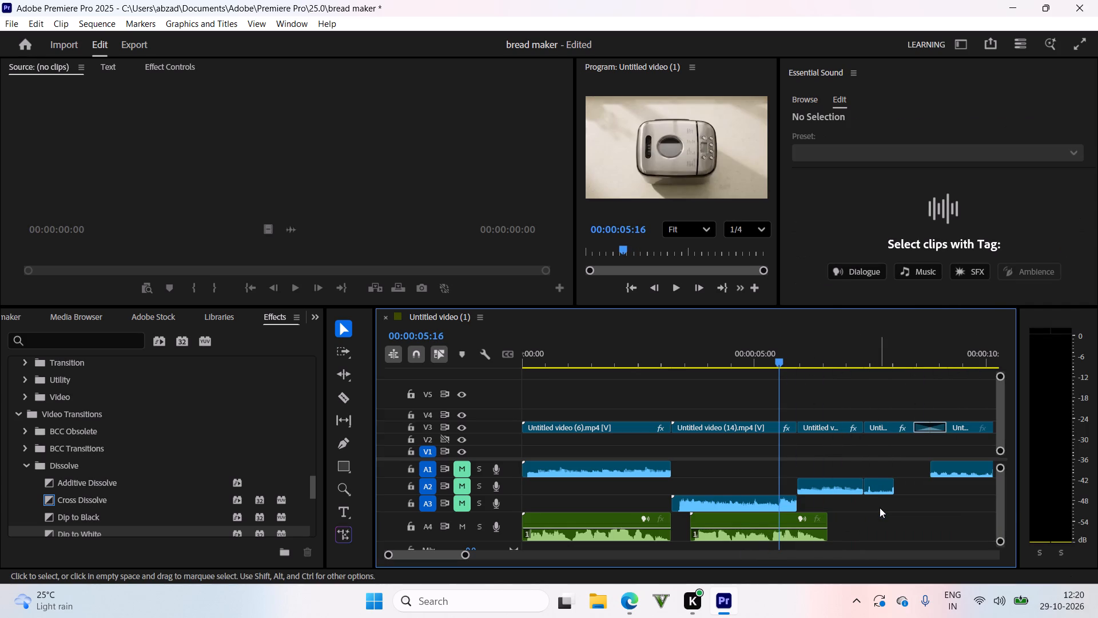
Extend the end of the second A4 voice-over to about 00:00:12:00 and play the sequence from its beginning.
left_click_drag(825, 520, 905, 546)
left_click_drag(606, 362, 529, 430)
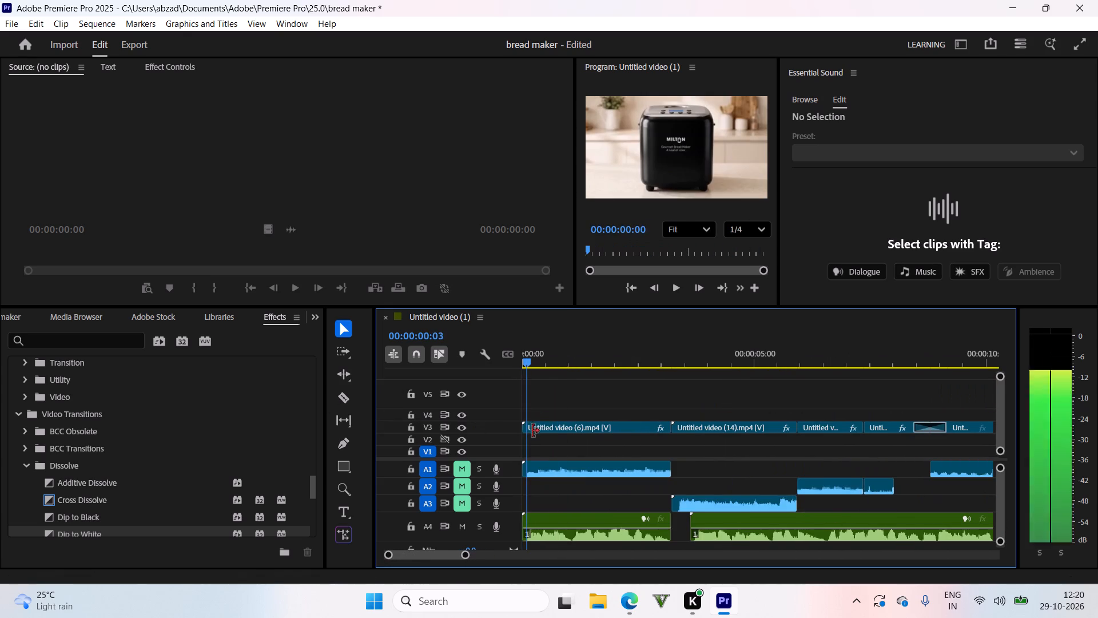
key("space")
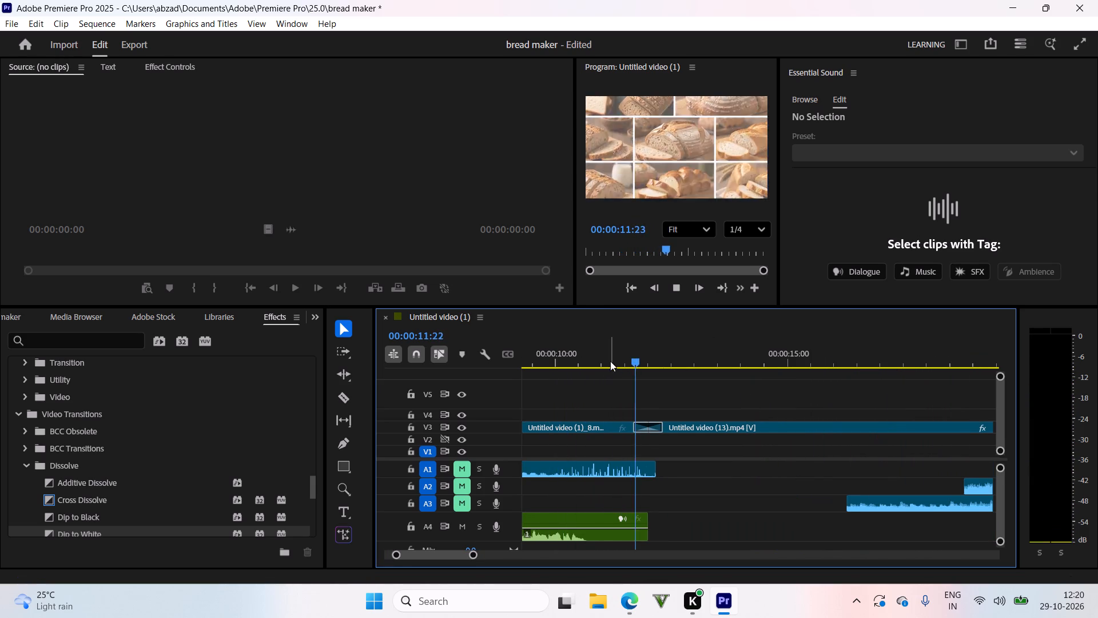
Replay the sequence from several early points to check the extended second A4 voice-over against the video clips.
left_click_drag(610, 356, 563, 399)
type("b")
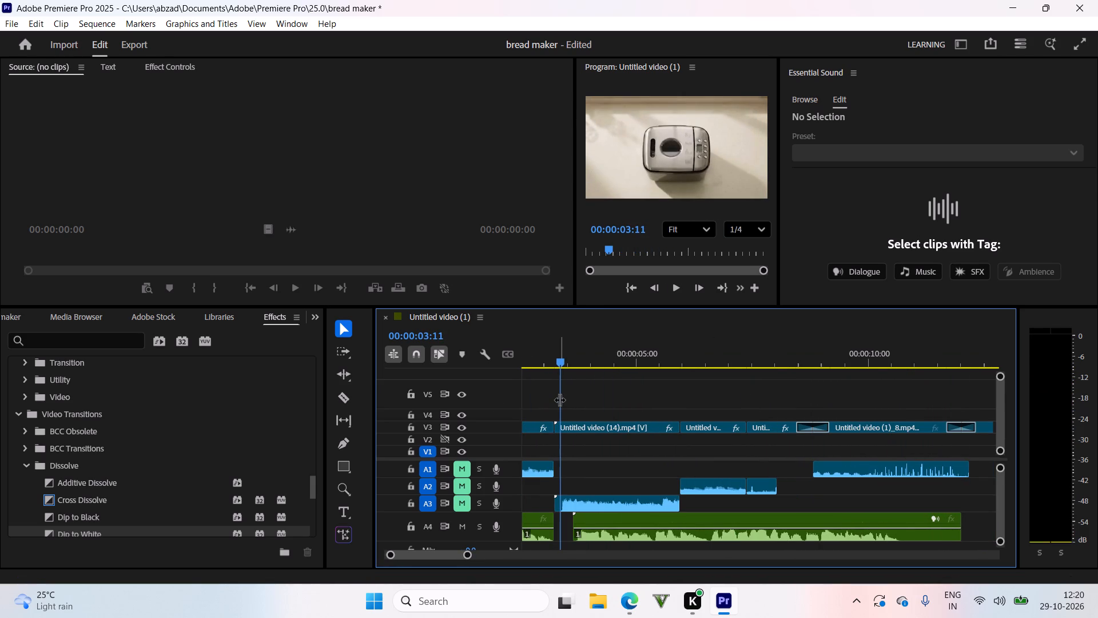
key("space")
left_click(335, 328)
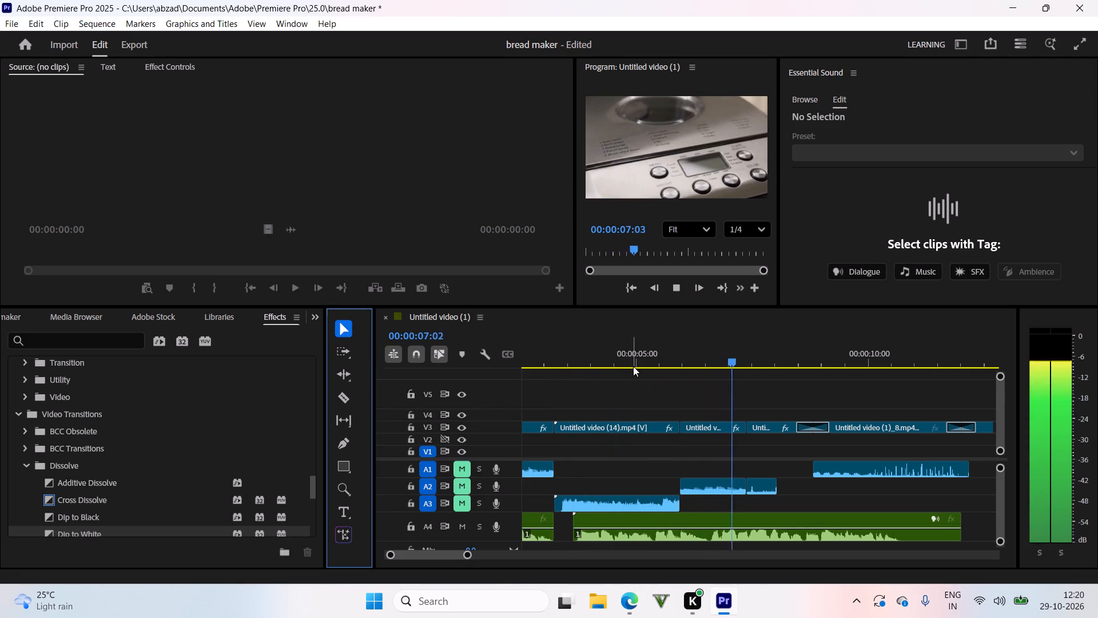
left_click_drag(650, 362, 635, 365)
key("space")
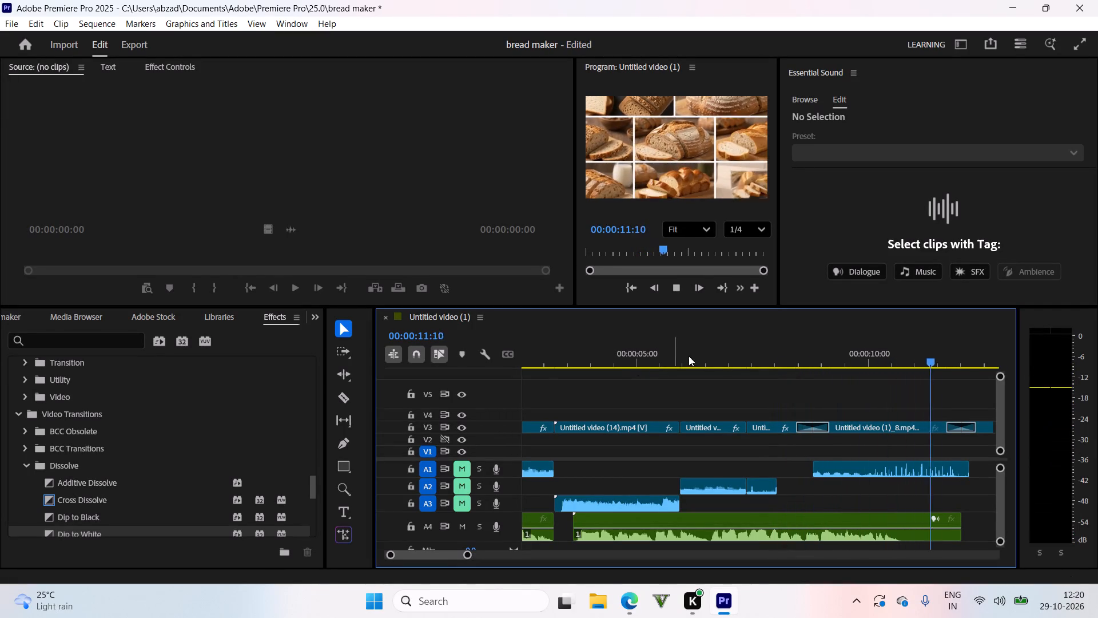
left_click_drag(885, 357, 437, 413)
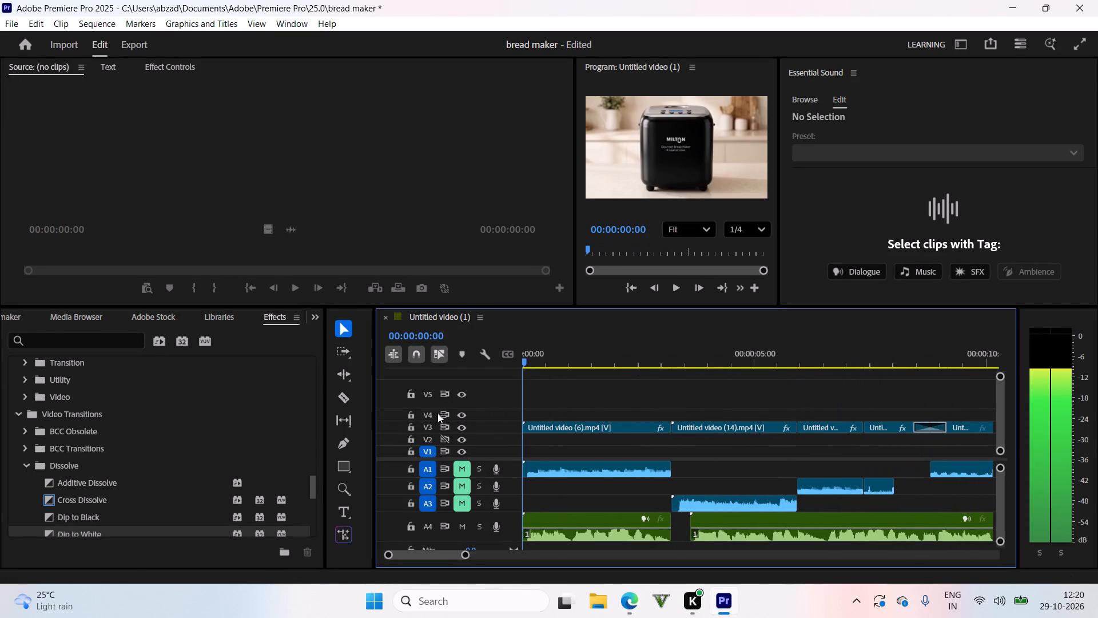
key("space")
left_click_drag(701, 356, 848, 385)
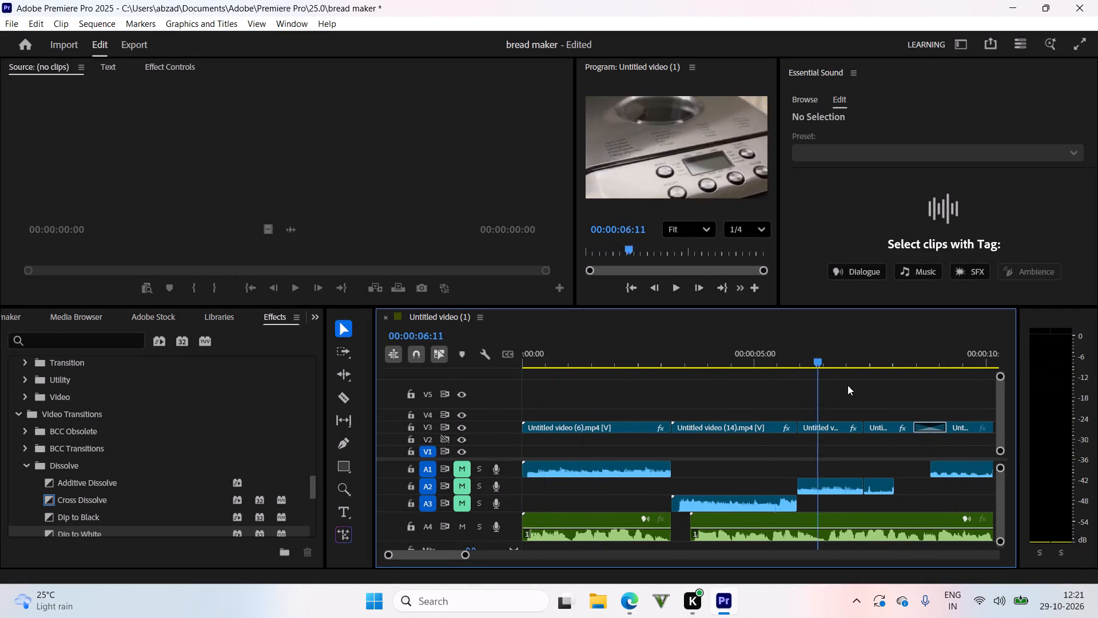
left_click_drag(848, 385, 594, 419)
key("space")
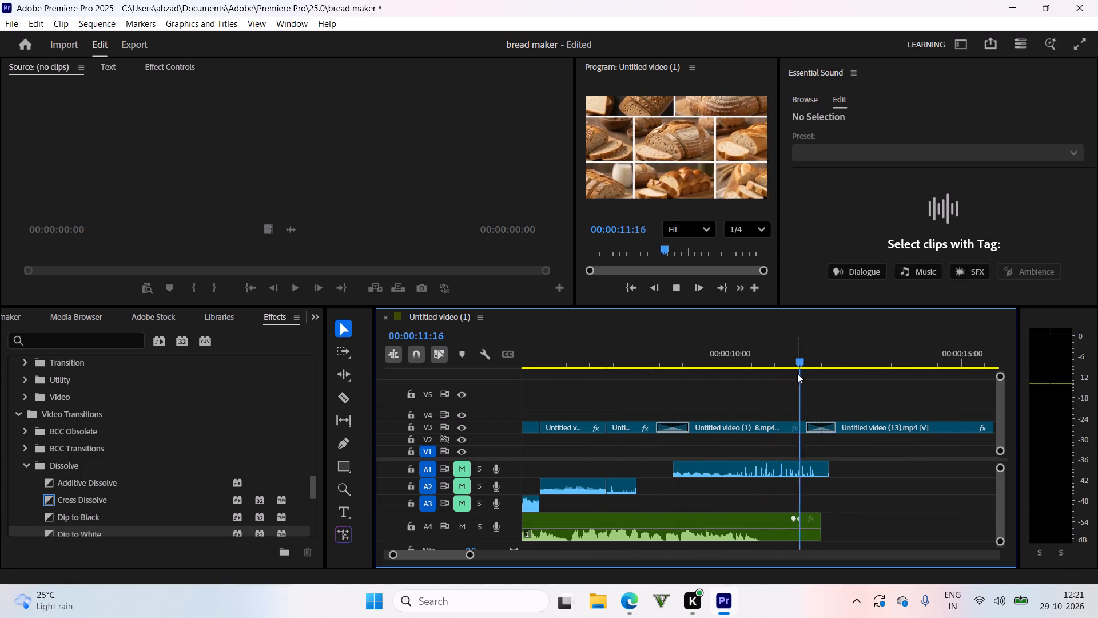
Review the narration from about 00:00:06:03 to its end and park the playhead at 00:00:12:00, inside the transition.
left_click_drag(810, 363, 823, 373)
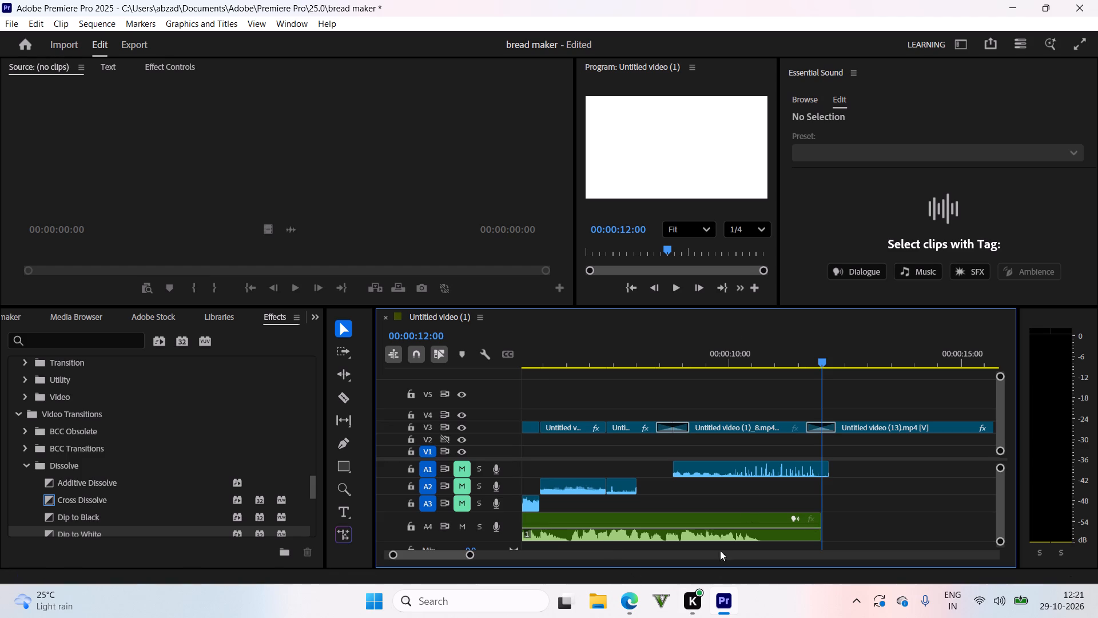
left_click_drag(766, 349, 556, 413)
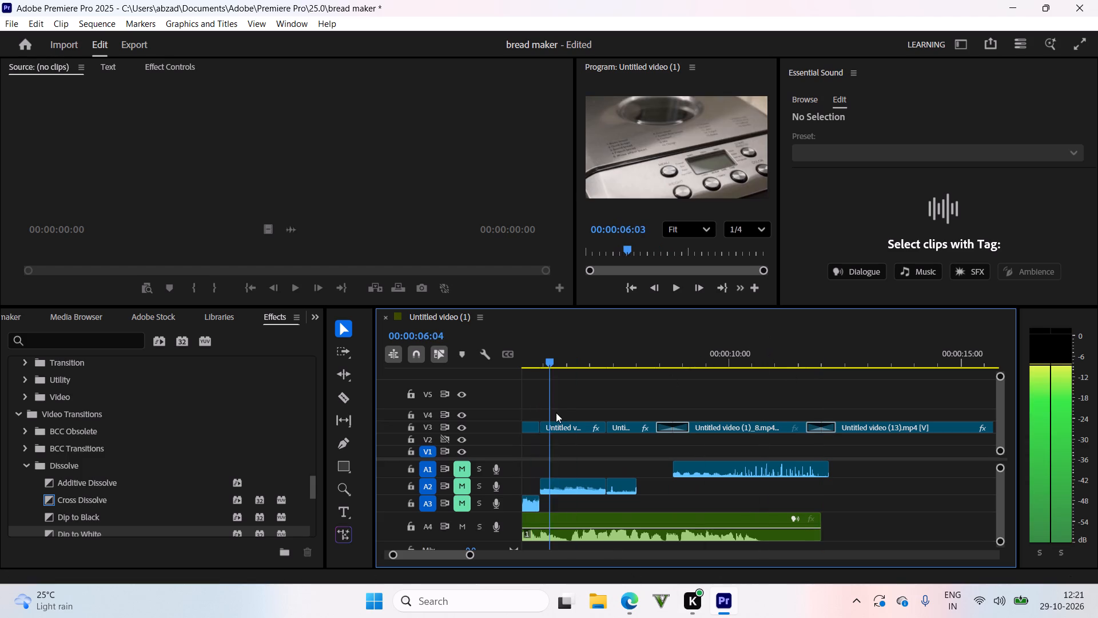
left_click_drag(556, 413, 565, 407)
key("space")
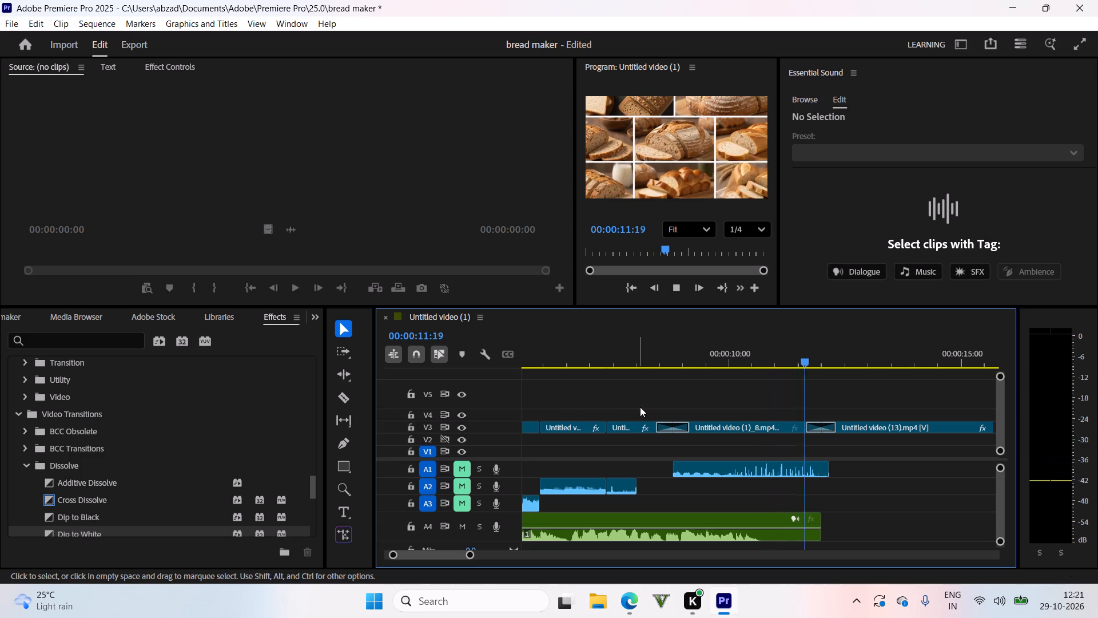
left_click_drag(844, 357, 822, 379)
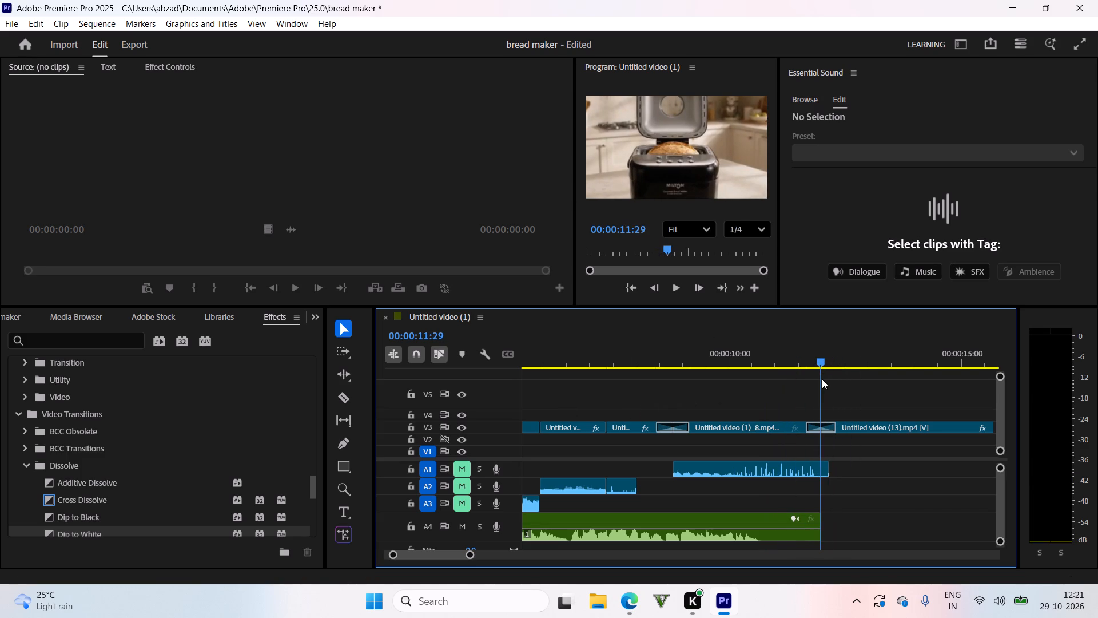
left_click_drag(822, 379, 808, 380)
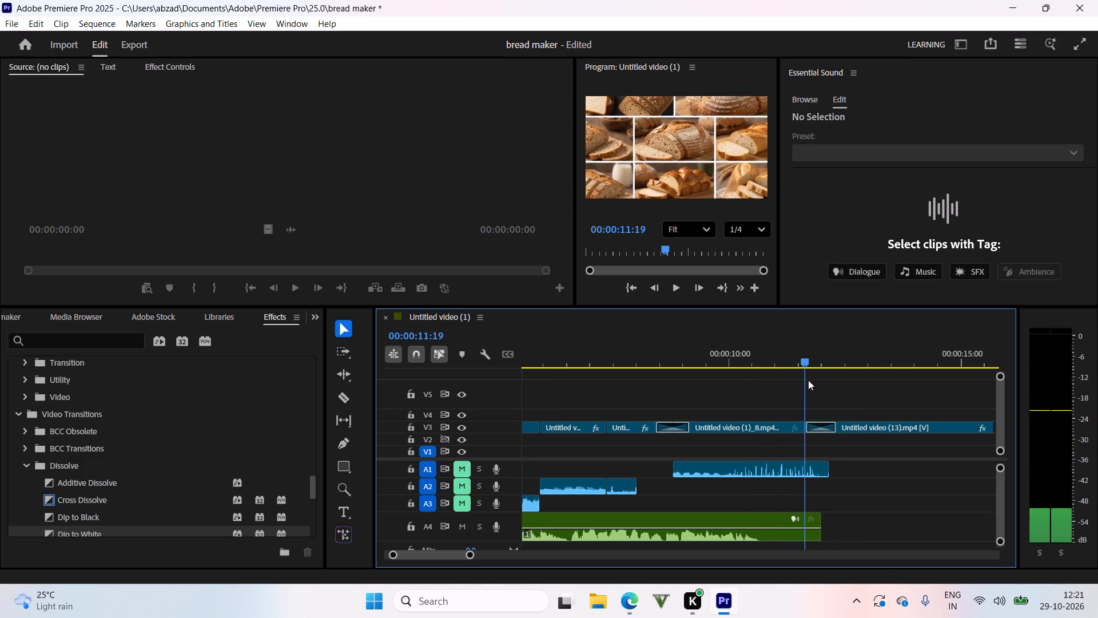
left_click_drag(808, 380, 835, 377)
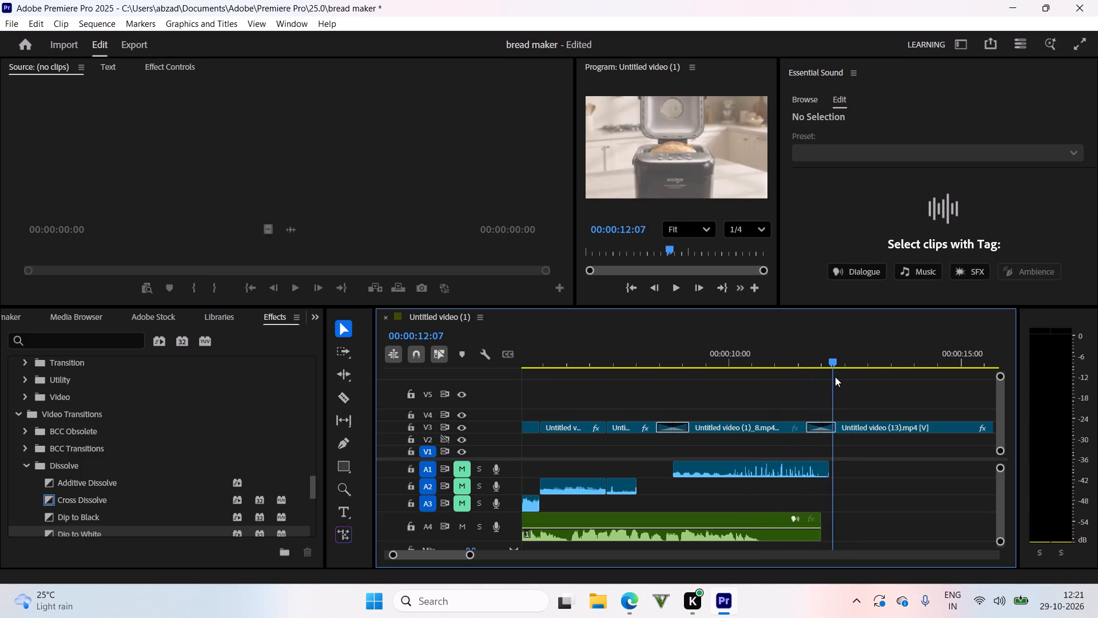
left_click_drag(835, 377, 824, 382)
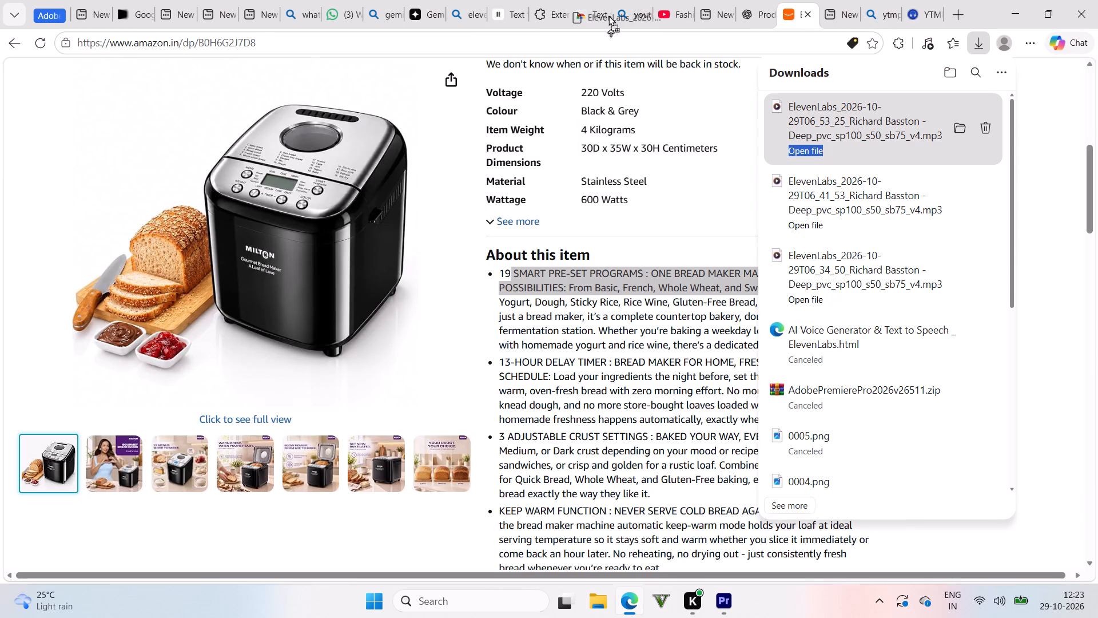
left_click_drag(608, 15, 660, 21)
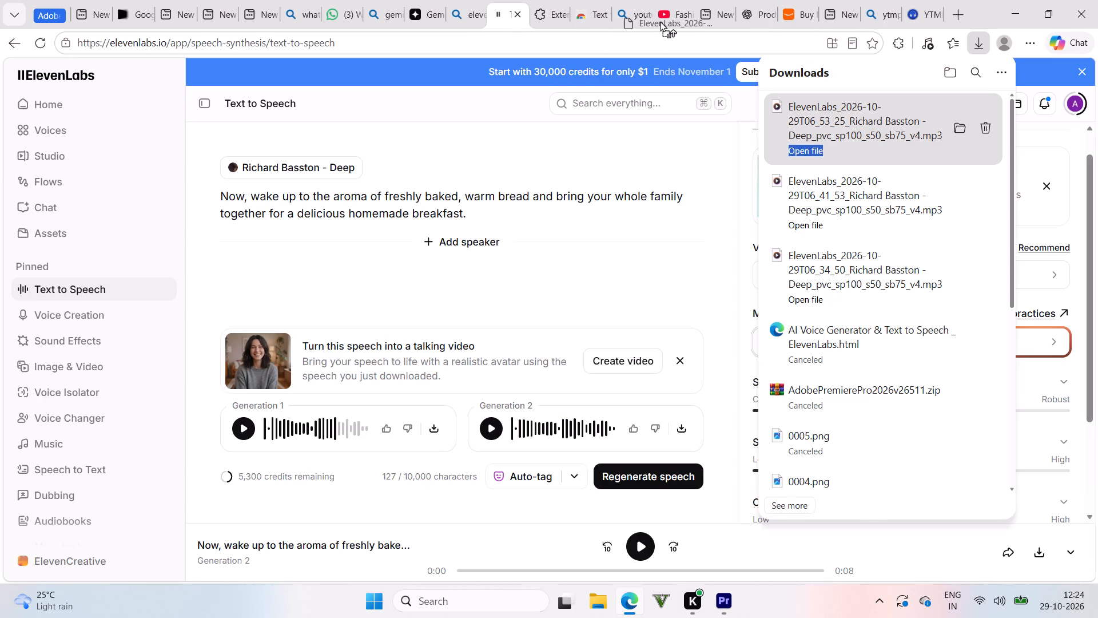
left_click_drag(660, 21, 841, 24)
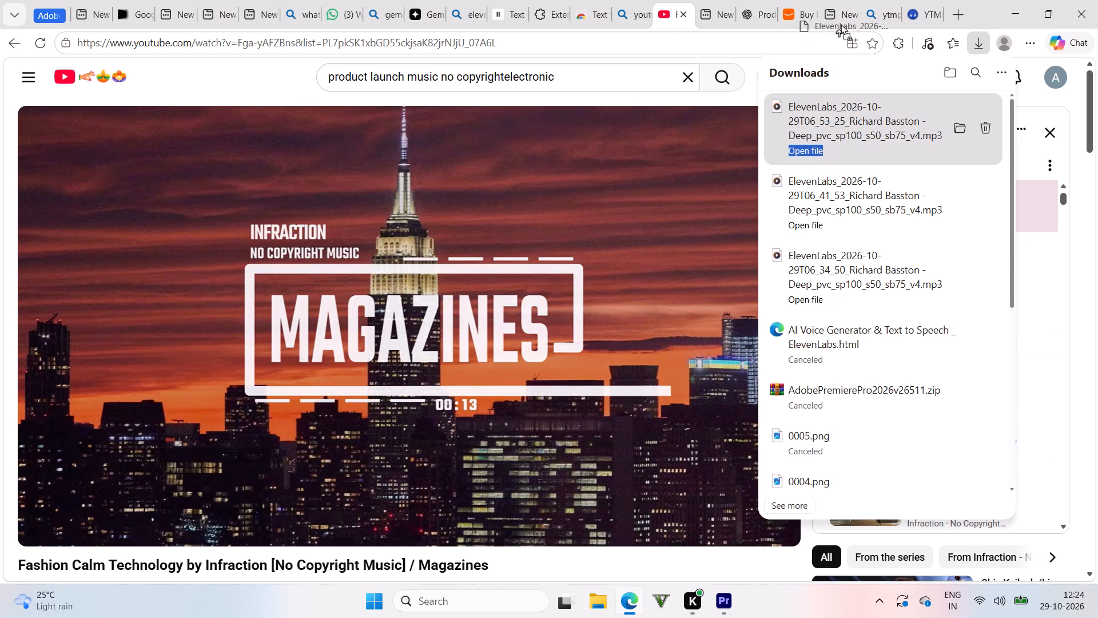
left_click_drag(841, 24, 277, 31)
left_click_drag(277, 31, 258, 205)
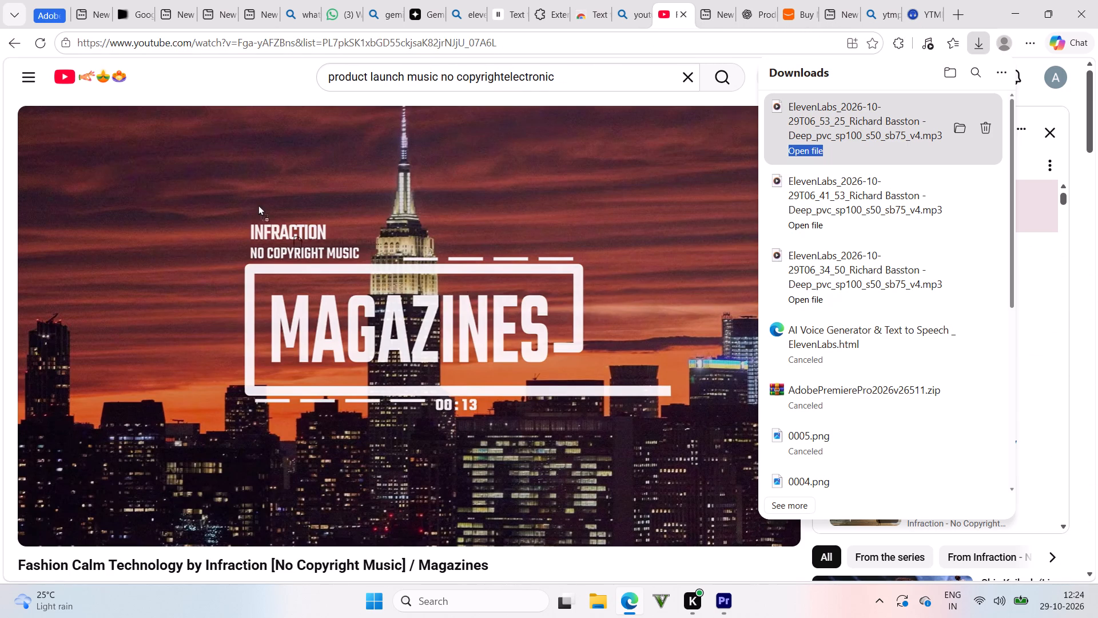
left_click_drag(258, 205, 526, 15)
left_click_drag(526, 15, 755, 16)
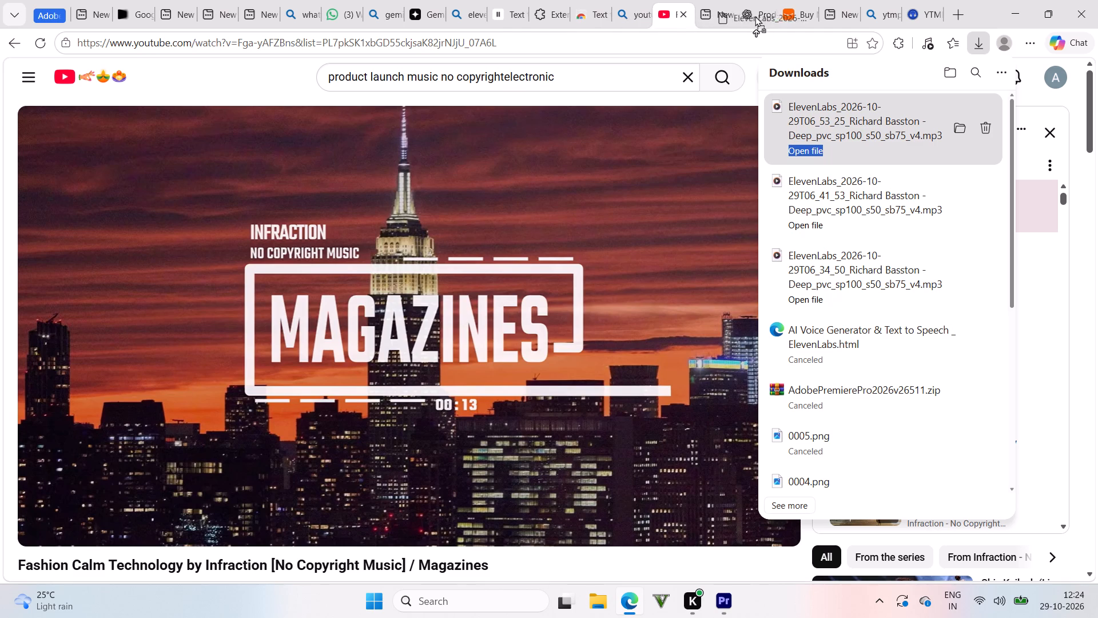
left_click_drag(755, 16, 689, 62)
left_click_drag(689, 62, 724, 599)
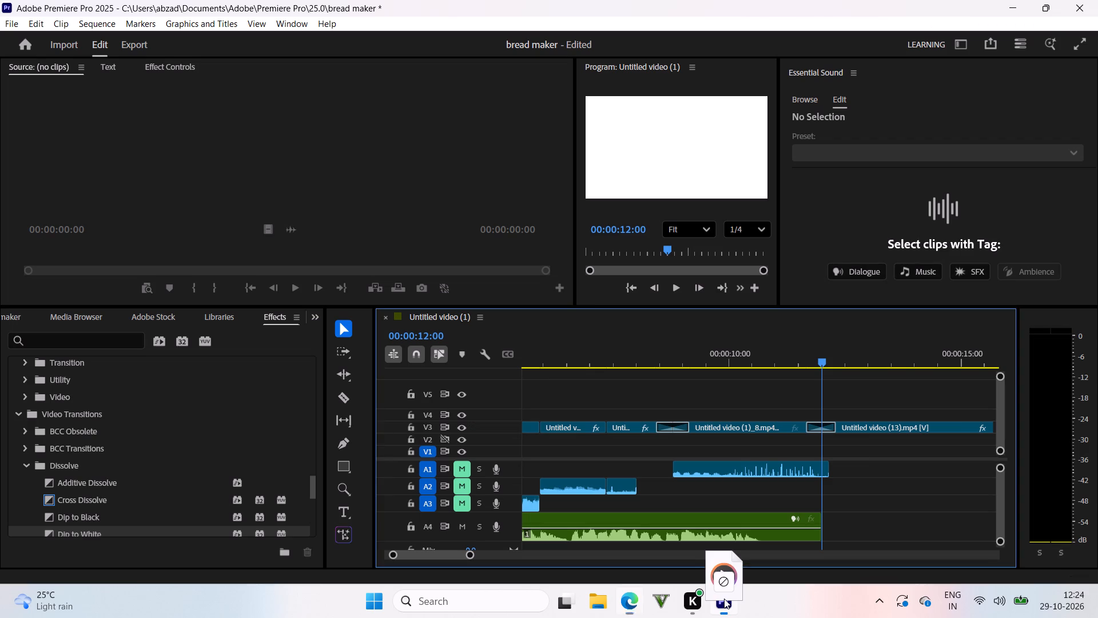
left_click_drag(724, 599, 828, 535)
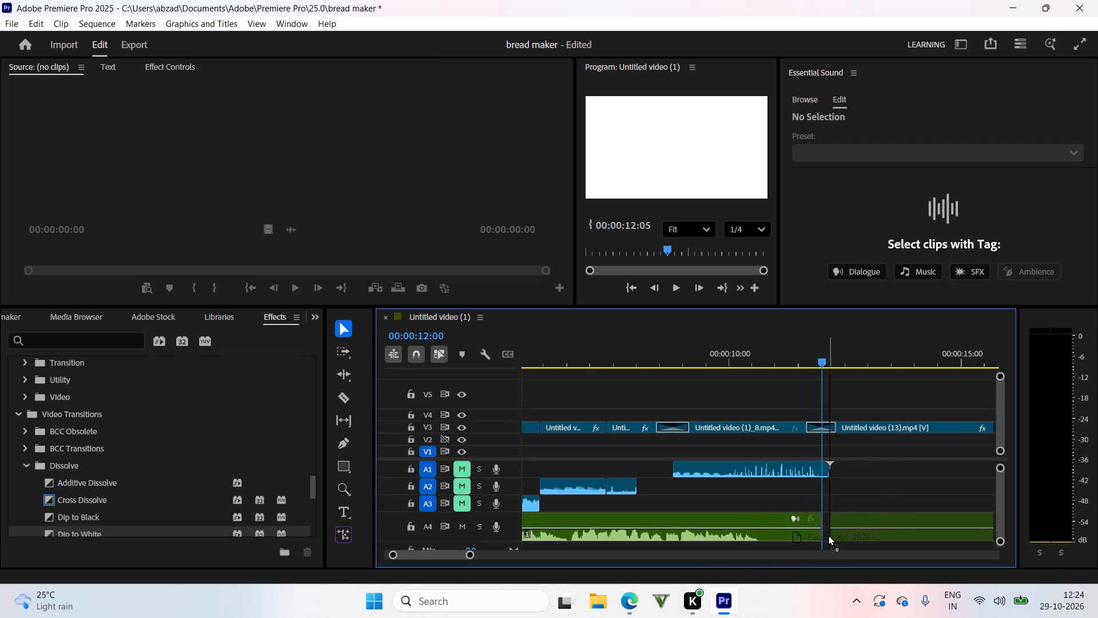
left_click_drag(828, 535, 821, 536)
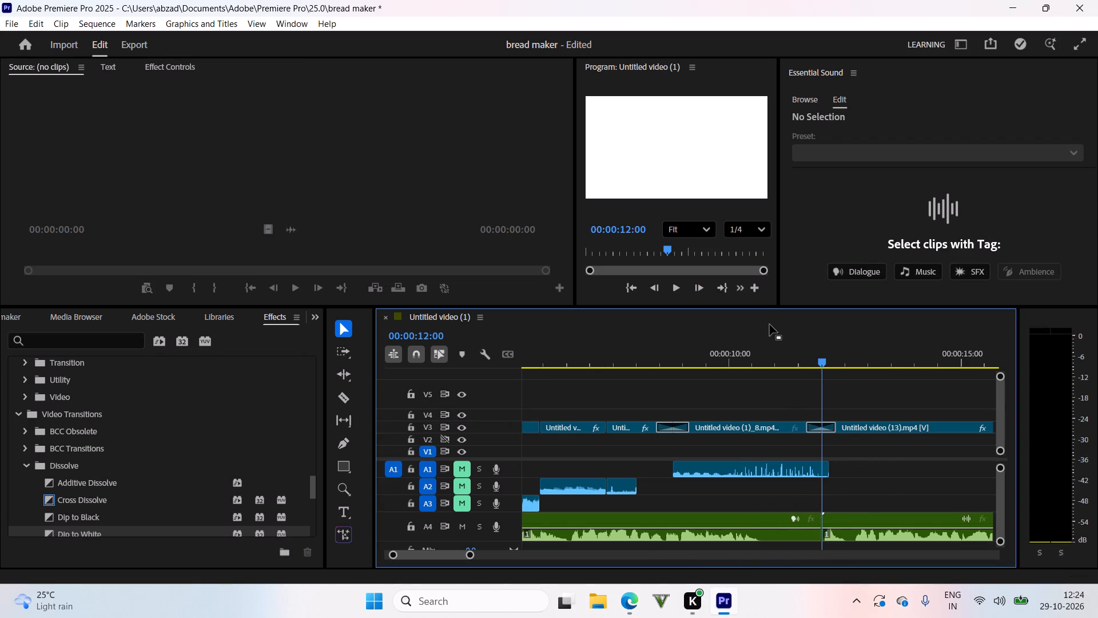
Play the sequence with the new voice-over and scrub back through the bread maker shot to check the timing.
key("space")
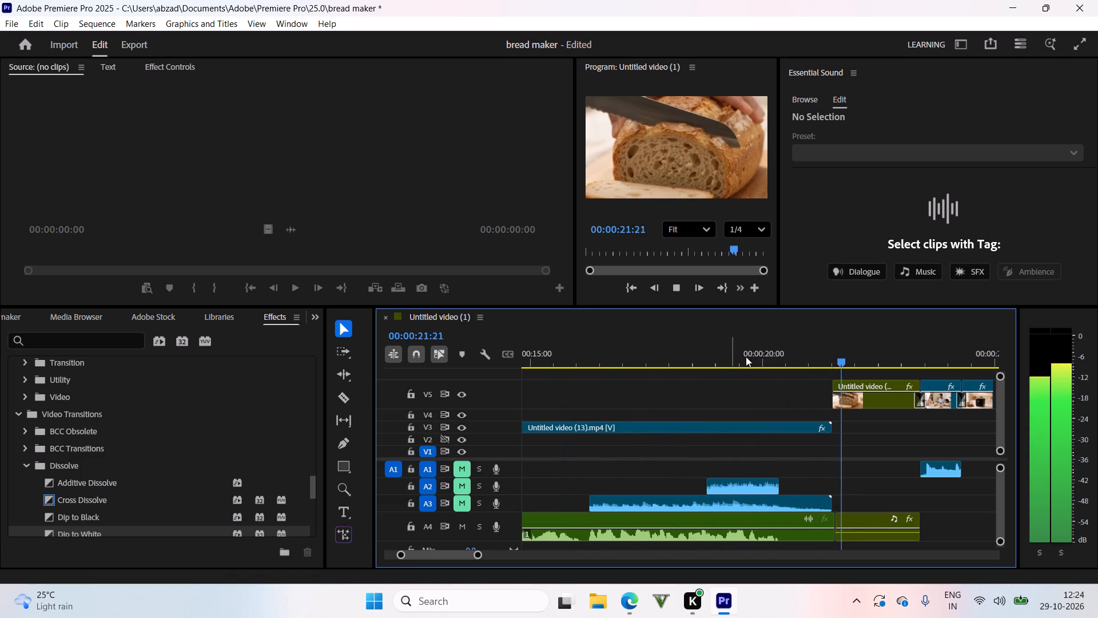
left_click_drag(757, 355, 540, 391)
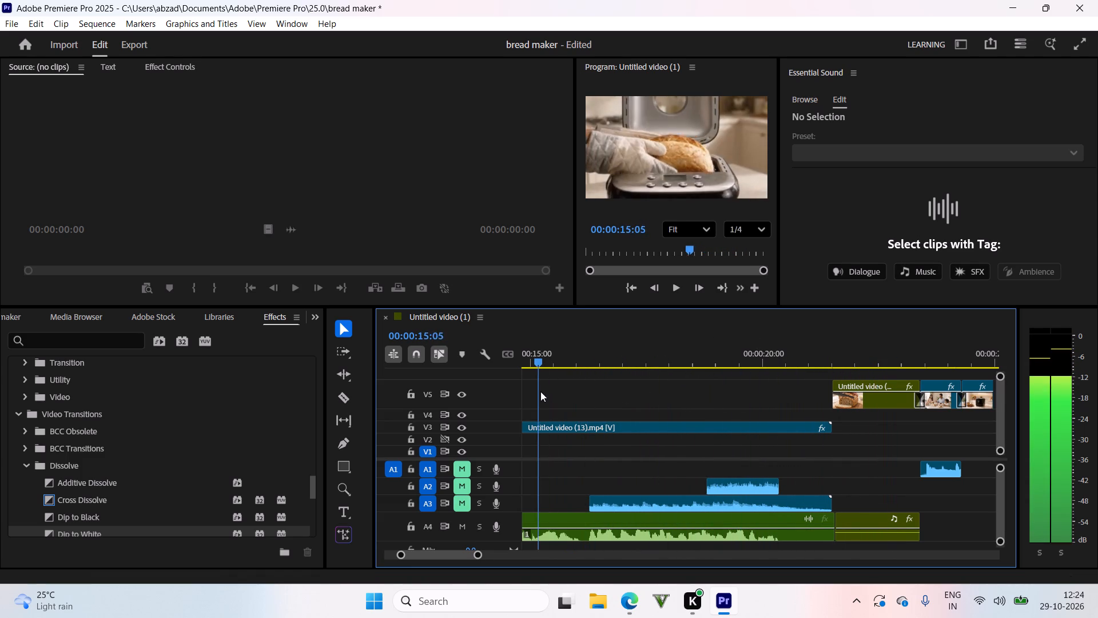
left_click_drag(540, 391, 701, 387)
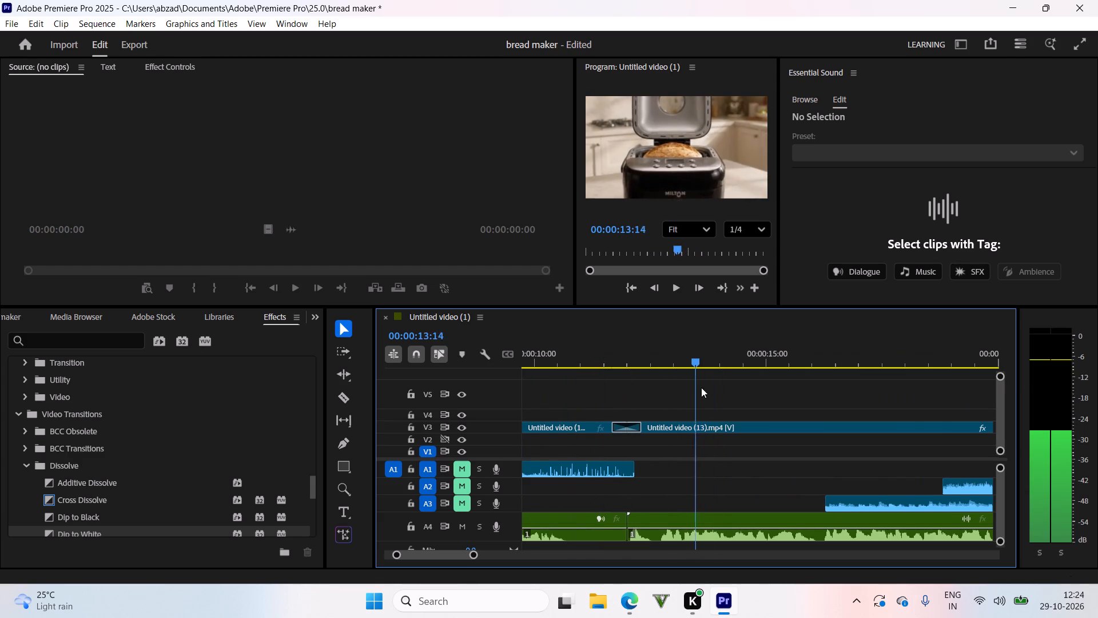
left_click_drag(701, 387, 709, 387)
left_click(632, 598)
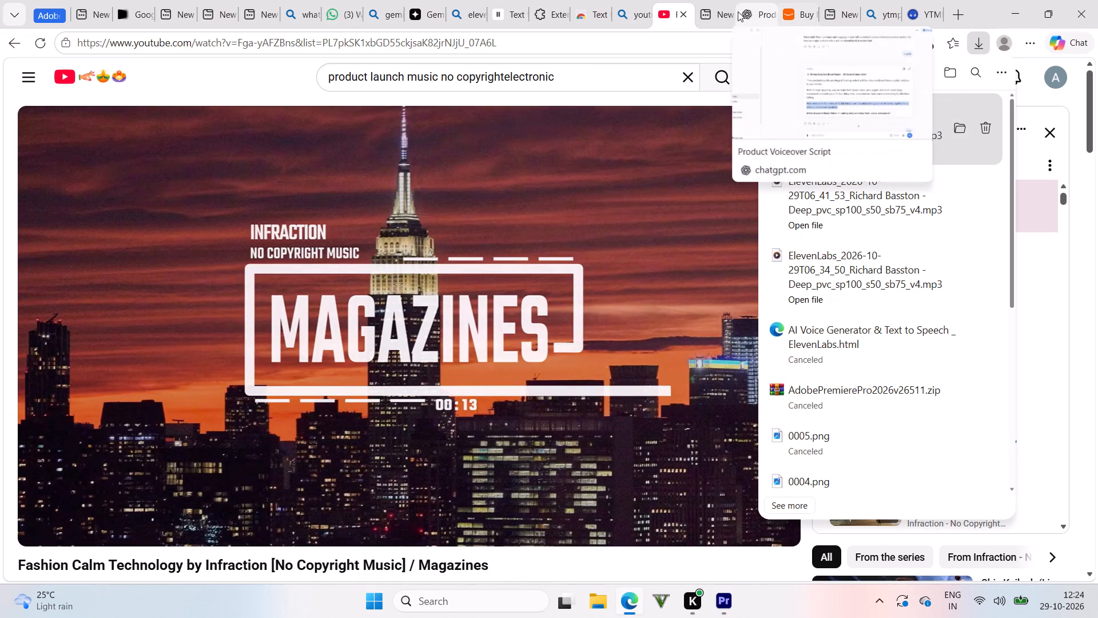
left_click(719, 607)
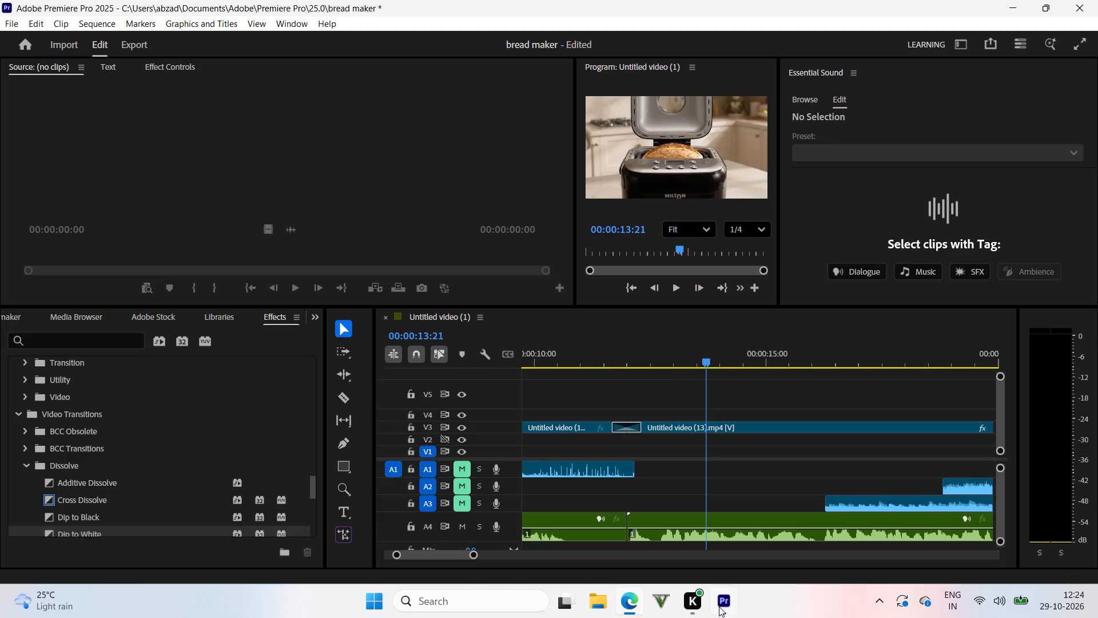
left_click_drag(685, 356, 758, 344)
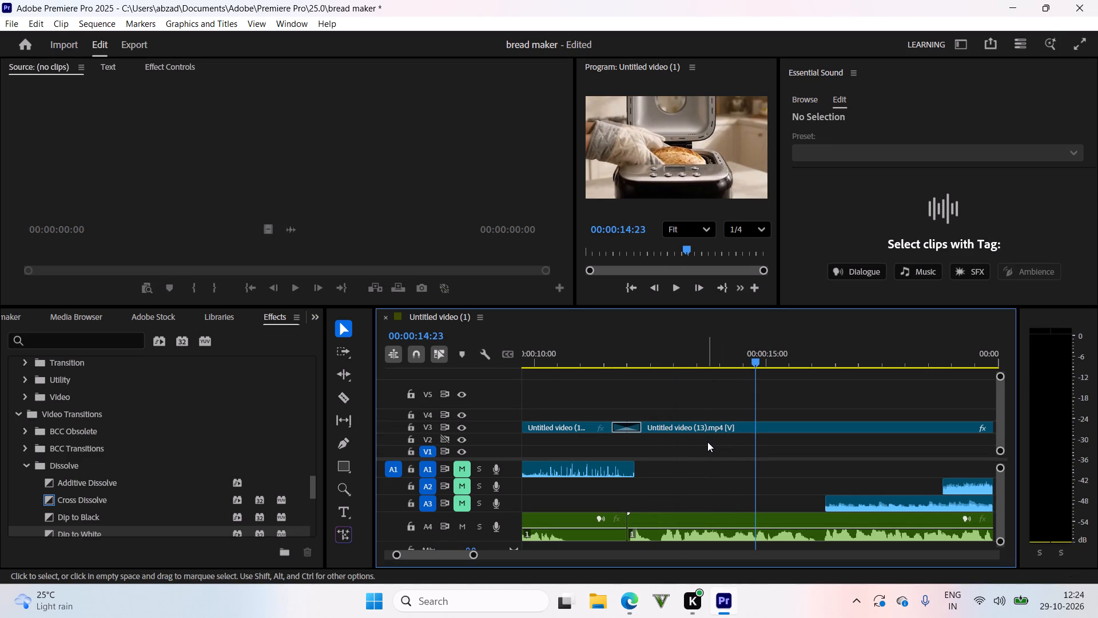
key("ctrl+super+s")
key("super+u")
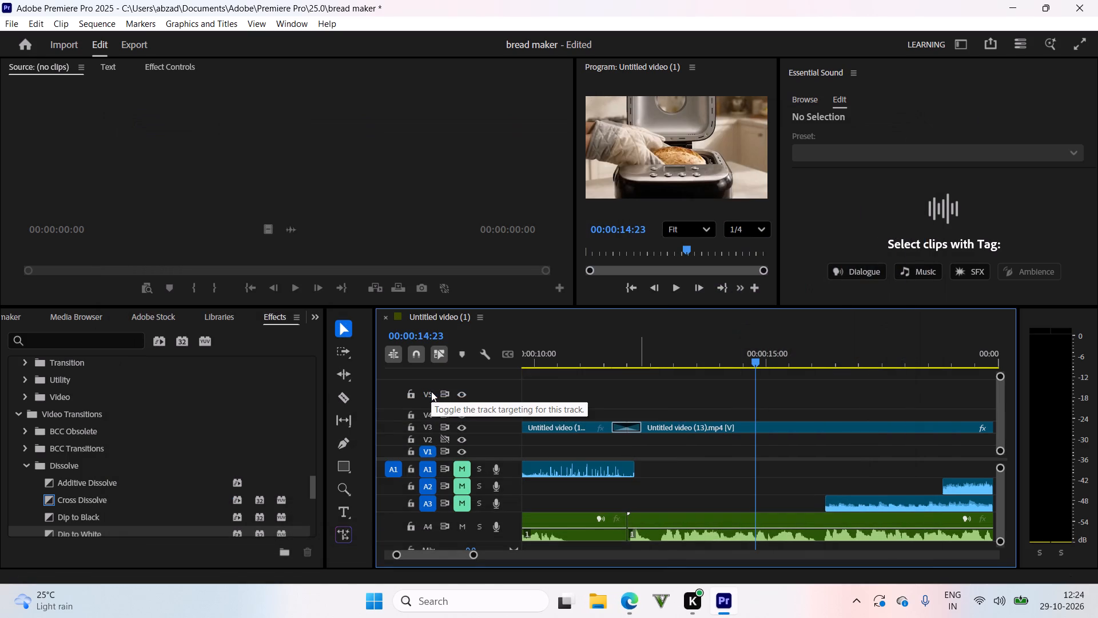
key("shift+super+s")
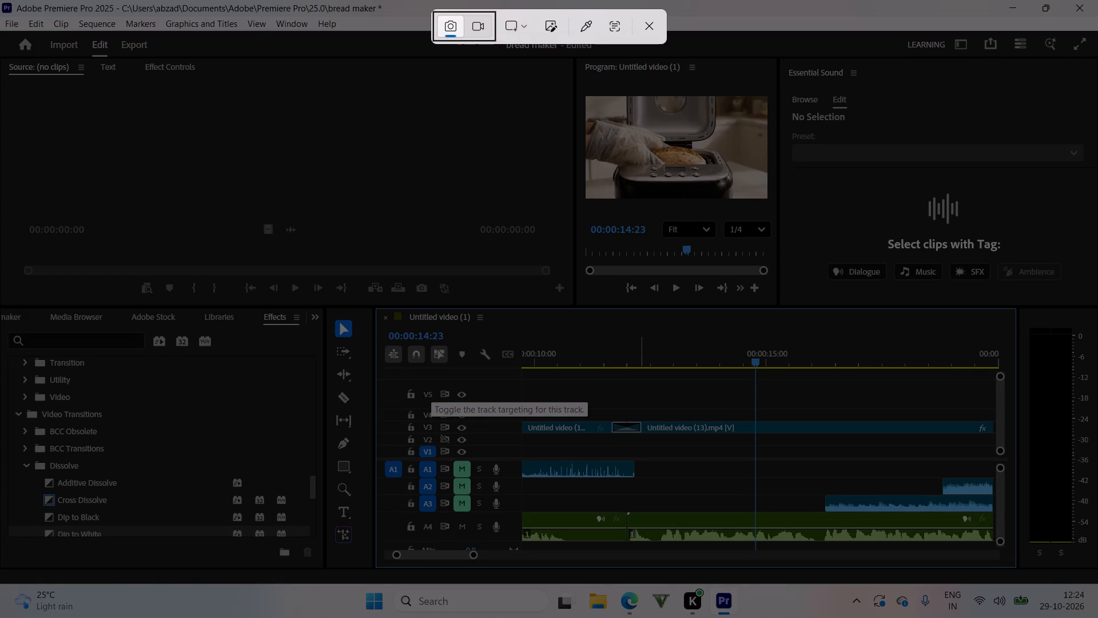
left_click_drag(587, 98, 773, 200)
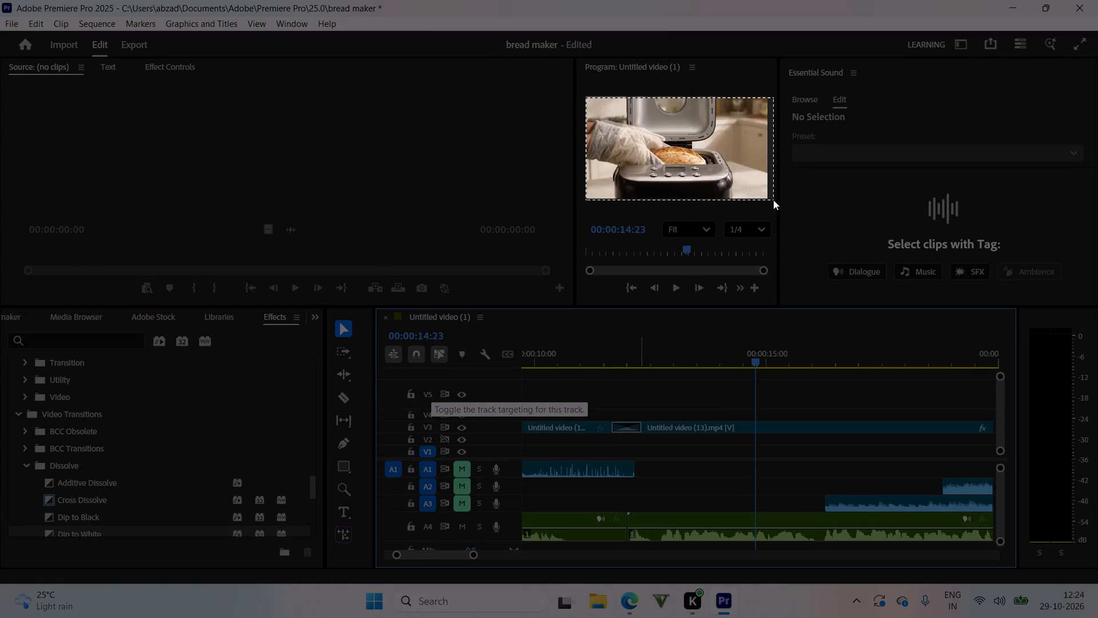
left_click_drag(773, 200, 768, 200)
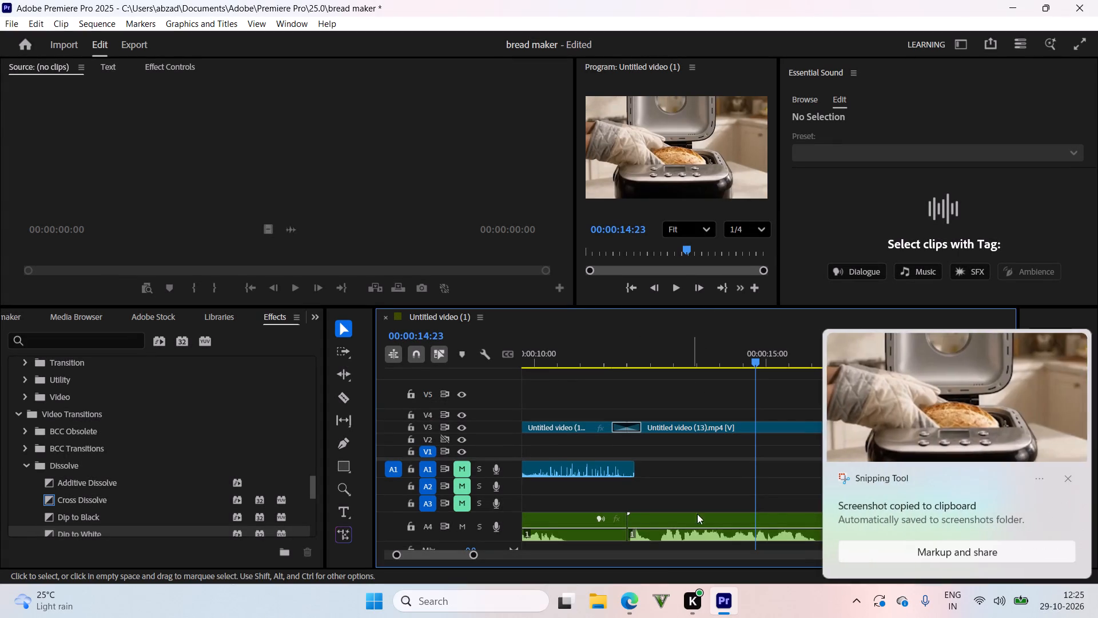
double_click(957, 355)
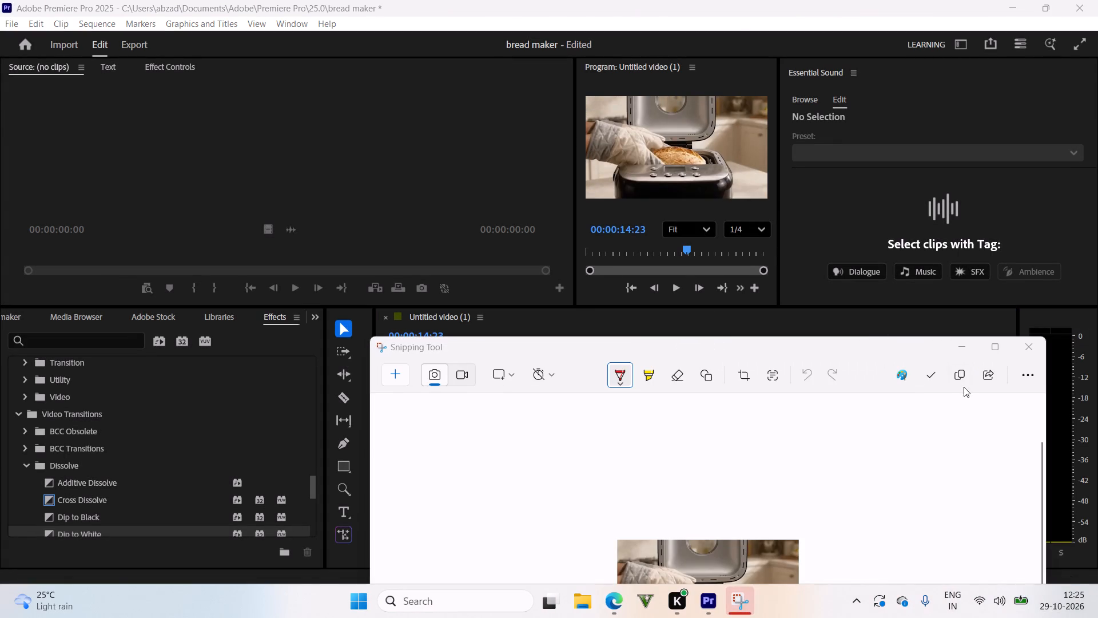
left_click(926, 377)
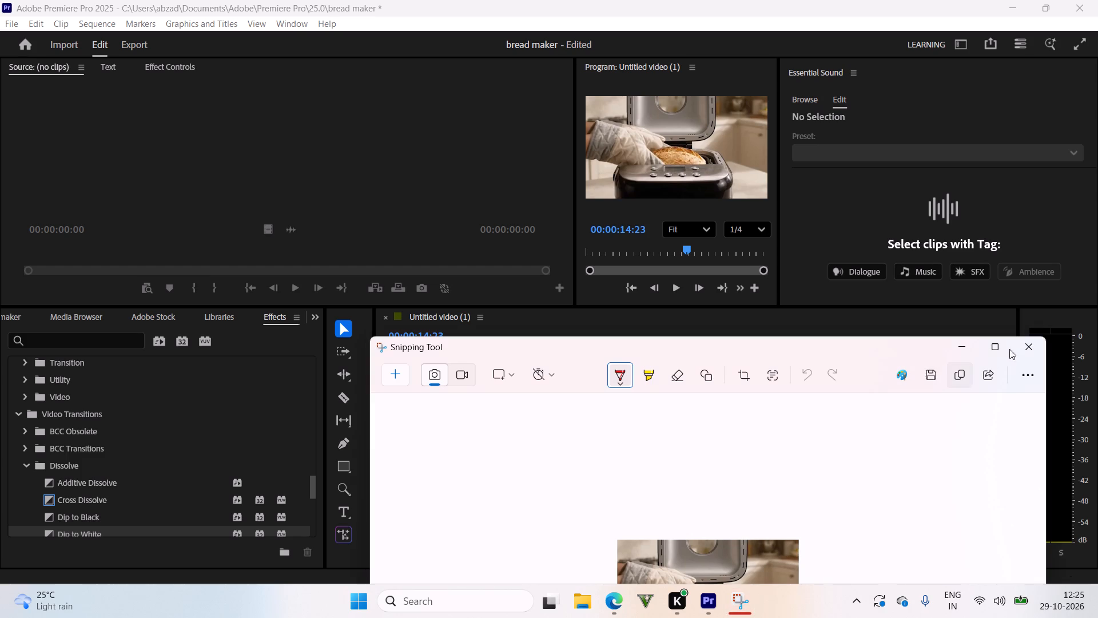
left_click(426, 399)
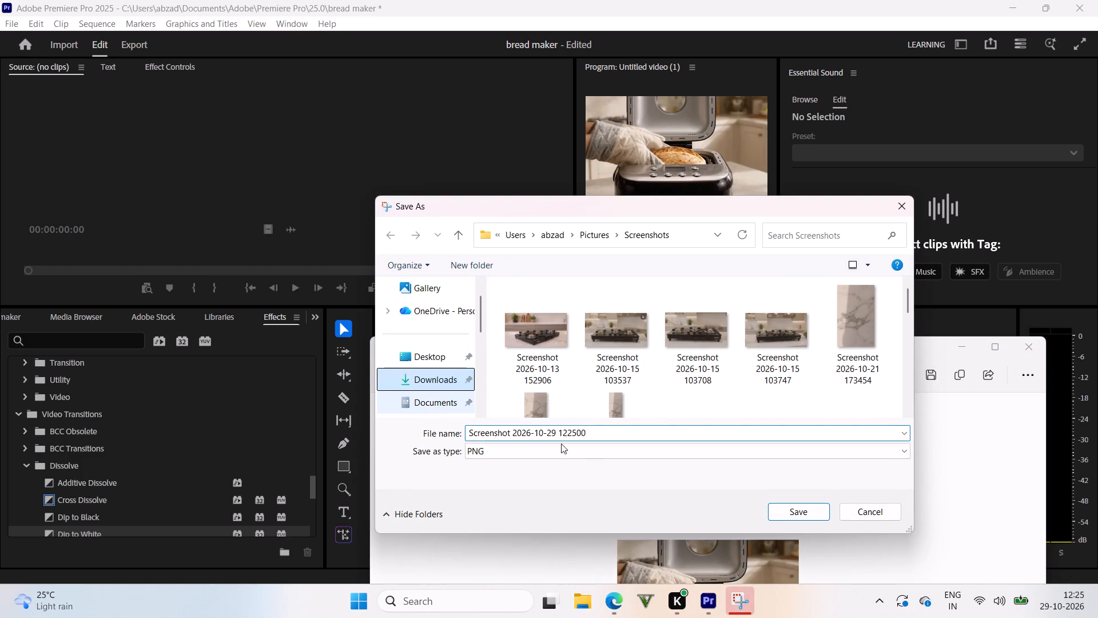
left_click(800, 508)
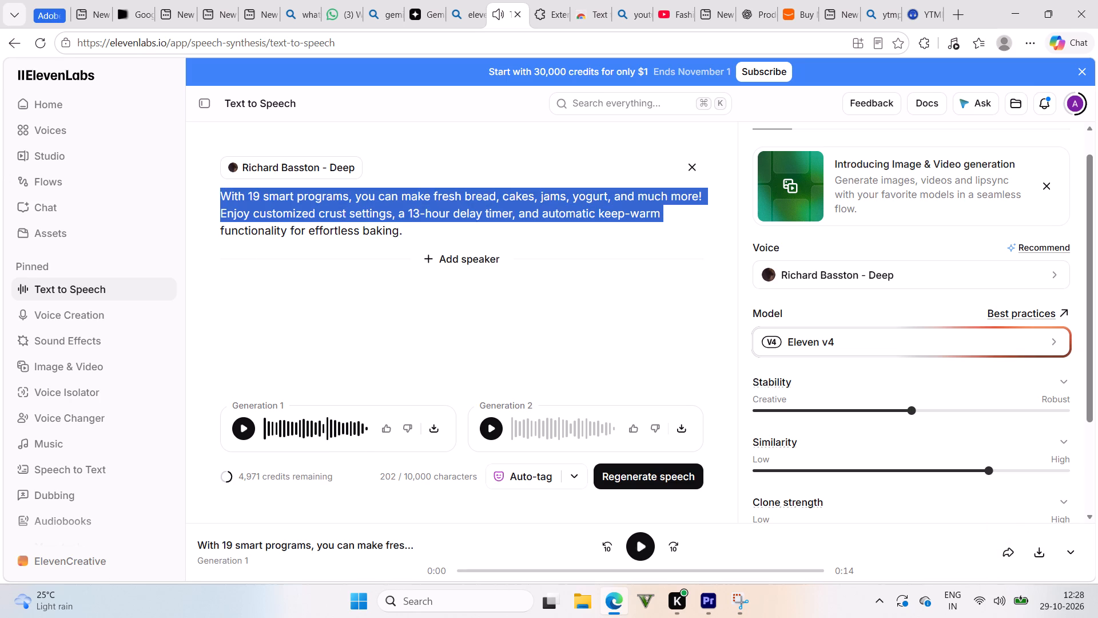
left_click_drag(693, 205, 713, 198)
right_click(688, 197)
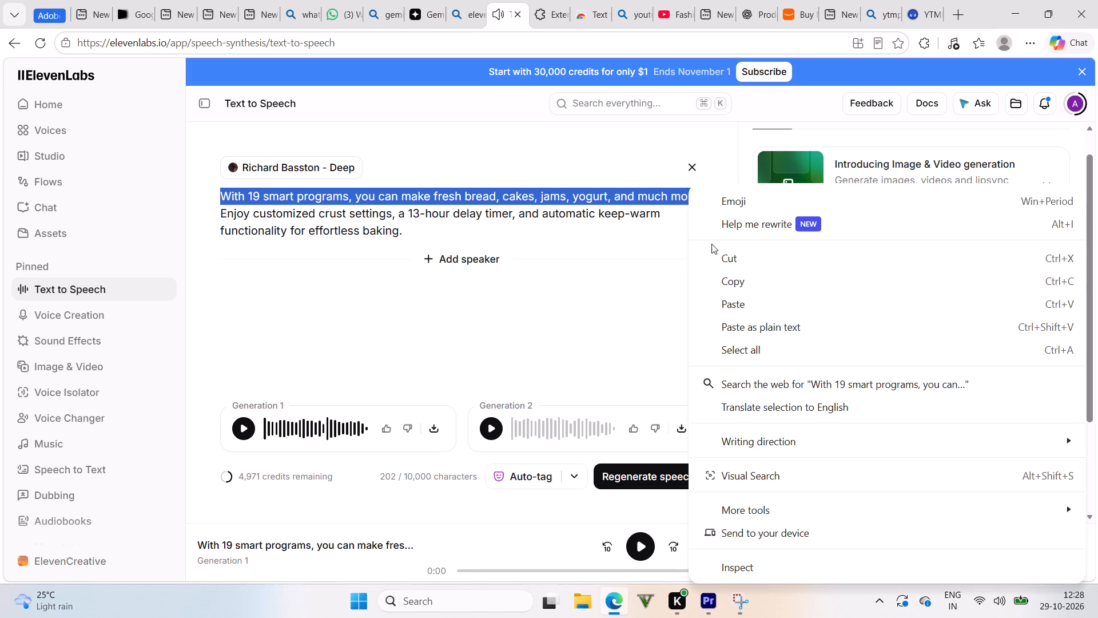
left_click(734, 277)
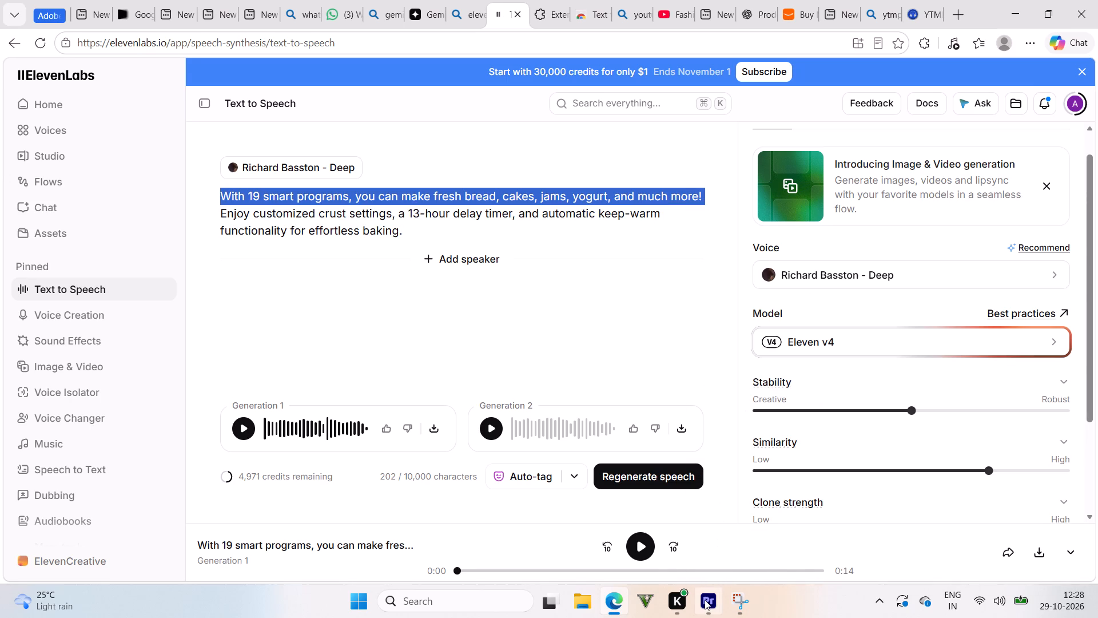
Switch to Premiere Pro and review the sequence from 00:00:04:24 to the bread-slicing clip at 00:00:21:17.
left_click(705, 600)
left_click(693, 356)
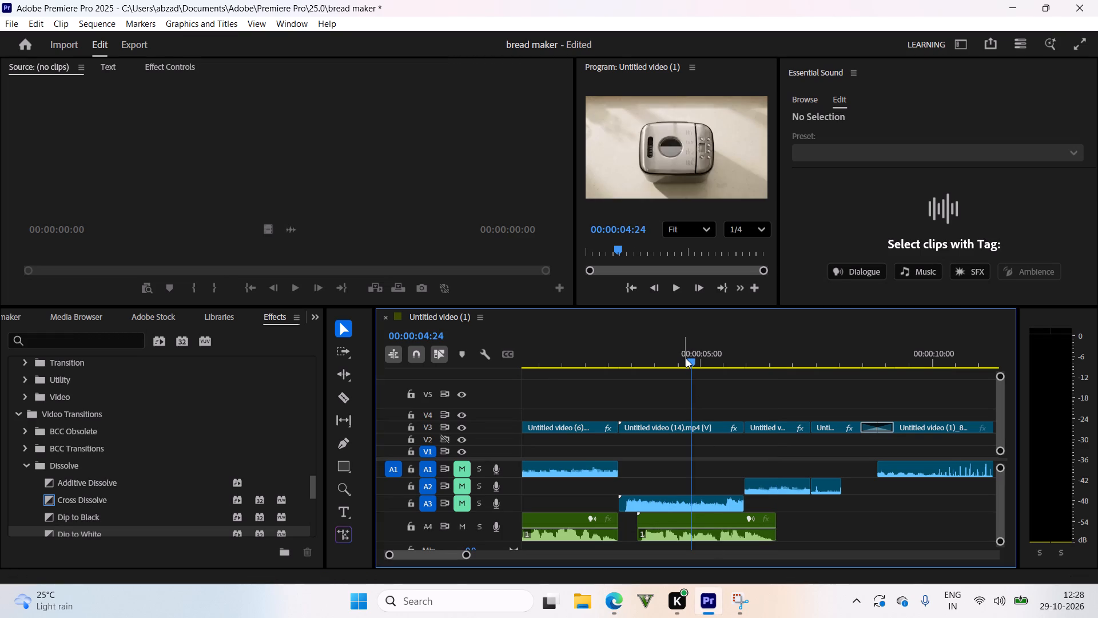
key("space")
left_click_drag(784, 352, 1025, 422)
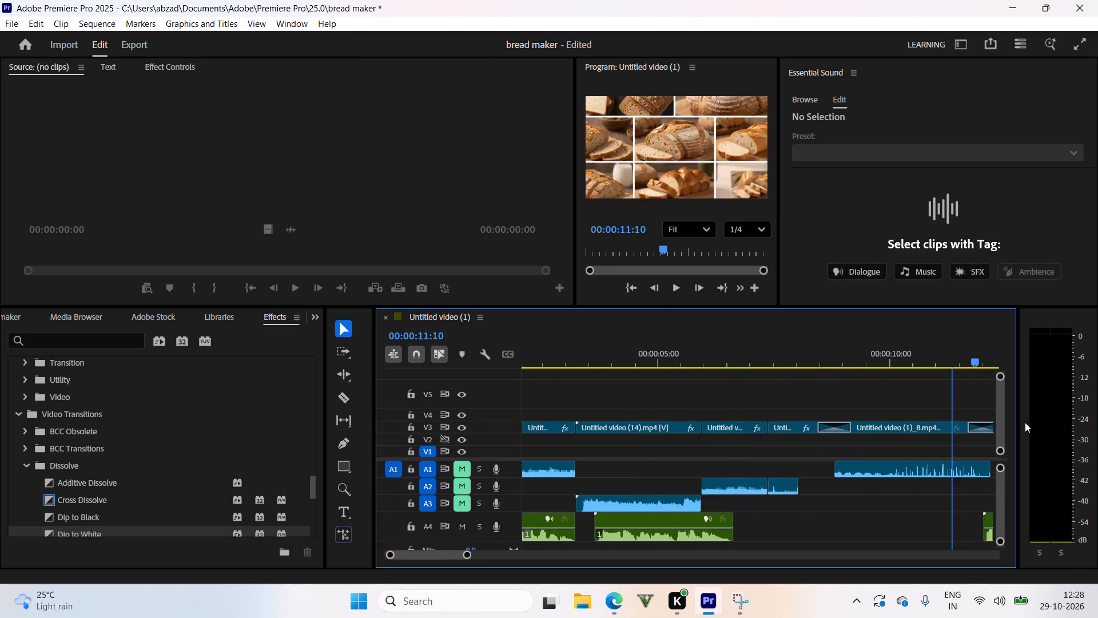
left_click_drag(1025, 422, 526, 411)
key("space")
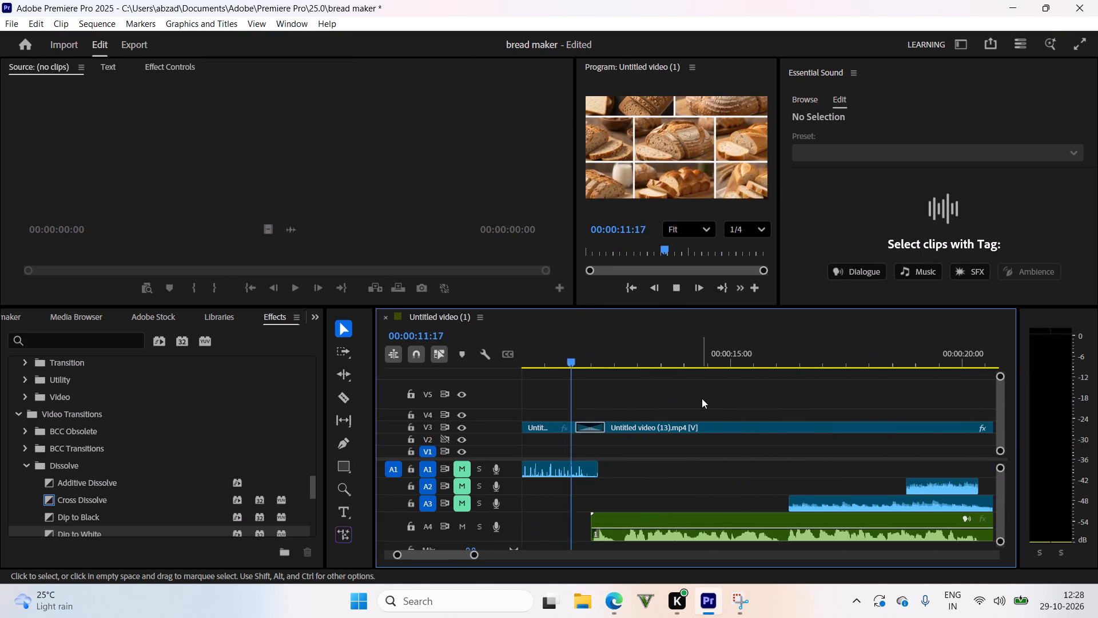
left_click_drag(754, 356, 818, 371)
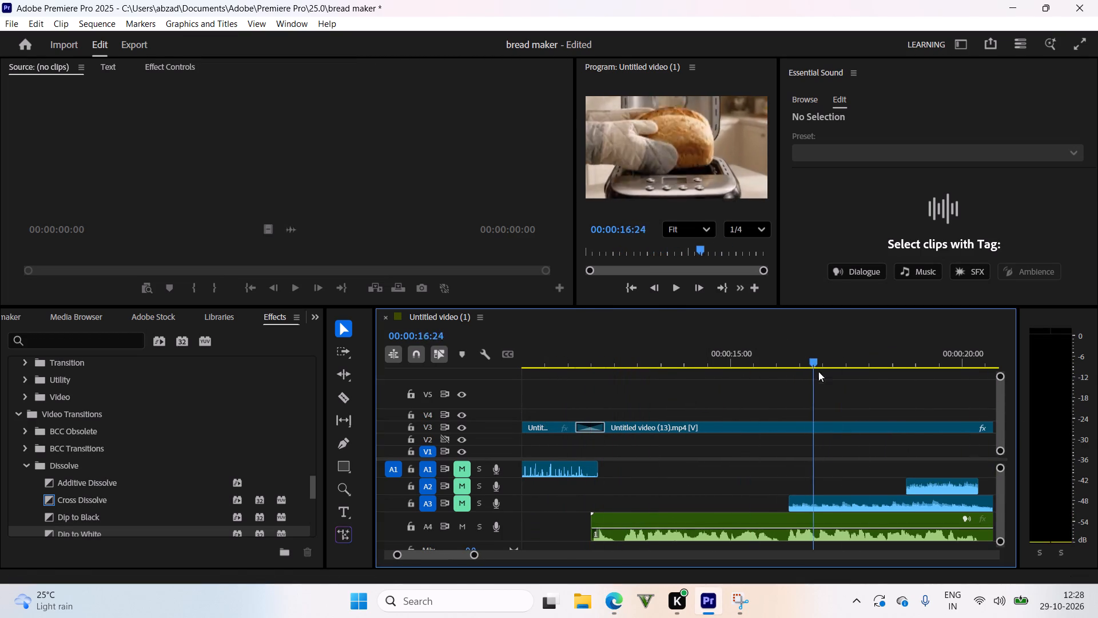
left_click_drag(818, 371, 729, 408)
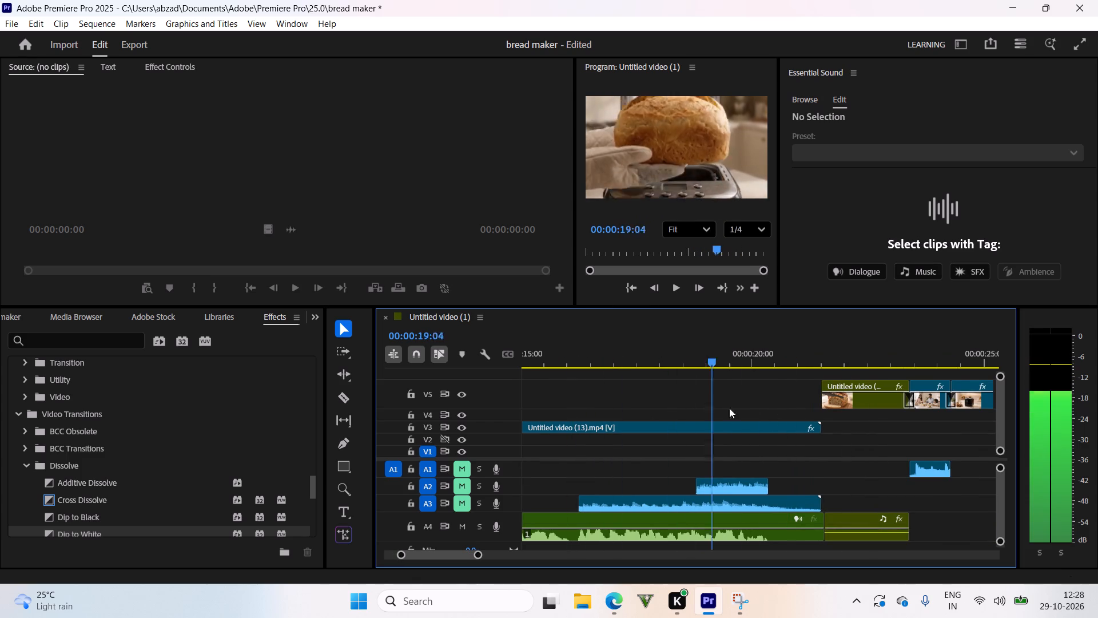
left_click_drag(729, 408, 826, 420)
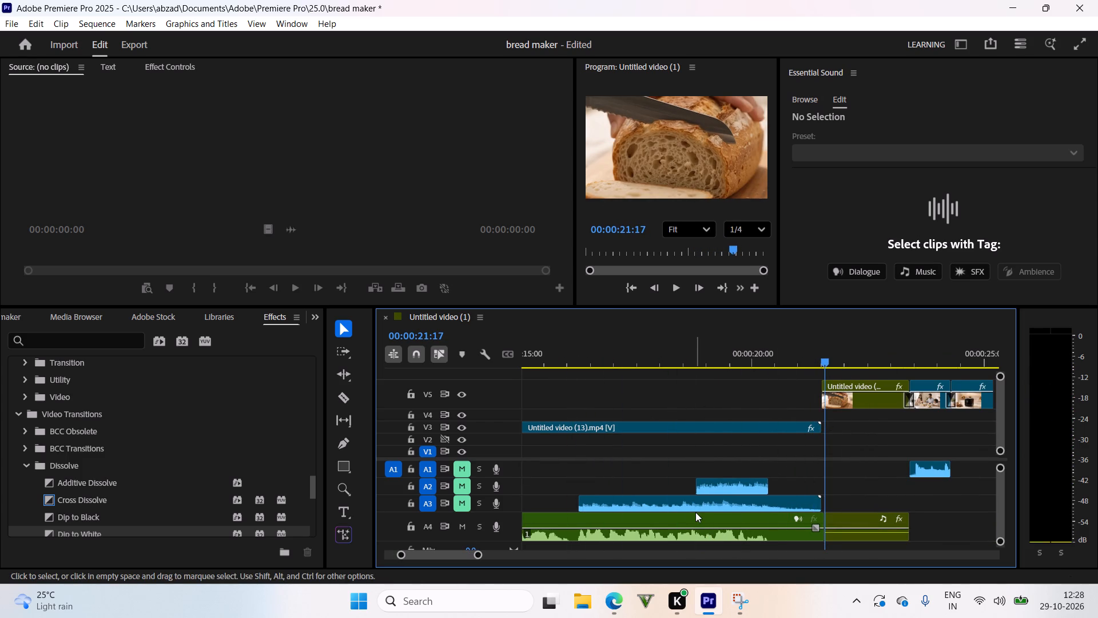
Move the 06_53_25 voice-over clip from A4 down to a new track A5, ending level with the bread-slicing clip.
left_click(695, 514)
left_click_drag(693, 516, 963, 541)
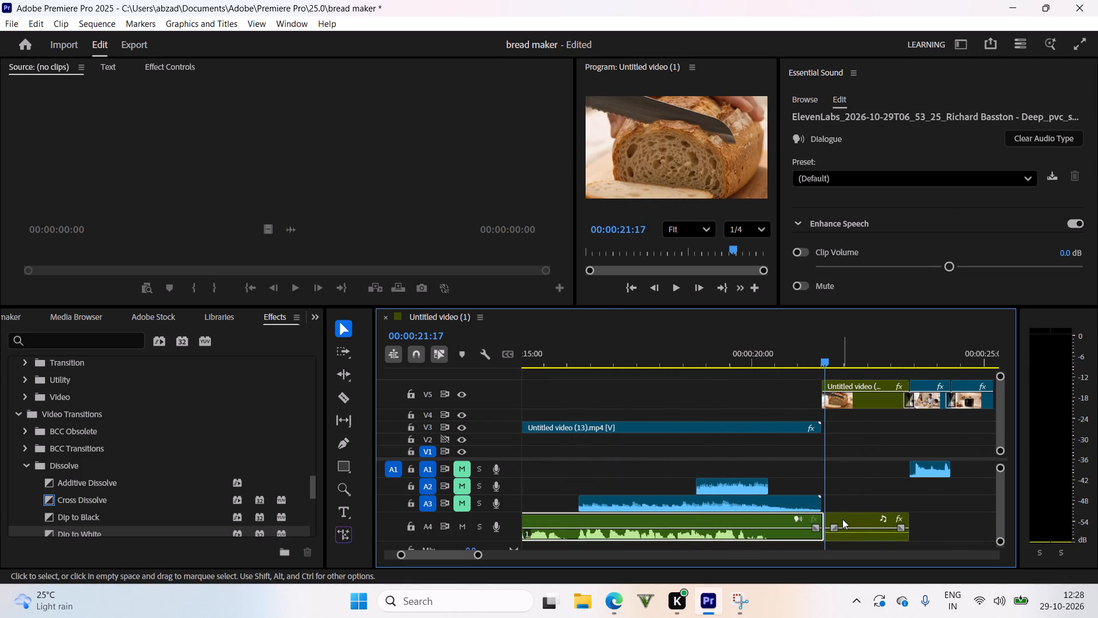
left_click(845, 519)
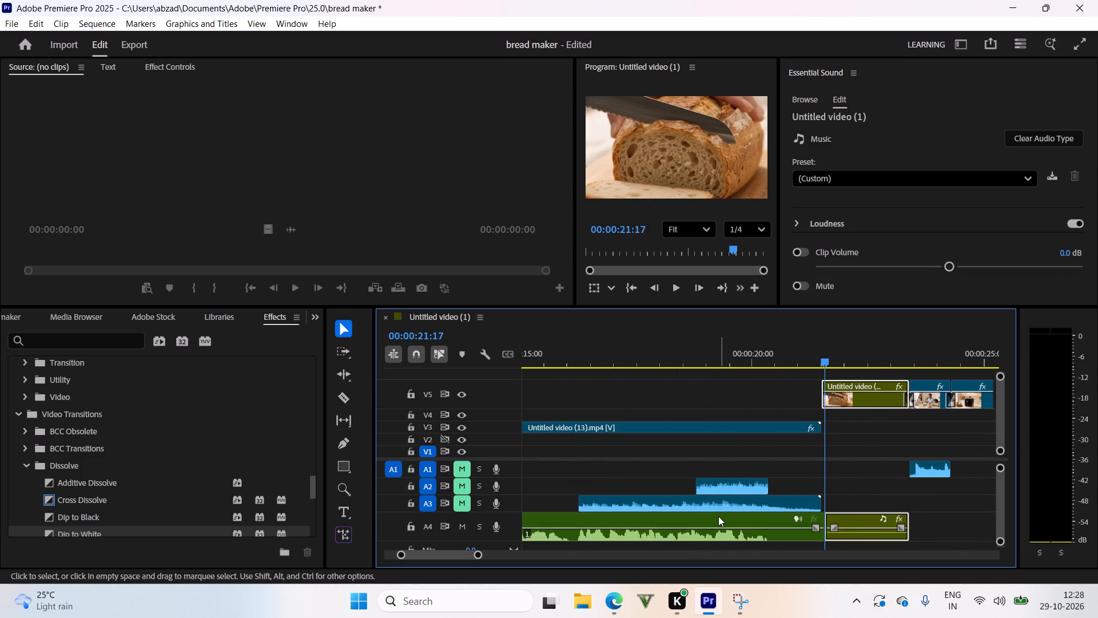
left_click_drag(718, 516, 836, 546)
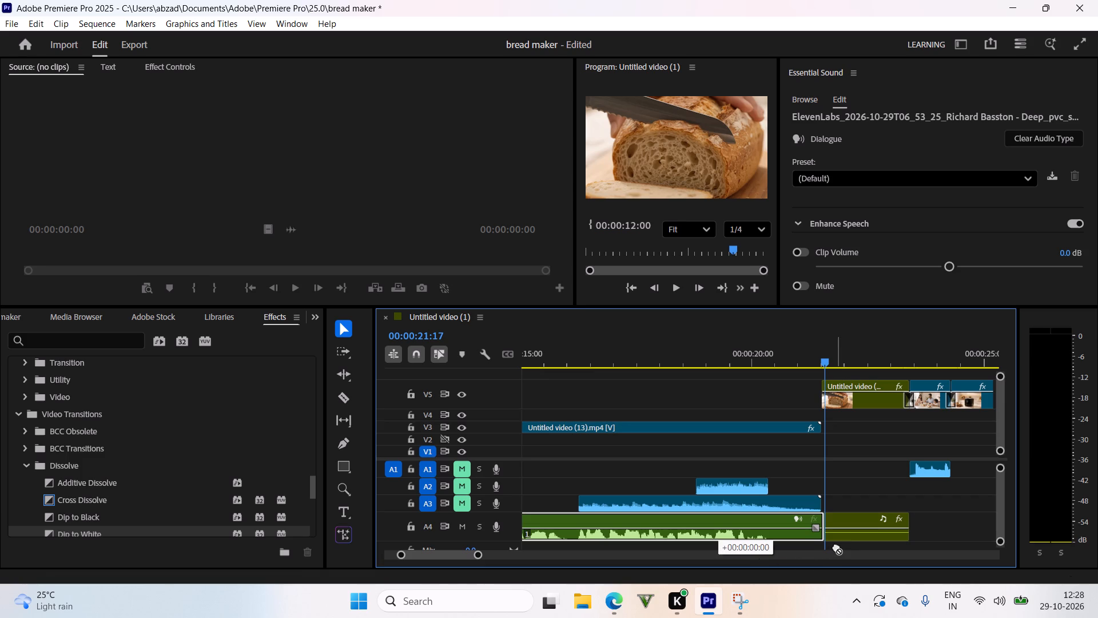
left_click_drag(836, 546, 840, 545)
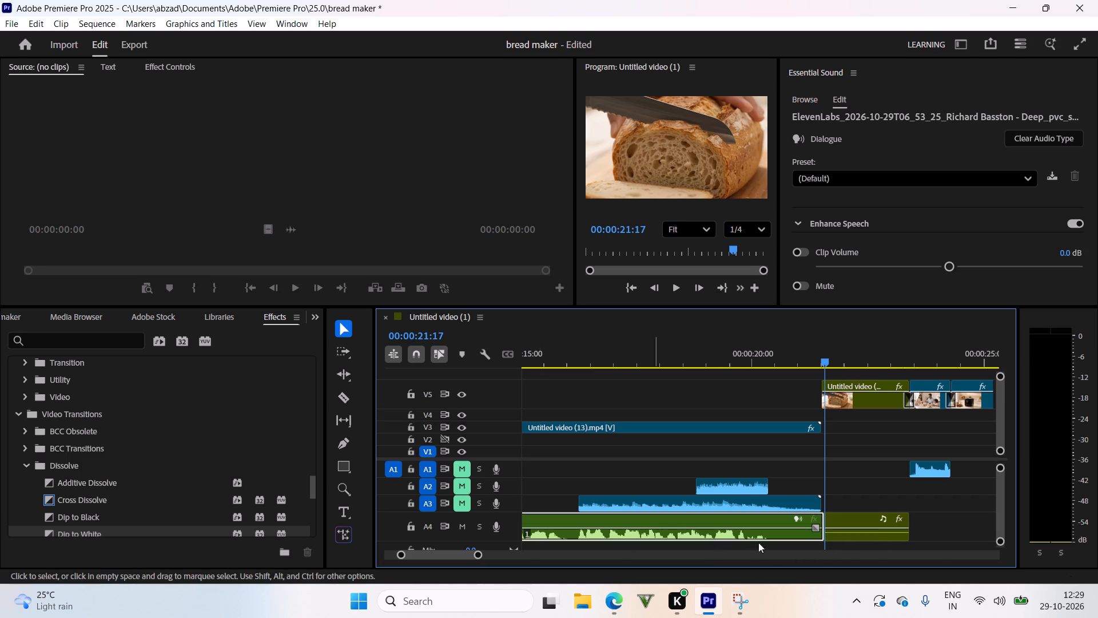
left_click_drag(1001, 537, 996, 502)
left_click_drag(999, 541, 999, 510)
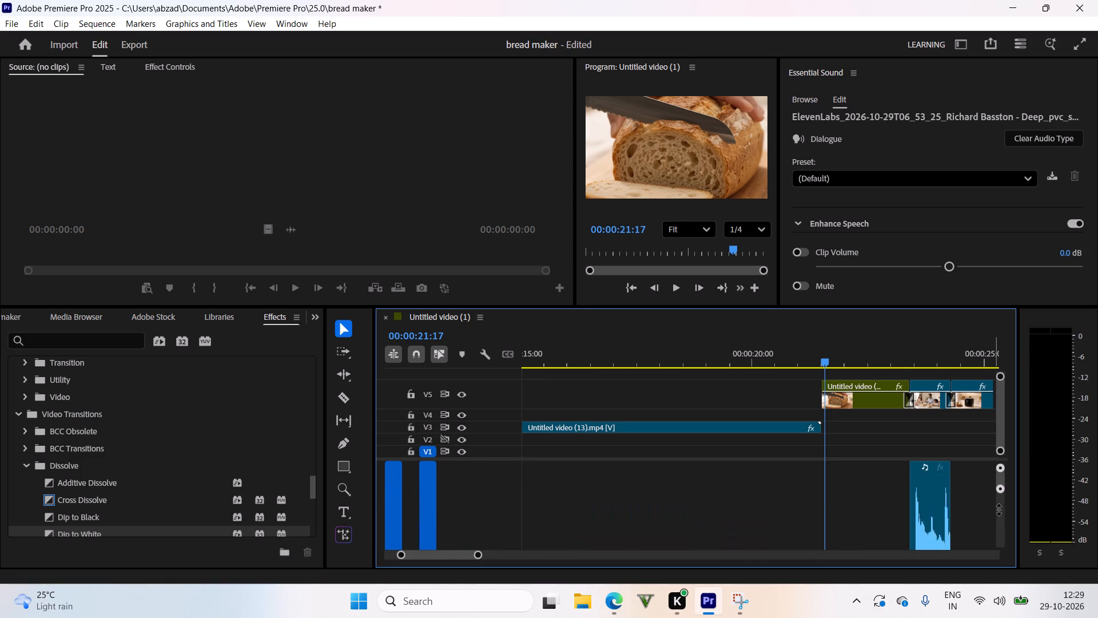
left_click_drag(999, 510, 995, 577)
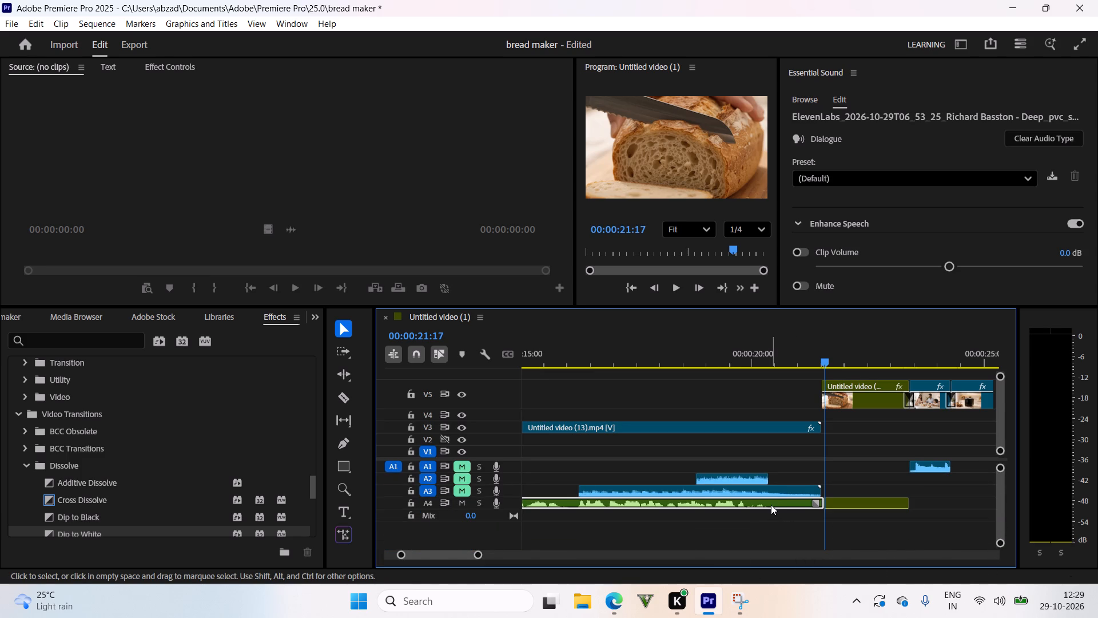
left_click(771, 496)
left_click(777, 507)
left_click_drag(779, 506, 778, 515)
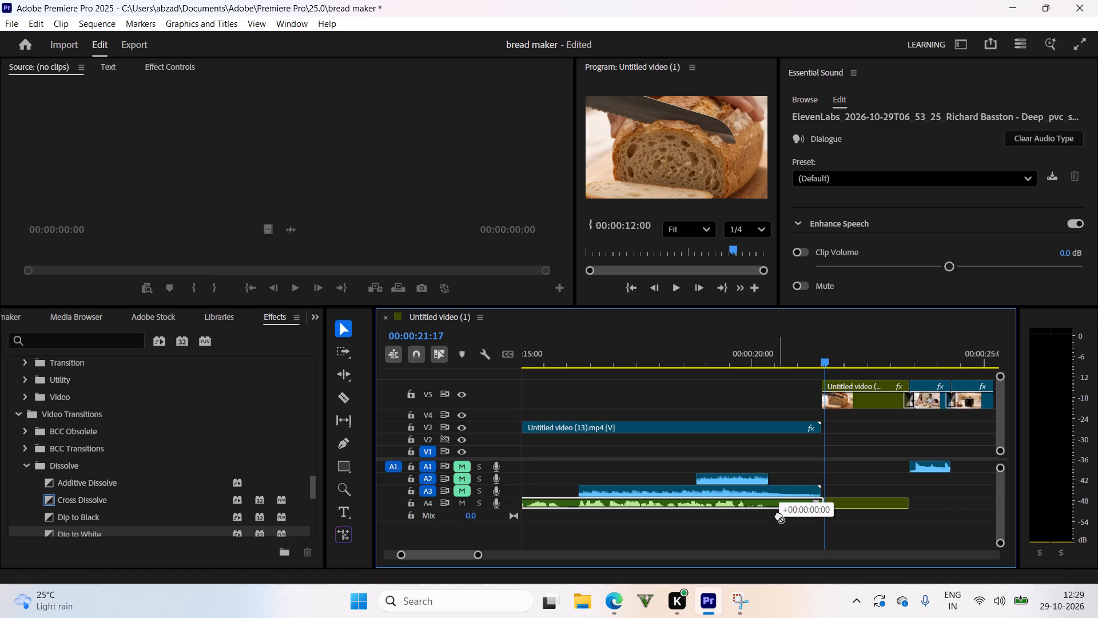
left_click_drag(778, 515, 863, 528)
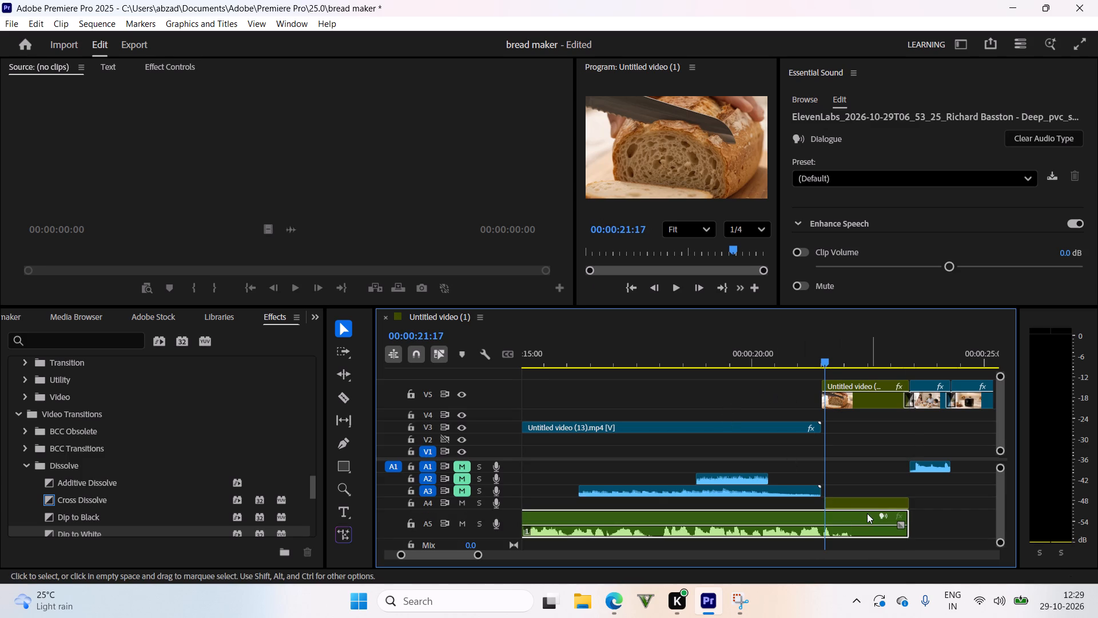
Shift the voice-over clip on A5 later so it extends past the last video clip, and play back the bread-slicing section.
left_click_drag(867, 513, 1019, 528)
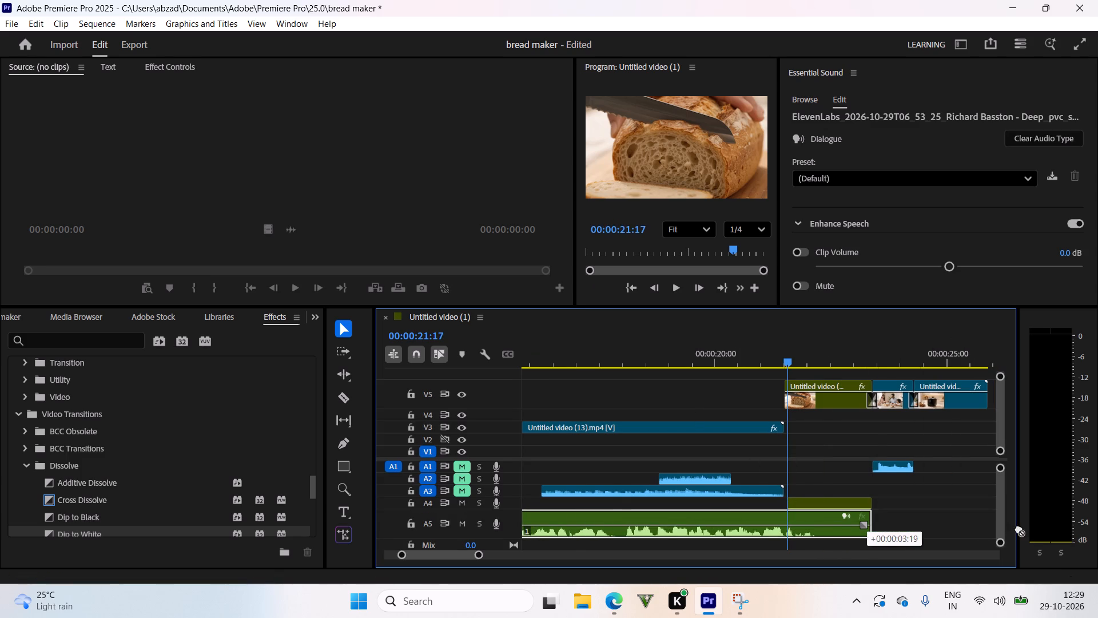
left_click_drag(1019, 528, 966, 518)
left_click_drag(844, 359, 872, 377)
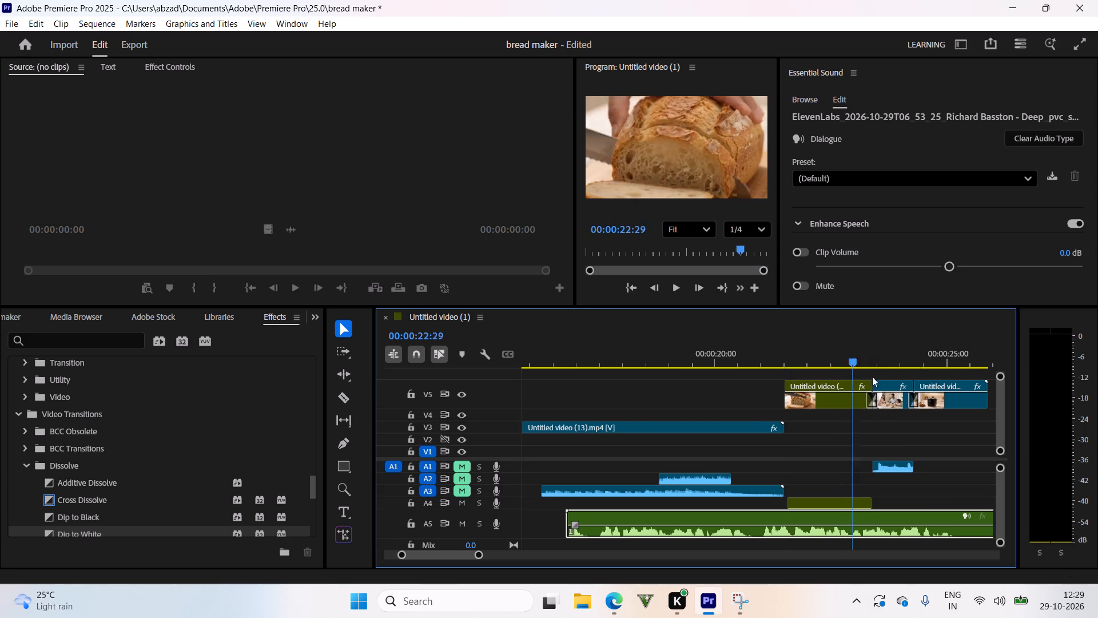
left_click_drag(872, 377, 717, 445)
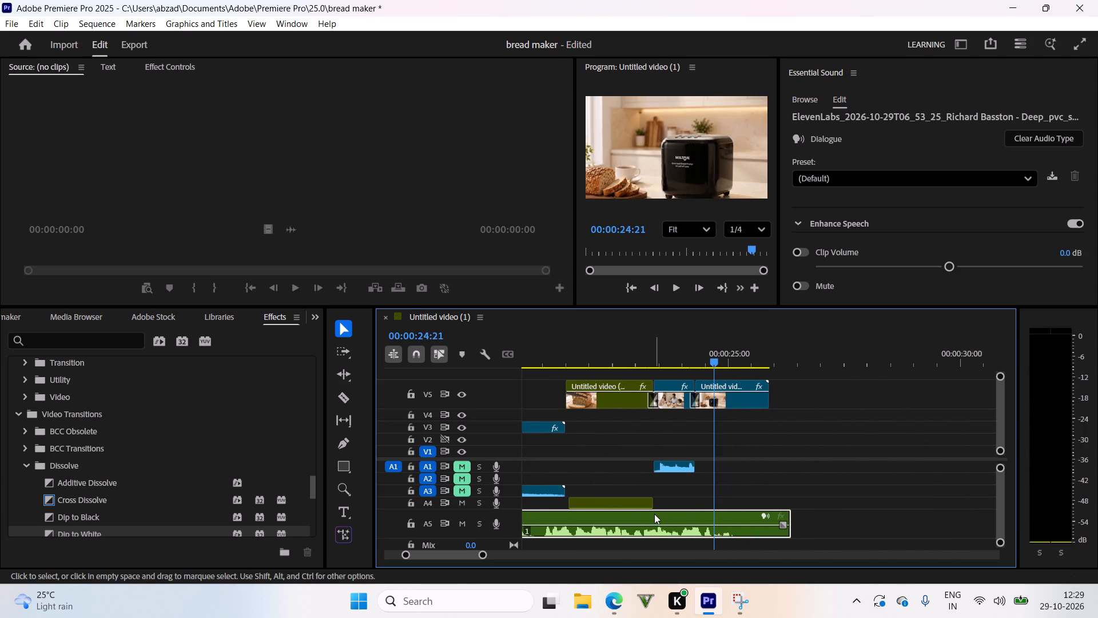
left_click_drag(654, 514, 771, 518)
left_click_drag(667, 356, 615, 360)
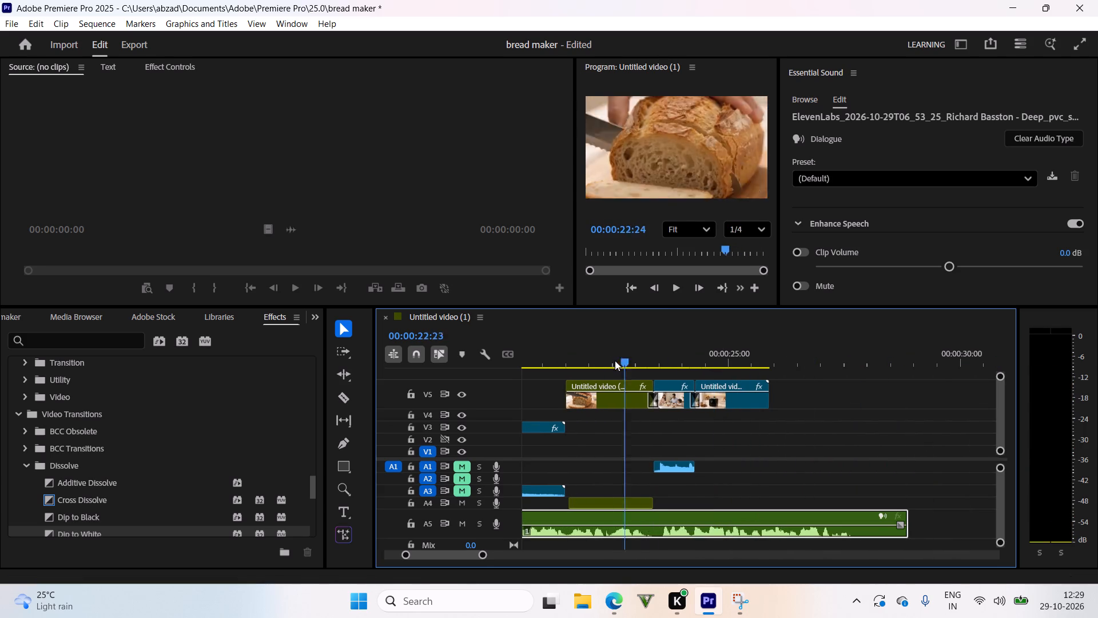
left_click_drag(615, 360, 796, 412)
key("space")
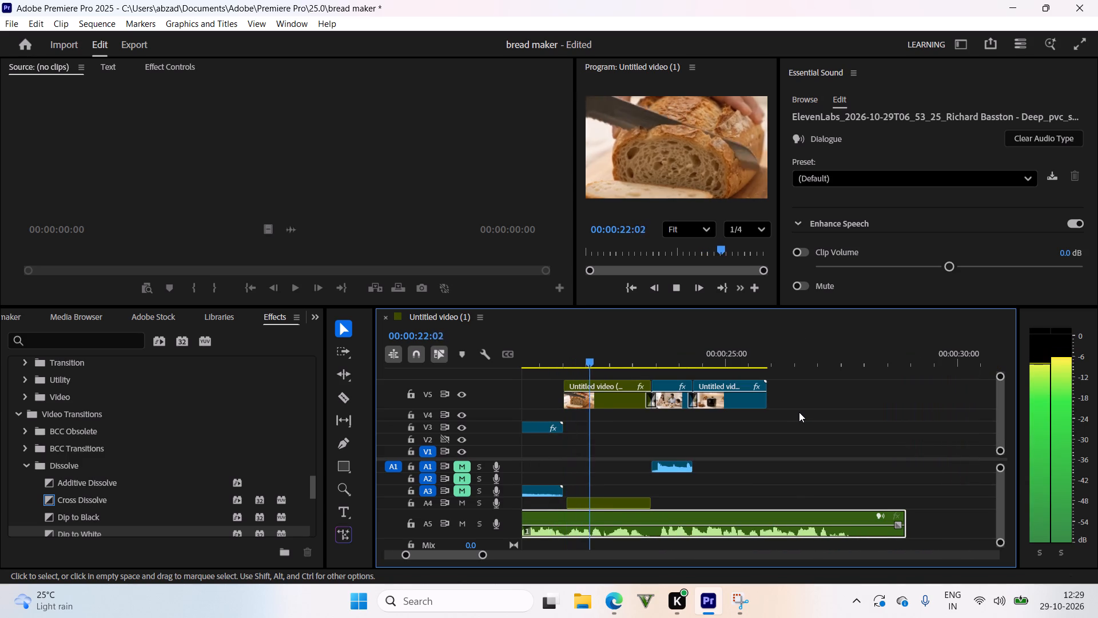
Replay the section leading into the bread-slicing clip several times to check the A5 voice-over timing.
left_click_drag(603, 359, 555, 369)
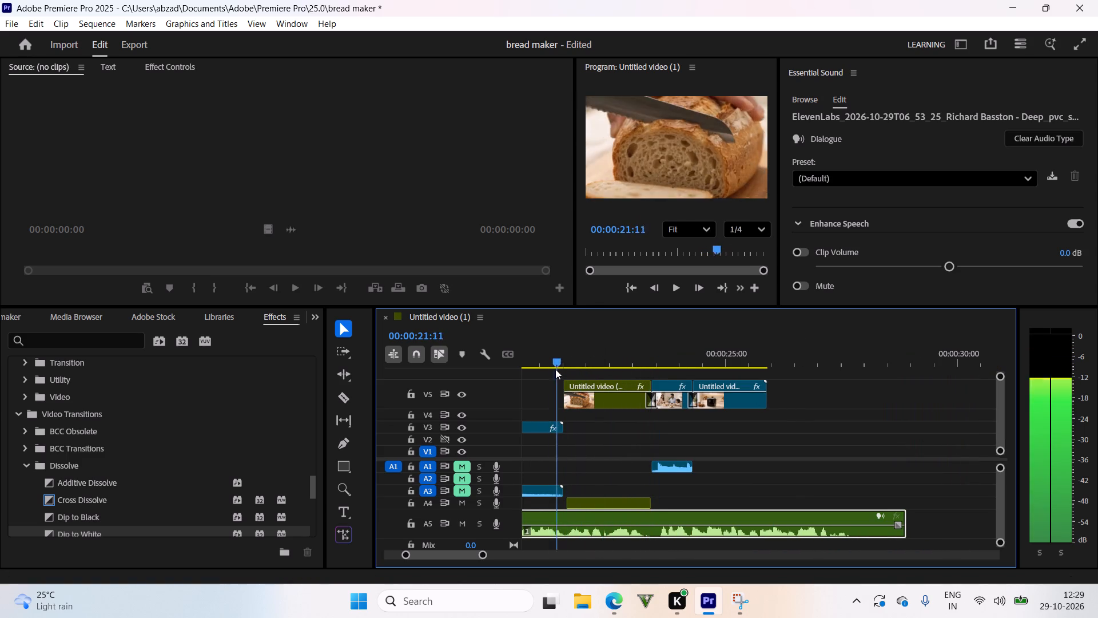
left_click_drag(555, 369, 537, 373)
key("space")
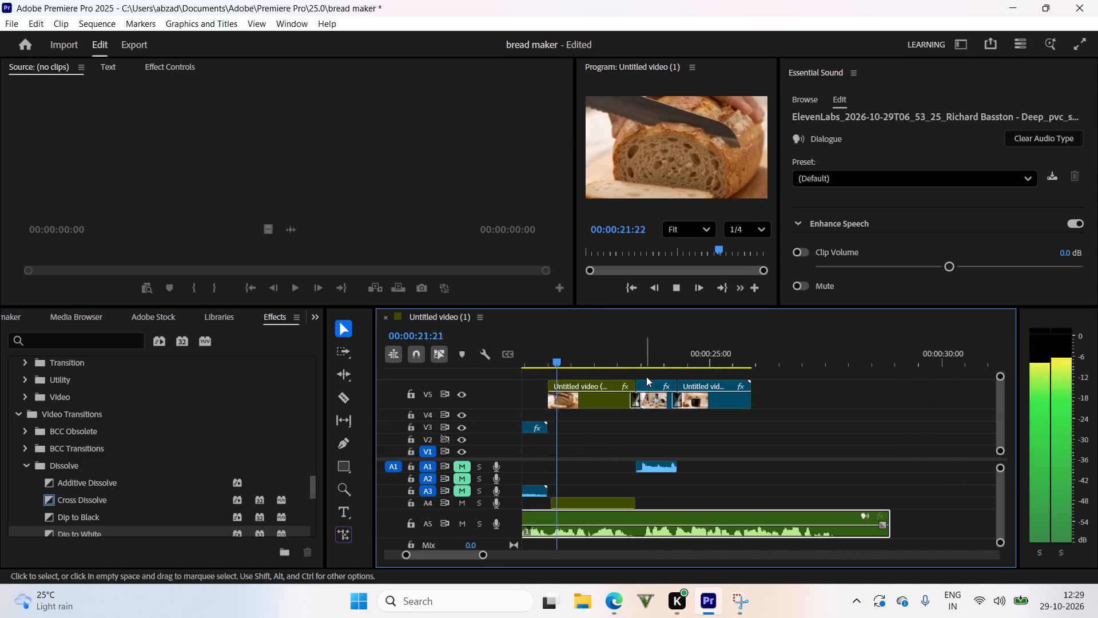
left_click_drag(598, 359, 645, 413)
key("space")
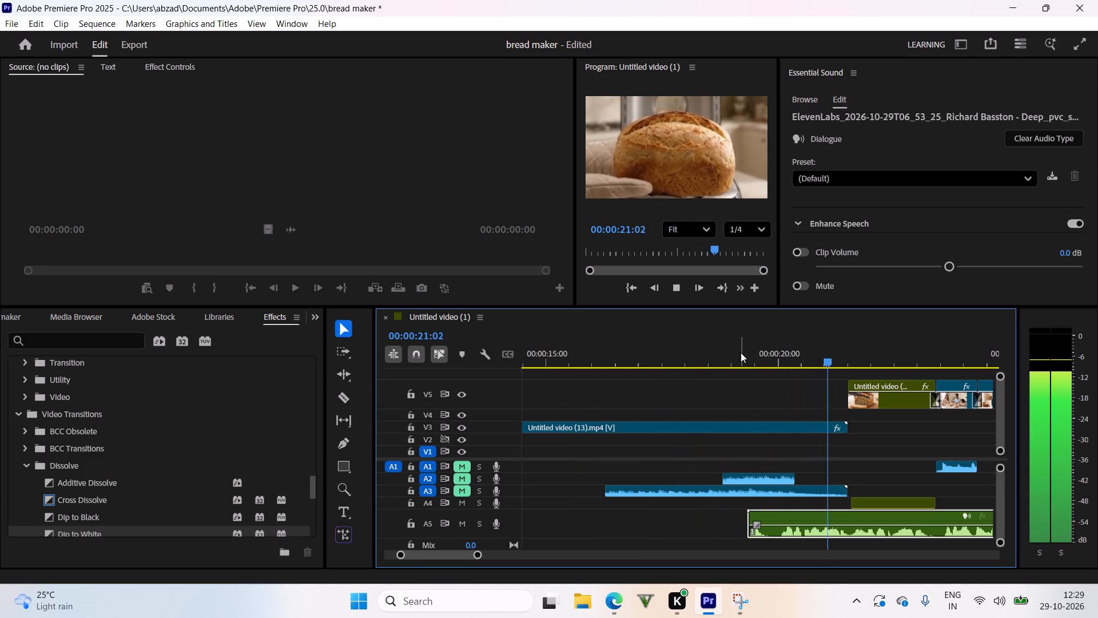
left_click_drag(741, 353, 844, 395)
key("space")
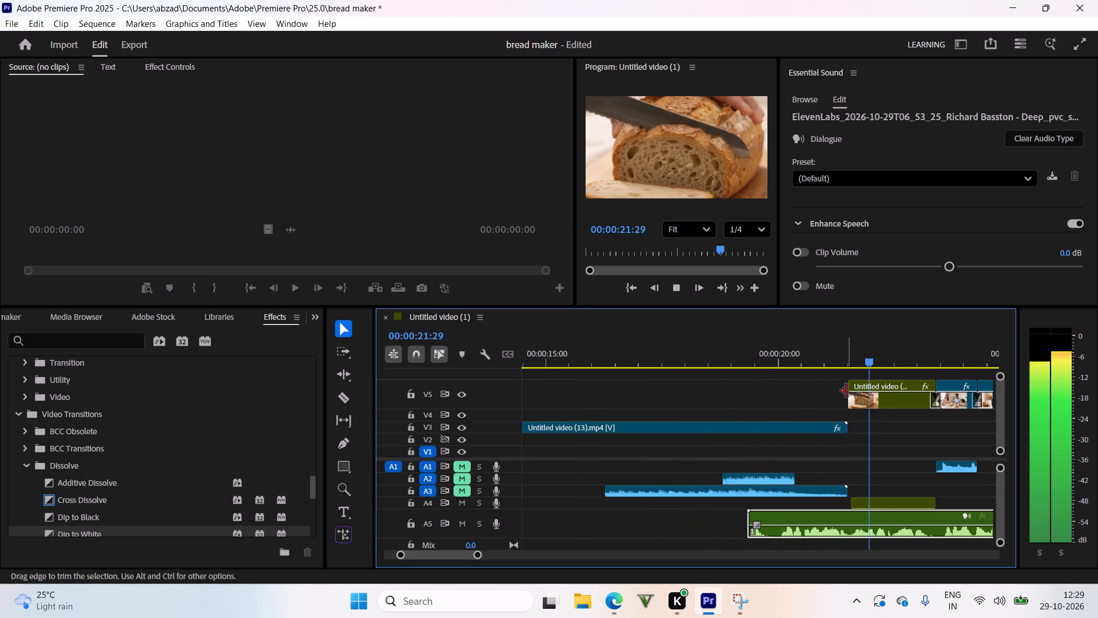
left_click_drag(848, 362, 828, 373)
key("space")
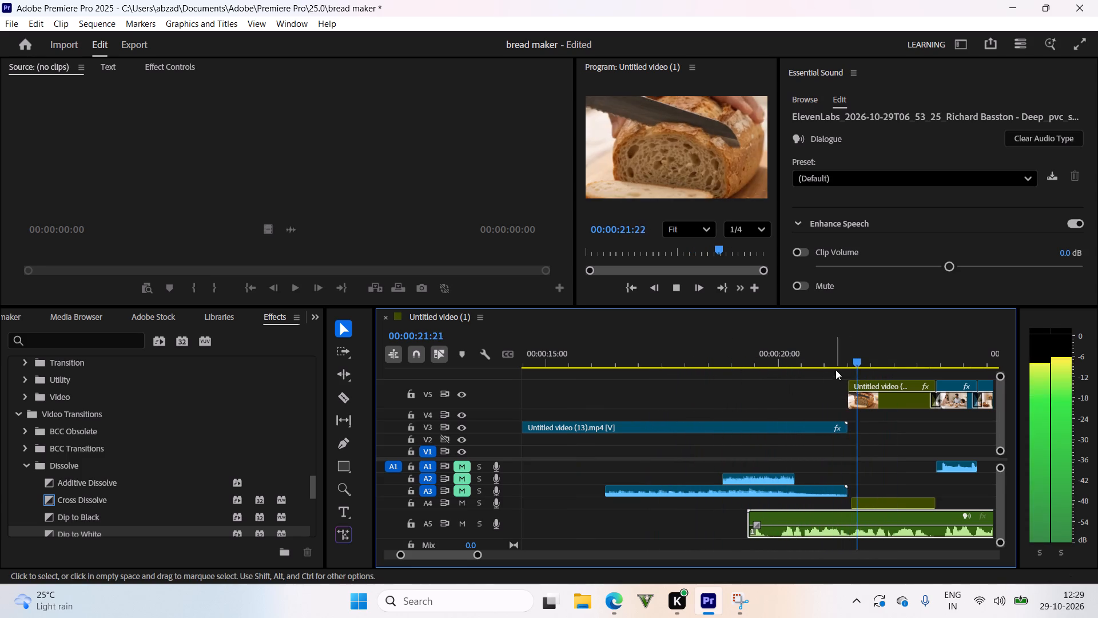
left_click_drag(851, 358, 852, 375)
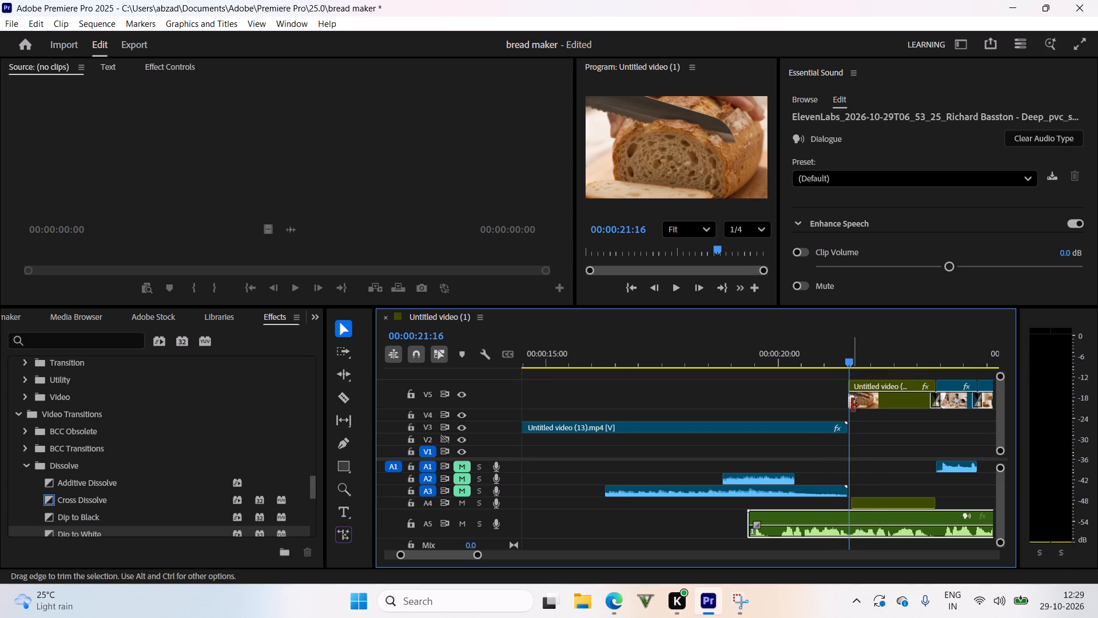
Shift the voice-over clip on A5 about 6 frames earlier and play back the bread-slicing section.
left_click_drag(870, 517, 861, 518)
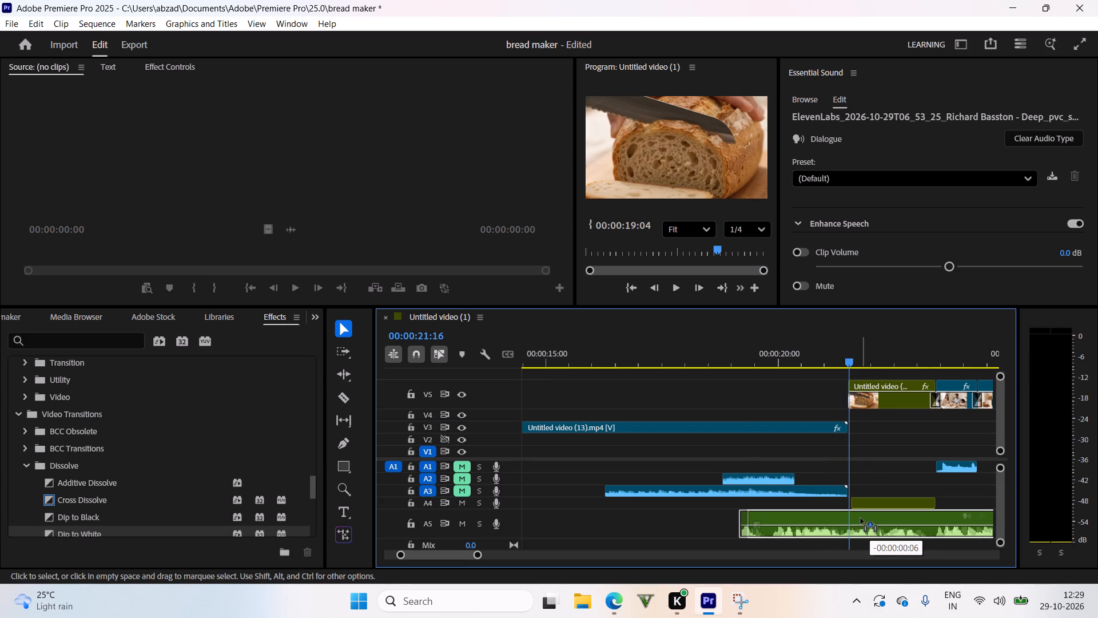
left_click_drag(861, 518, 860, 518)
left_click(801, 361)
key("space")
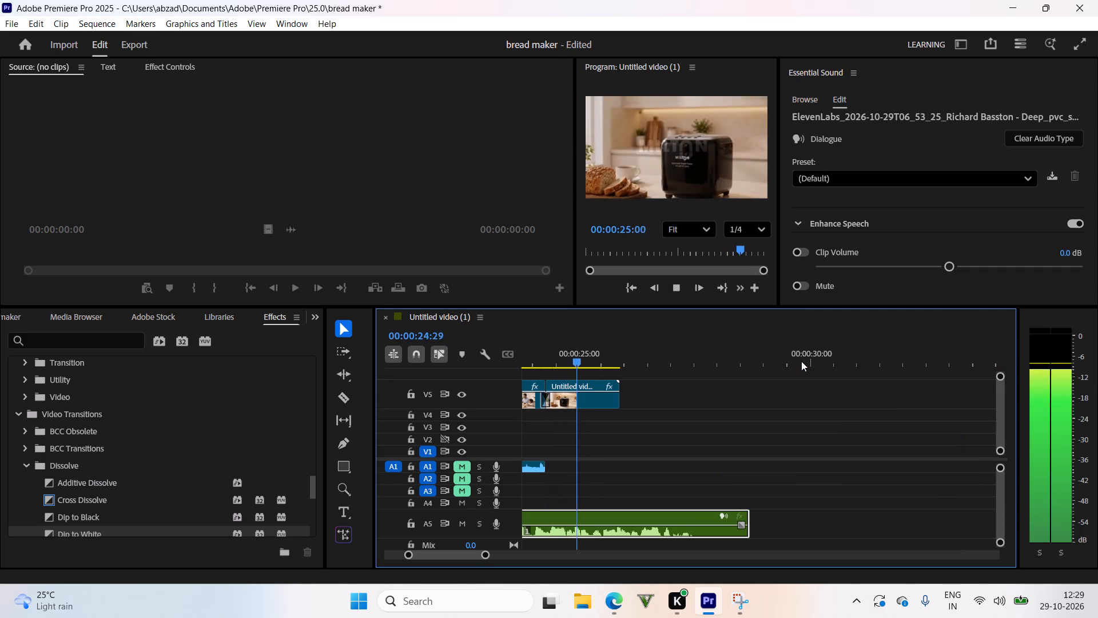
left_click_drag(603, 363, 903, 423)
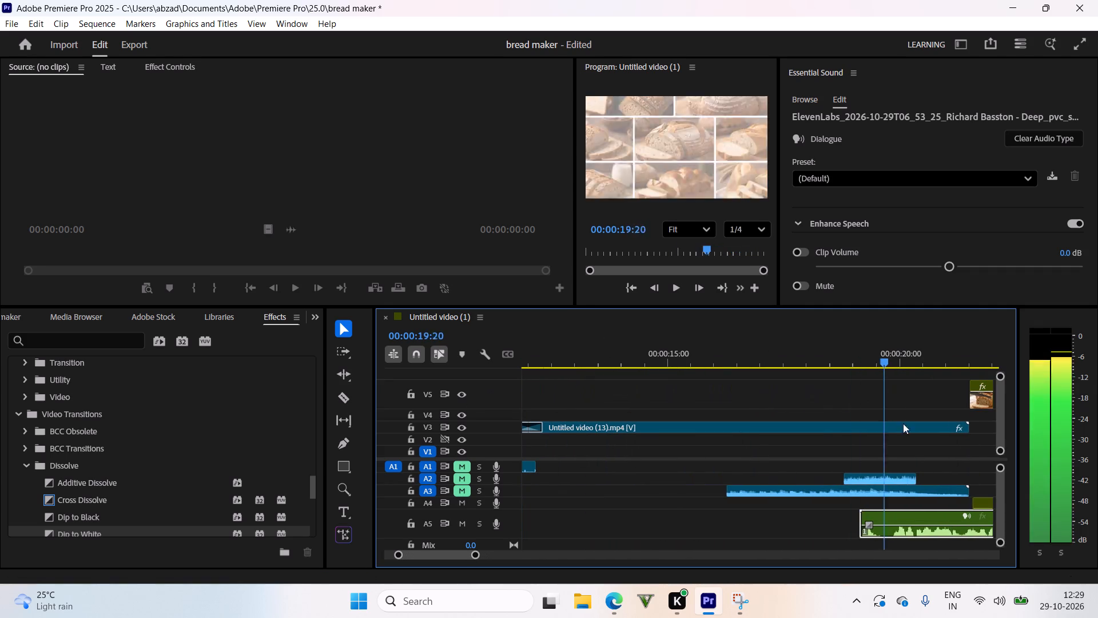
left_click_drag(903, 423, 915, 425)
key("space")
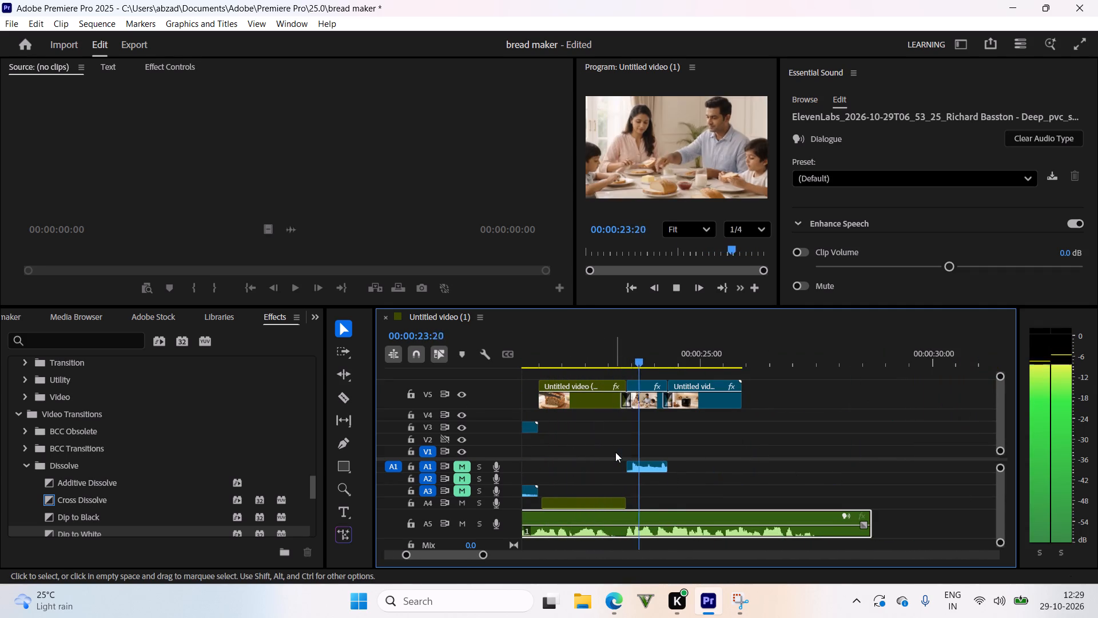
Set the family breakfast clip's speed to 70% with Optical flow time interpolation.
left_click_drag(670, 358, 645, 367)
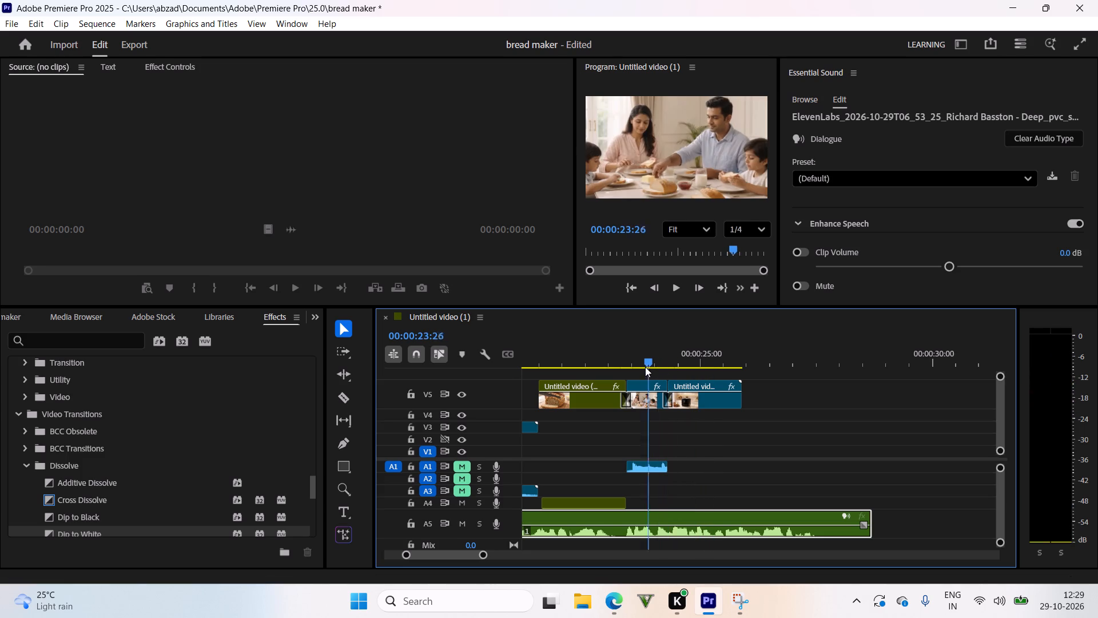
left_click_drag(645, 367, 659, 360)
left_click(641, 385)
right_click(641, 385)
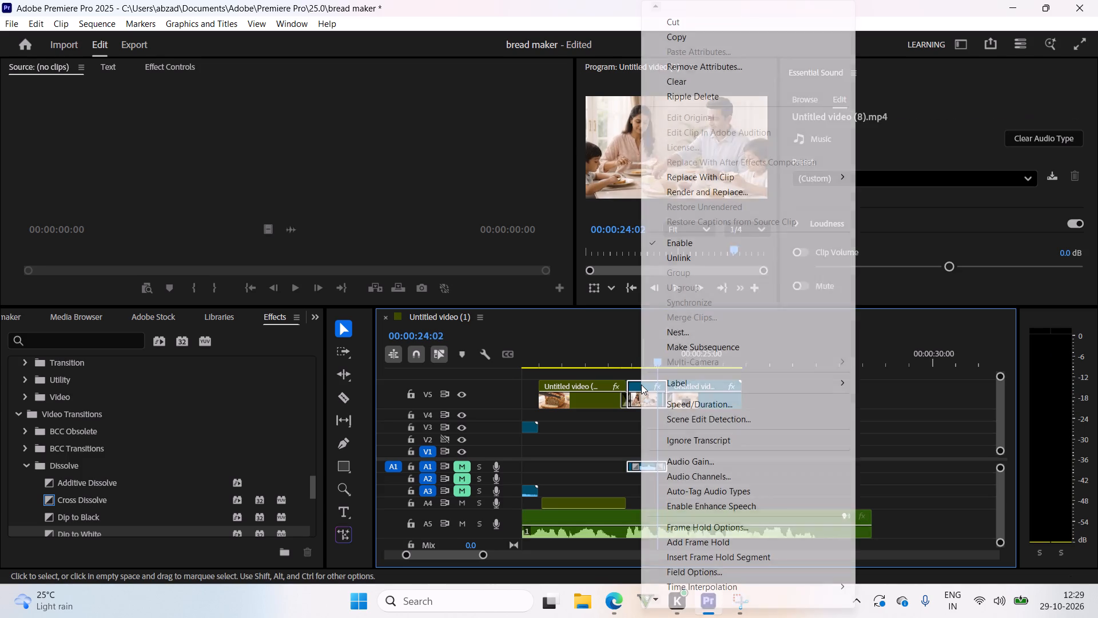
left_click(753, 410)
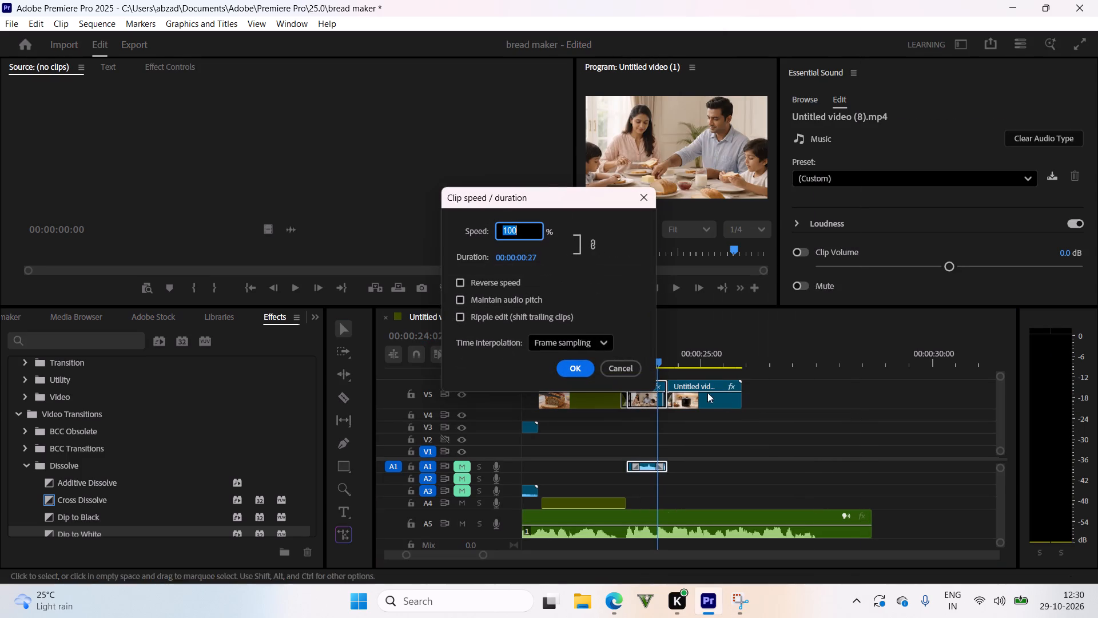
type("70")
left_click(575, 343)
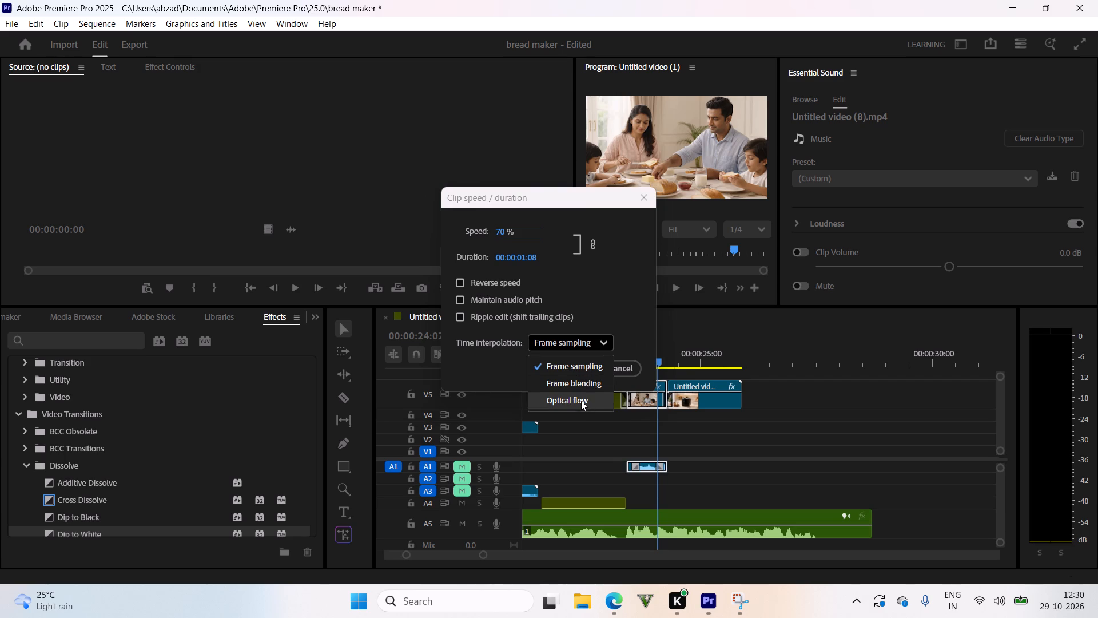
left_click(580, 402)
left_click(576, 365)
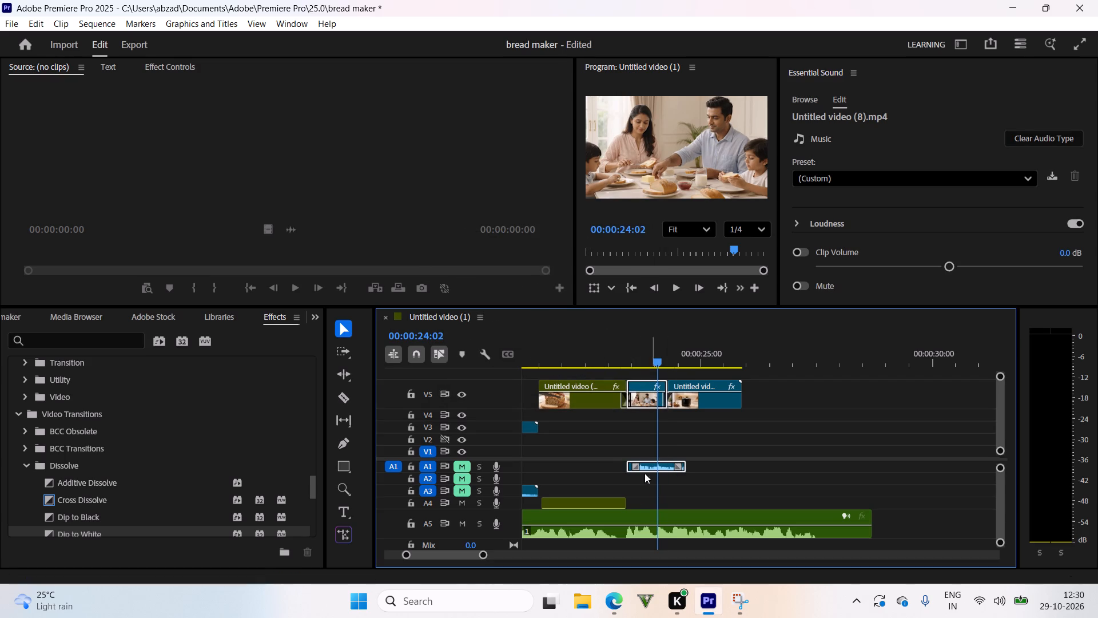
Play back the family clip and closing product shot, then review the start of the sequence.
left_click_drag(645, 365, 667, 366)
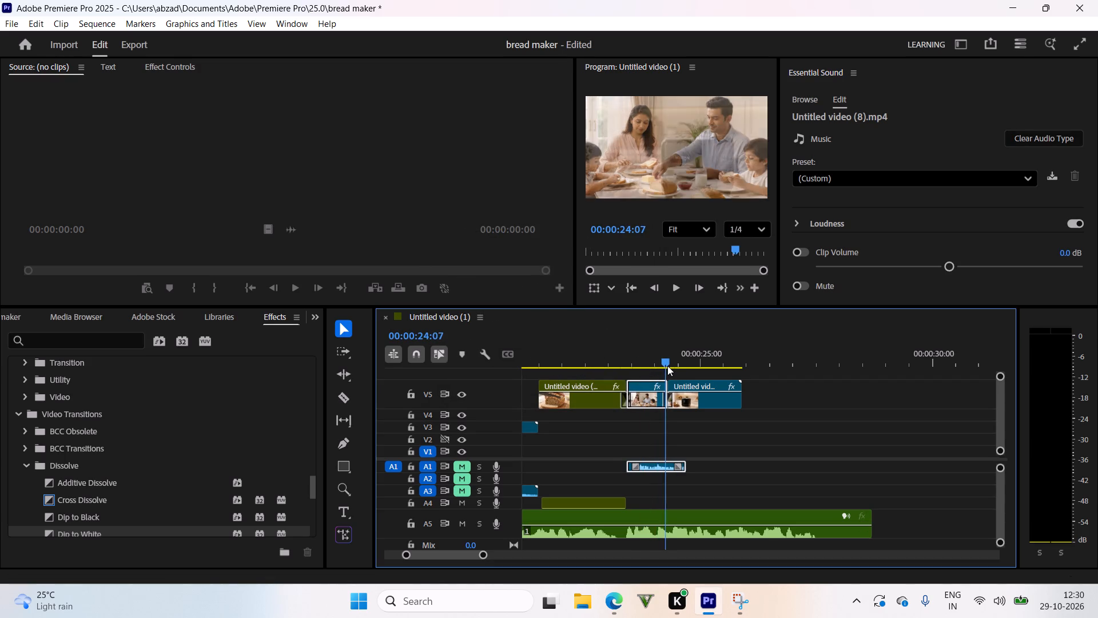
left_click_drag(667, 366, 647, 370)
key("space")
type("b")
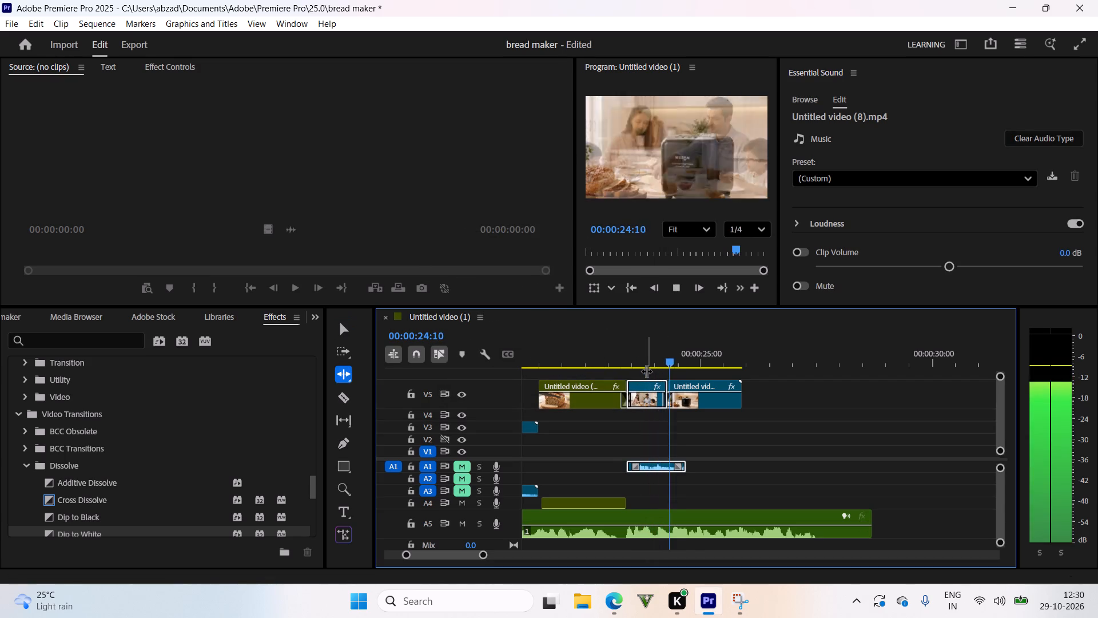
left_click_drag(666, 347, 647, 354)
key("space")
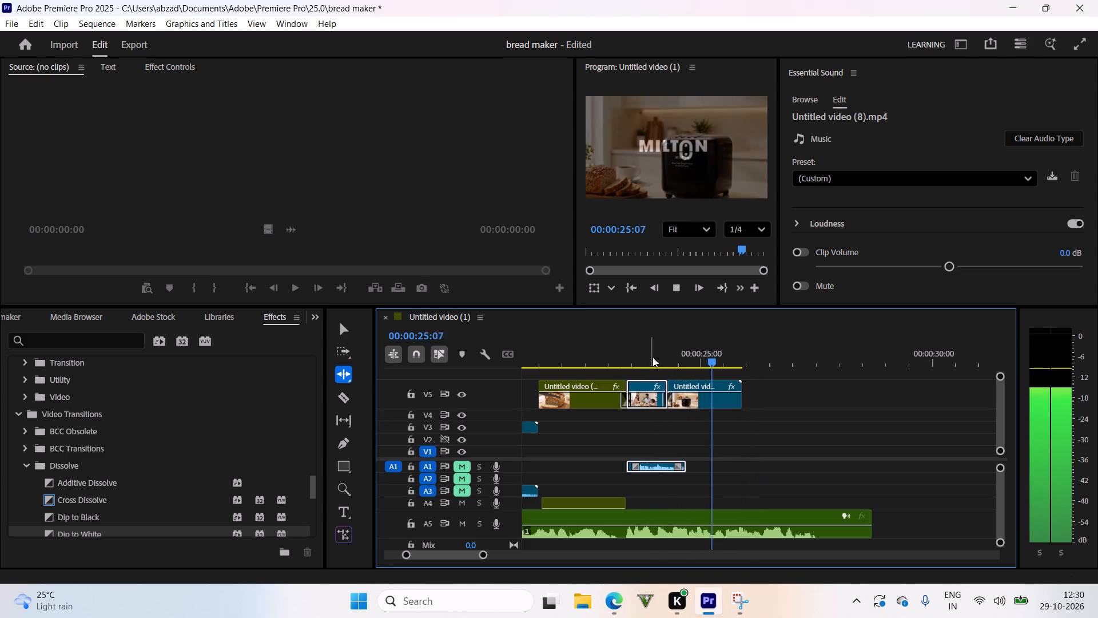
left_click_drag(707, 354, 727, 362)
key("space")
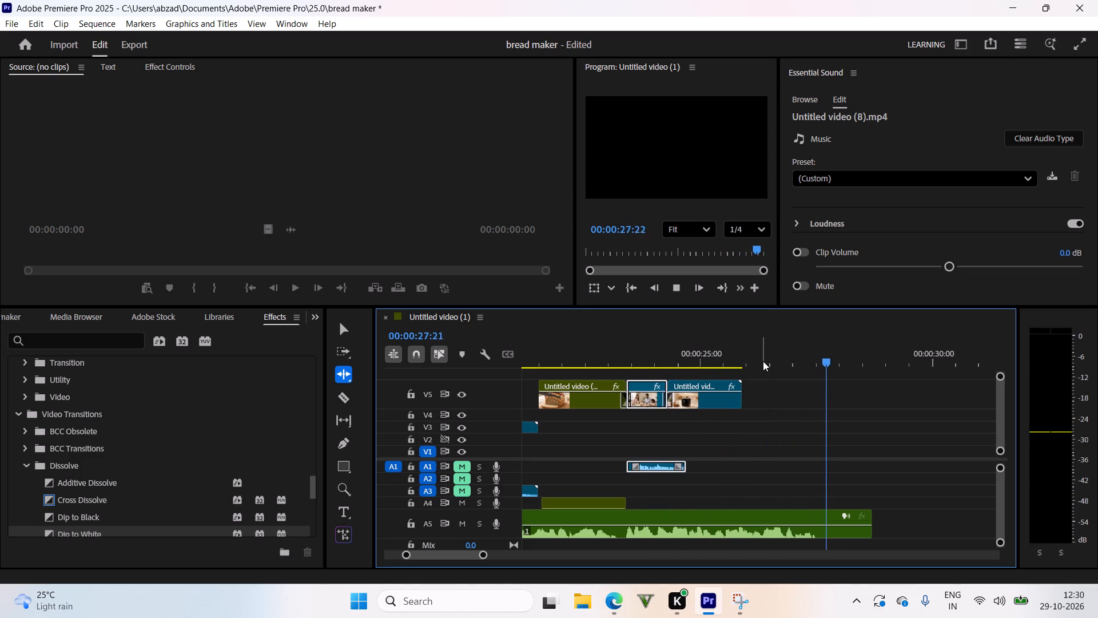
left_click_drag(763, 361, 627, 405)
key("space")
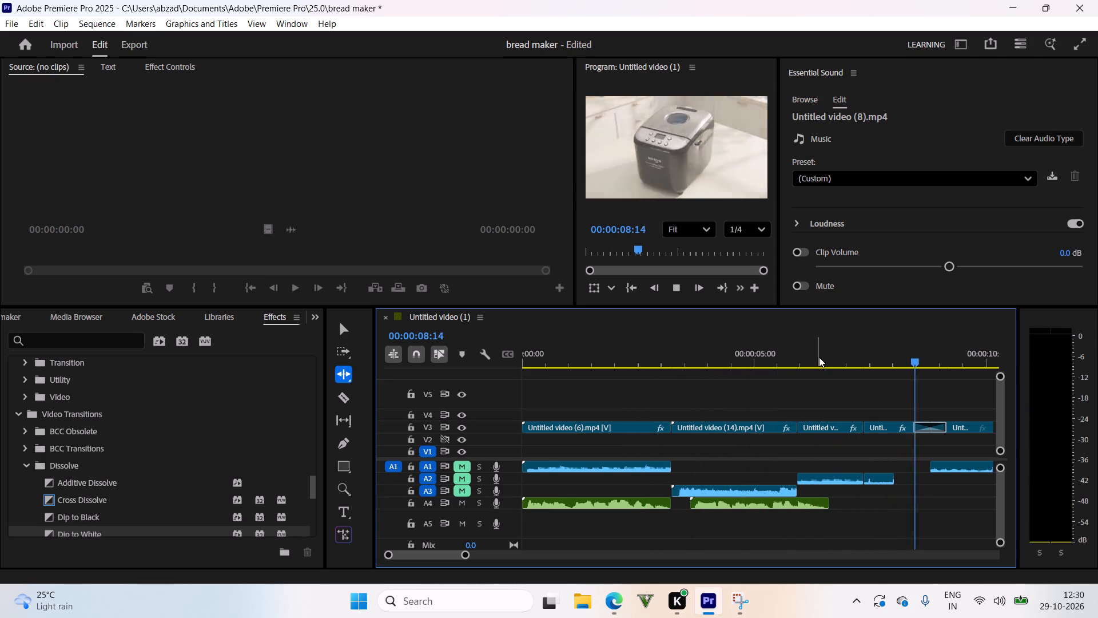
left_click_drag(819, 355, 812, 364)
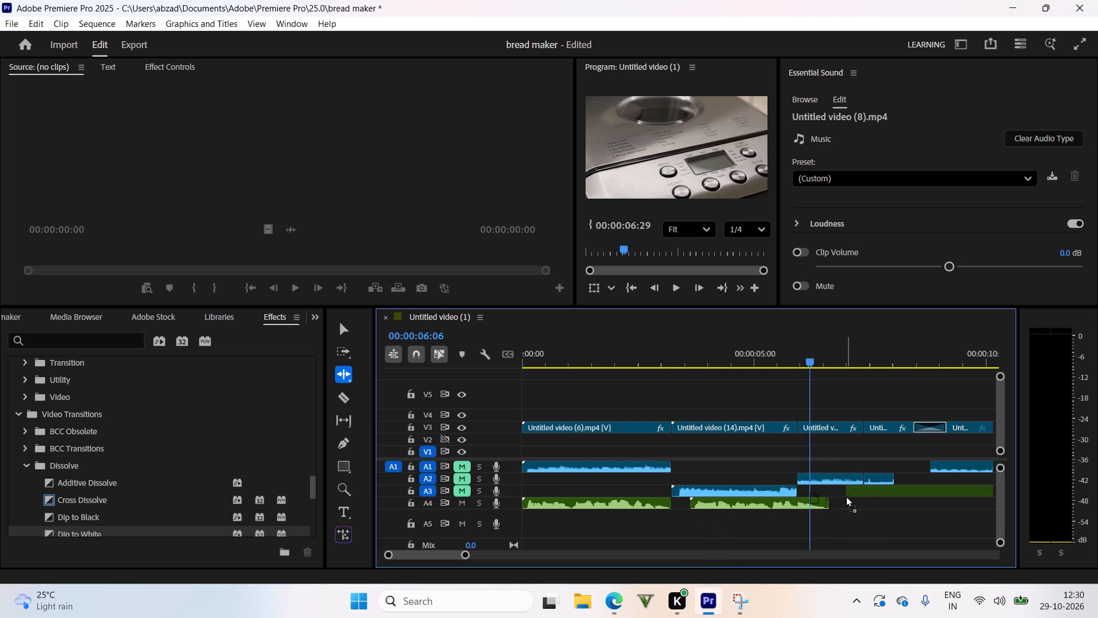
left_click_drag(846, 496, 850, 504)
Play back the opening shots through the bread collage to check the new voice-over against the video.
left_click_drag(807, 362, 840, 370)
key("space")
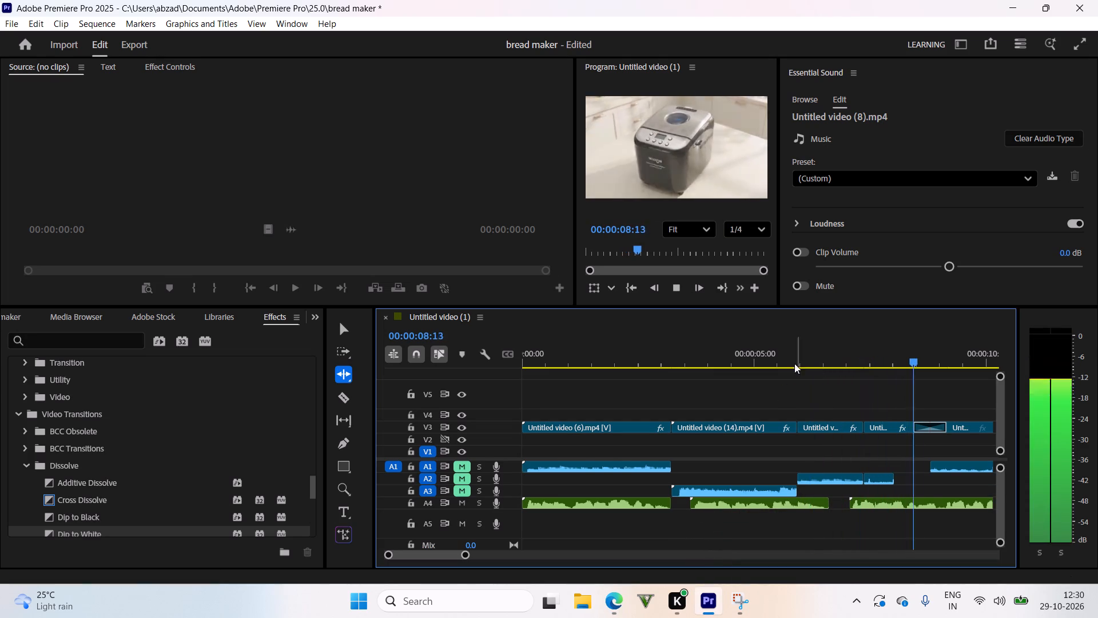
left_click_drag(745, 356, 702, 382)
key("space")
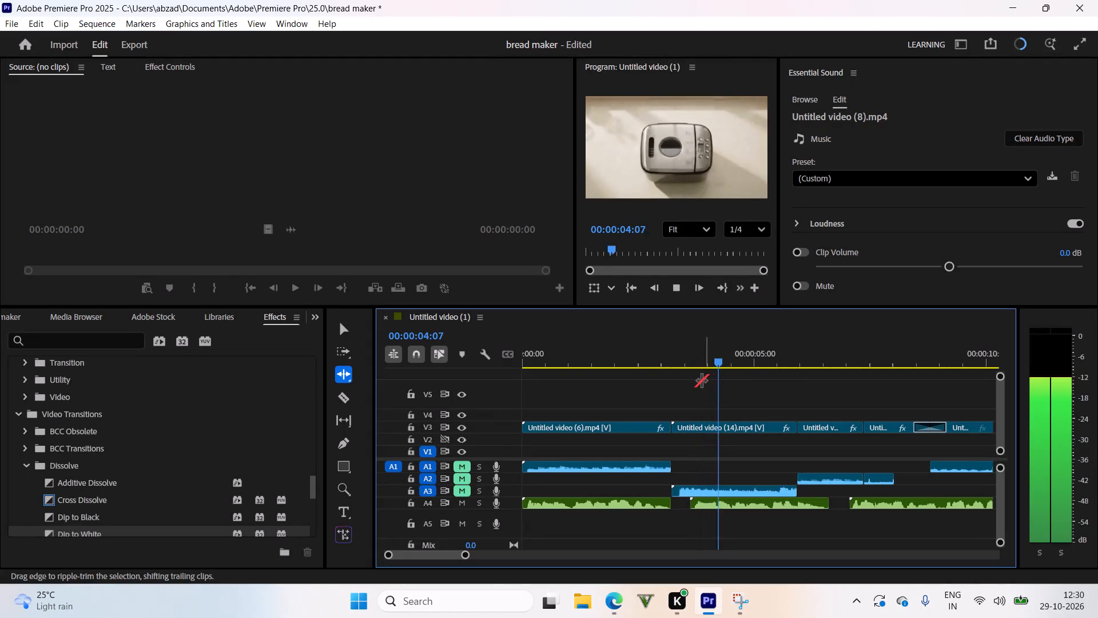
scroll(880, 419, "down", 6)
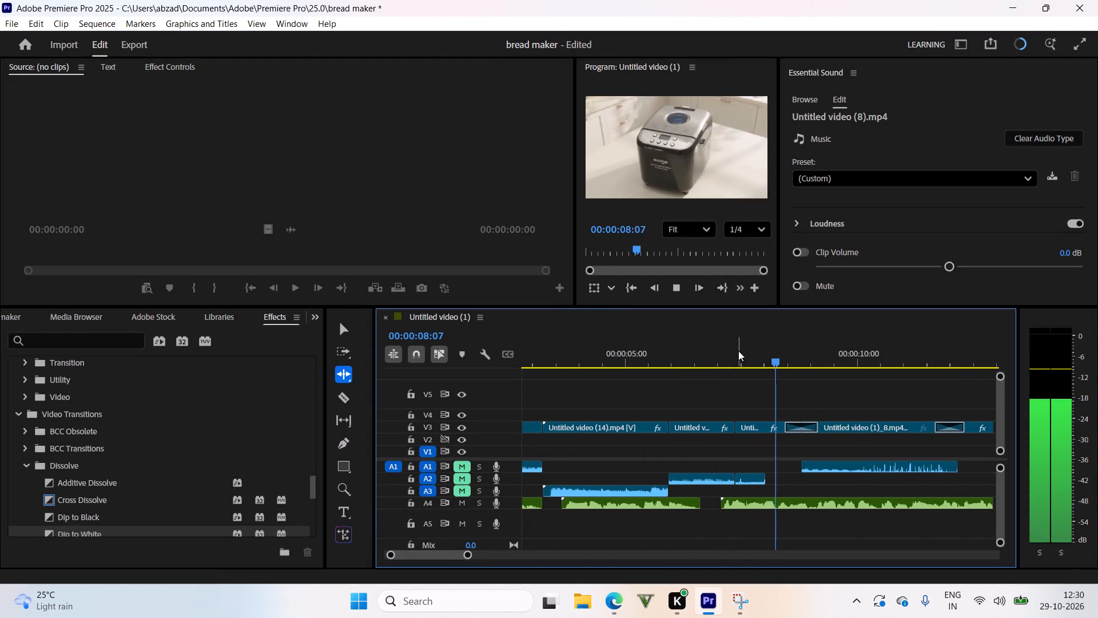
scroll(738, 351, "down", 3)
left_click(668, 353)
key("space")
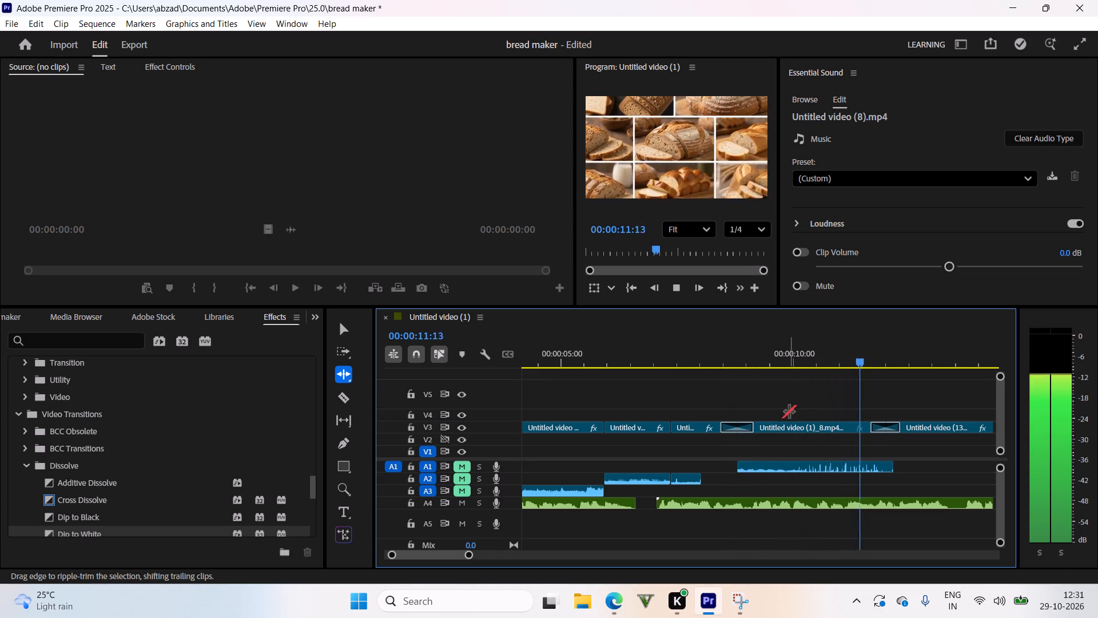
Move the new voice-over clip on A4 slightly earlier, closer to the second voice-over's end, and play back the result.
left_click_drag(742, 357, 640, 387)
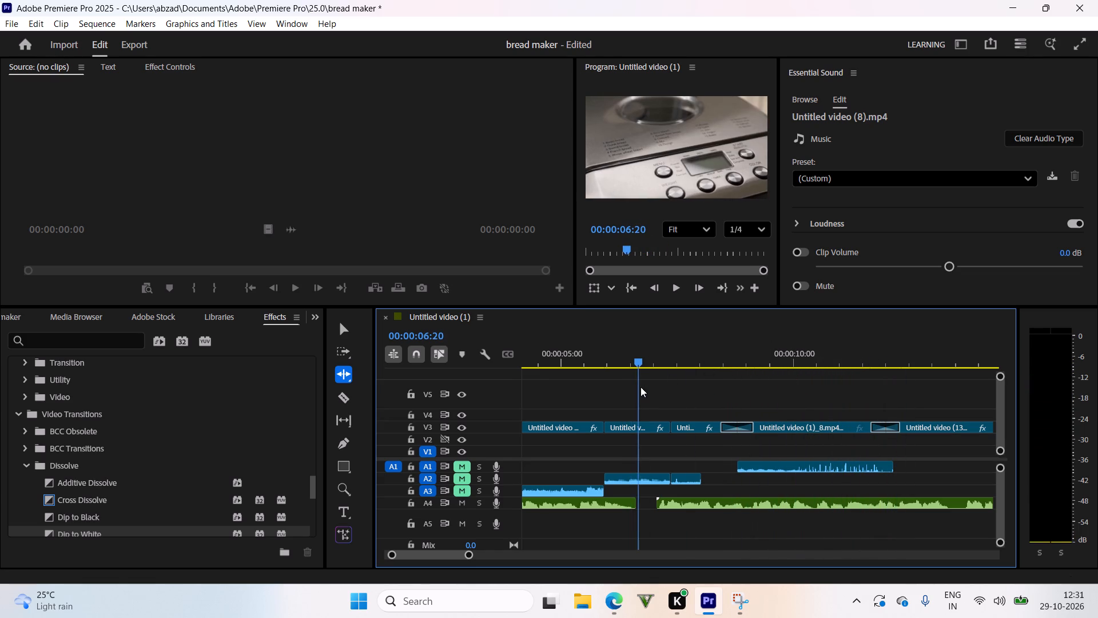
left_click_drag(640, 387, 639, 393)
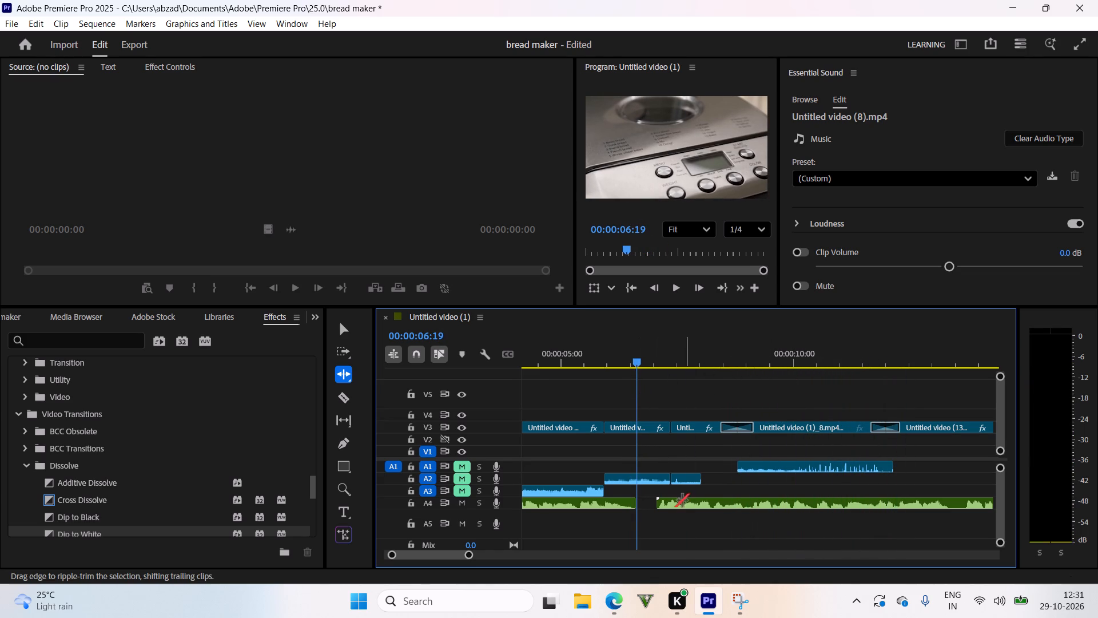
left_click_drag(346, 321, 345, 326)
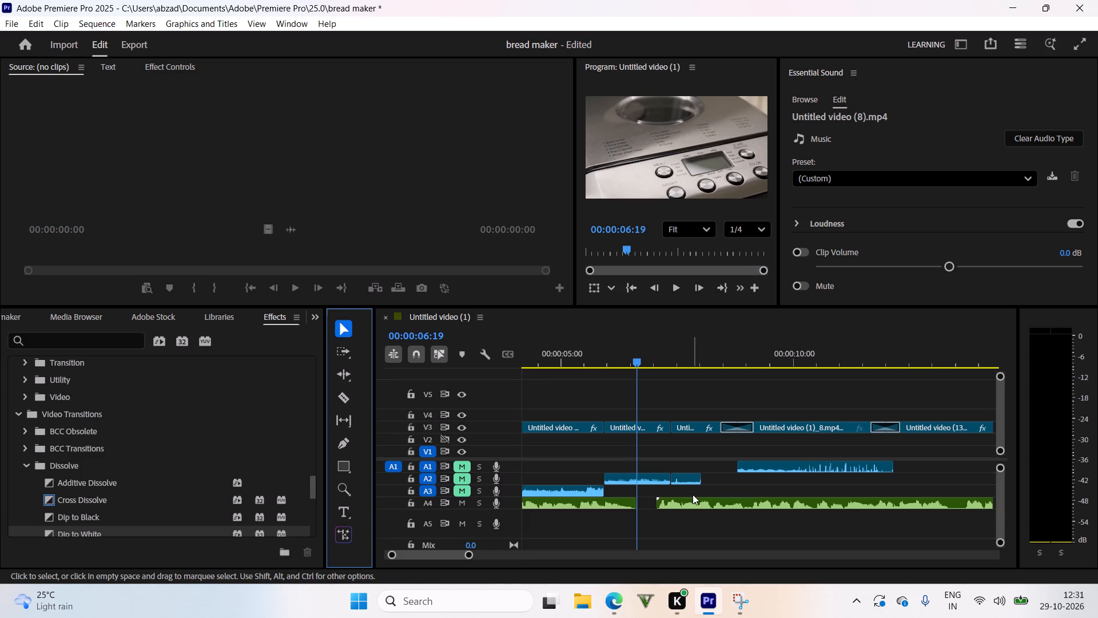
left_click_drag(693, 494, 683, 497)
left_click_drag(695, 500, 685, 497)
key("space")
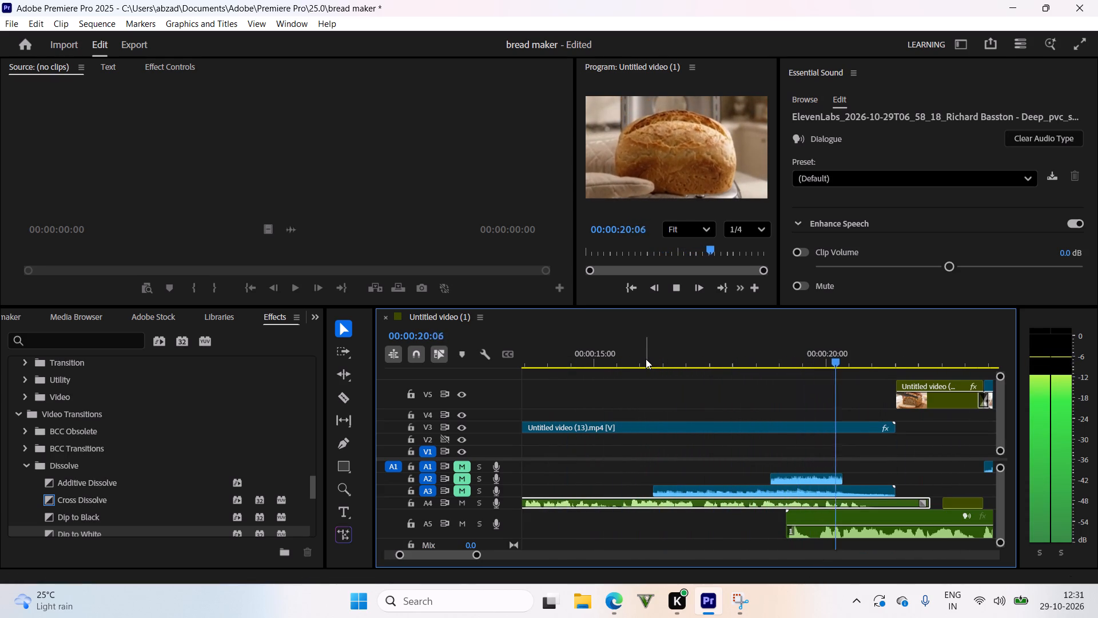
left_click_drag(731, 351, 549, 407)
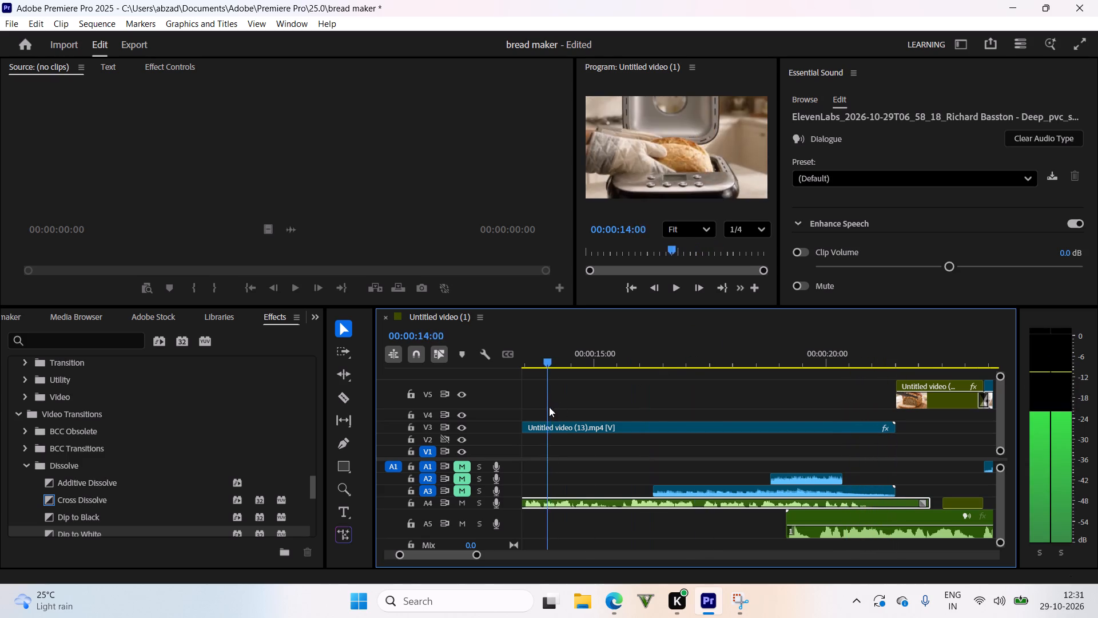
Play back the shots between about 00:00:06:00 and 00:00:13:00 repeatedly to check the third voice-over's timing against the video.
left_click_drag(549, 407, 563, 410)
key("space")
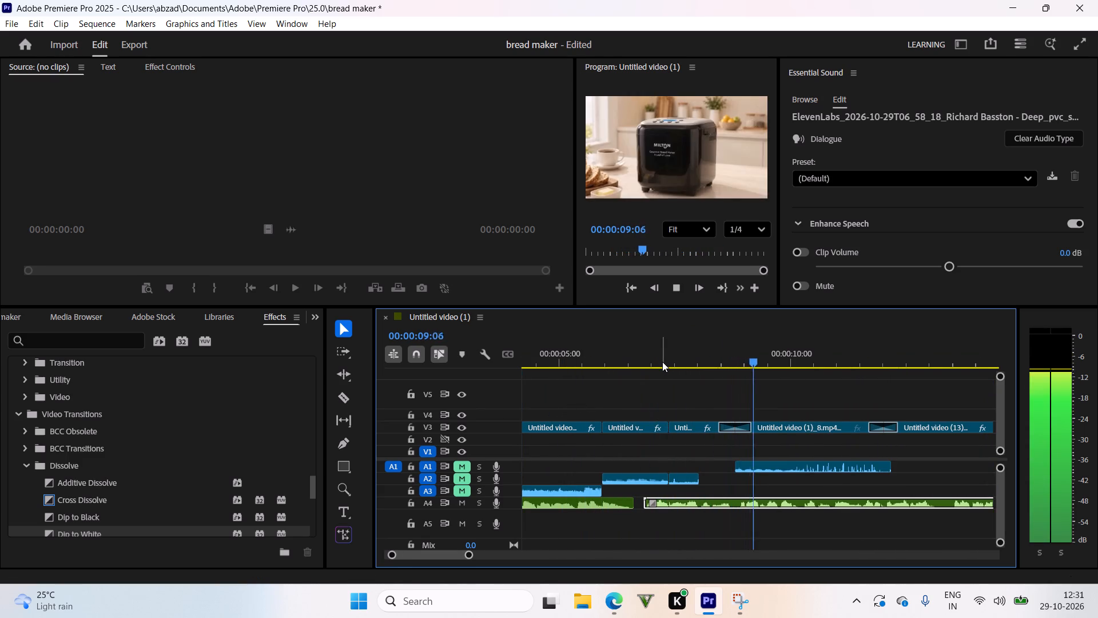
left_click_drag(674, 352, 669, 352)
key("space")
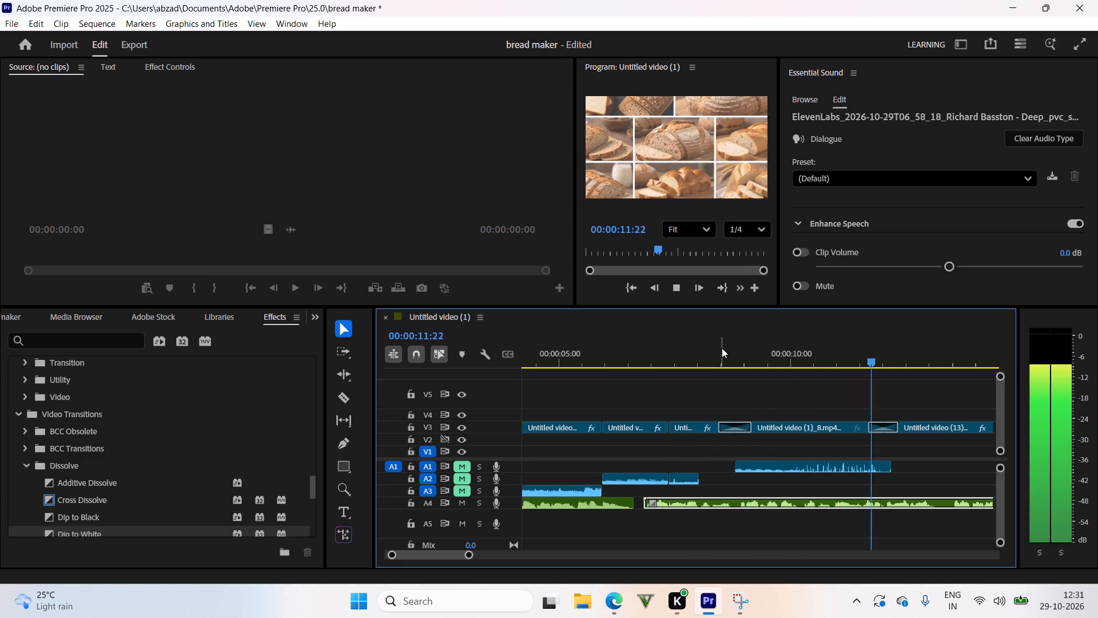
left_click_drag(727, 363, 686, 386)
key("space")
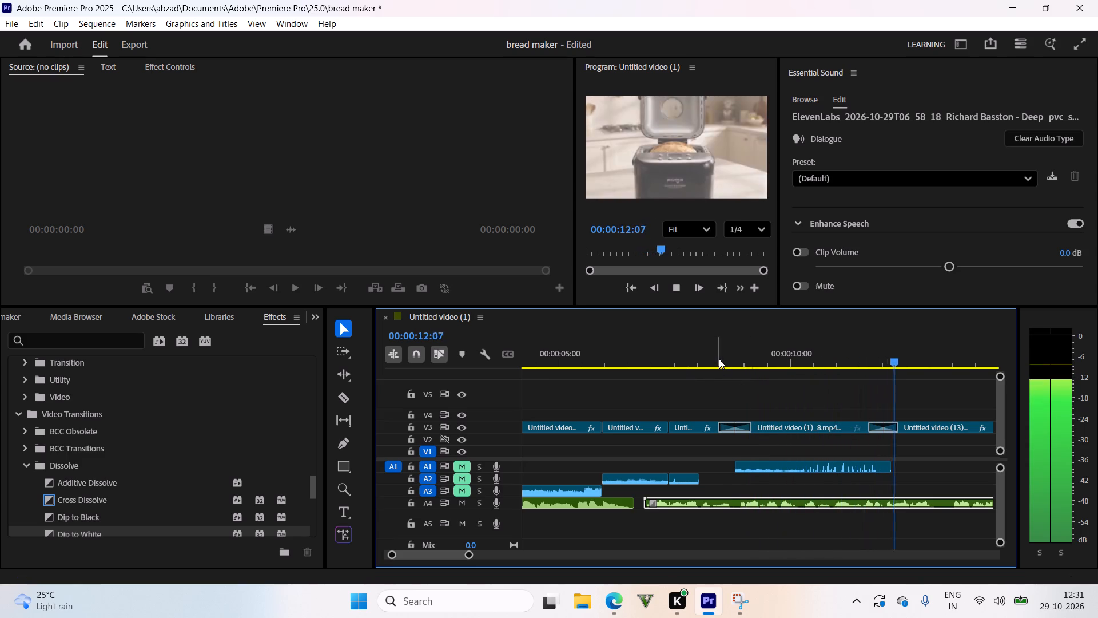
left_click_drag(719, 359, 717, 371)
right_click(733, 496)
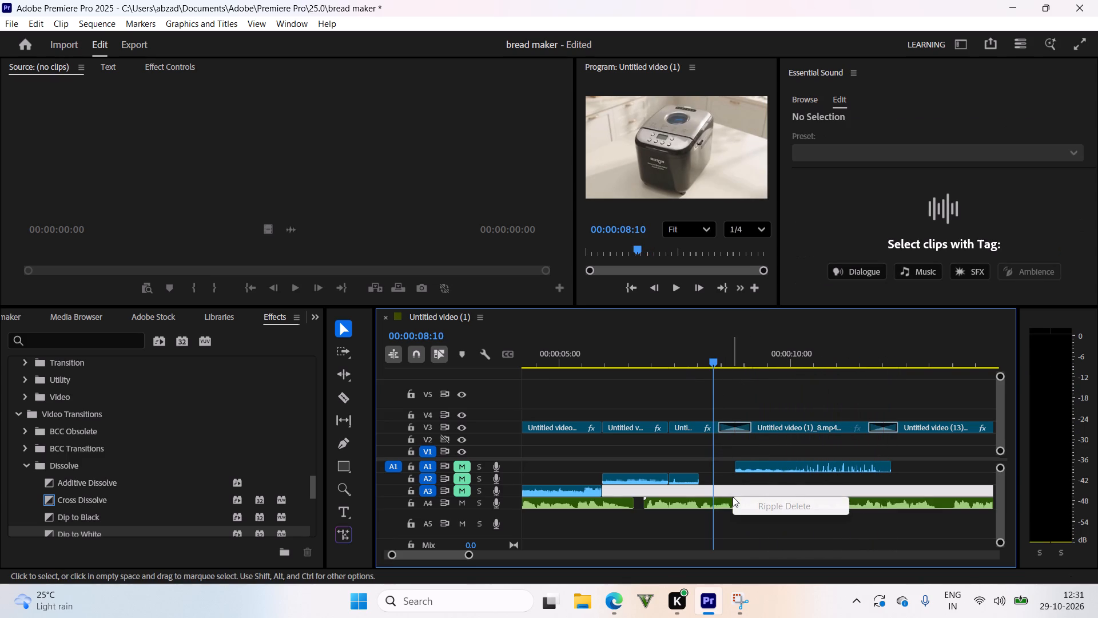
left_click(706, 489)
key("space")
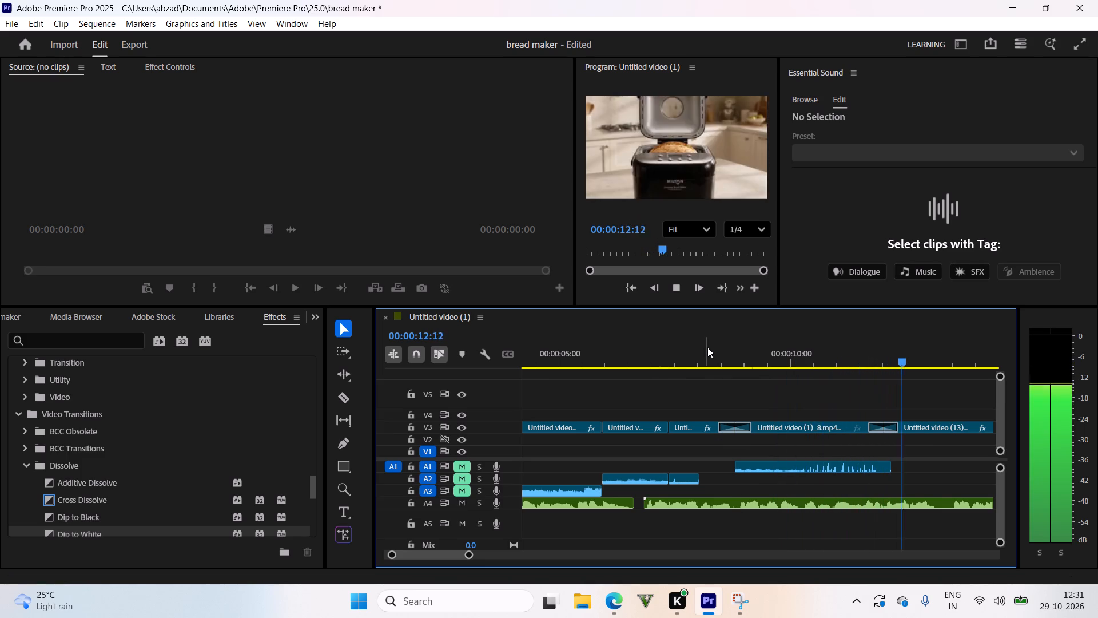
left_click_drag(733, 355, 736, 368)
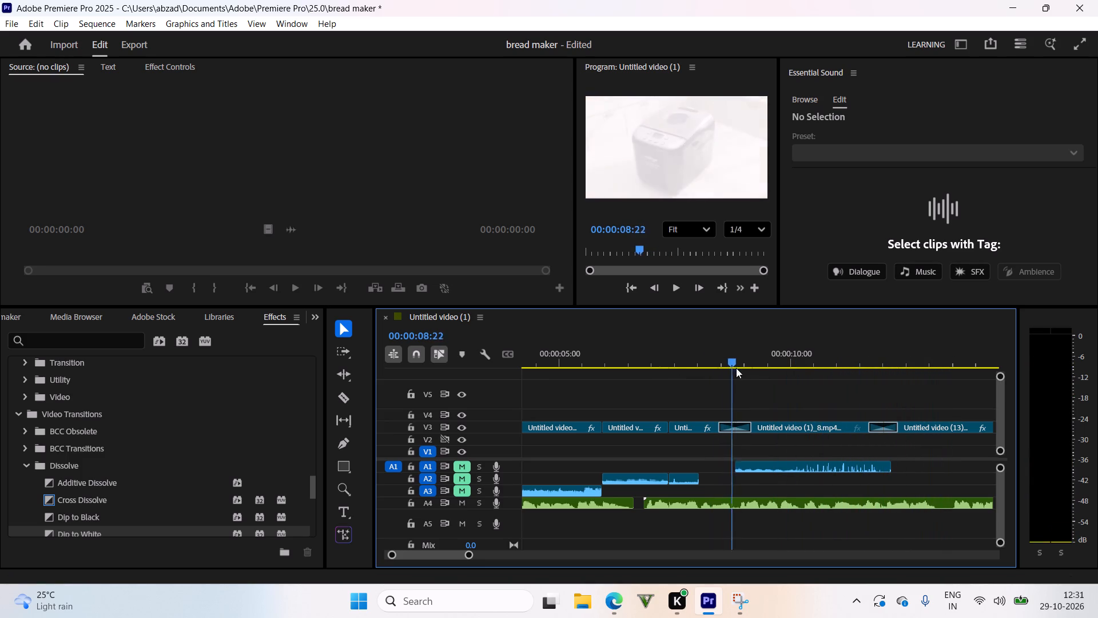
left_click_drag(736, 368, 948, 393)
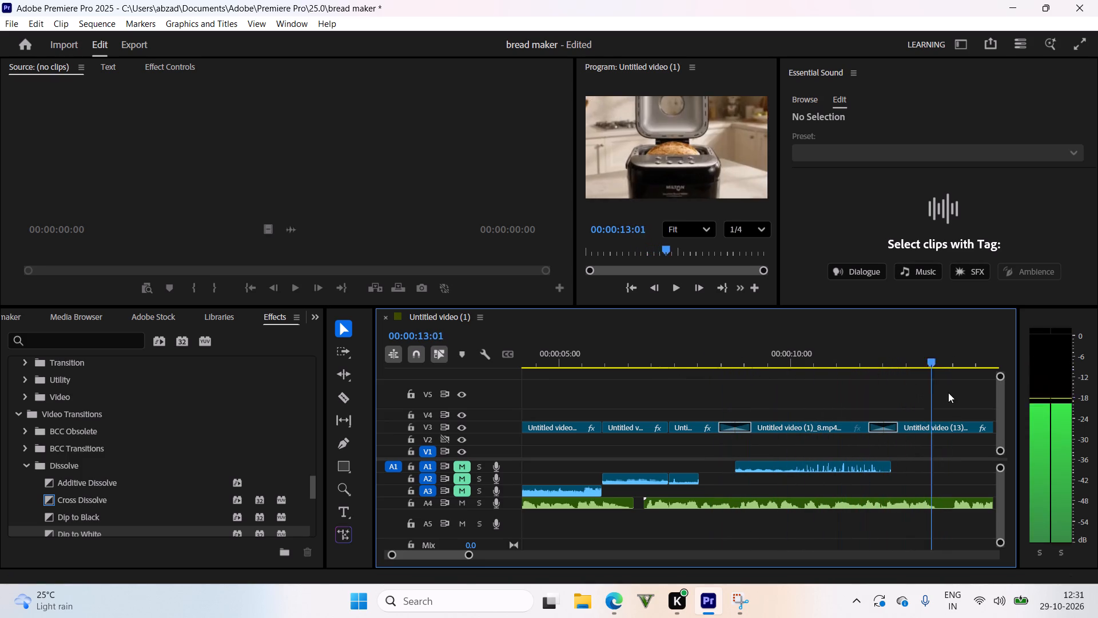
left_click_drag(948, 393, 928, 402)
Move the 06_58_18 voice-over from A4 down to A5, starting earlier at about 00:00:06:02, and play back the result.
left_click(873, 501)
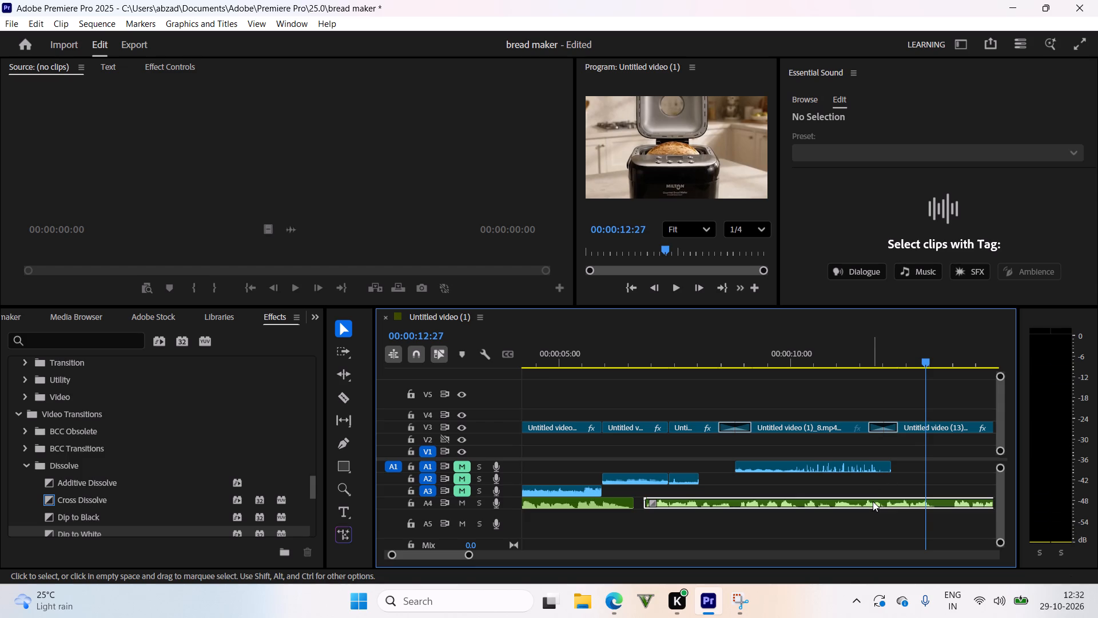
left_click_drag(865, 497, 845, 516)
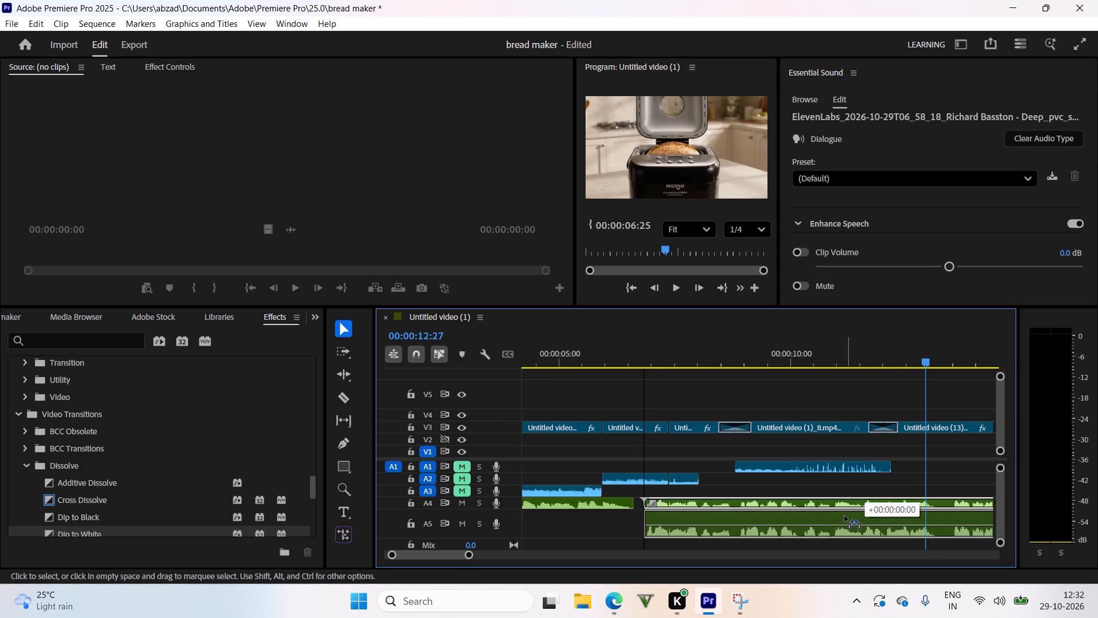
left_click_drag(845, 516, 828, 521)
key("space")
left_click(761, 356)
key("space")
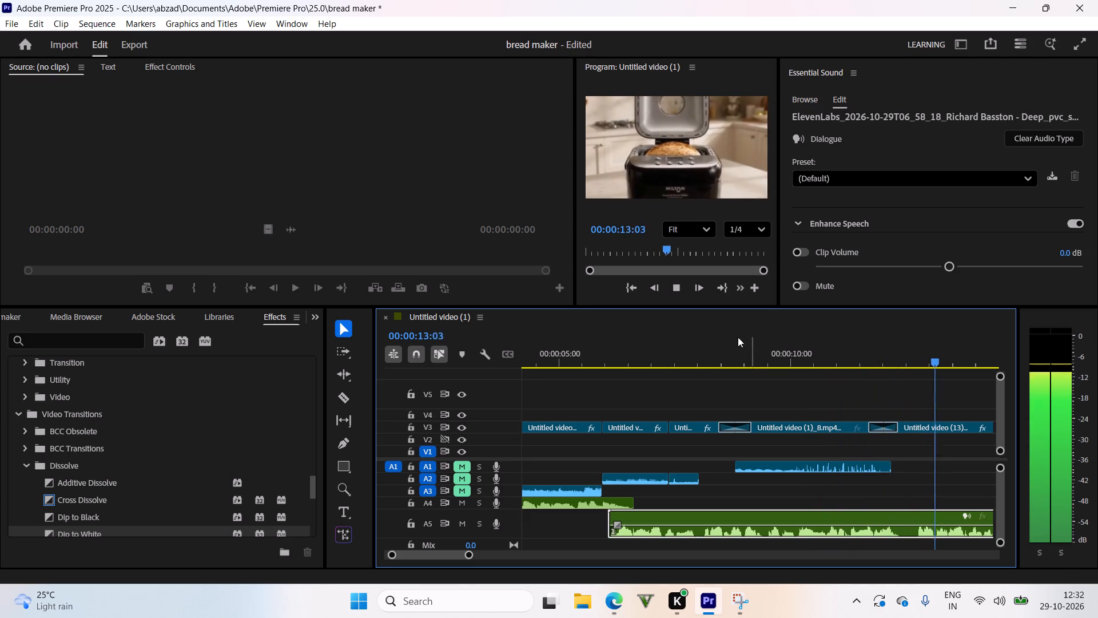
left_click_drag(711, 355, 604, 381)
key("space")
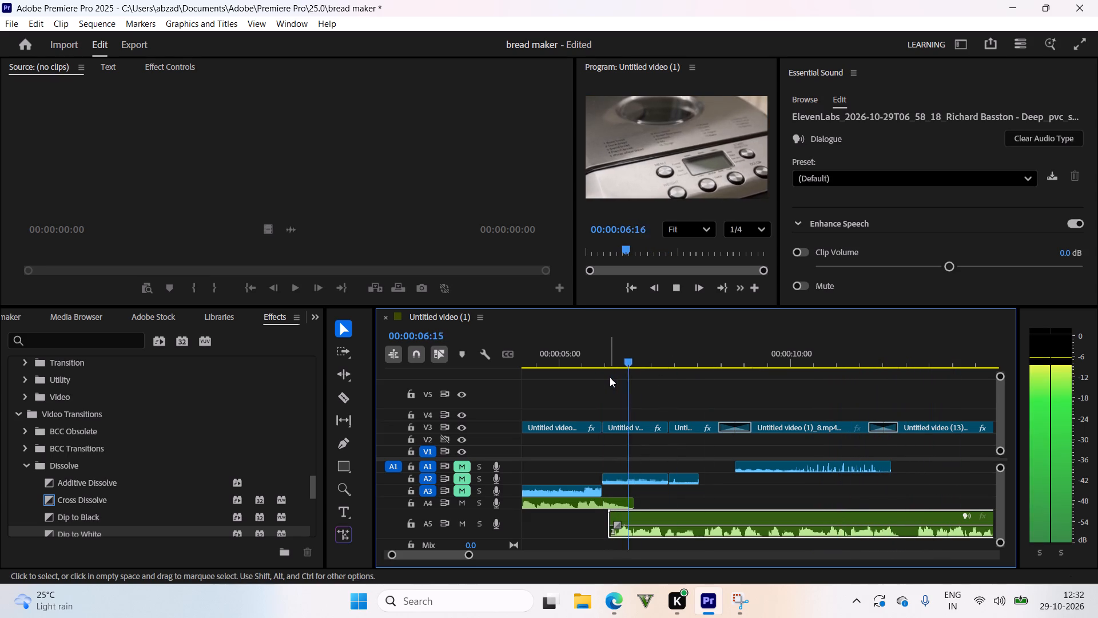
Move the second voice-over clip on A4 earlier so it ends just before the A5 voice-over starts, and play back from the opening.
left_click_drag(616, 364, 603, 370)
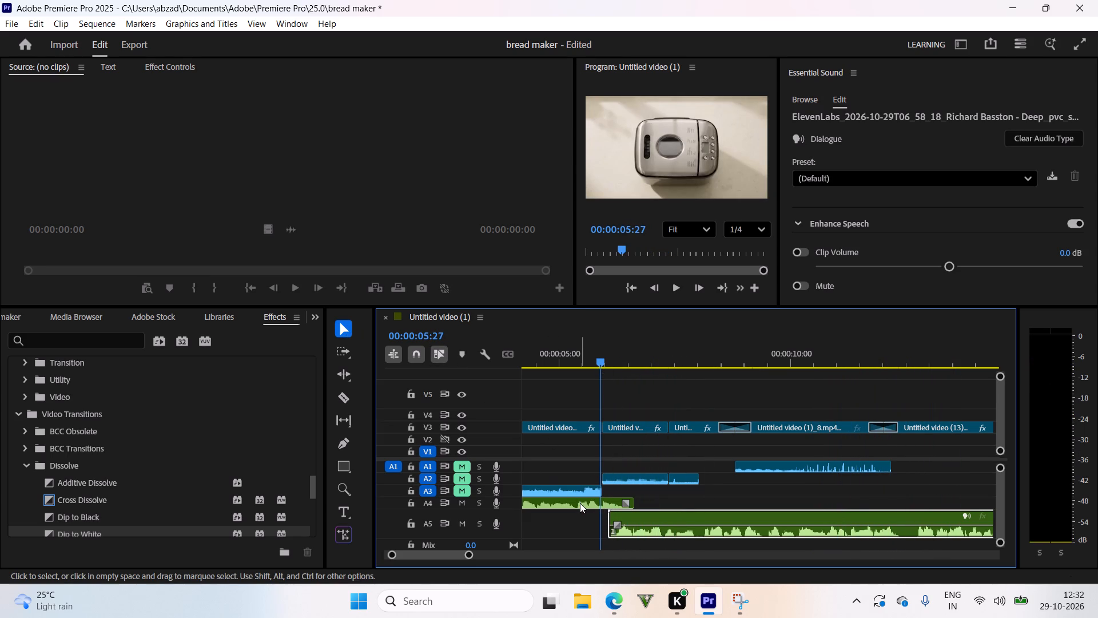
left_click(580, 505)
left_click_drag(586, 501, 571, 498)
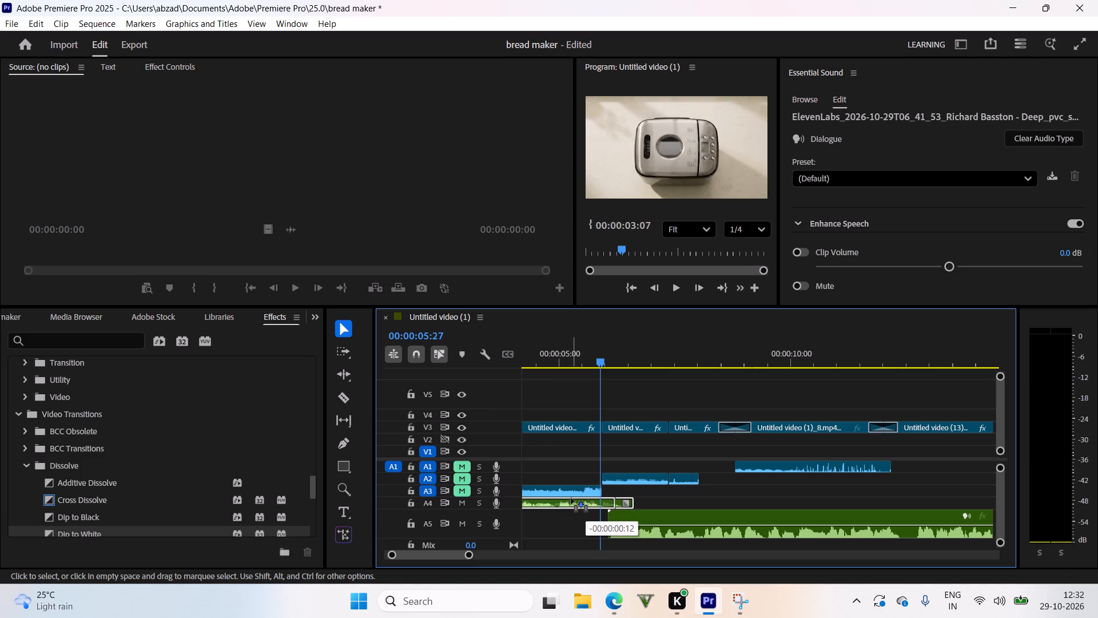
left_click_drag(571, 498, 557, 501)
left_click_drag(565, 359, 559, 421)
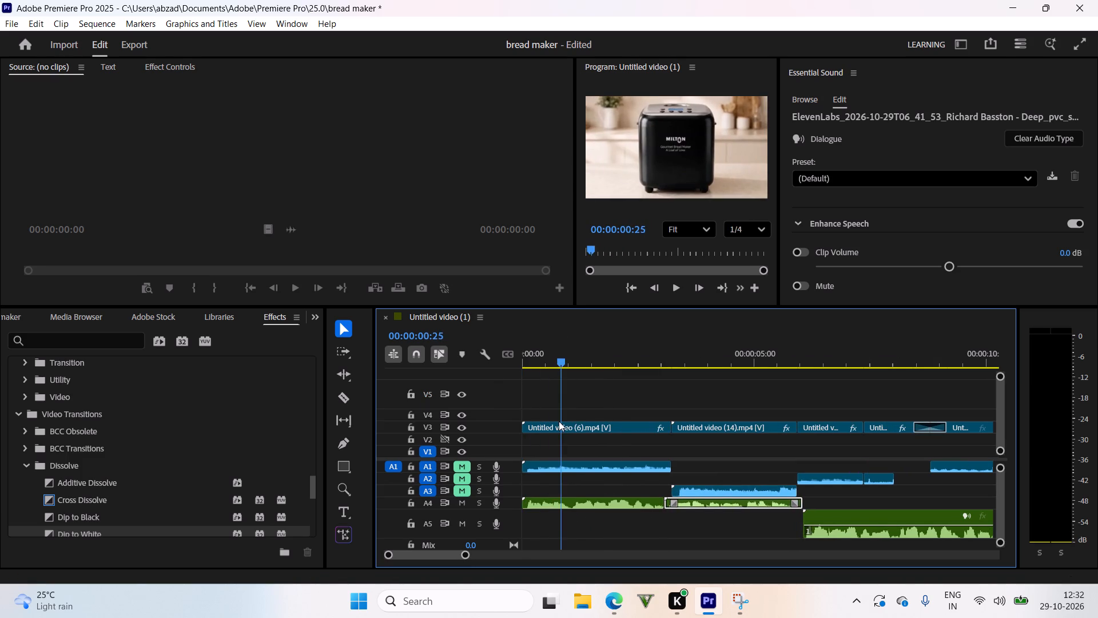
left_click_drag(559, 421, 615, 426)
key("space")
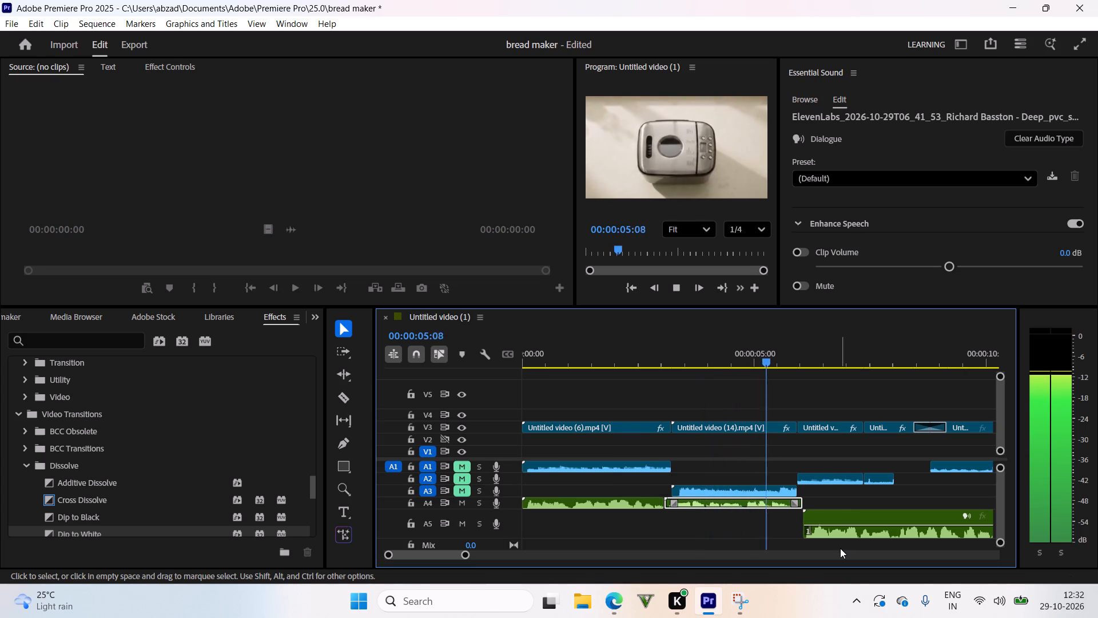
Replay the Untitled video (14) shot between about 00:00:04:00 and 00:00:06:00 to check the second voice-over against it.
left_click_drag(766, 346, 731, 373)
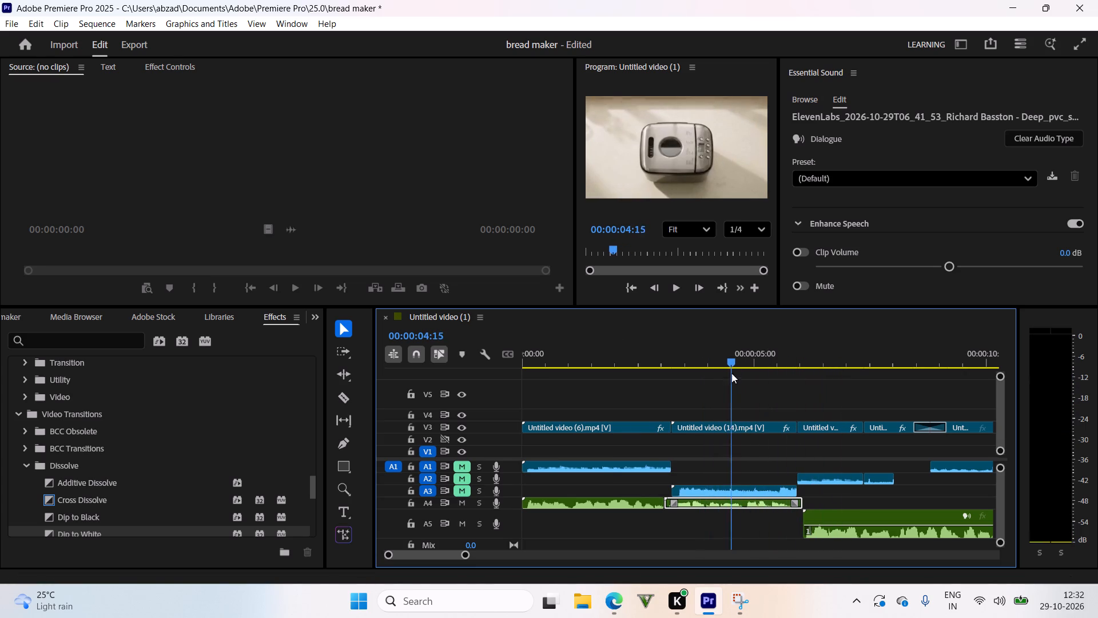
left_click_drag(731, 373, 734, 371)
key("space")
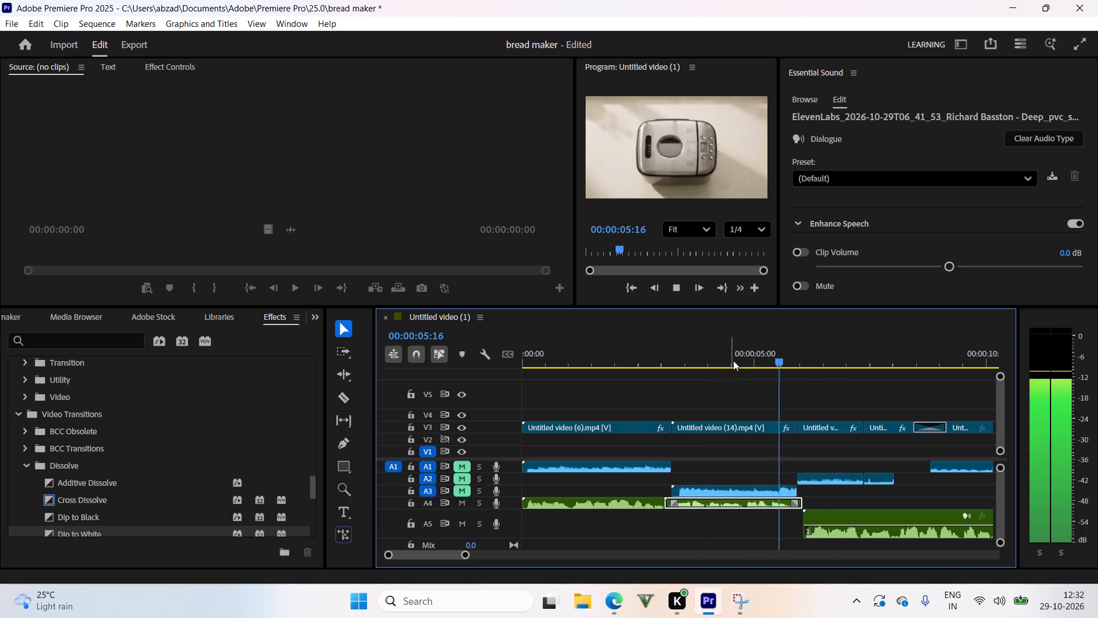
left_click_drag(742, 346, 723, 362)
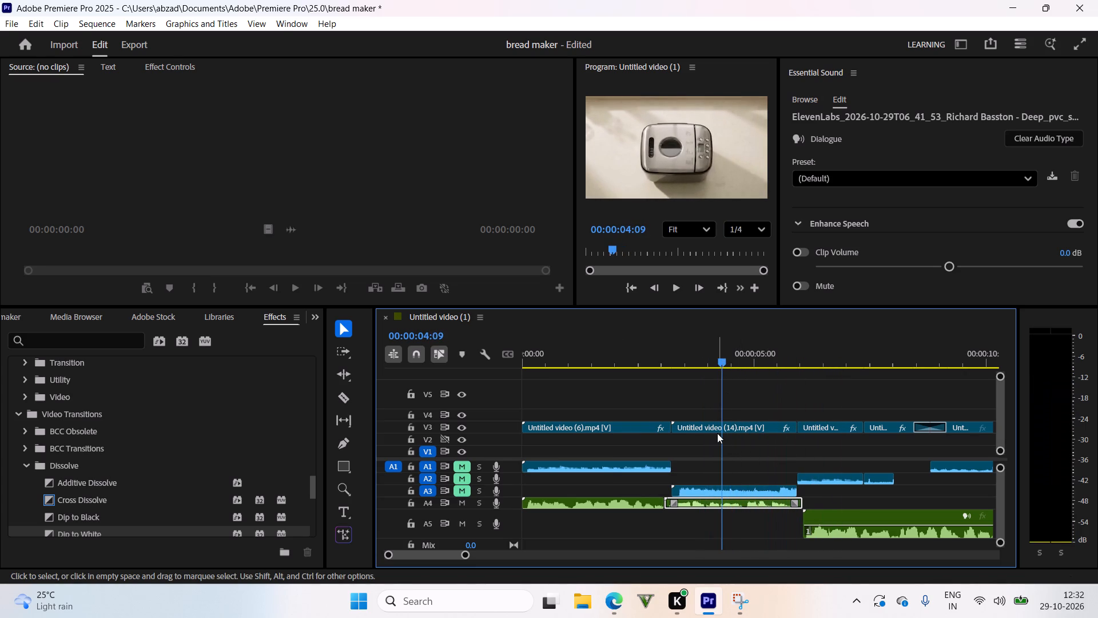
scroll(717, 433, "down", 5, "alt")
scroll(717, 433, "up", 17, "alt")
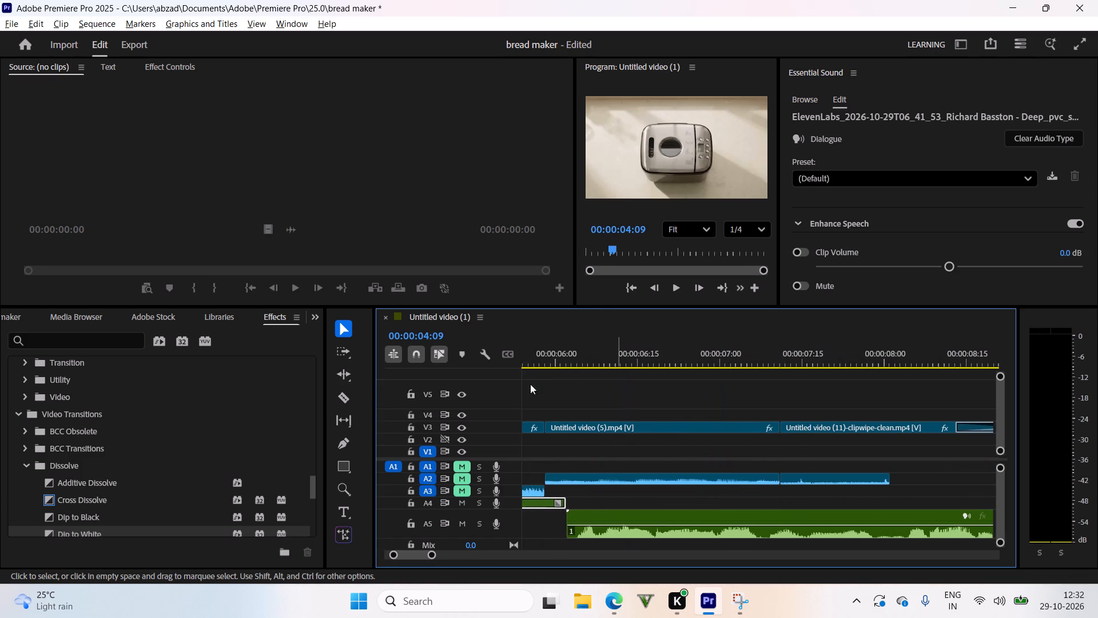
left_click_drag(603, 365, 697, 439)
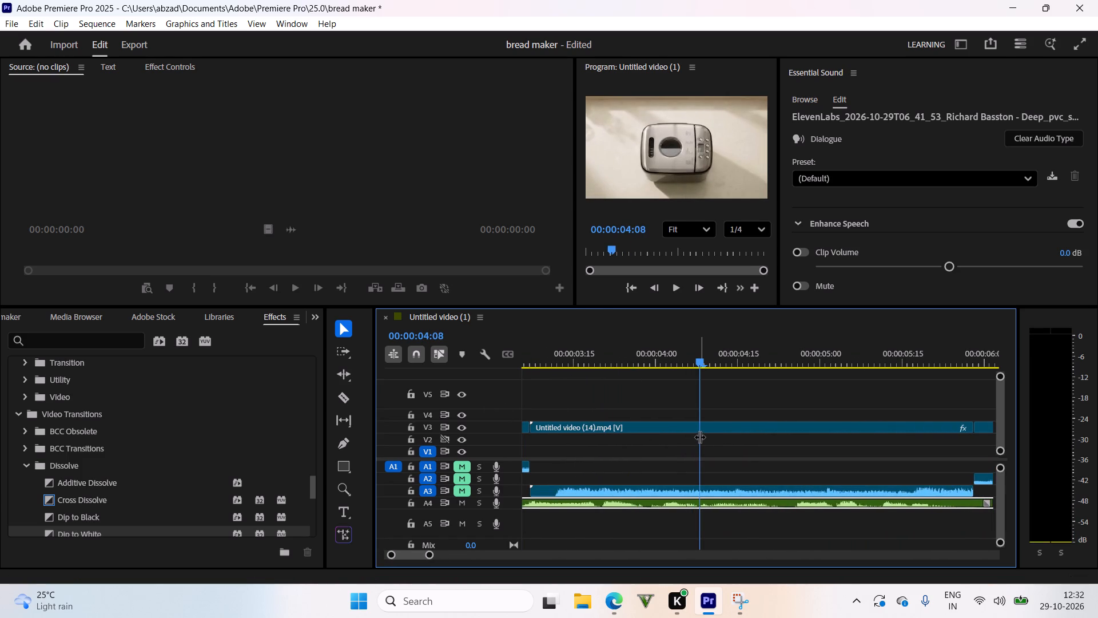
key("space")
left_click_drag(799, 352, 809, 378)
key("space")
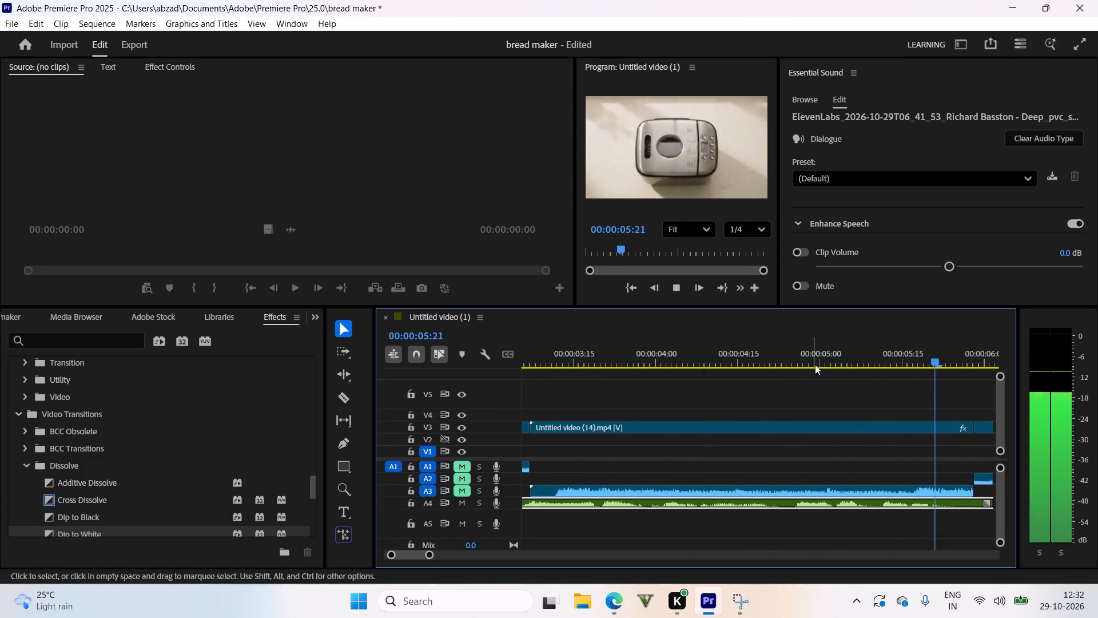
Split the Untitled video (14) clip at 00:00:04:26, ripple delete its second part, and play back across the cut.
left_click_drag(832, 340, 554, 389)
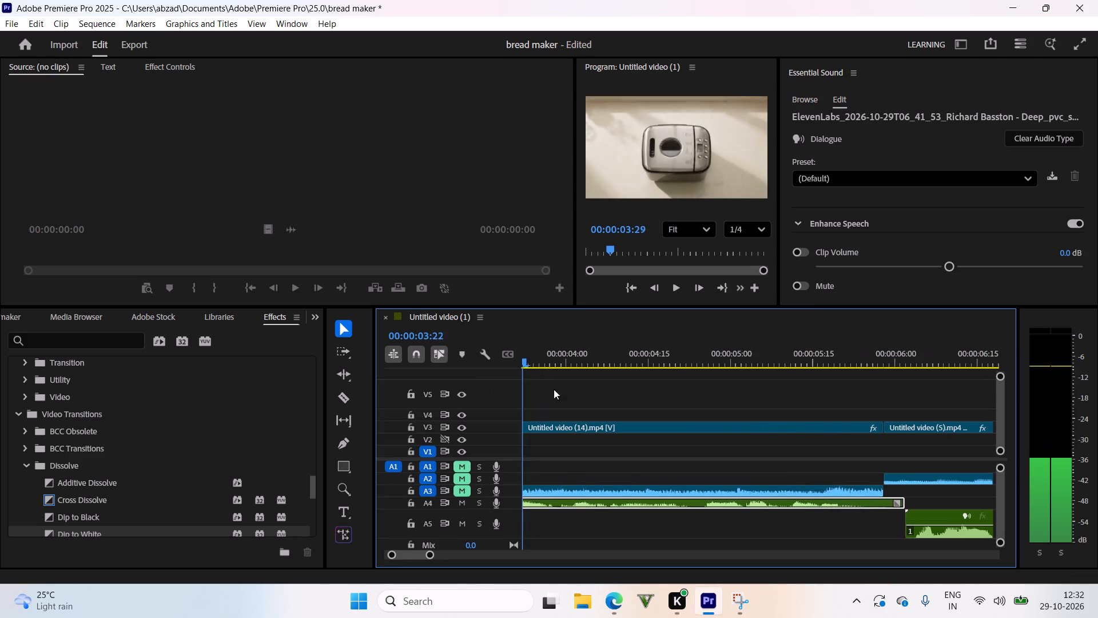
left_click_drag(554, 389, 730, 403)
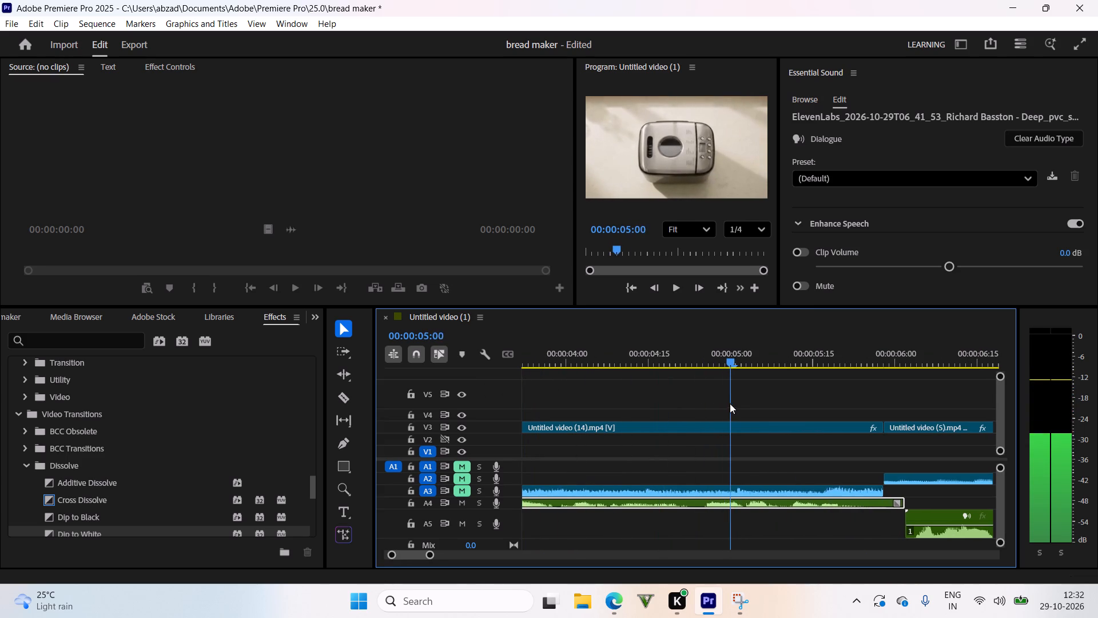
left_click_drag(730, 403, 708, 413)
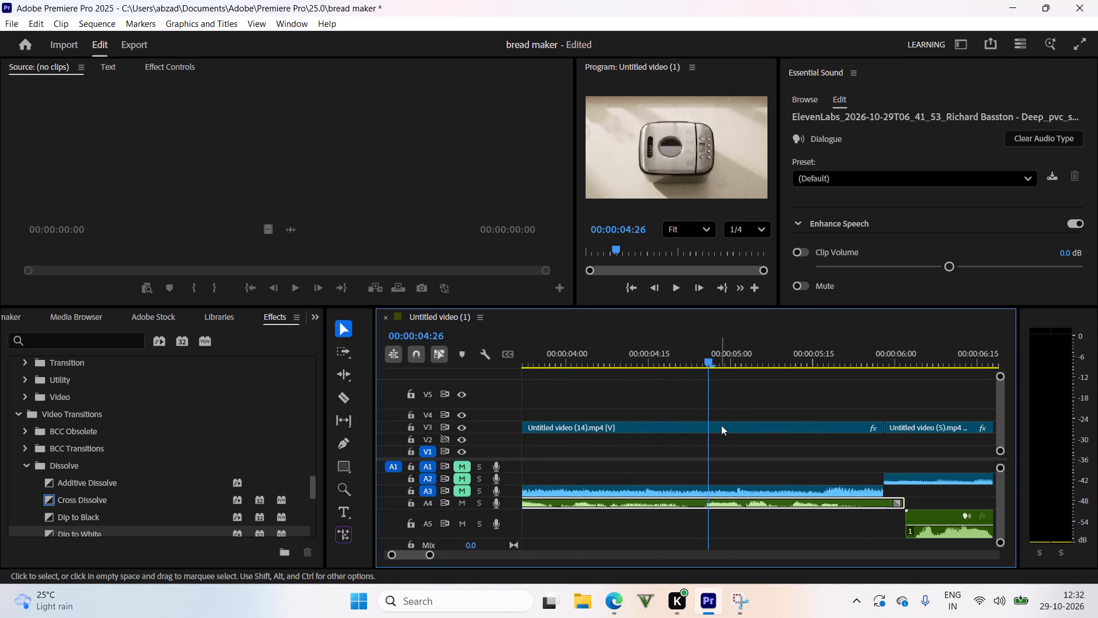
left_click(721, 421)
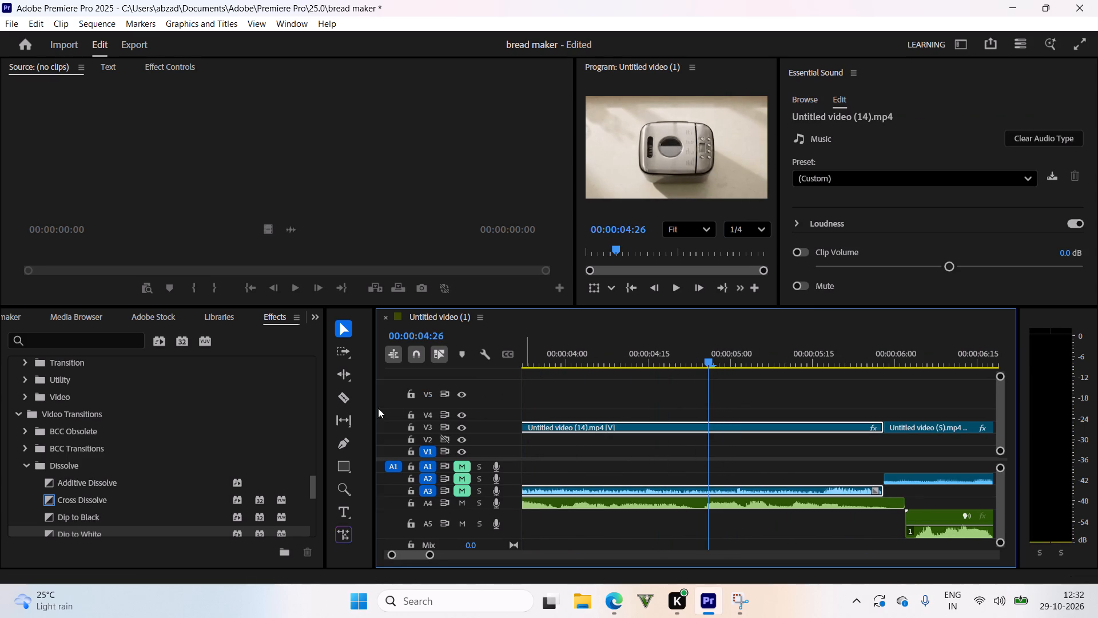
left_click(345, 398)
left_click(712, 428)
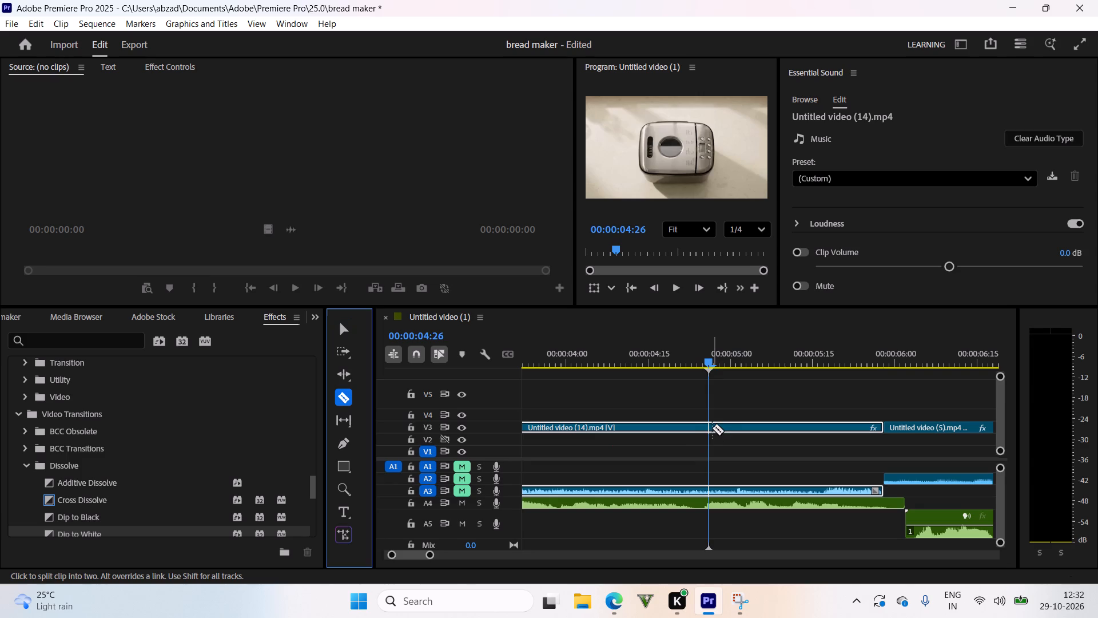
left_click(349, 327)
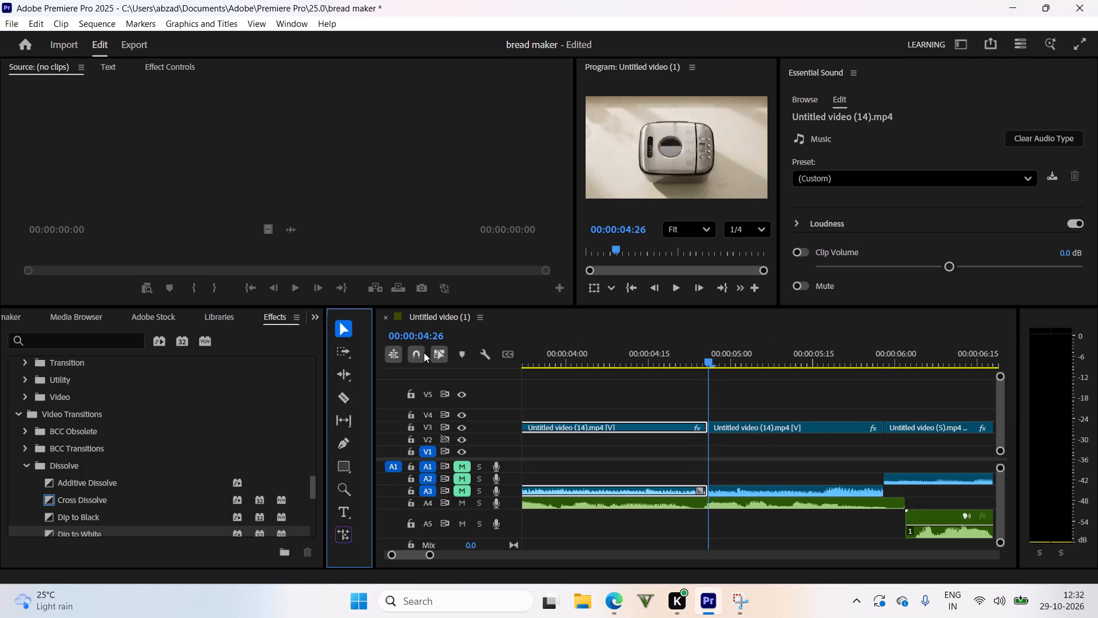
left_click(810, 429)
right_click(809, 428)
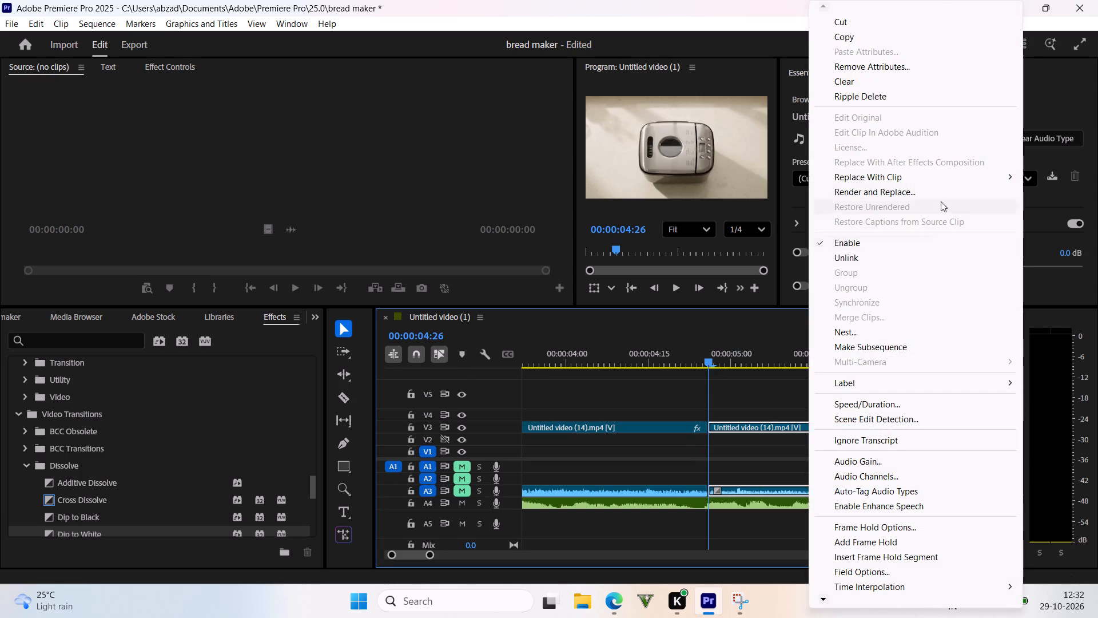
left_click(952, 103)
left_click(650, 350)
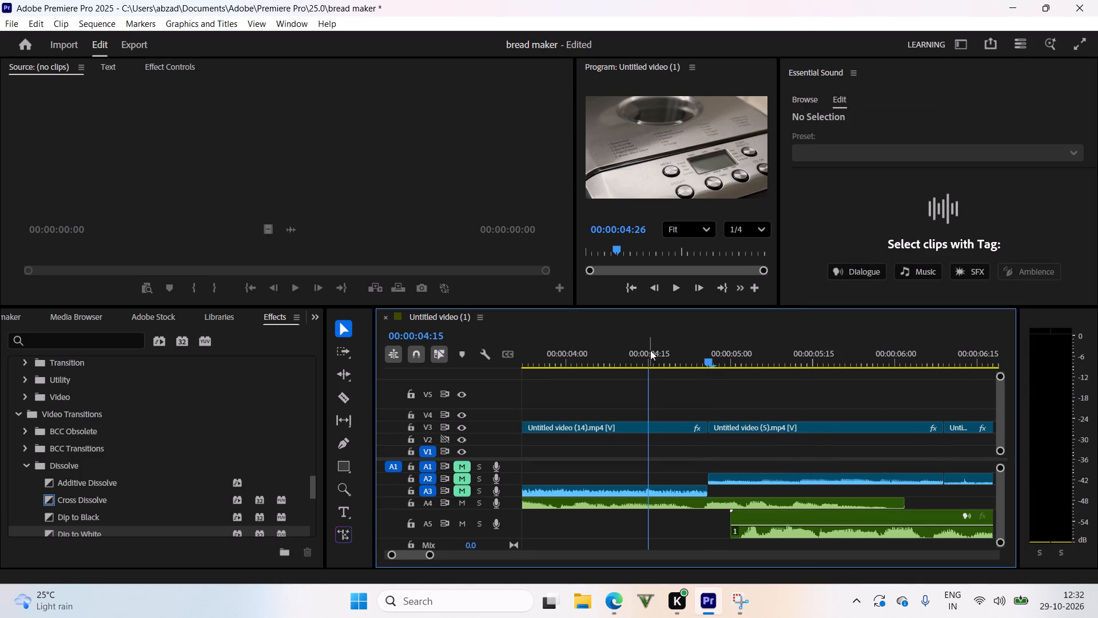
key("space")
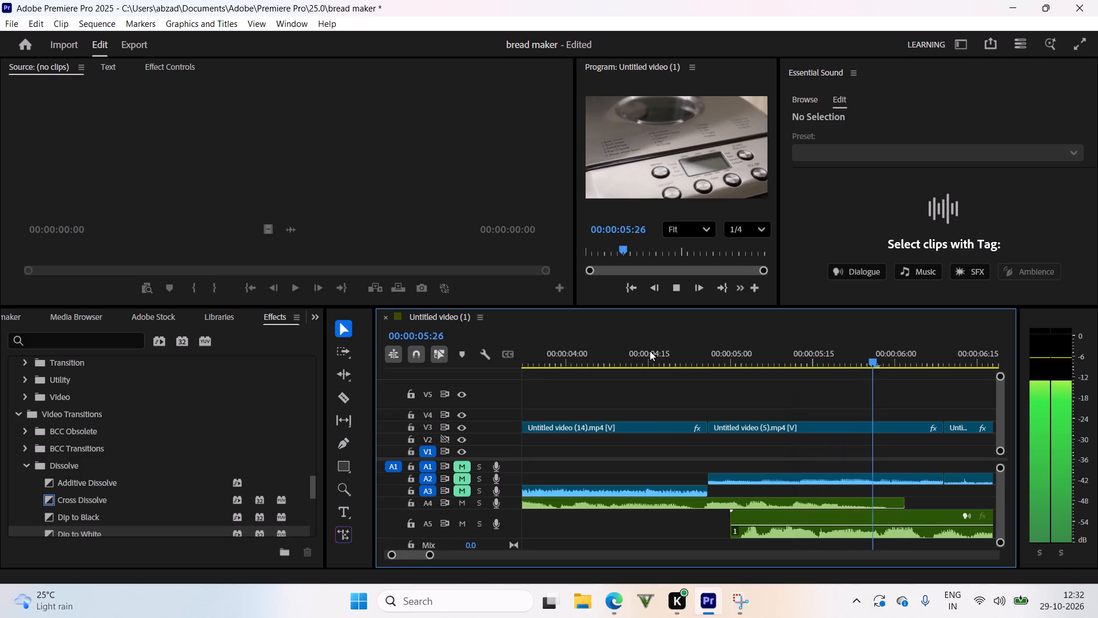
left_click_drag(677, 352, 492, 394)
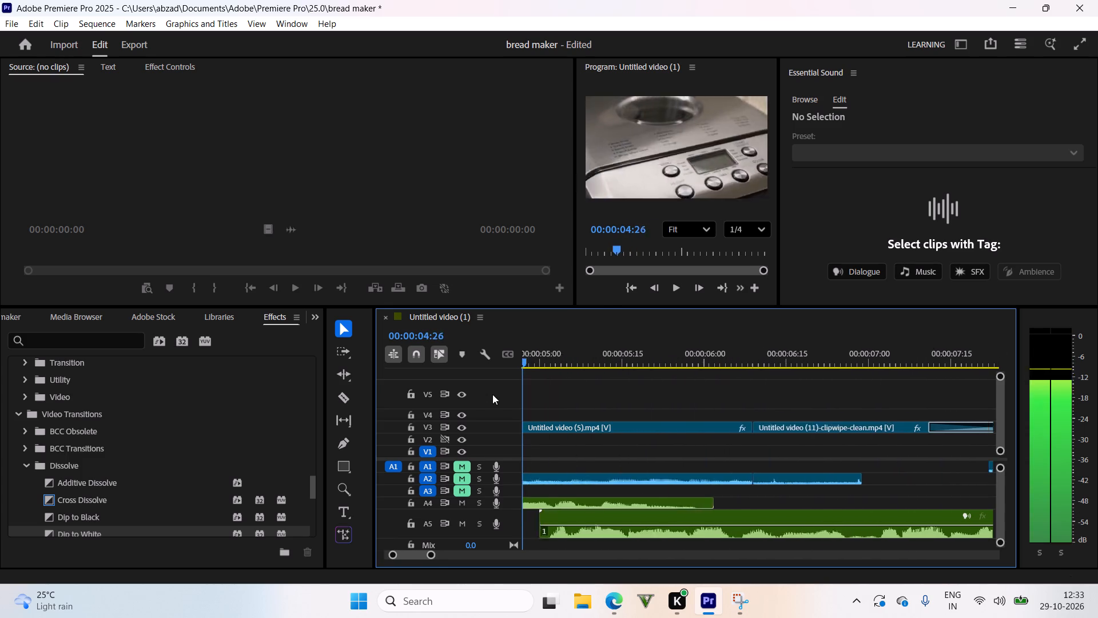
left_click_drag(492, 394, 698, 408)
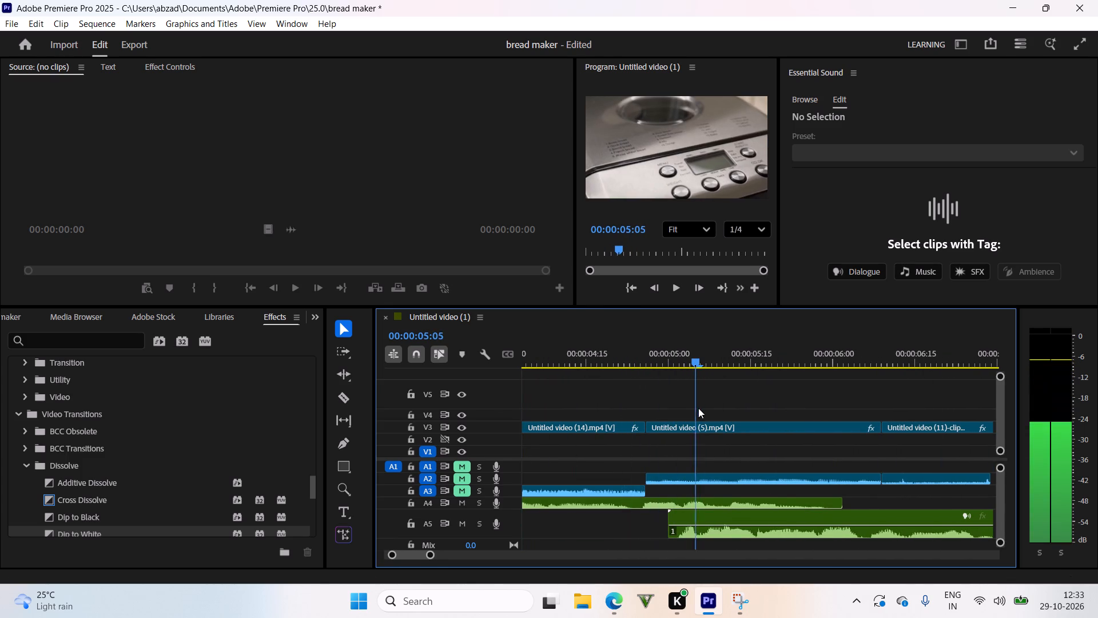
left_click_drag(698, 408, 702, 410)
Move the voice-over on A5 later to 00:00:06:02, right after the second voice-over's end, and play back the following shots.
left_click(763, 517)
left_click_drag(763, 516, 866, 521)
left_click_drag(831, 519, 884, 517)
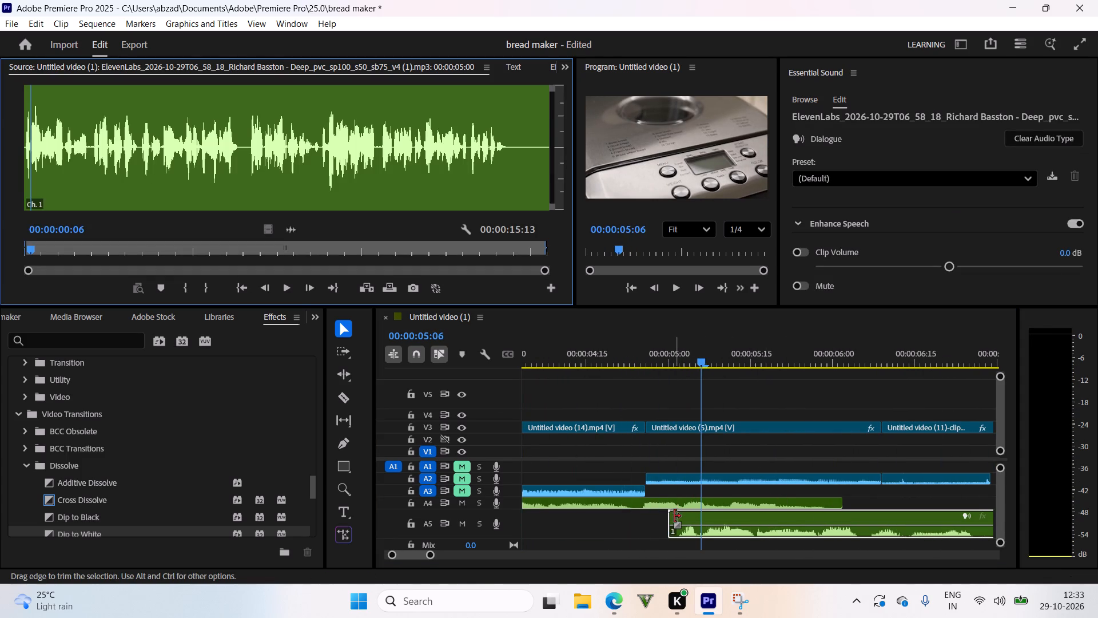
left_click_drag(681, 517, 838, 516)
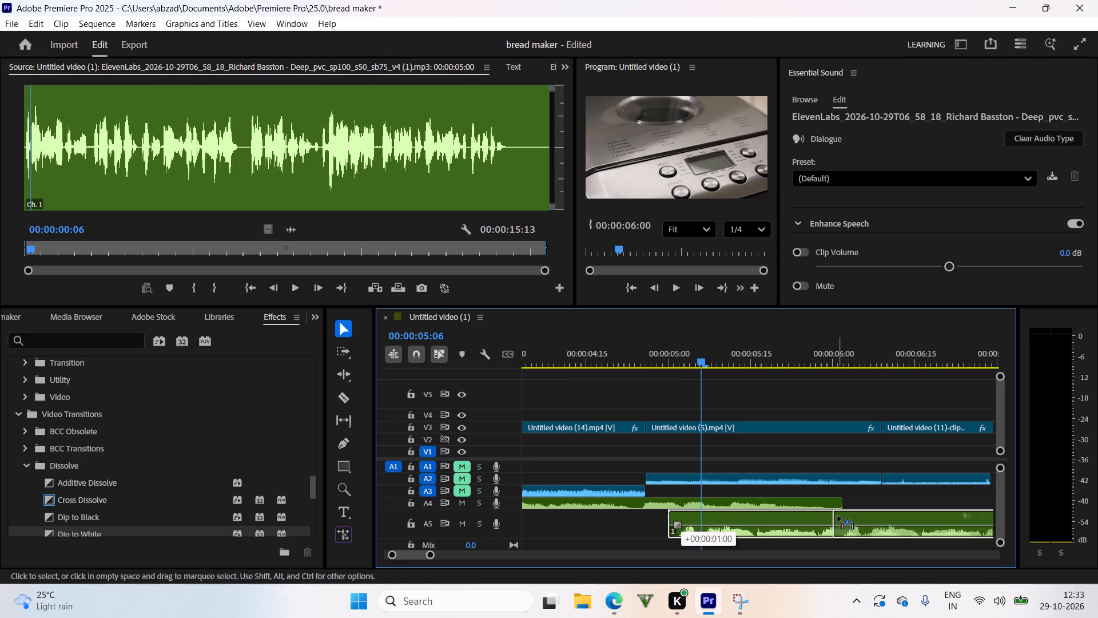
left_click_drag(838, 516, 853, 516)
key("space")
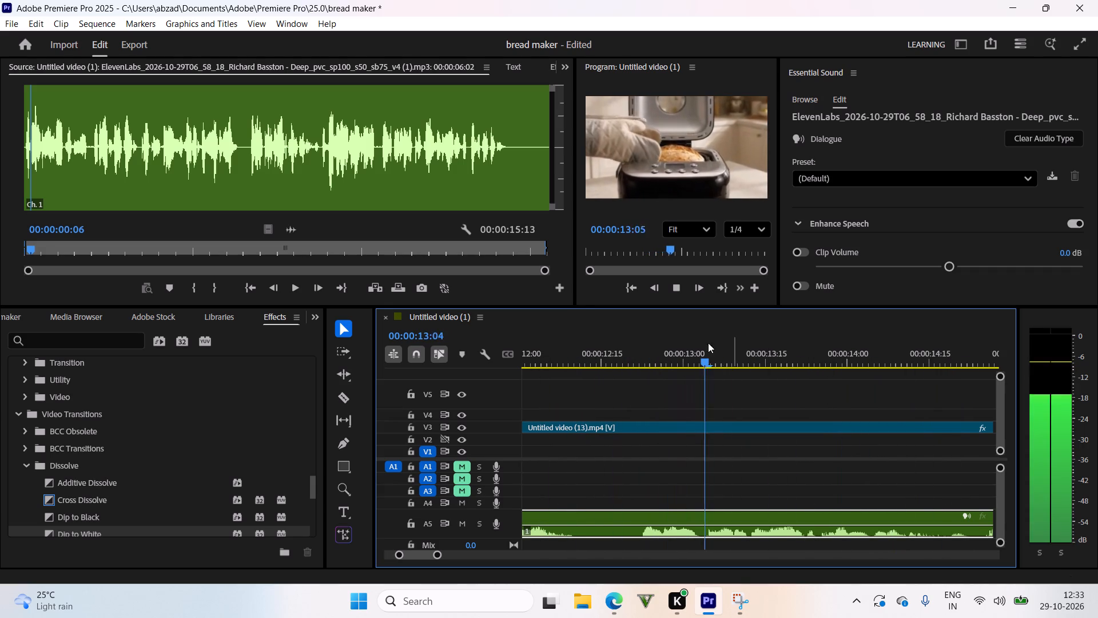
Replay the shots between about 00:00:04:00 and 00:00:13:00 to check the A5 voice-over against them.
left_click_drag(651, 360, 611, 406)
key("space")
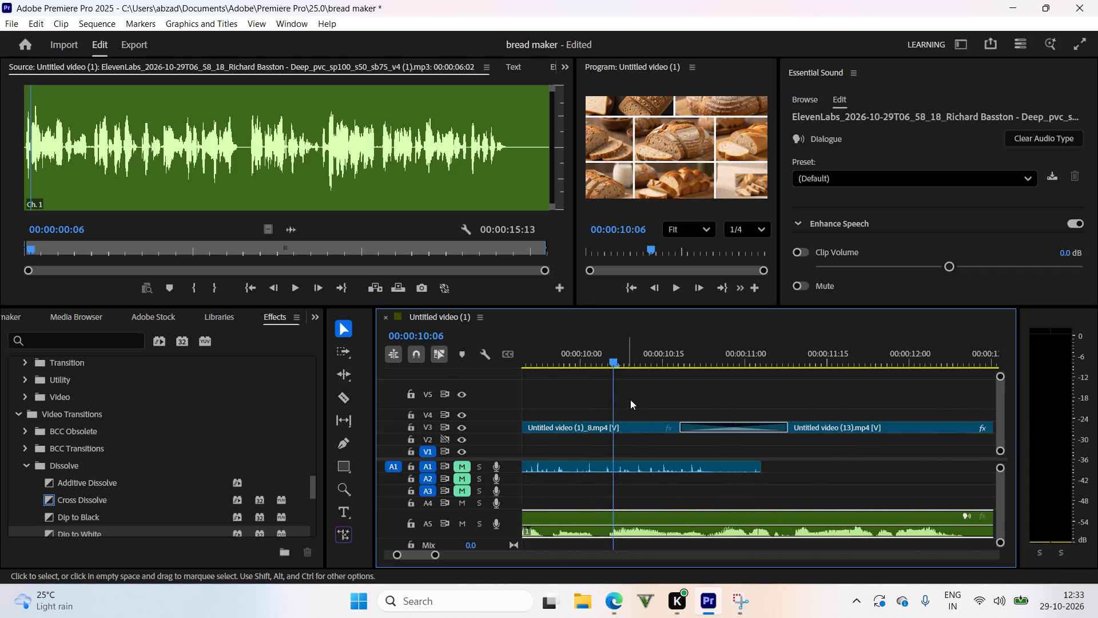
key("space")
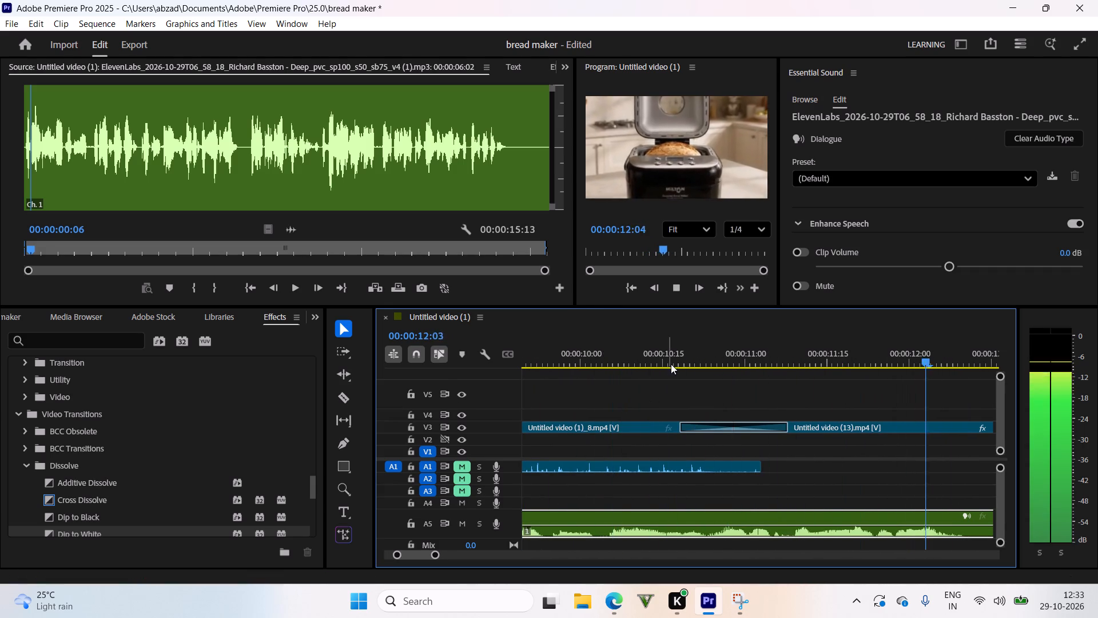
left_click_drag(667, 354, 634, 419)
key("space")
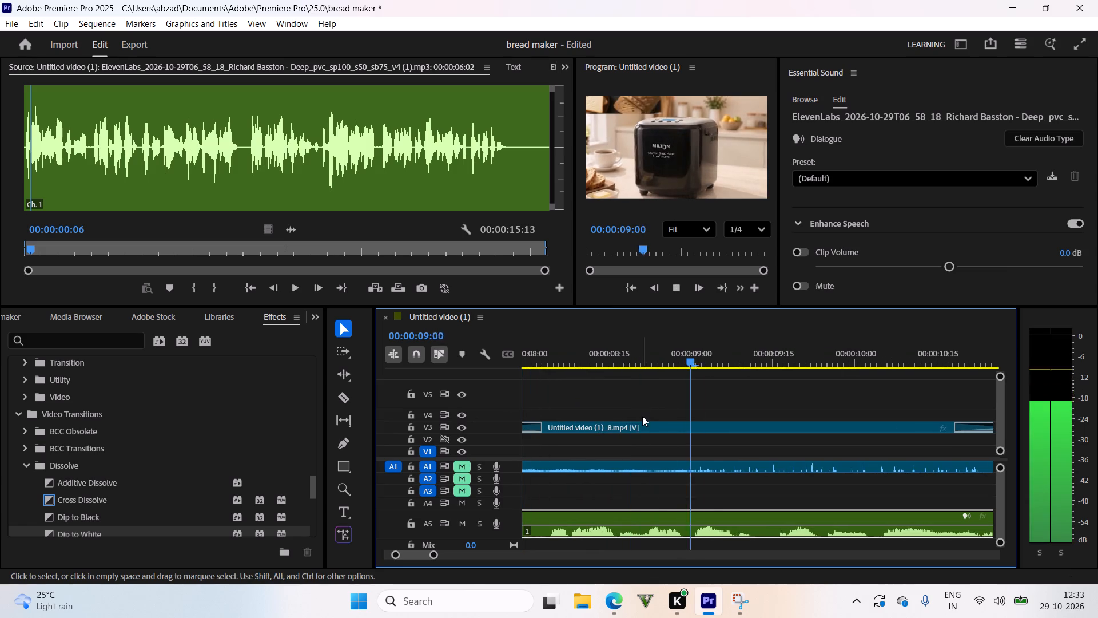
left_click_drag(683, 355, 670, 511)
key("space")
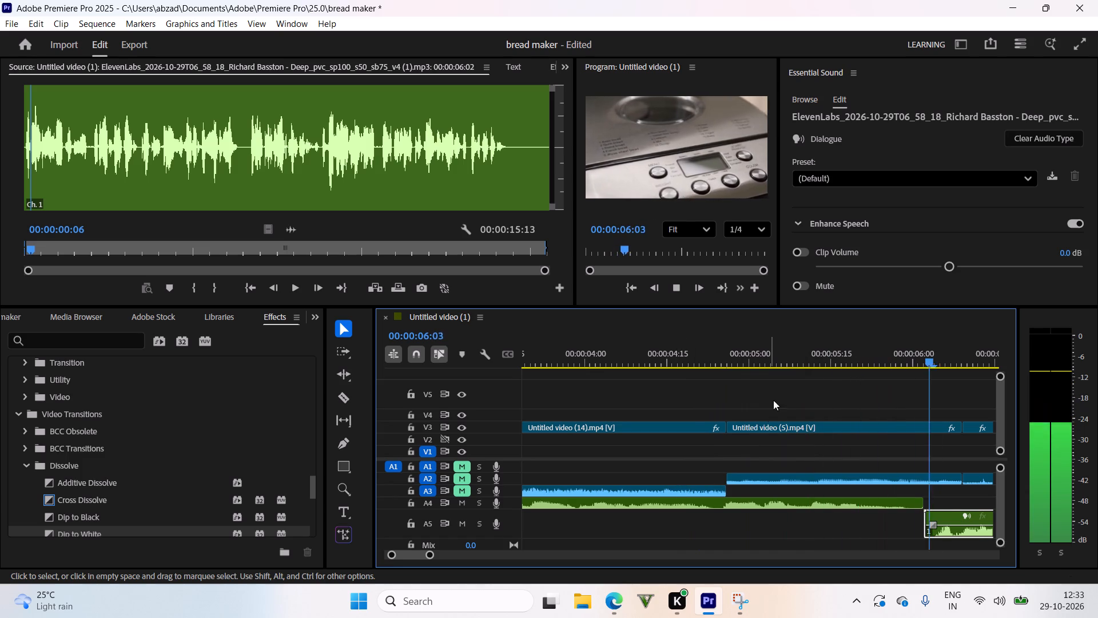
left_click_drag(690, 359, 488, 431)
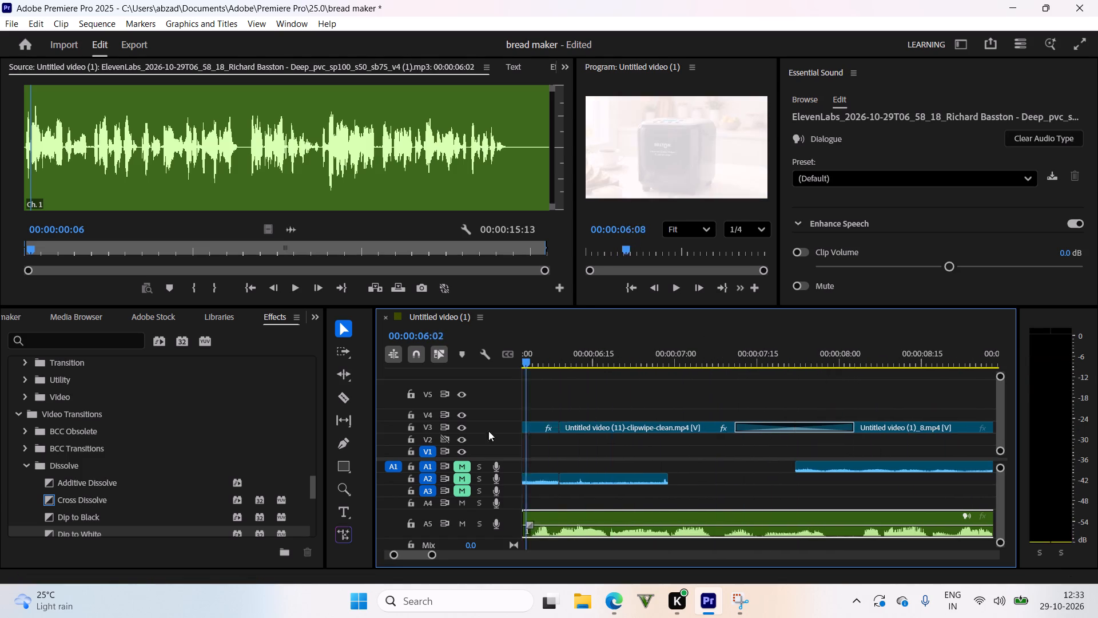
Undo the last A5 voice-over move and the ripple delete of the Untitled video (14) part, and play back across it.
left_click_drag(488, 431, 764, 469)
key("ctrl+z")
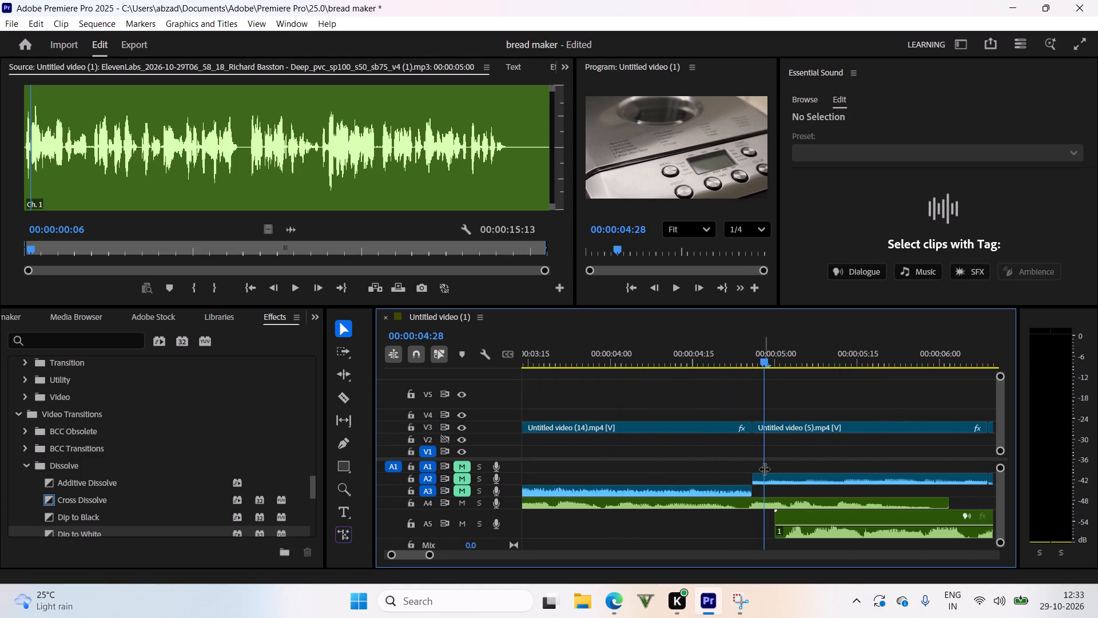
key("ctrl+z")
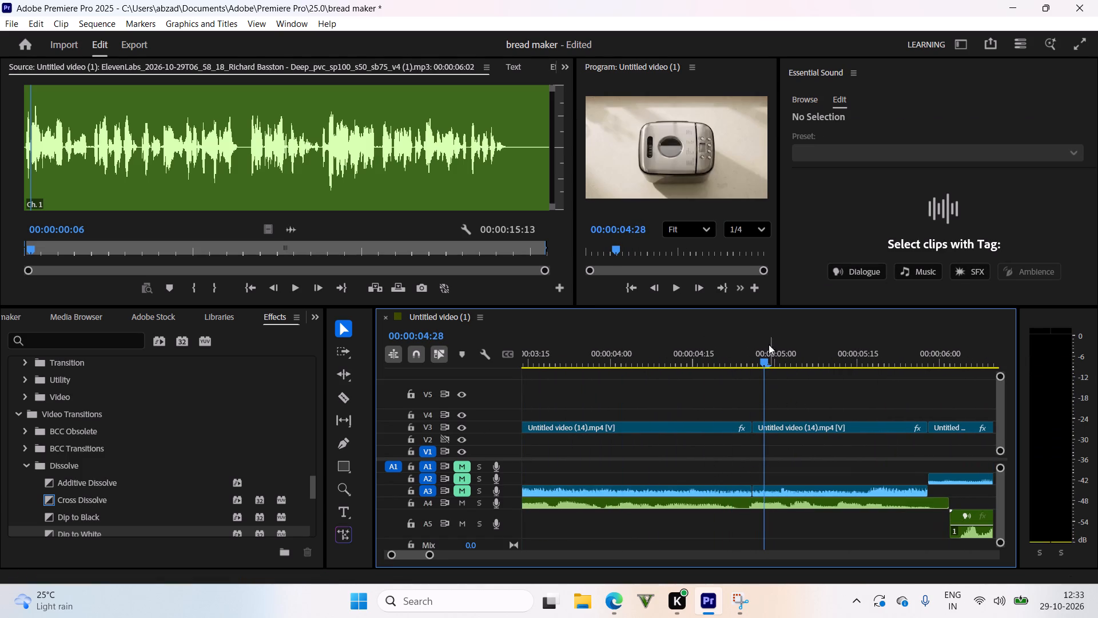
key("space")
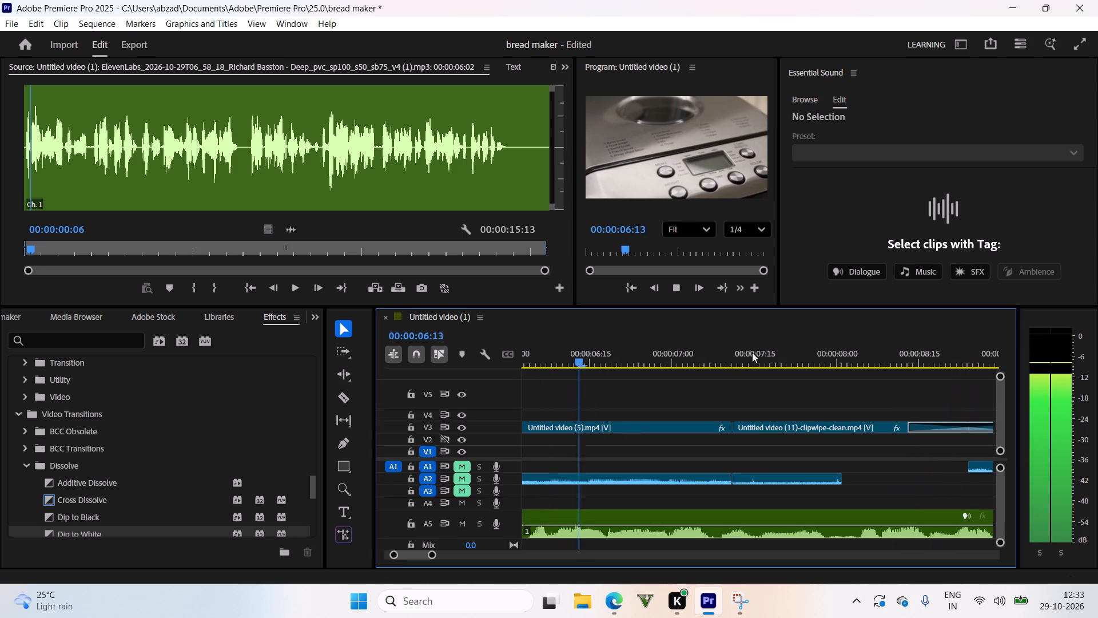
left_click_drag(690, 352, 536, 418)
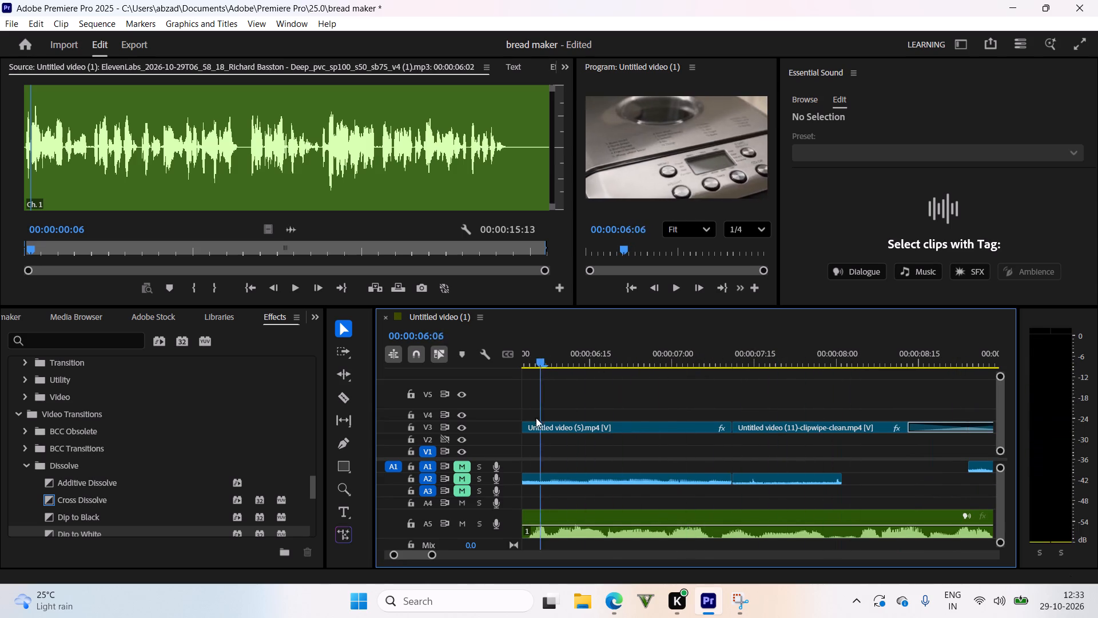
left_click_drag(536, 418, 664, 423)
Undo the Untitled video (14) split, the second voice-over's move on A4 and the third voice-over's move to A5, and play back.
key("ctrl+z")
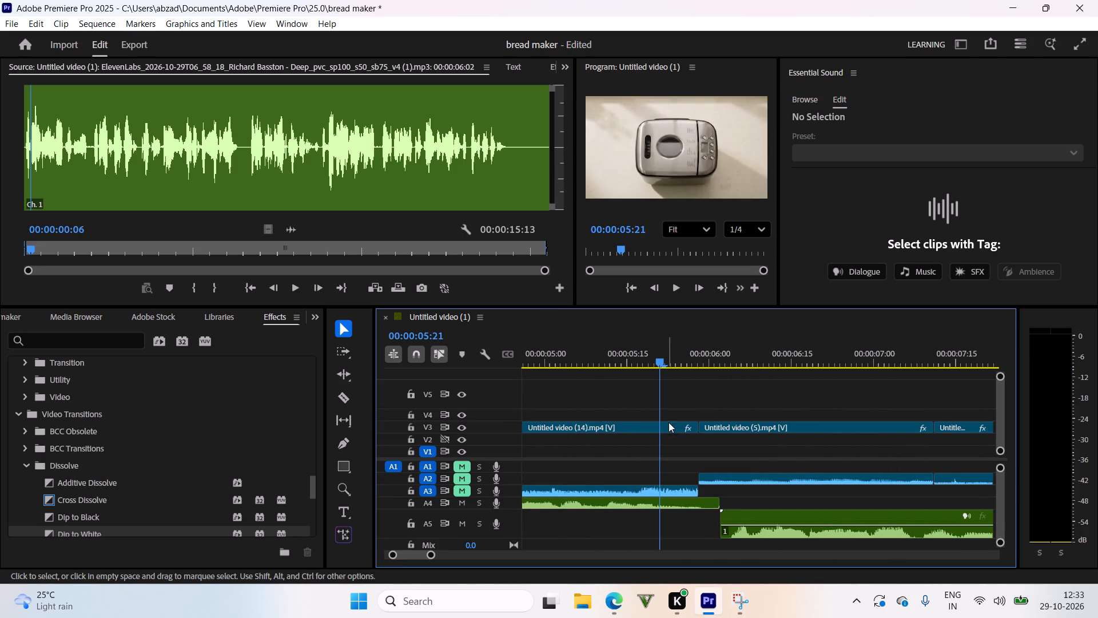
key("ctrl+z")
key("z")
key("z")
key("z")
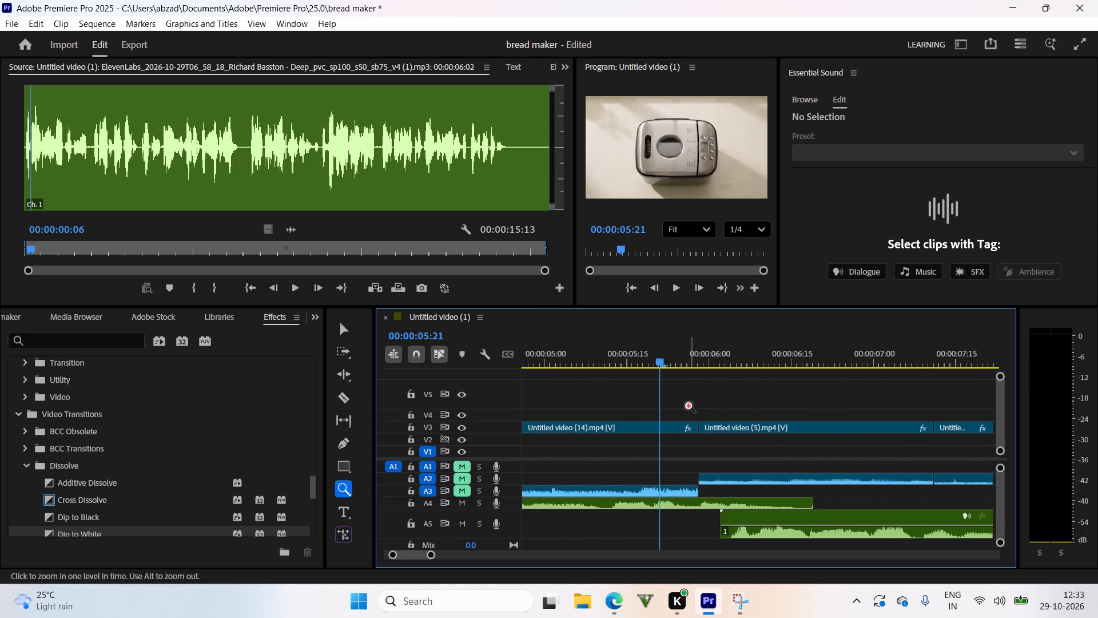
key("ctrl+z")
key("space")
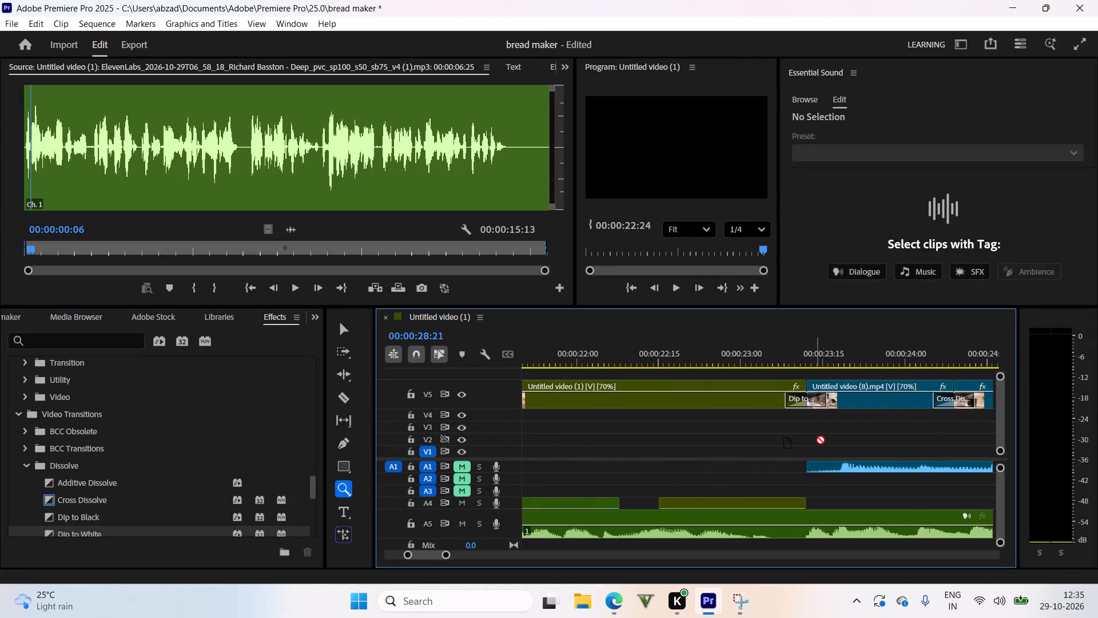
left_click_drag(821, 440, 604, 433)
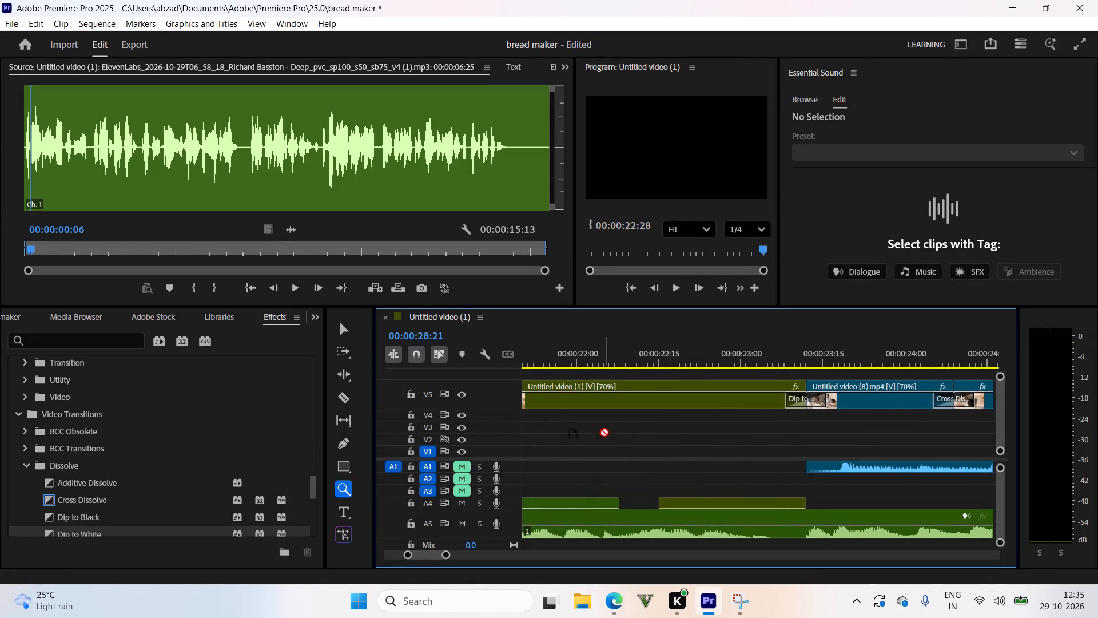
left_click_drag(604, 433, 545, 474)
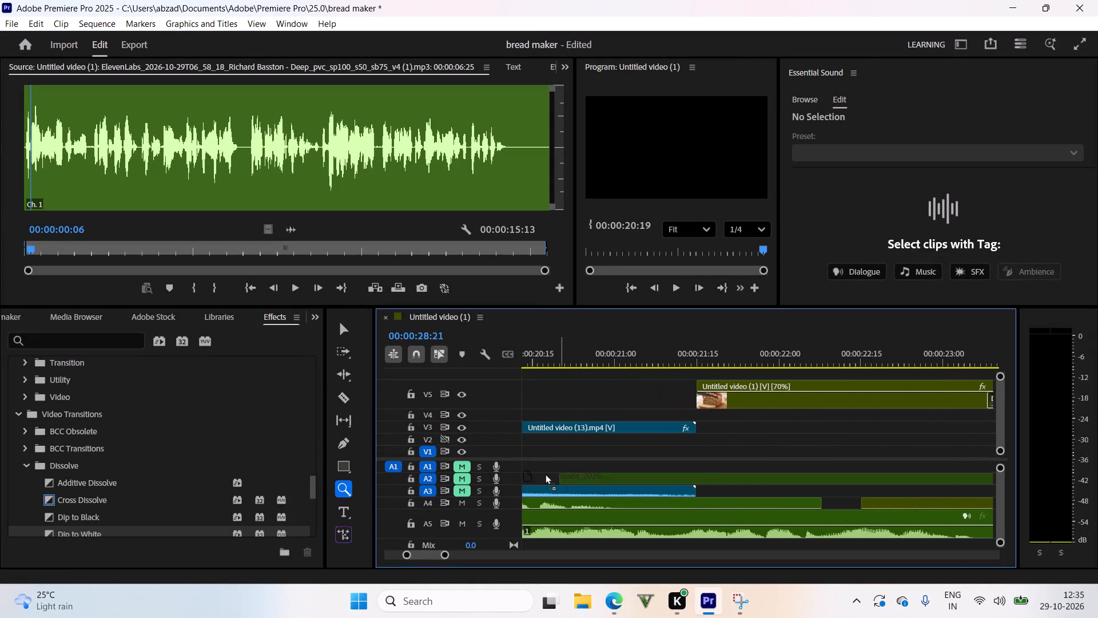
left_click_drag(545, 474, 745, 480)
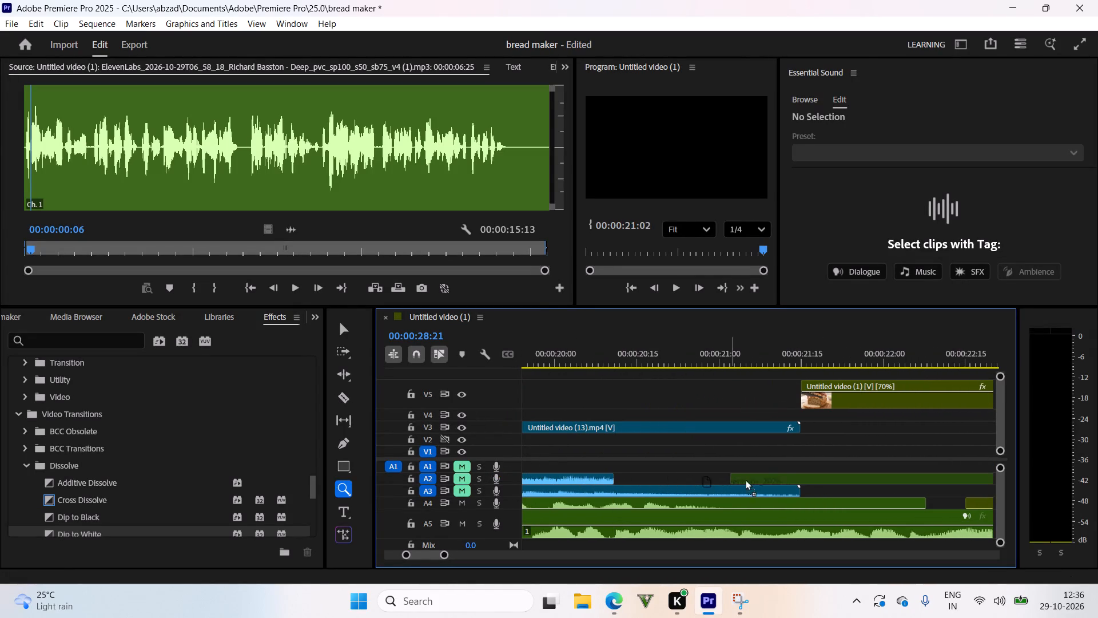
left_click_drag(745, 480, 806, 473)
Scrub the timeline between about 14 and 21 seconds to check the shots and existing voice-overs against the new clip.
left_click_drag(804, 356, 608, 405)
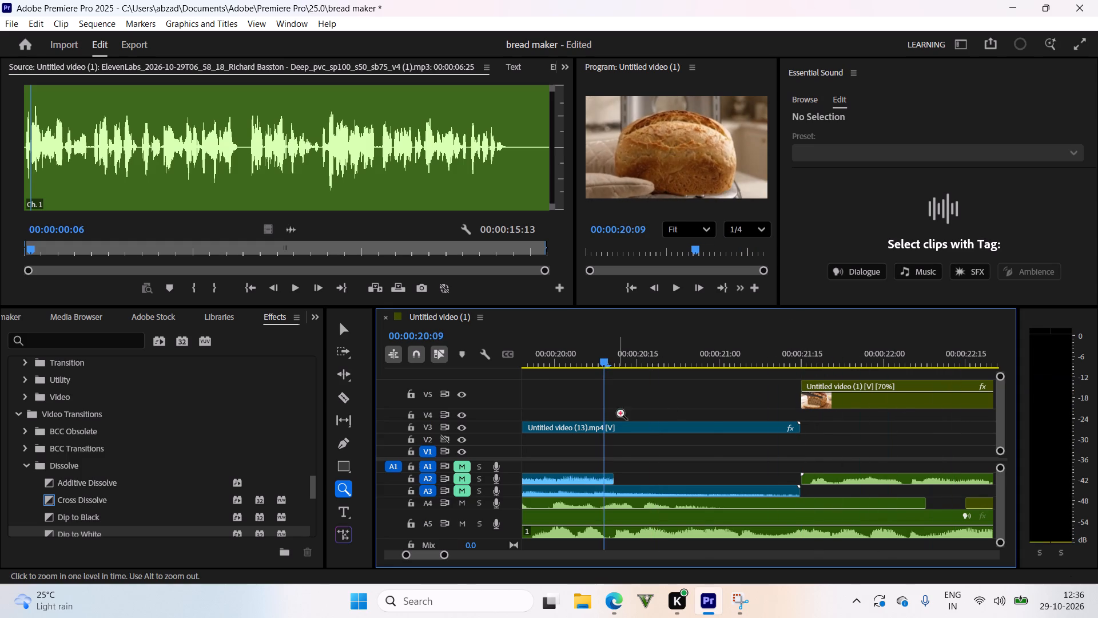
left_click(848, 478)
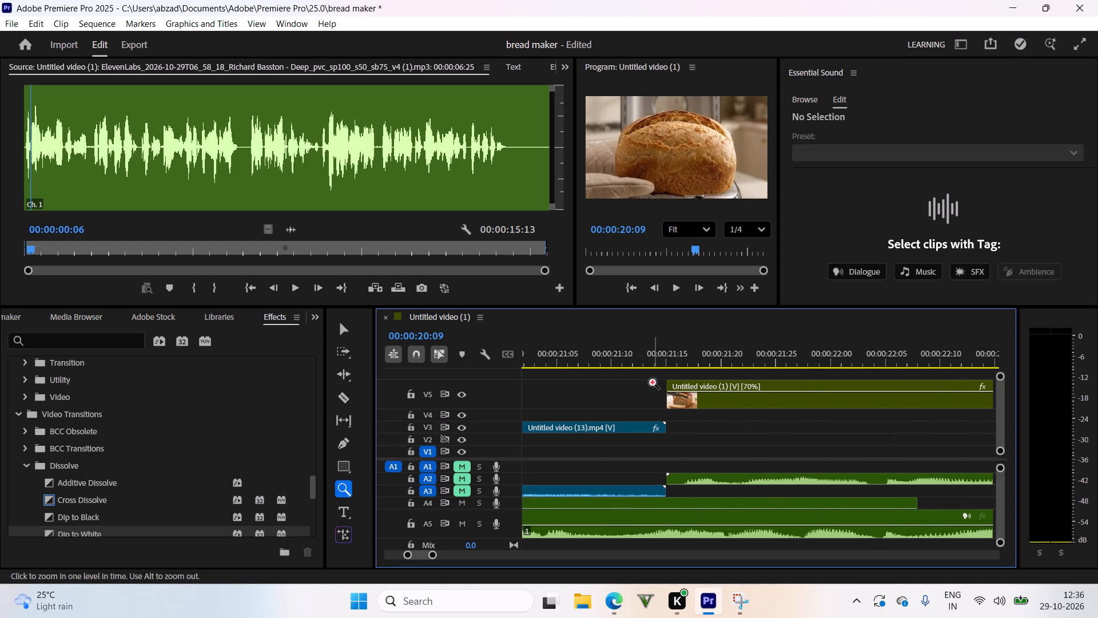
left_click_drag(615, 348, 622, 351)
scroll(700, 362, "down", 19, "alt")
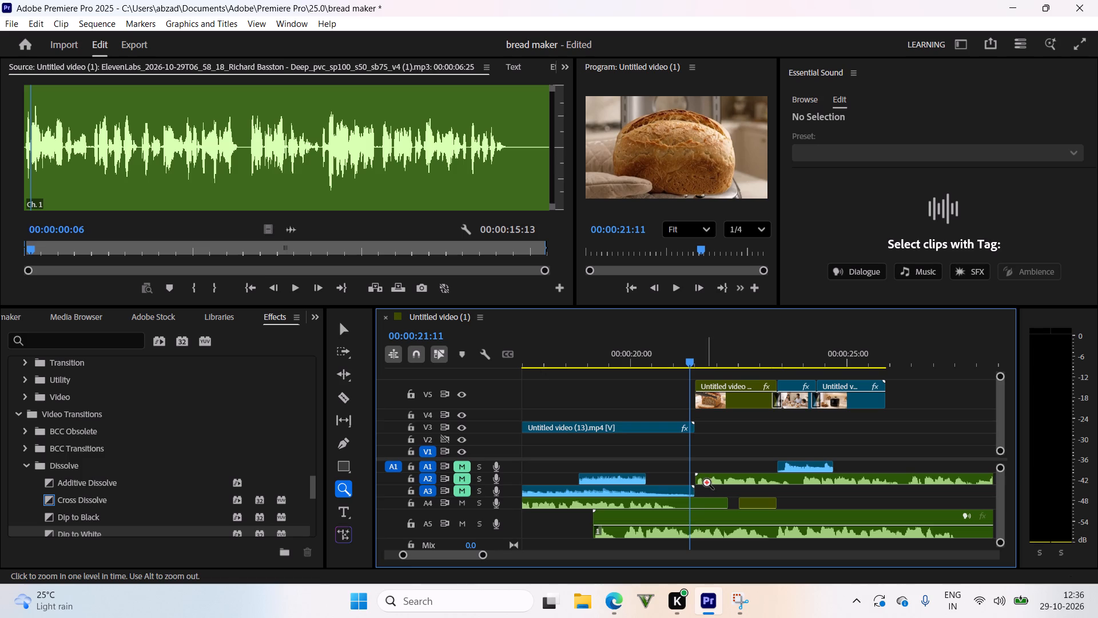
left_click(347, 330)
left_click(754, 477)
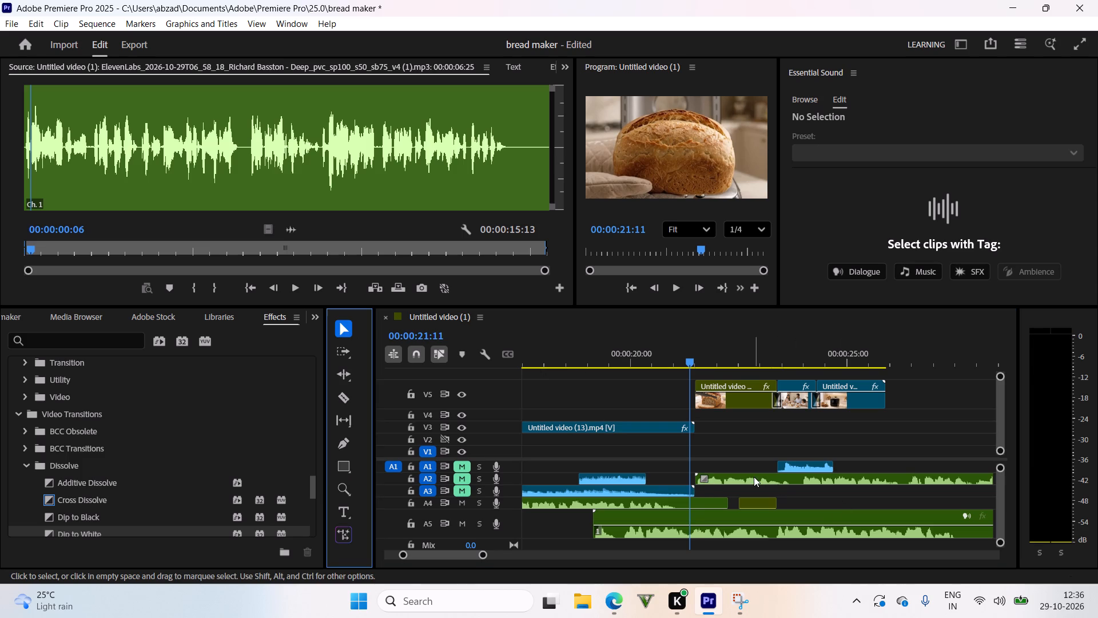
left_click_drag(643, 362, 579, 376)
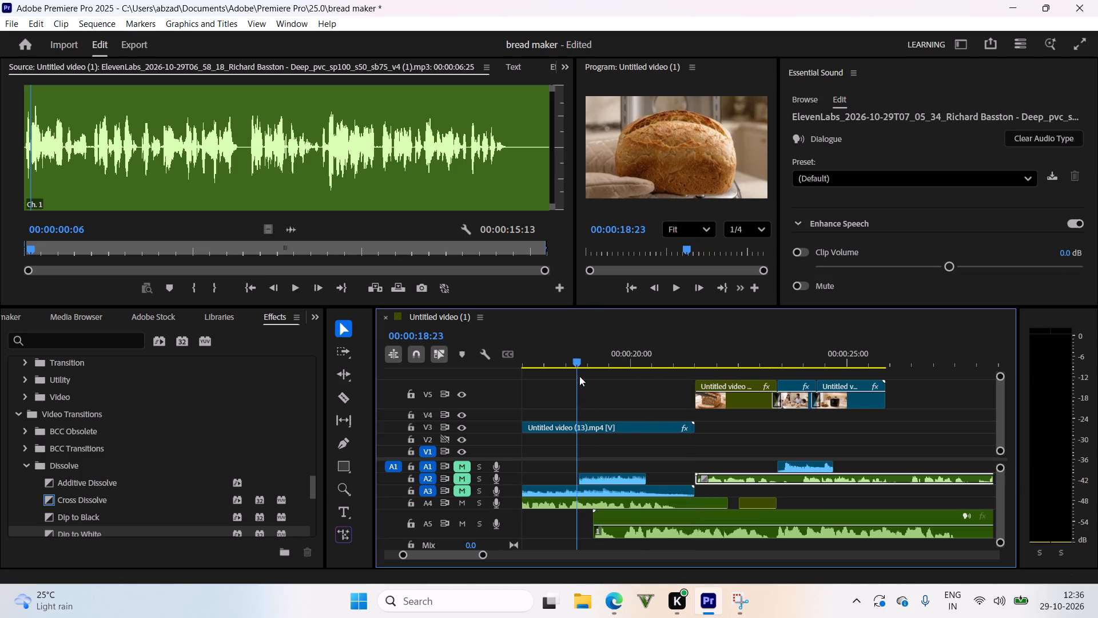
left_click_drag(579, 376, 863, 484)
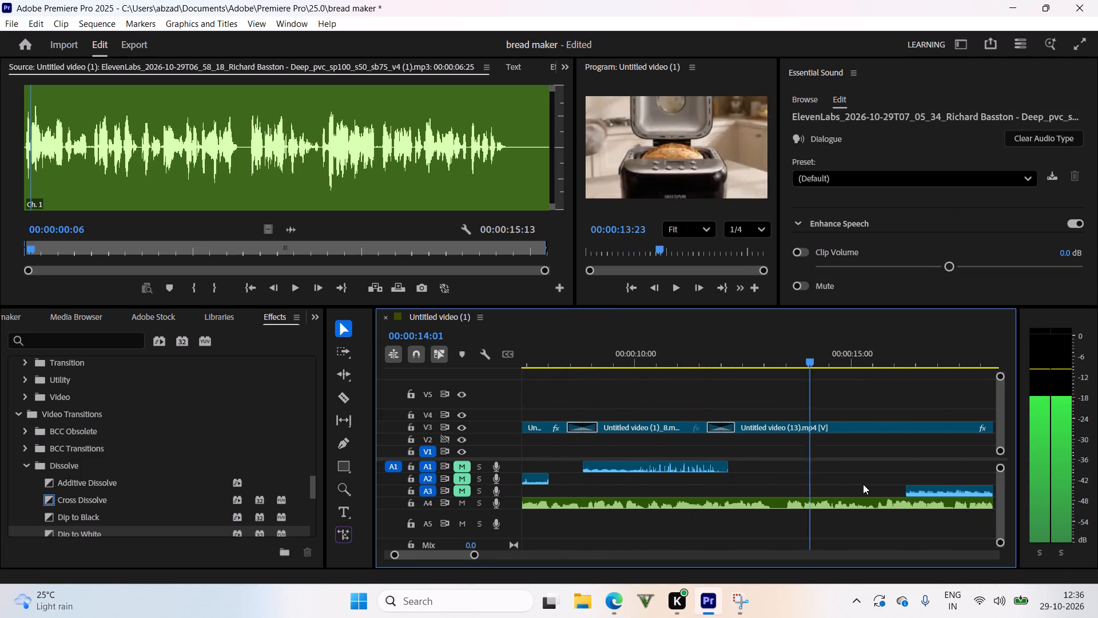
left_click_drag(863, 484, 651, 533)
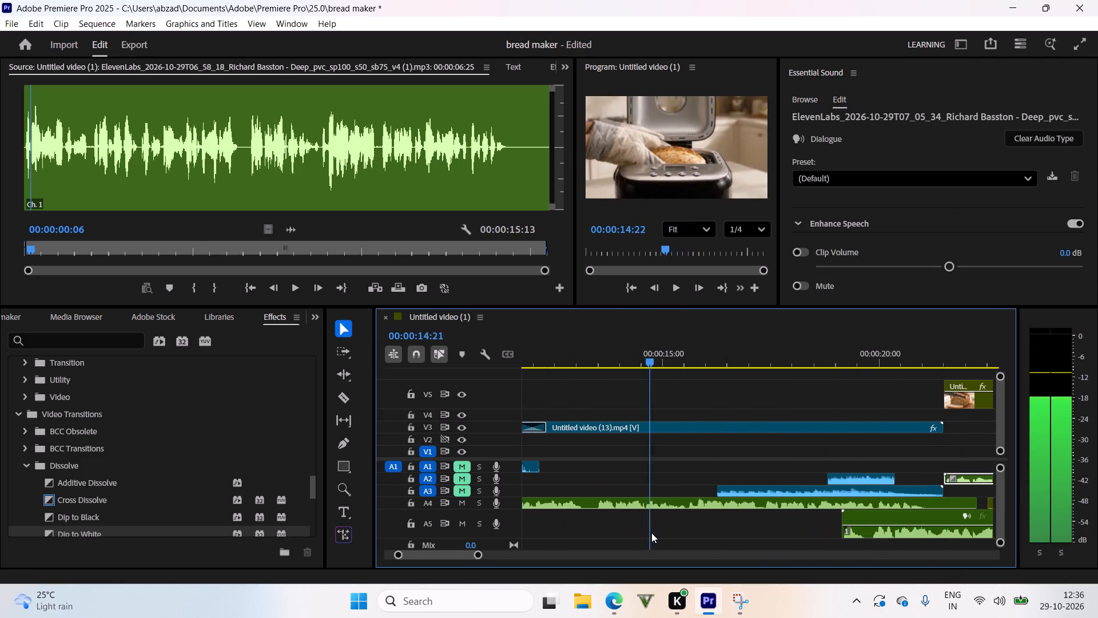
left_click_drag(651, 533, 873, 518)
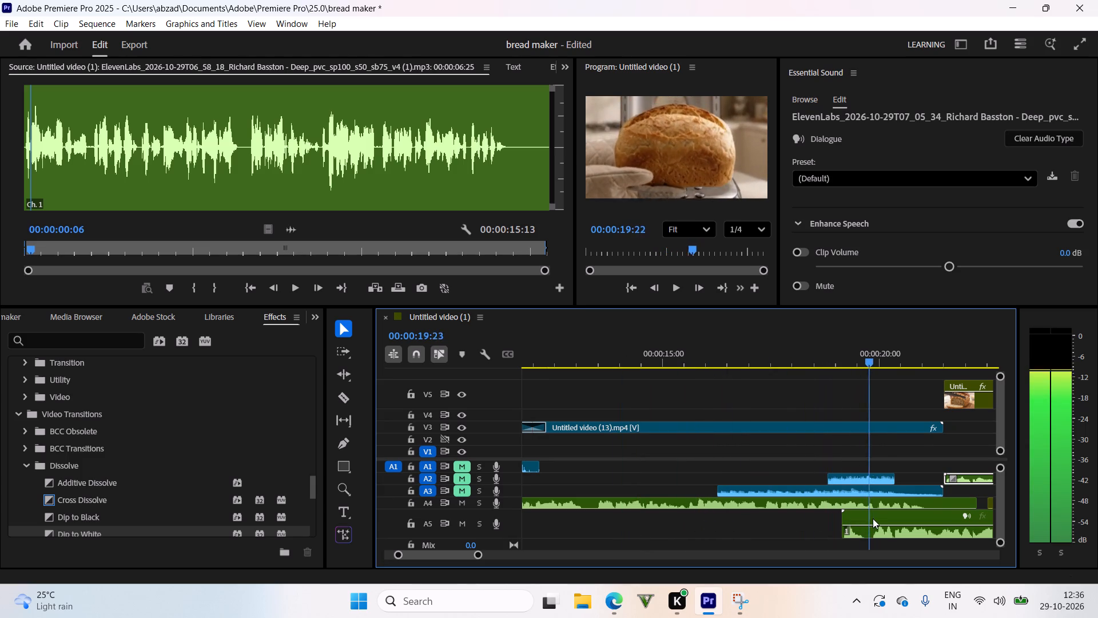
left_click_drag(873, 518, 844, 524)
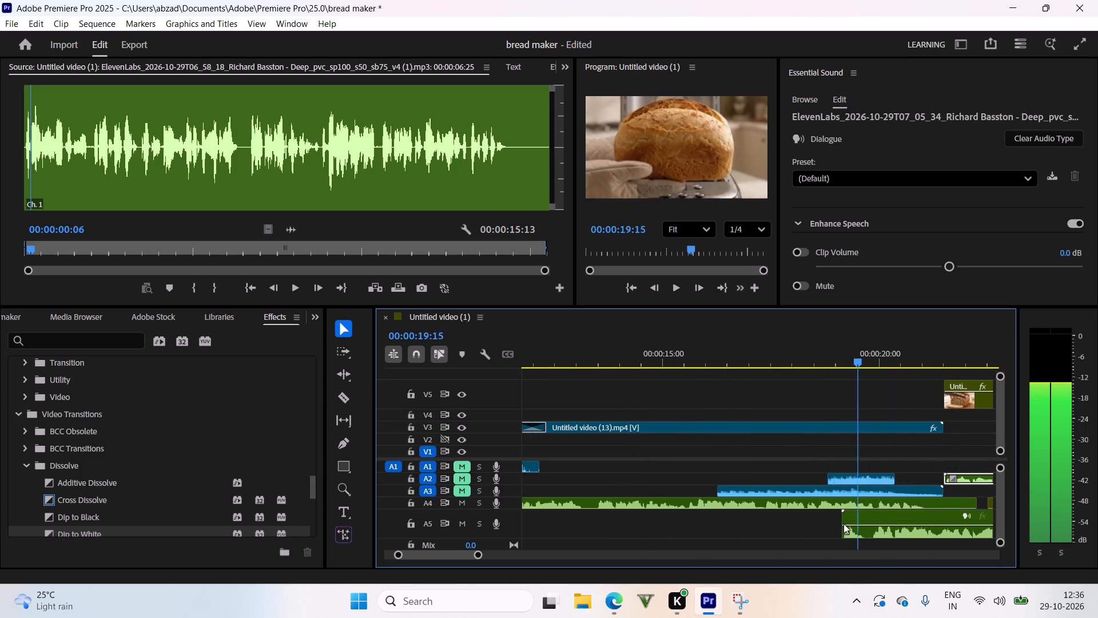
left_click_drag(844, 524, 687, 510)
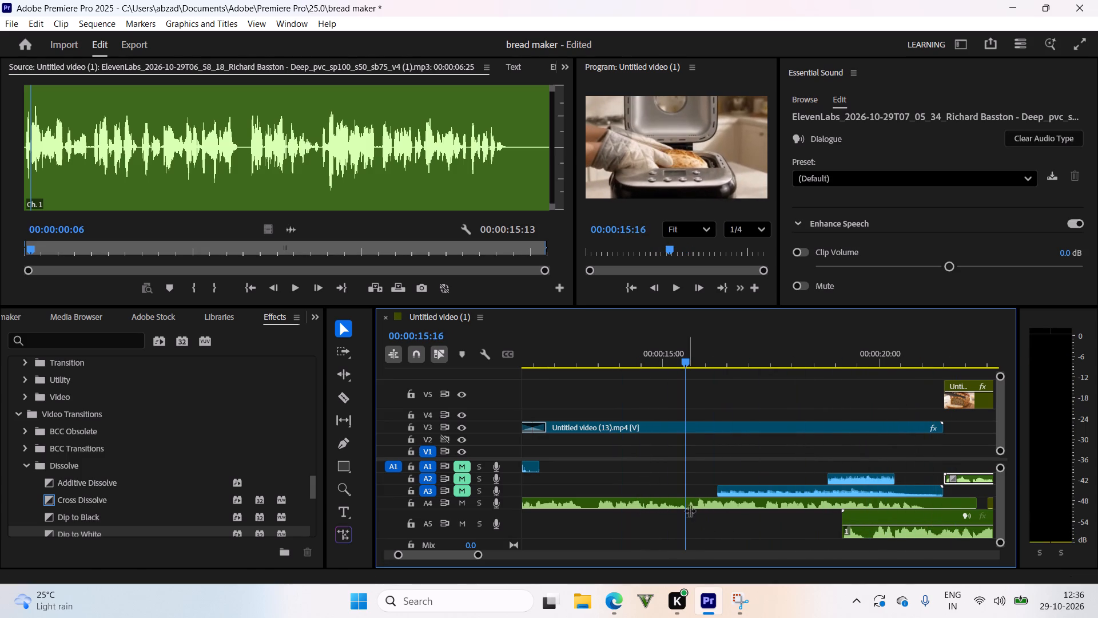
Move the new voice-over from A2 to A5, aligning its start with the start of the third voice-over on A4.
left_click_drag(964, 477, 765, 527)
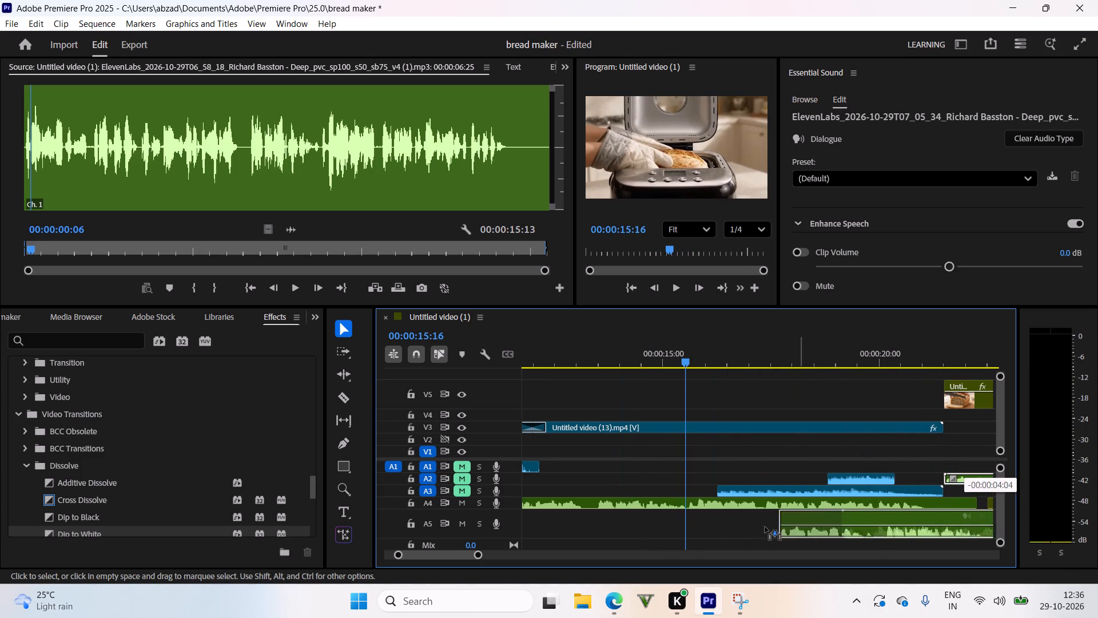
left_click_drag(765, 527, 588, 522)
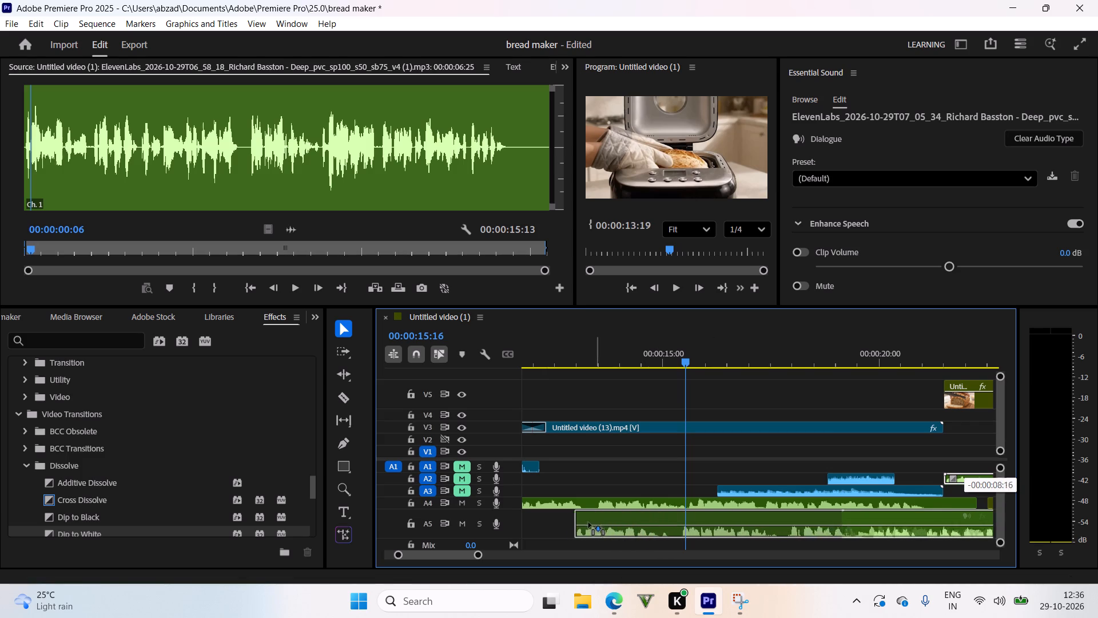
left_click_drag(588, 522, 533, 526)
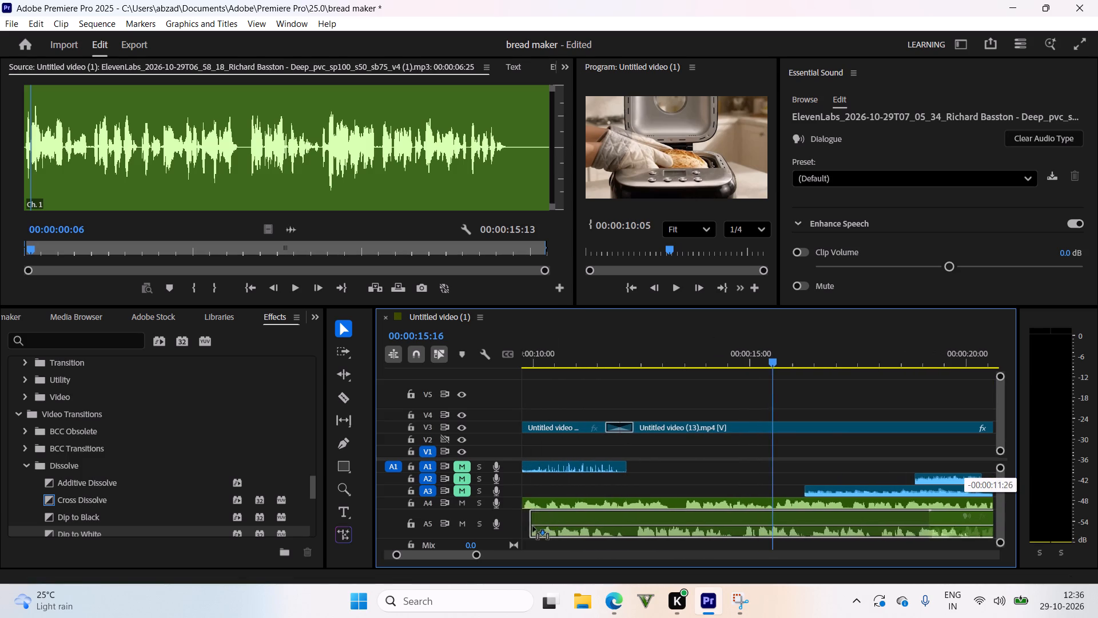
left_click_drag(533, 526, 823, 527)
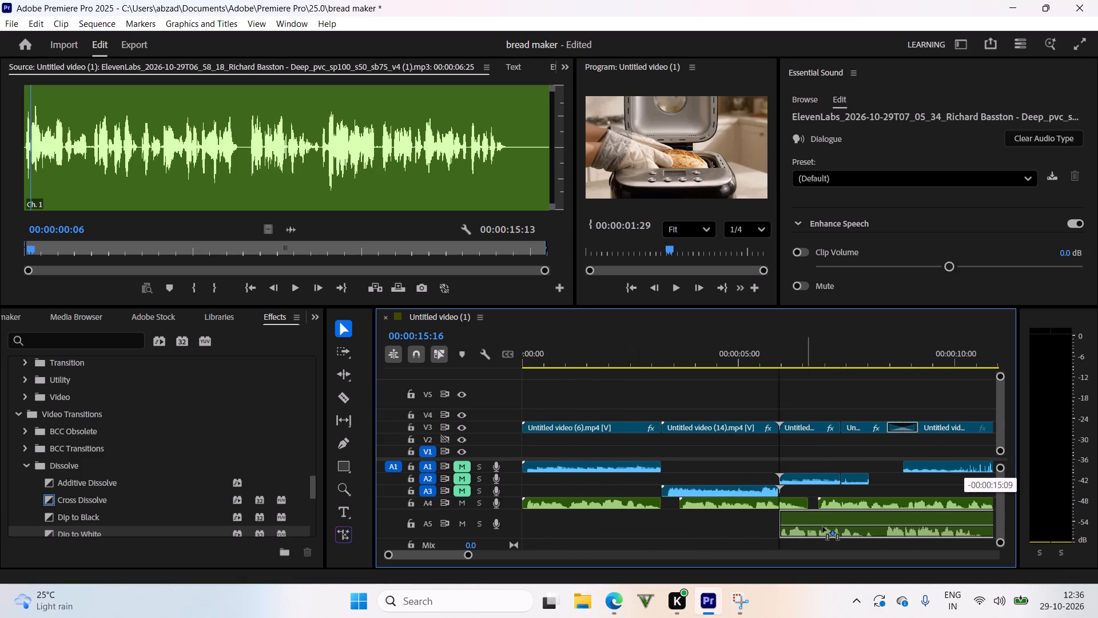
left_click_drag(823, 527, 838, 532)
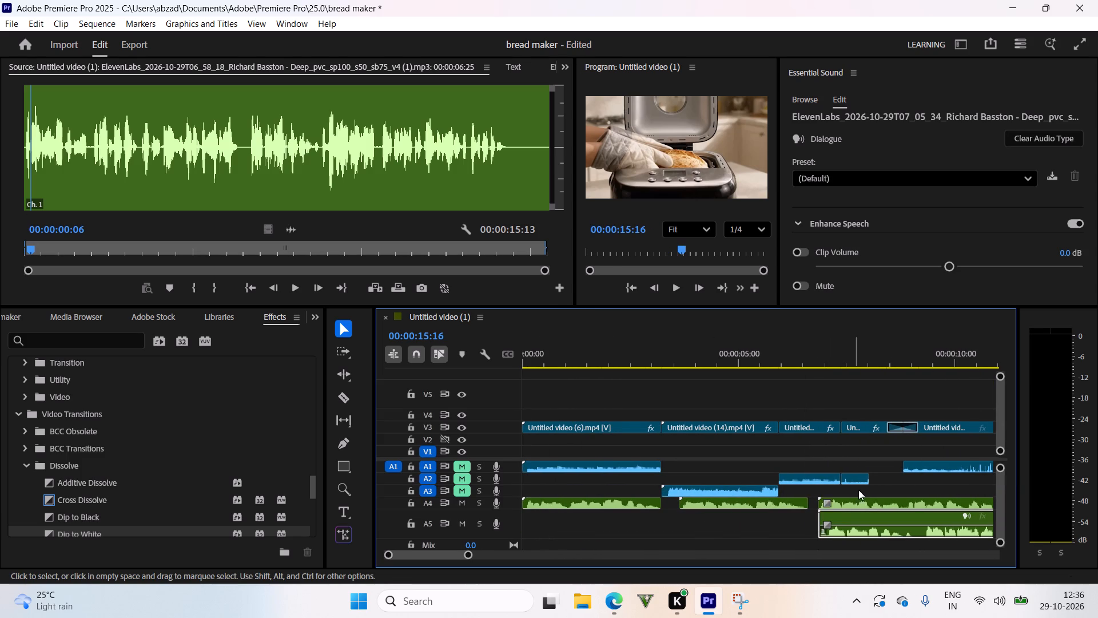
Play back the overlapping section and delete the old, longer third voice-over from A4.
left_click_drag(796, 366, 797, 360)
key("space")
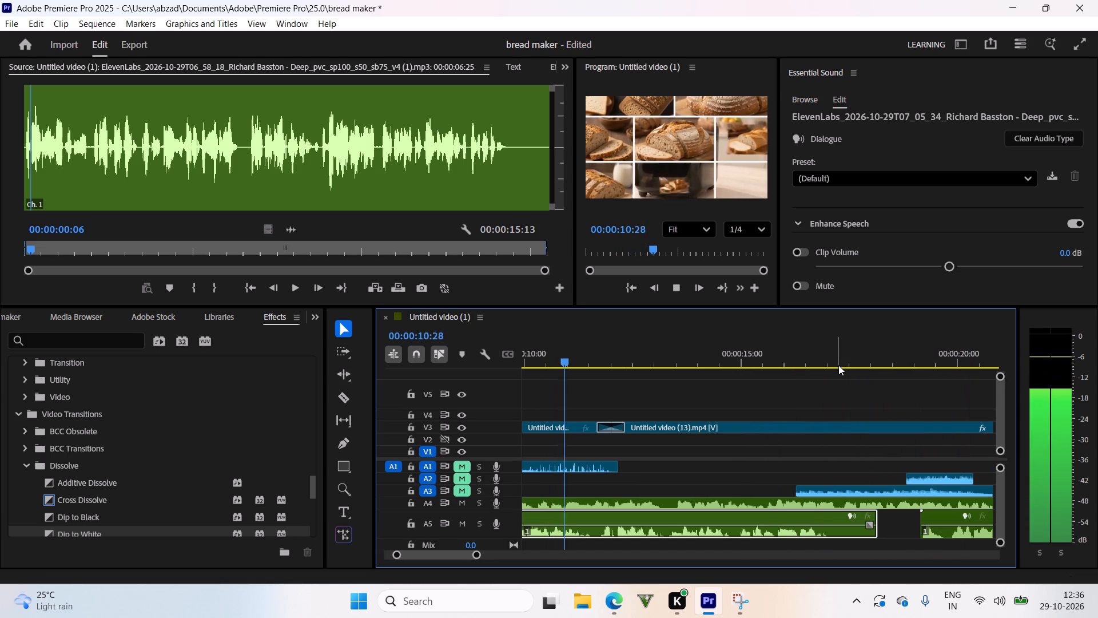
left_click_drag(710, 362, 634, 391)
left_click(654, 505)
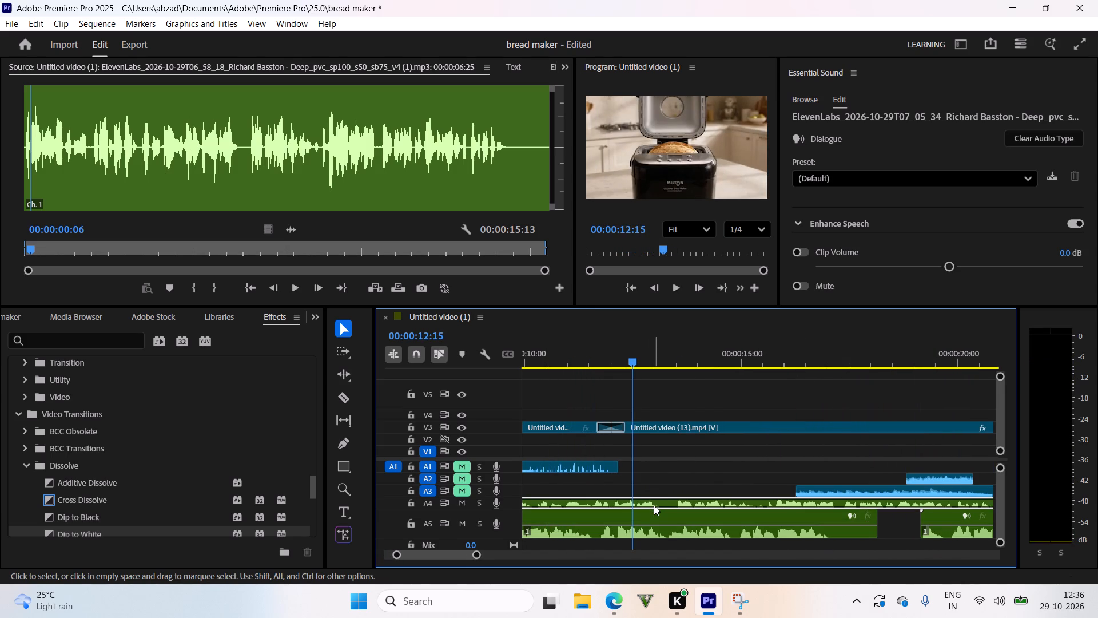
key("BackSpace")
left_click_drag(600, 356, 548, 375)
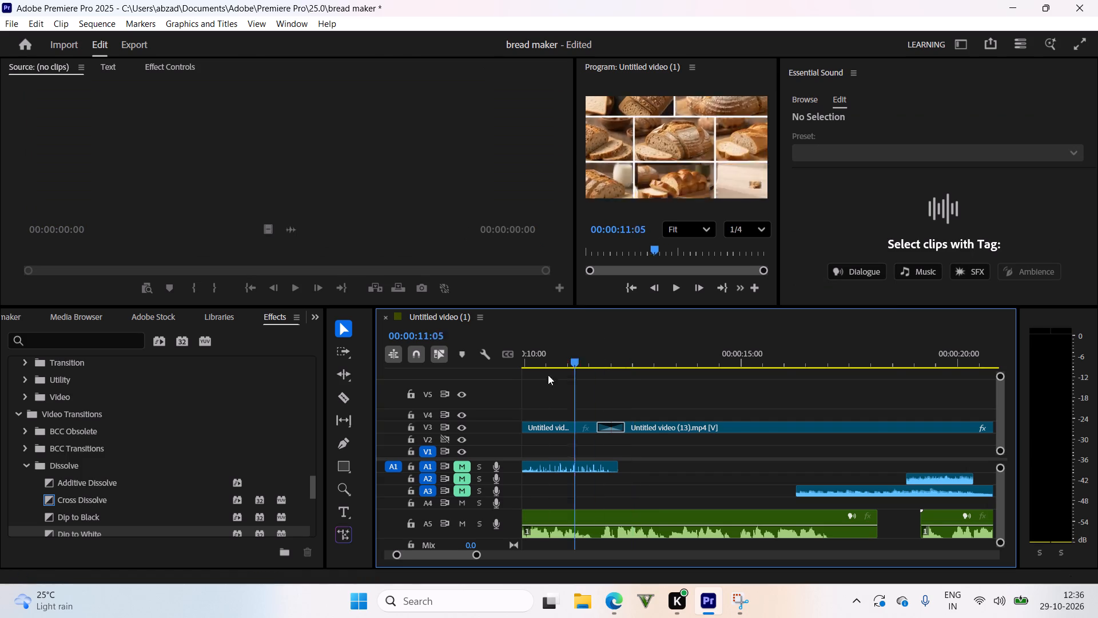
Play back the voice-over on A5 to find the pause between phrases and split it at about 00:00:11:22.
left_click_drag(548, 375, 719, 435)
key("space")
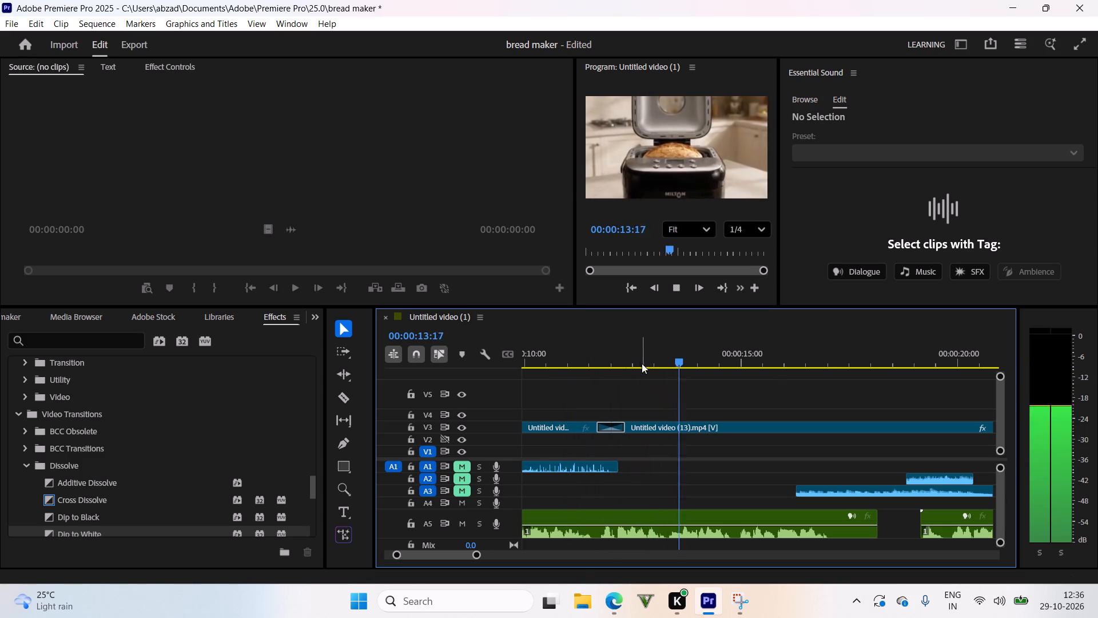
left_click_drag(639, 360, 524, 418)
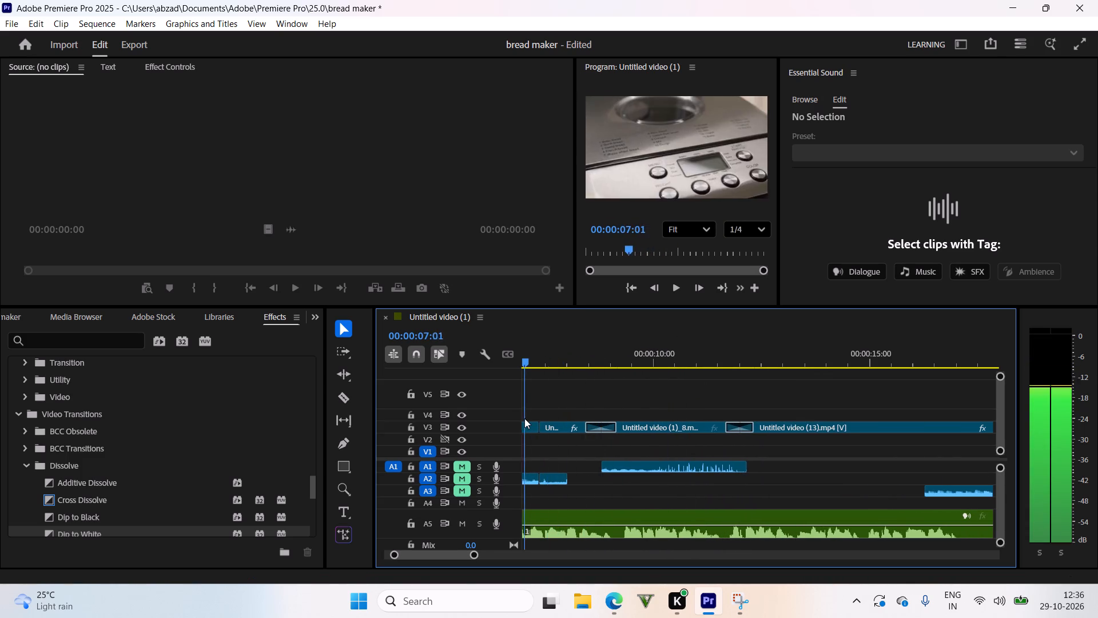
left_click_drag(524, 418, 834, 460)
key("space")
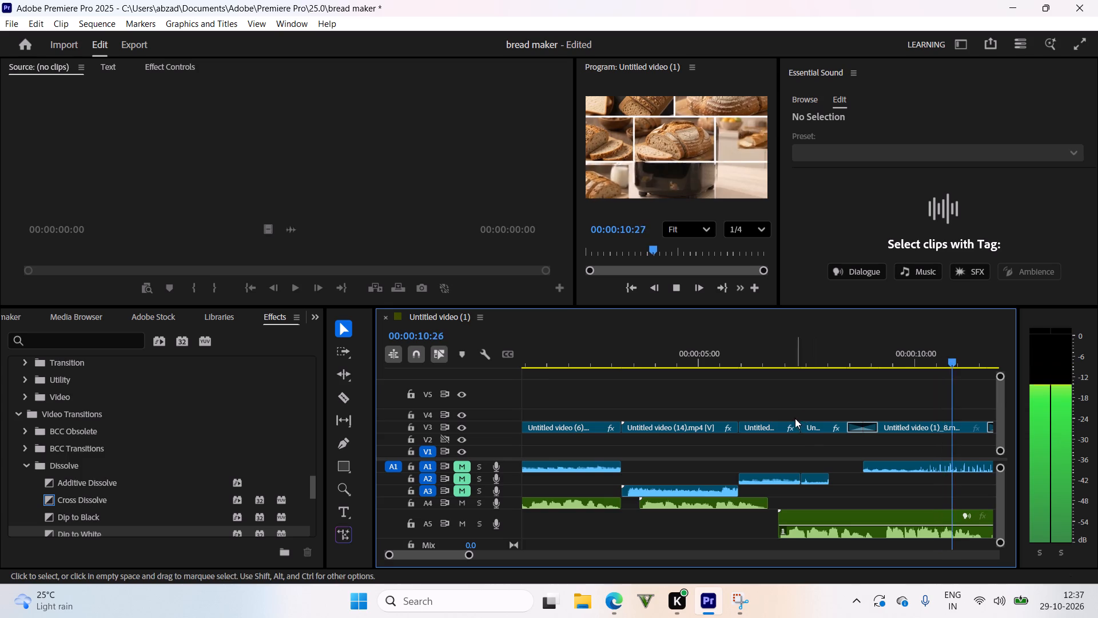
left_click_drag(753, 353, 534, 433)
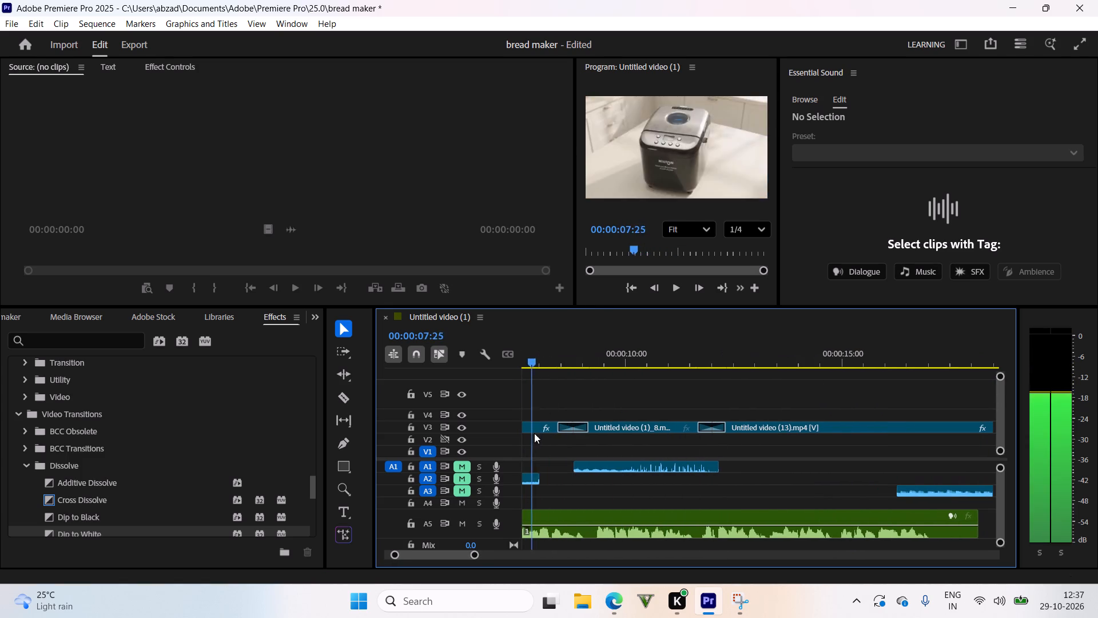
left_click_drag(534, 433, 531, 453)
key("space")
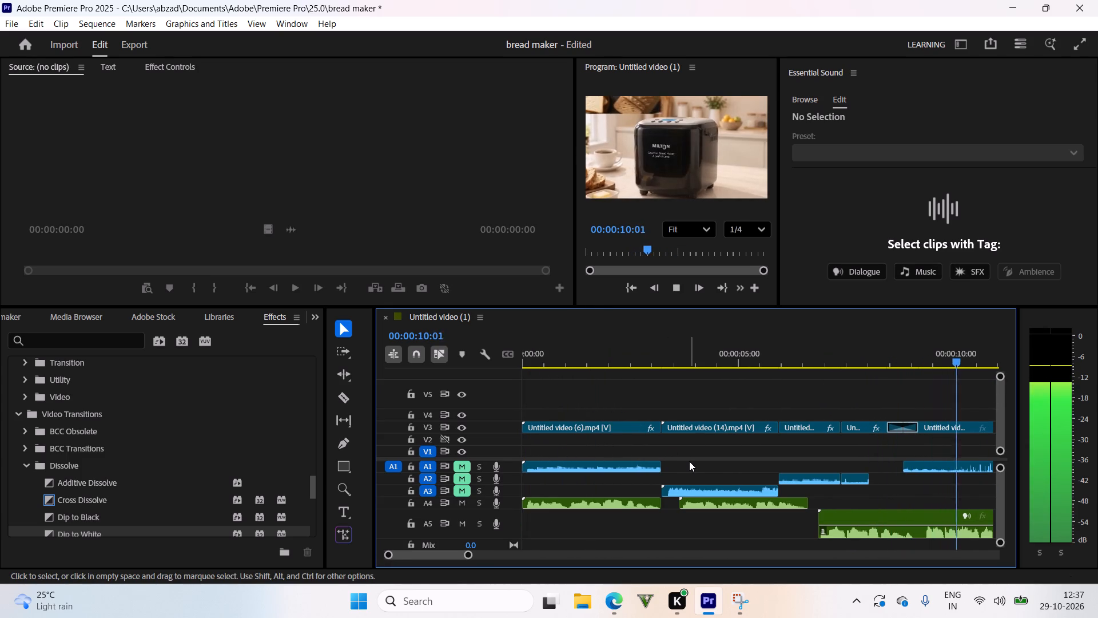
left_click_drag(595, 363, 584, 374)
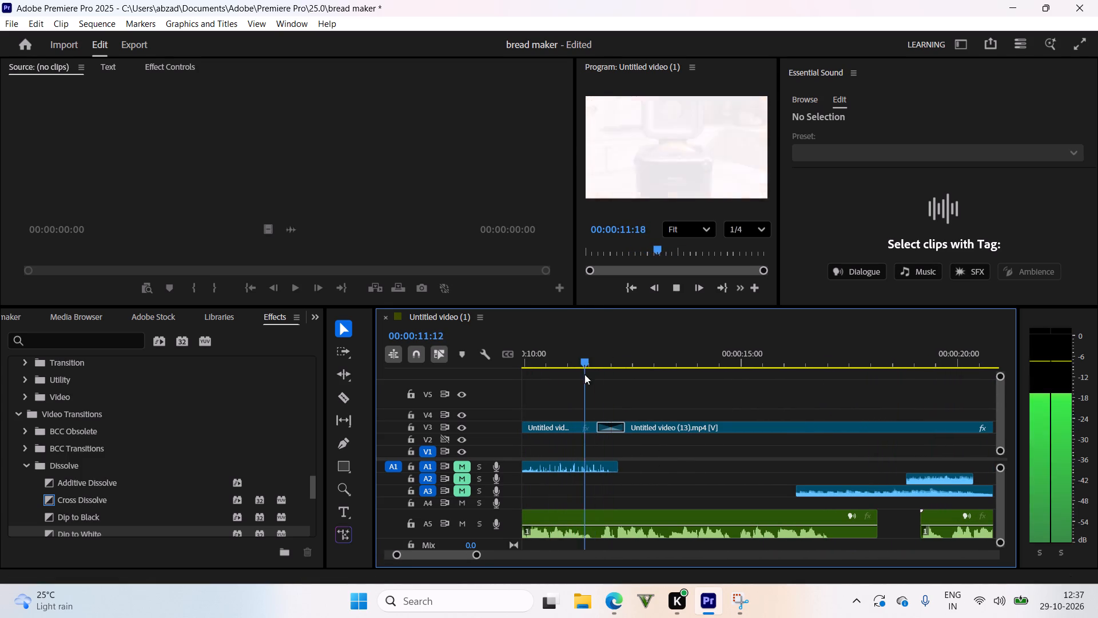
left_click_drag(584, 374, 601, 398)
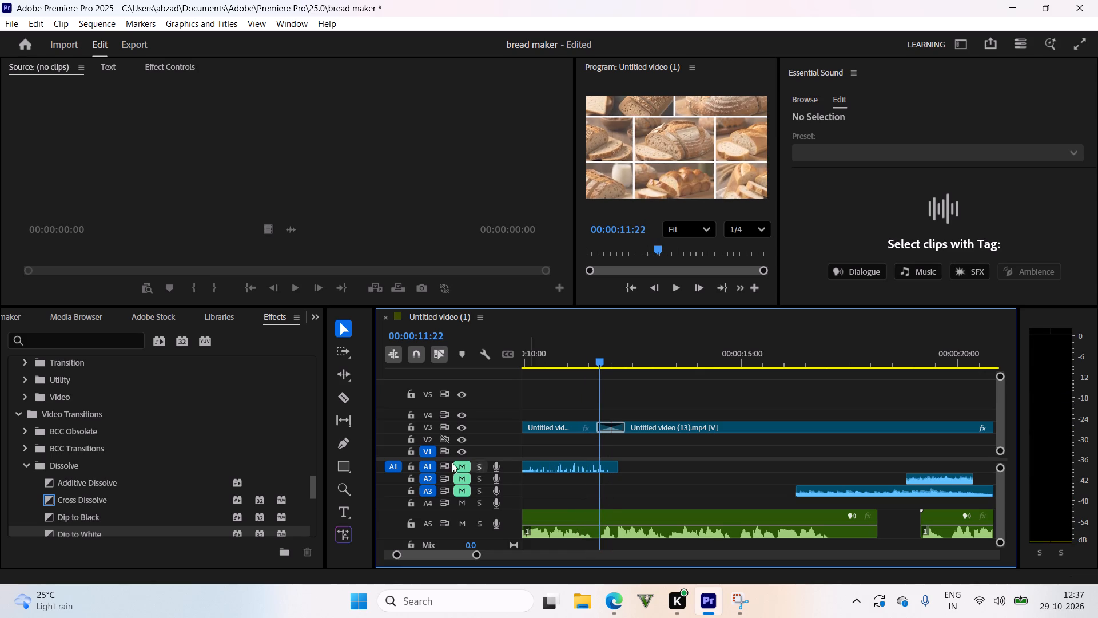
left_click(337, 392)
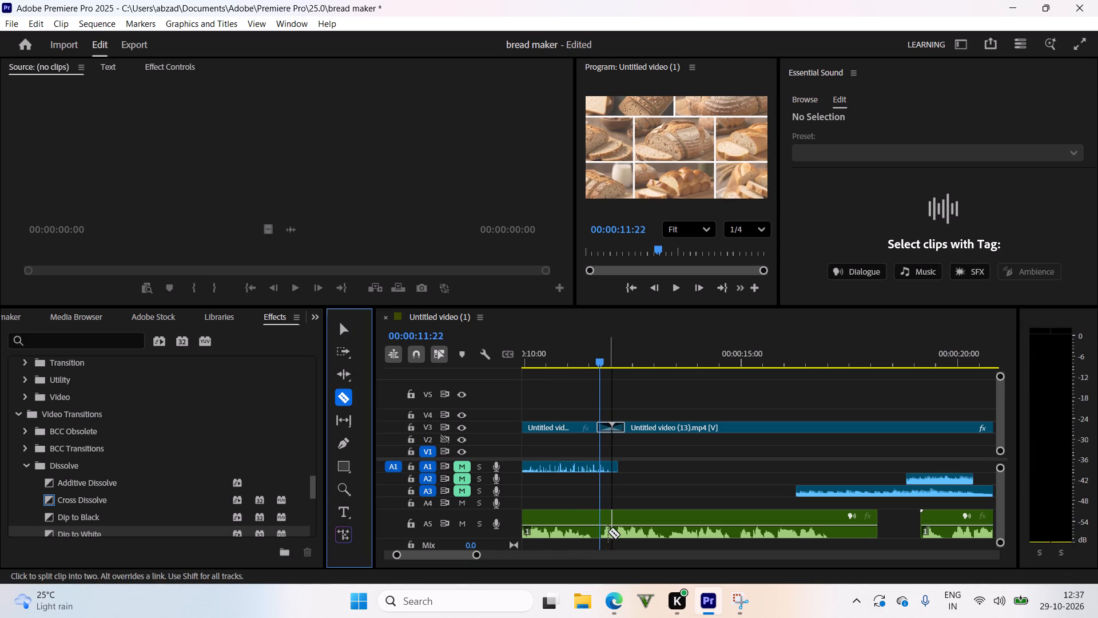
left_click(602, 528)
left_click(346, 324)
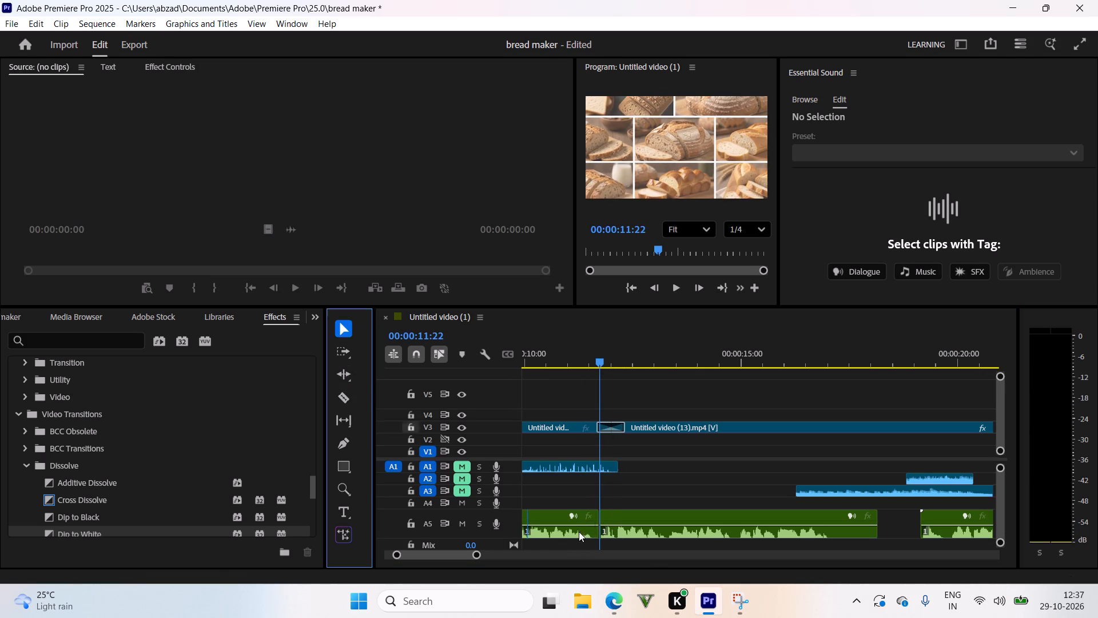
Move the second part of the split voice-over from A5 to A6, aligning its start with the first part's start.
left_click_drag(667, 517, 624, 557)
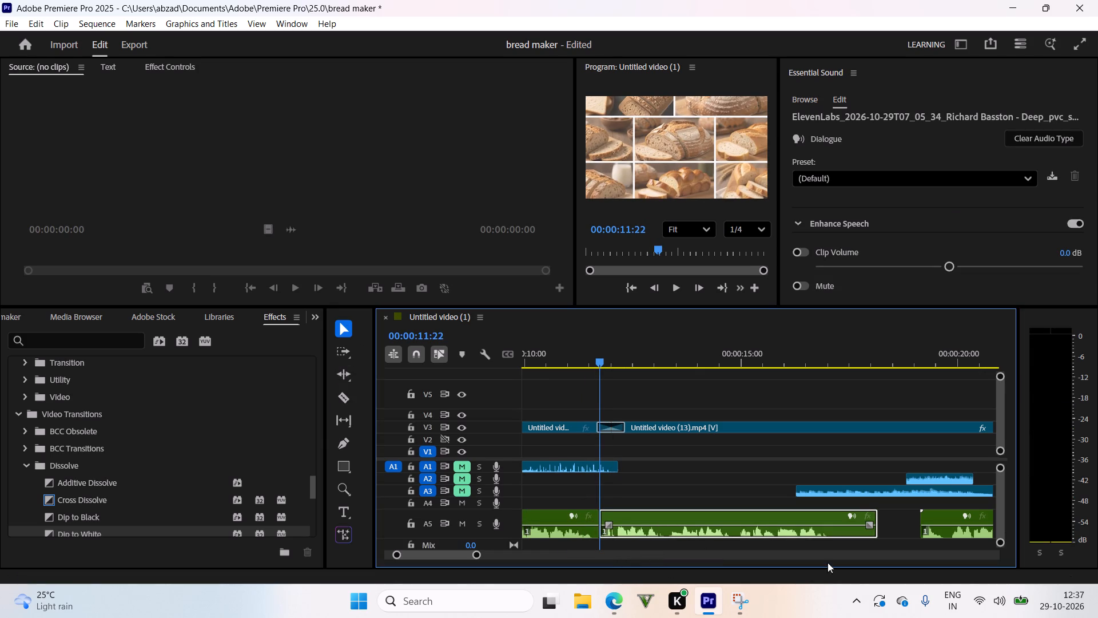
left_click_drag(998, 544, 989, 564)
left_click_drag(715, 512, 585, 531)
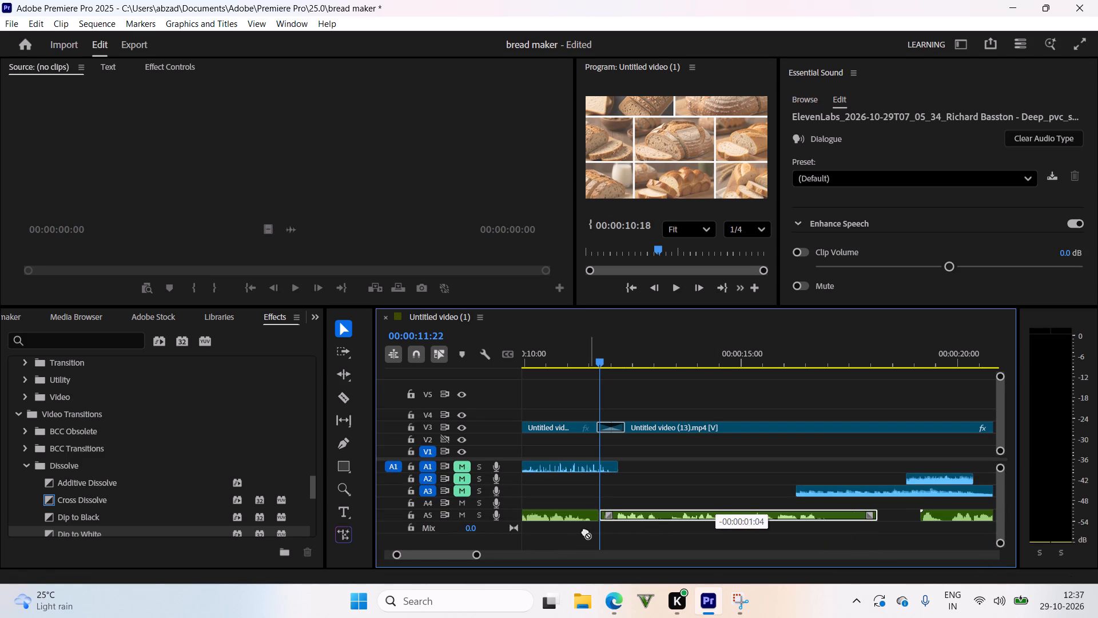
left_click_drag(585, 531, 695, 550)
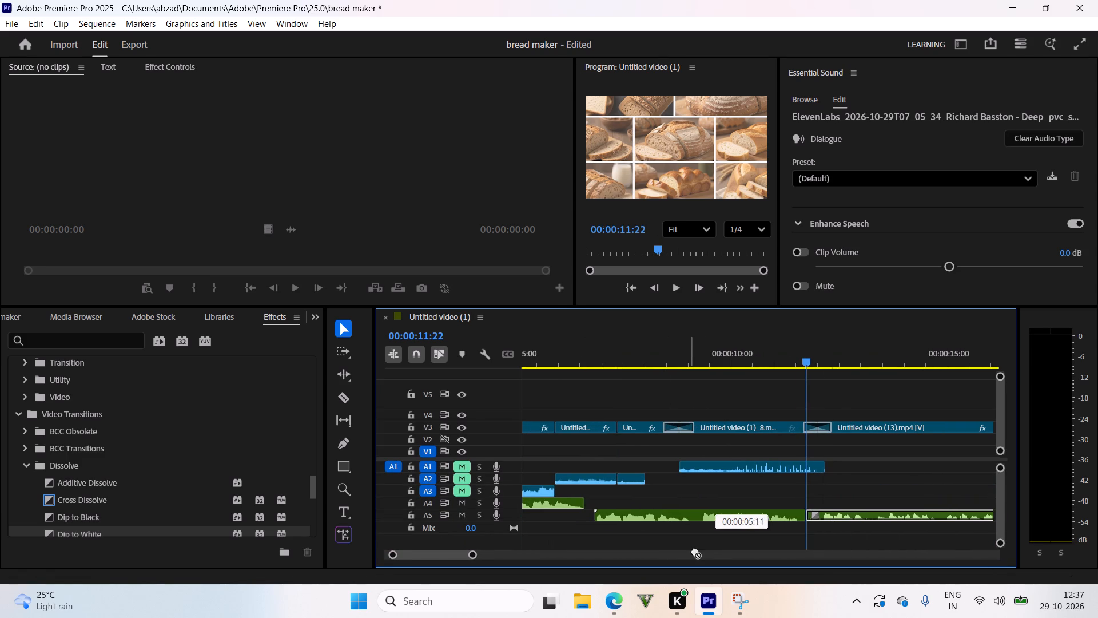
left_click_drag(695, 550, 706, 543)
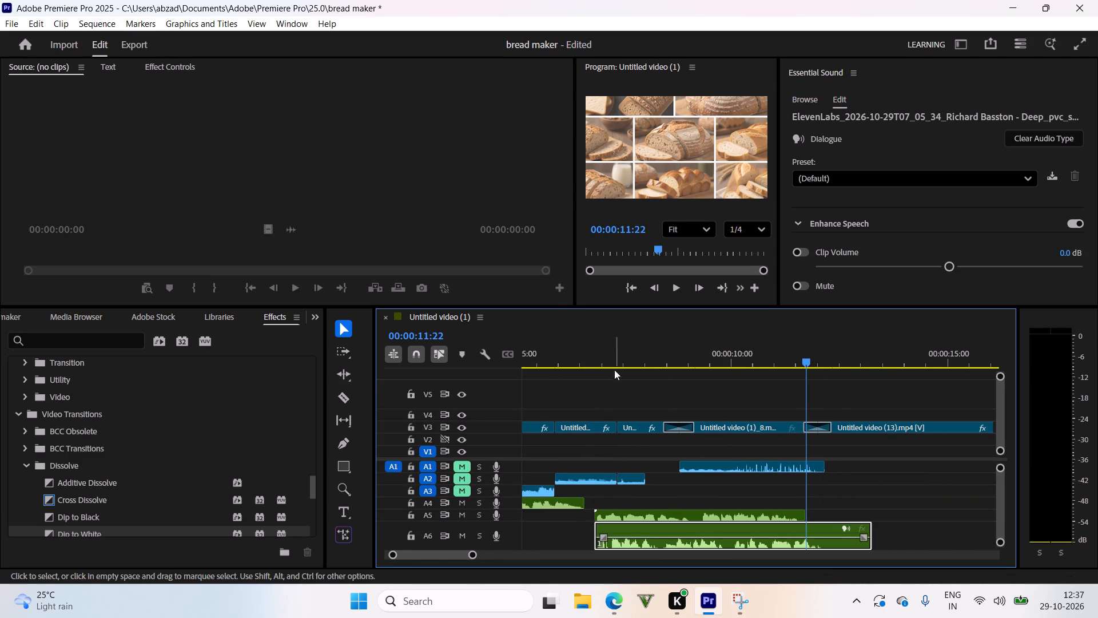
Play back the overlapping voice-over parts and move the A6 part to start at about 00:00:09:10.
left_click_drag(619, 358, 572, 386)
key("space")
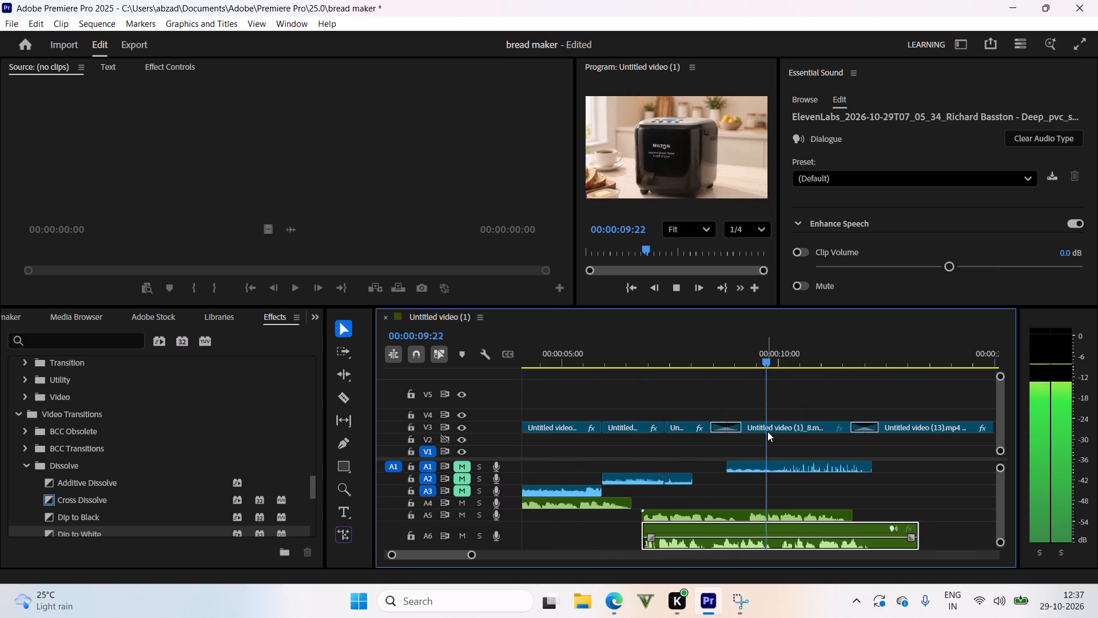
left_click_drag(738, 344, 751, 383)
left_click_drag(704, 533, 802, 546)
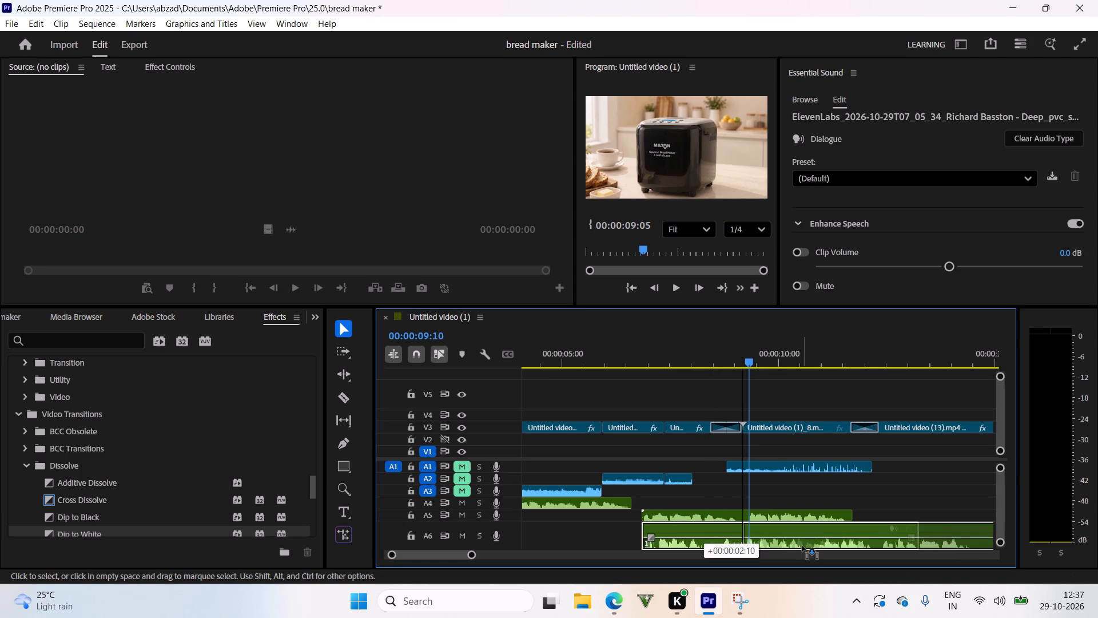
left_click_drag(802, 546, 811, 546)
Trim the end of the A5 voice-over part to about 00:00:09:11, where the A6 part starts.
left_click_drag(710, 345, 734, 369)
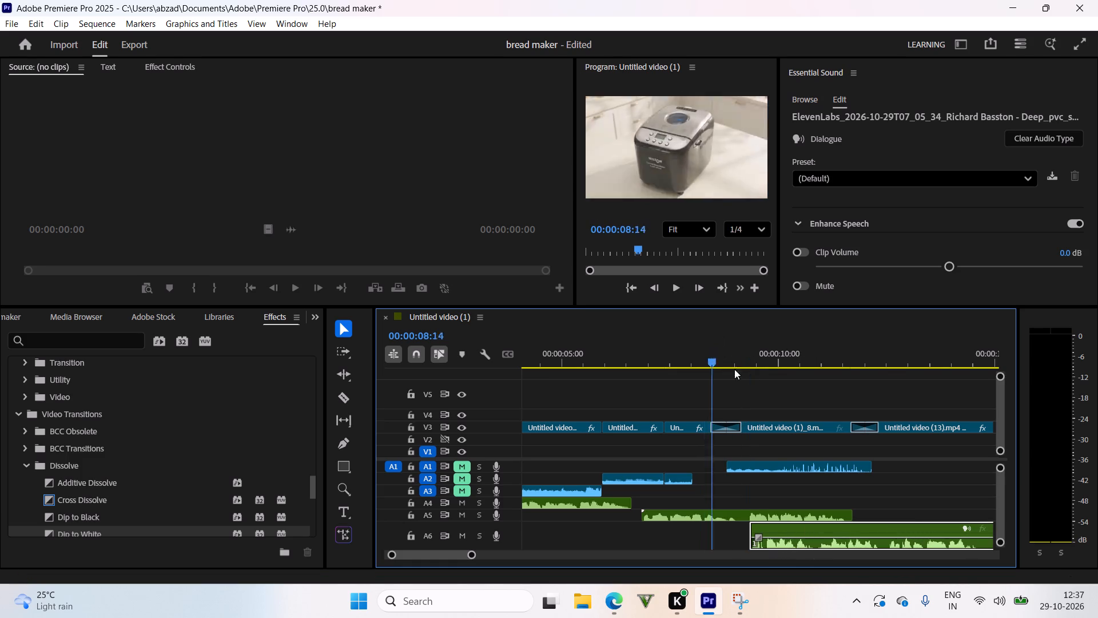
left_click_drag(734, 369, 753, 375)
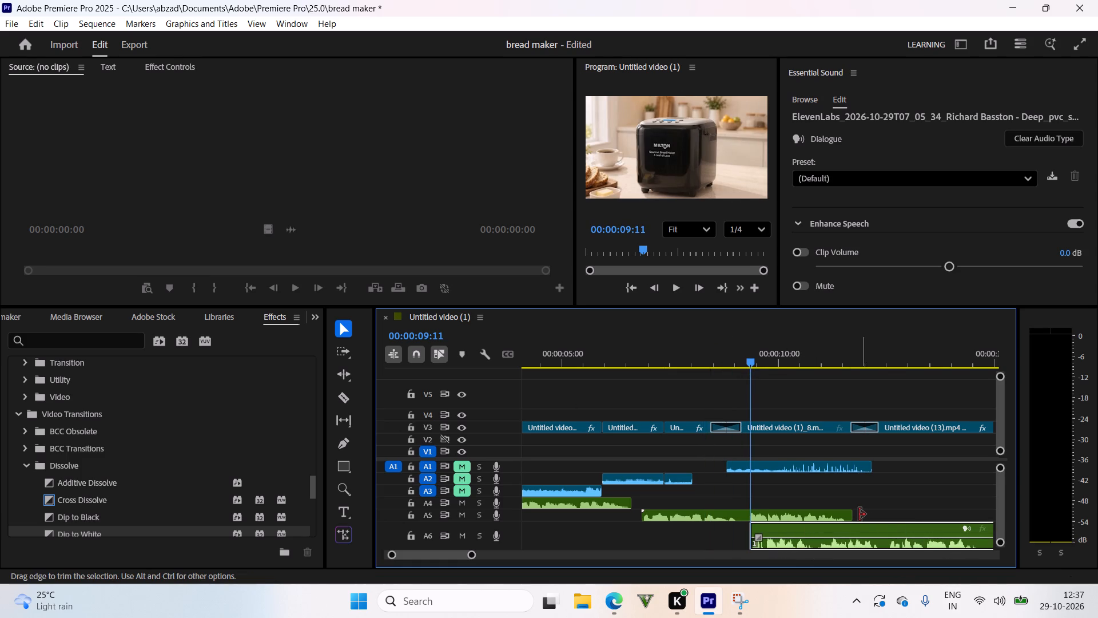
left_click_drag(852, 513, 751, 528)
Play back the shots around 6 to 7 seconds and move the A5 voice-over part to start at 00:00:07:11.
left_click_drag(701, 359, 600, 366)
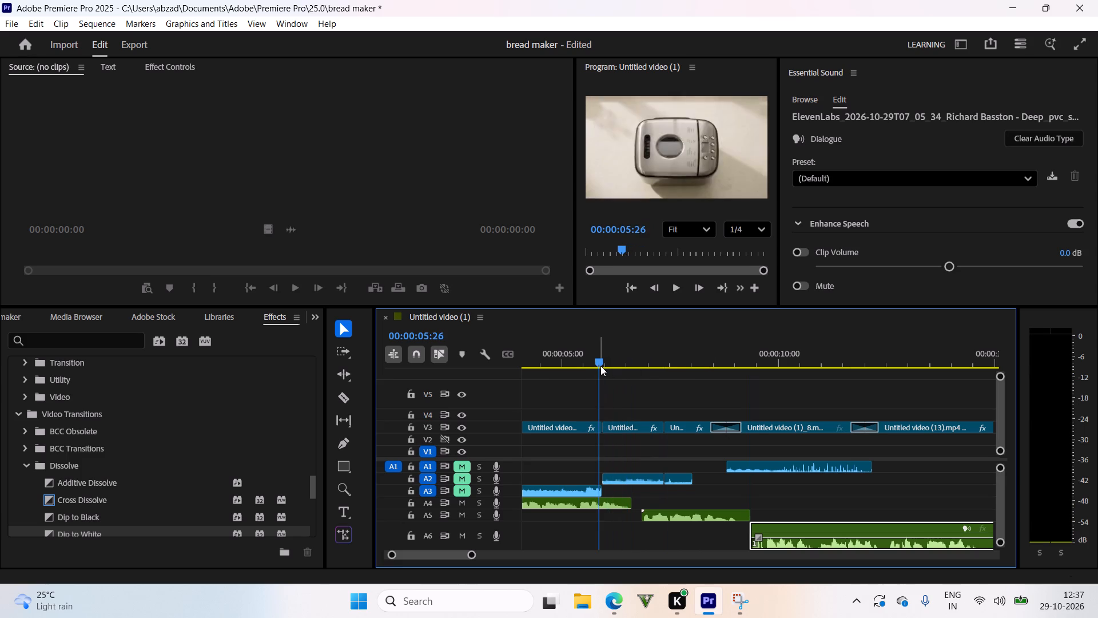
key("space")
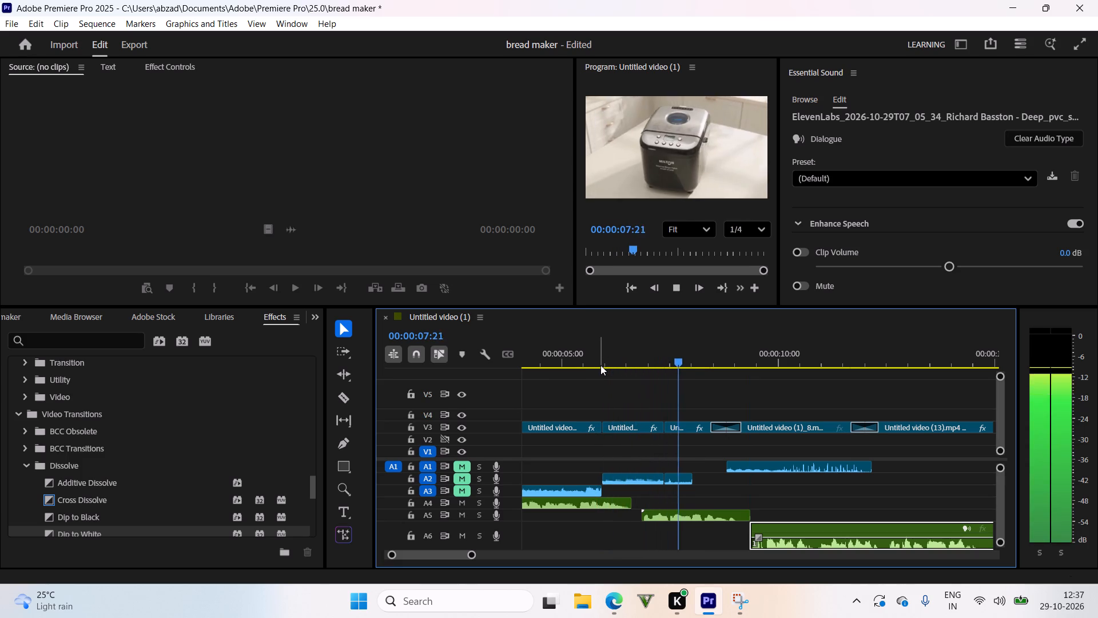
left_click_drag(657, 356, 640, 384)
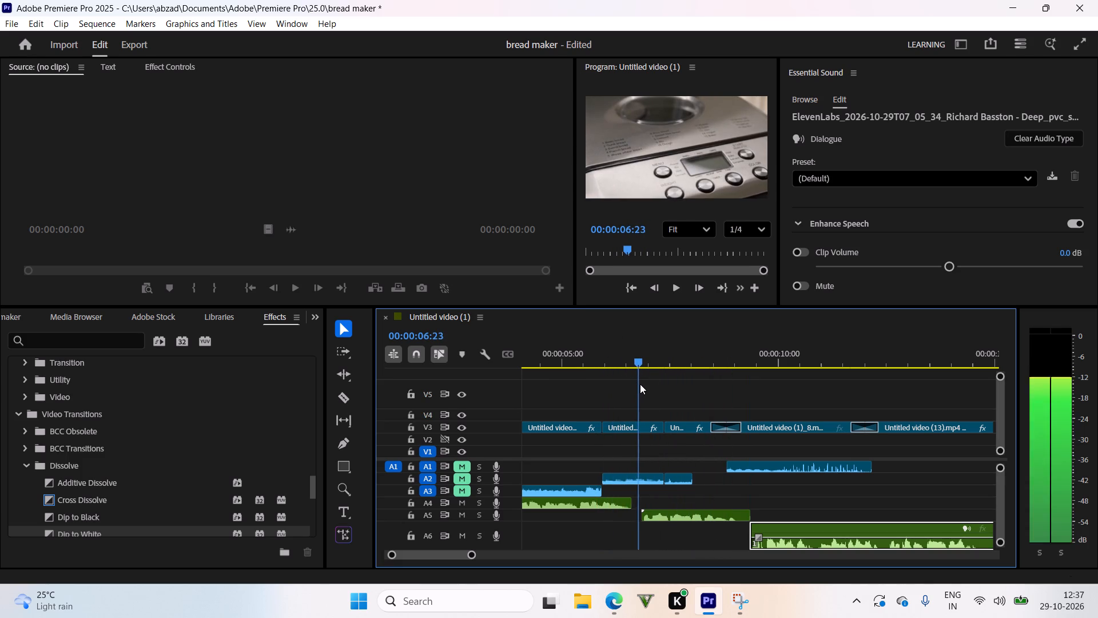
left_click_drag(640, 384, 648, 386)
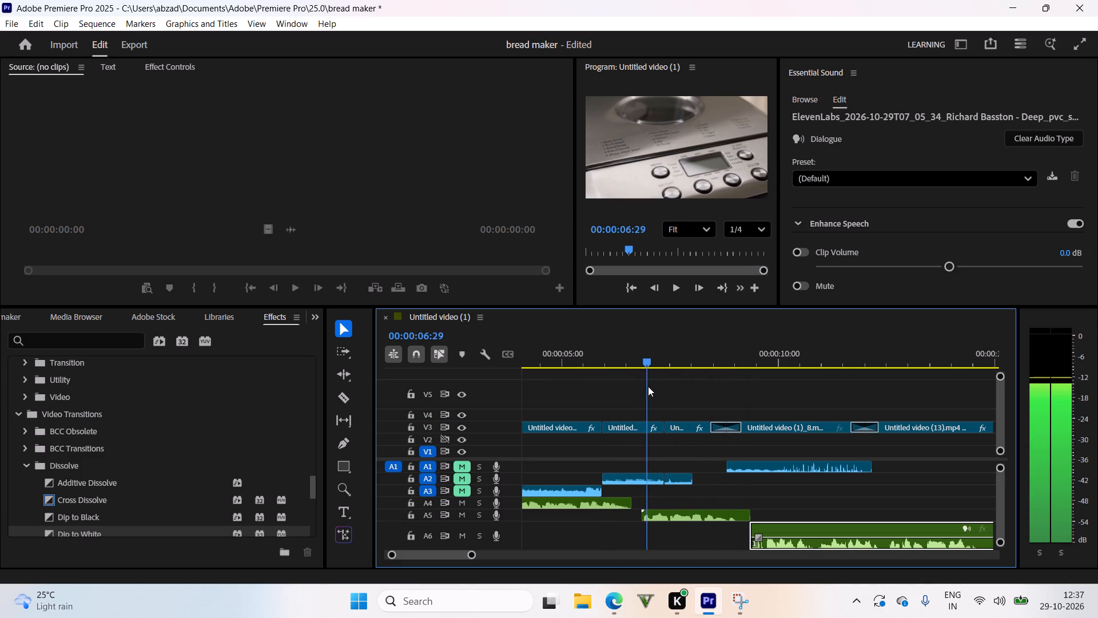
left_click_drag(648, 386, 660, 389)
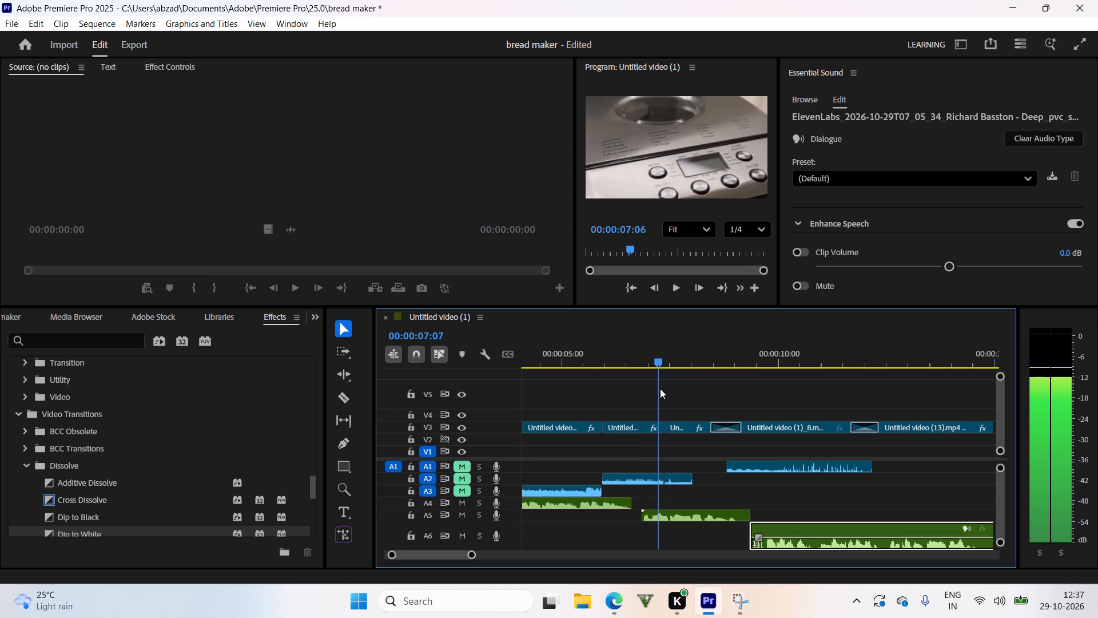
left_click_drag(660, 389, 666, 393)
left_click_drag(709, 508, 726, 508)
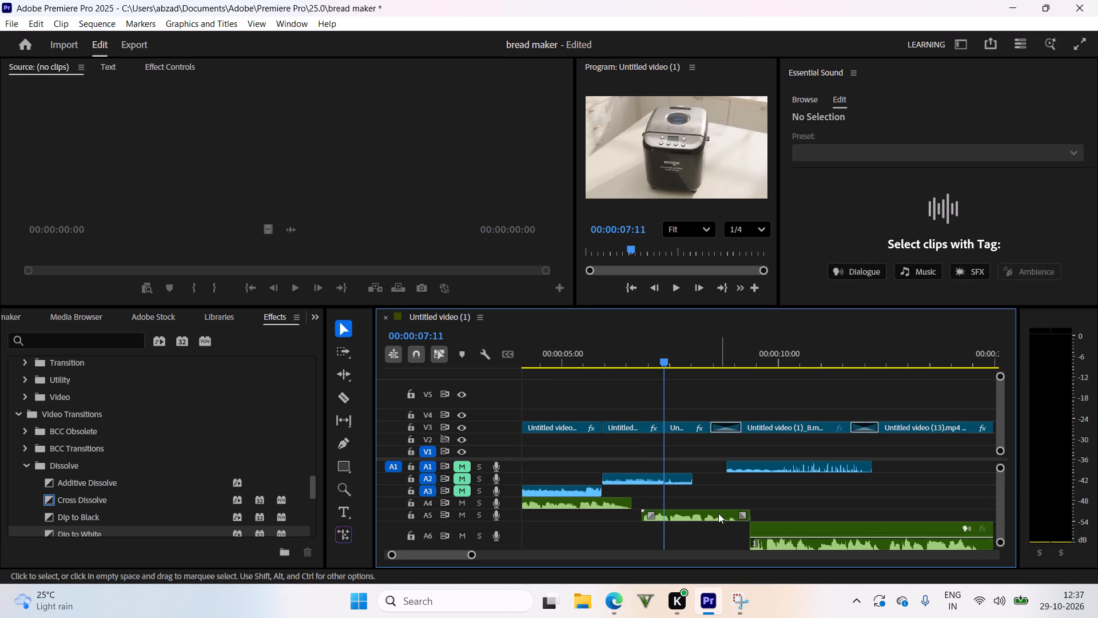
left_click(718, 513)
left_click_drag(711, 512, 735, 513)
Play back the overlap and move the A6 voice-over part to start right where the A5 part ends.
key("space")
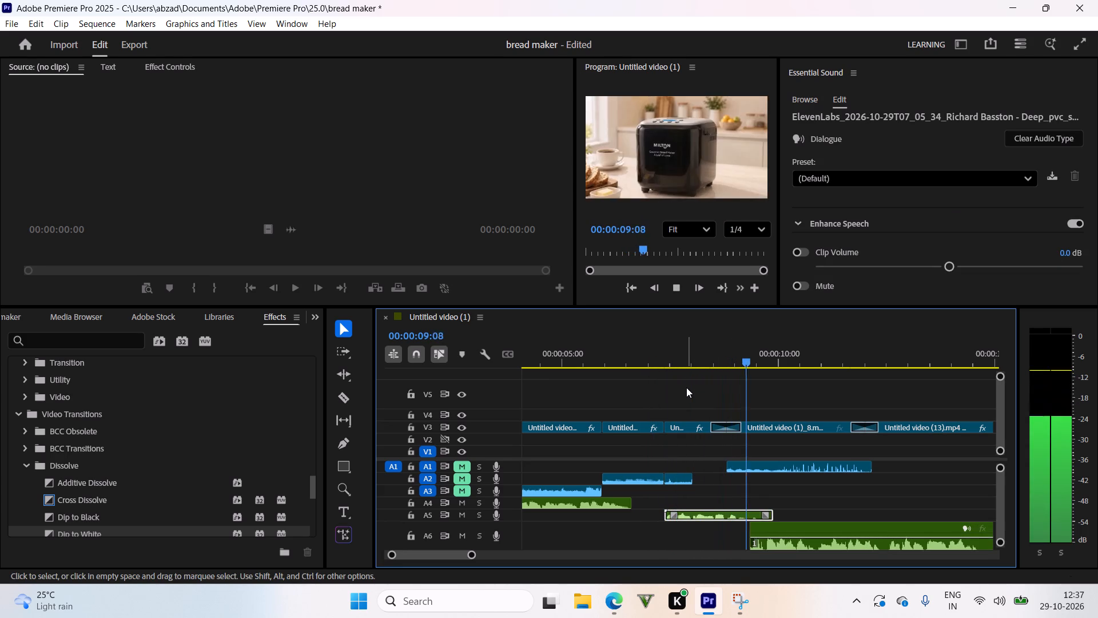
left_click_drag(765, 367, 763, 367)
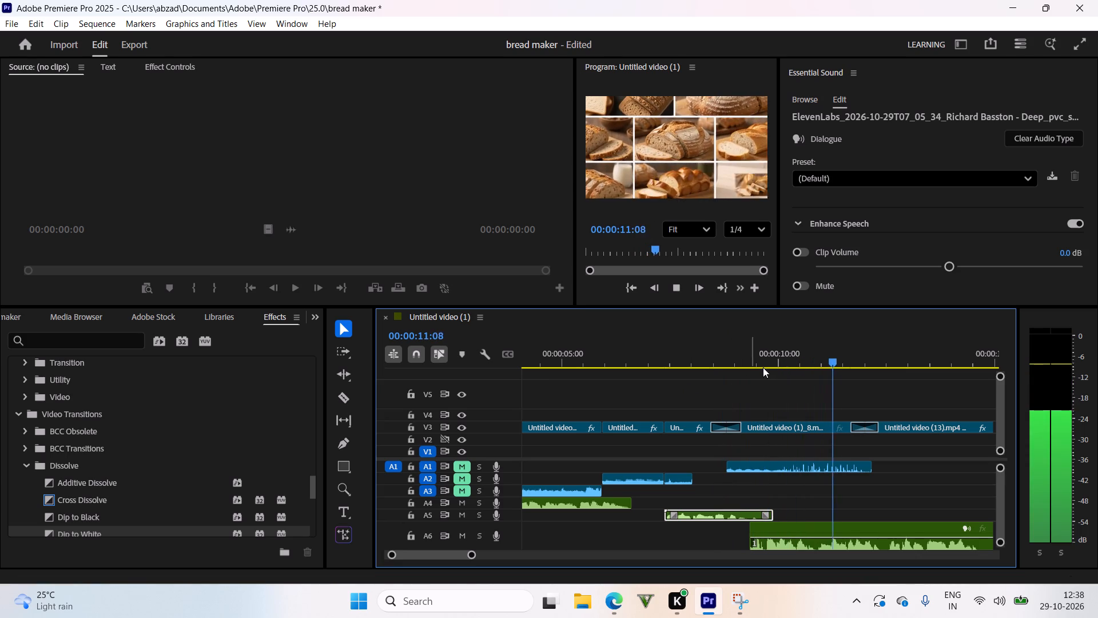
left_click_drag(763, 367, 746, 375)
left_click_drag(783, 360, 763, 383)
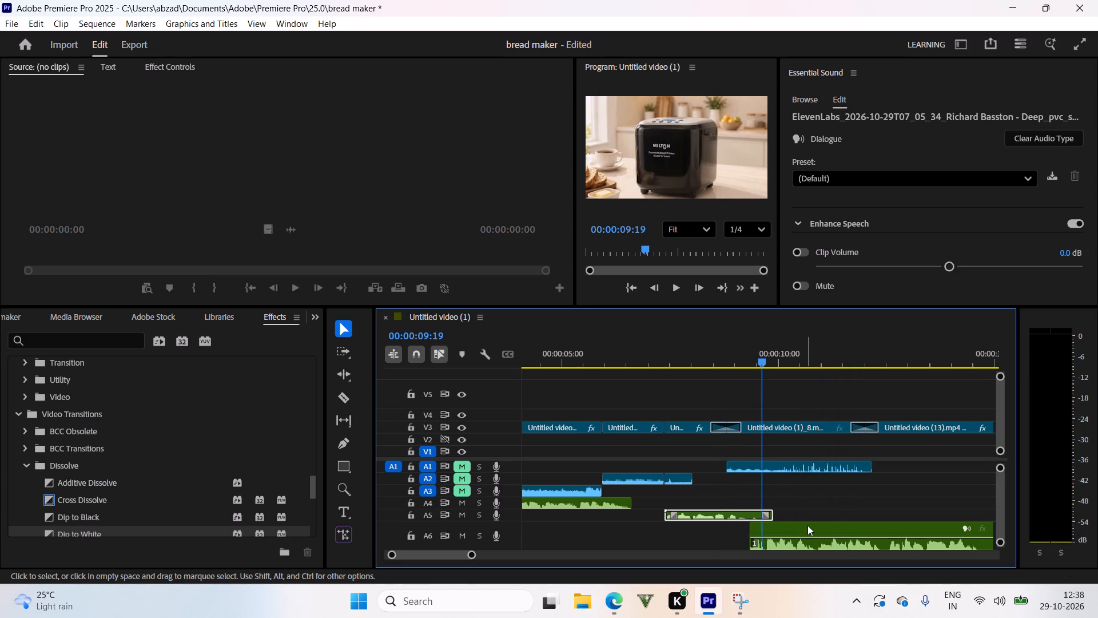
left_click_drag(799, 532, 822, 531)
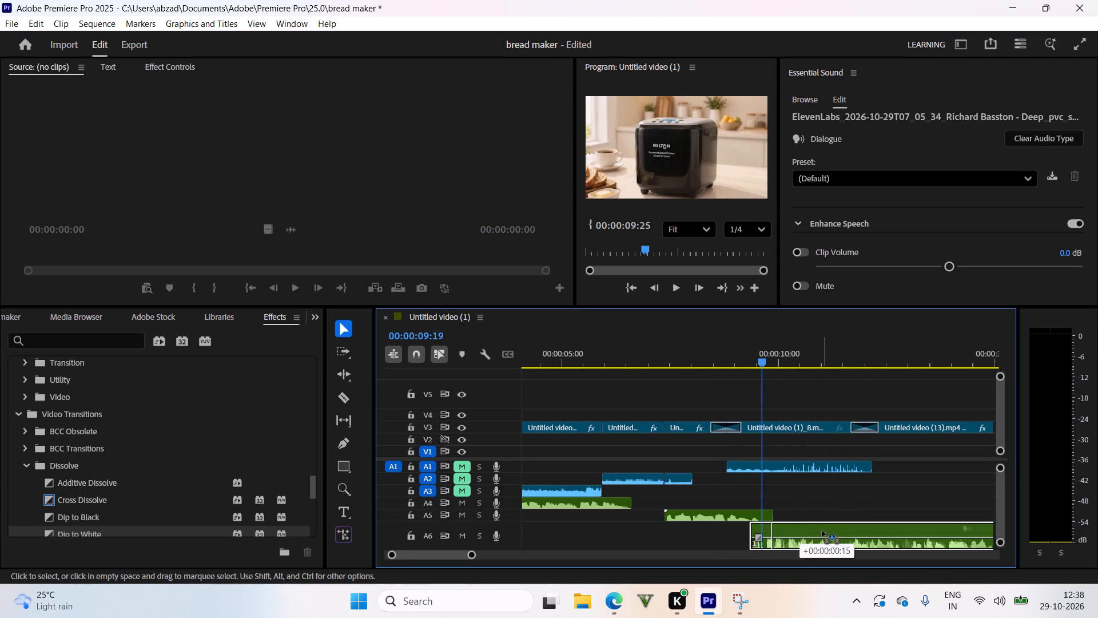
left_click_drag(822, 531, 825, 531)
Play back the join between the two voice-over parts and trim the end of the A5 part to 00:00:09:25.
key("space")
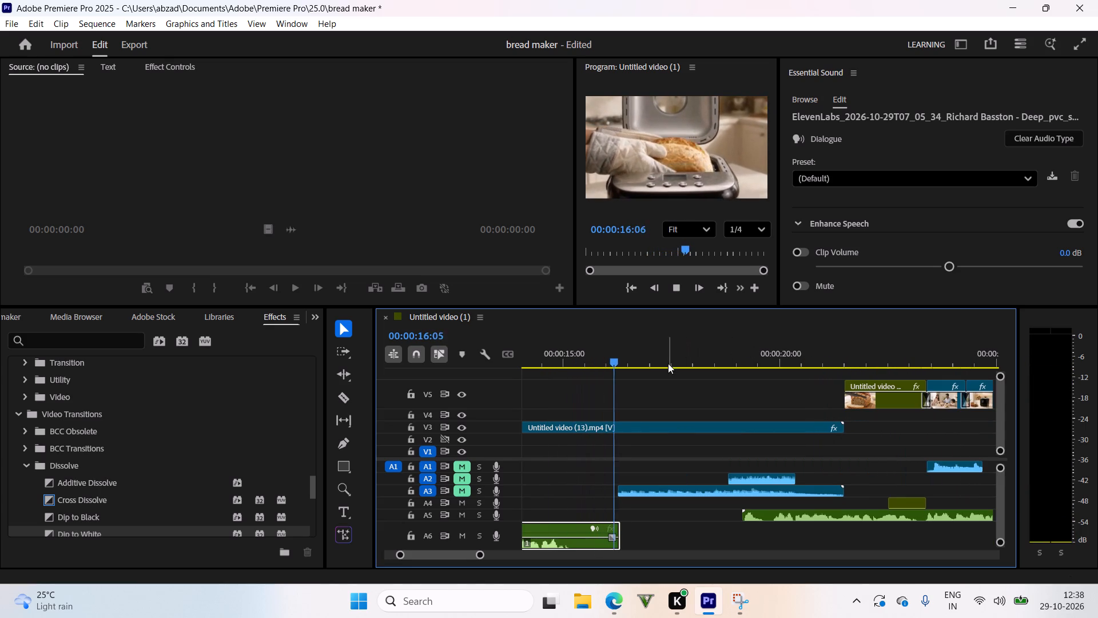
left_click_drag(667, 364, 683, 433)
key("space")
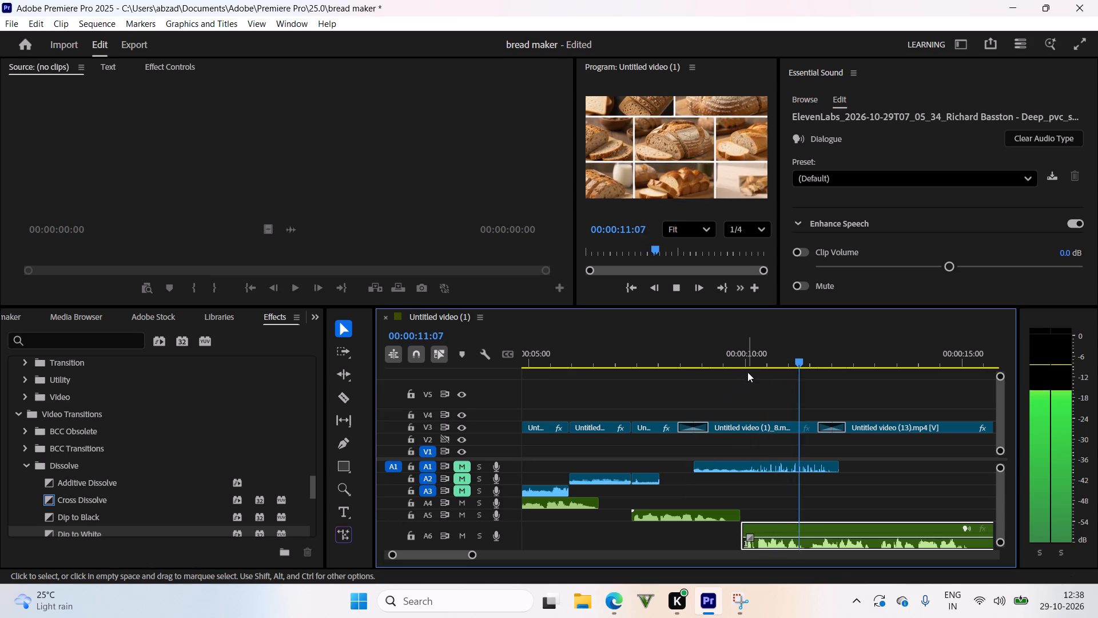
left_click_drag(752, 354, 744, 391)
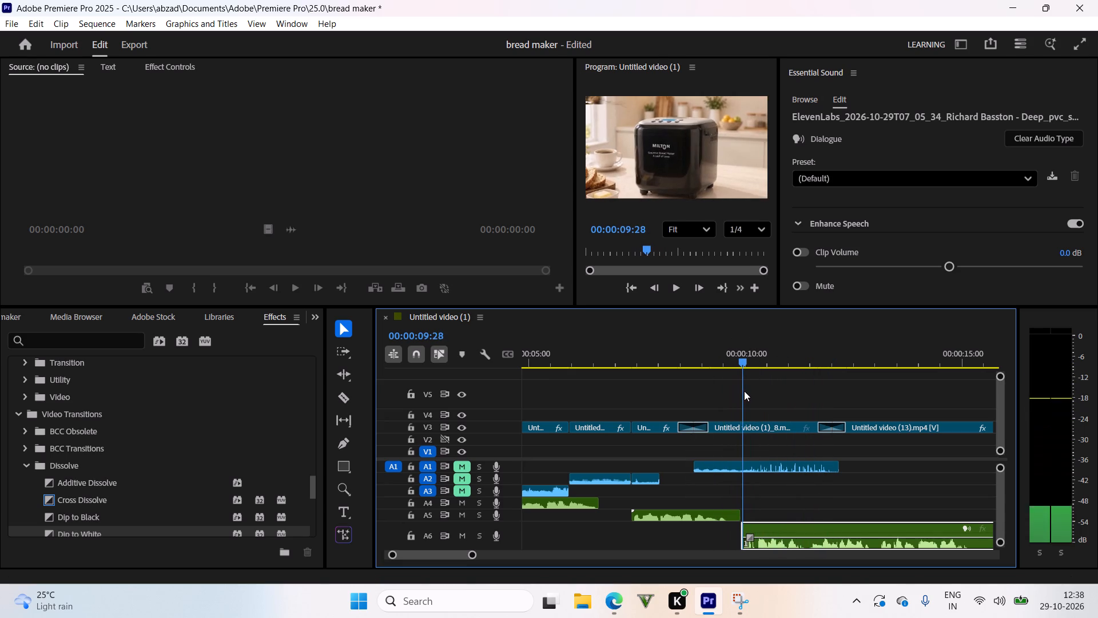
left_click_drag(744, 391, 745, 390)
scroll(742, 391, "down", 3, "alt")
scroll(742, 391, "up", 14, "alt")
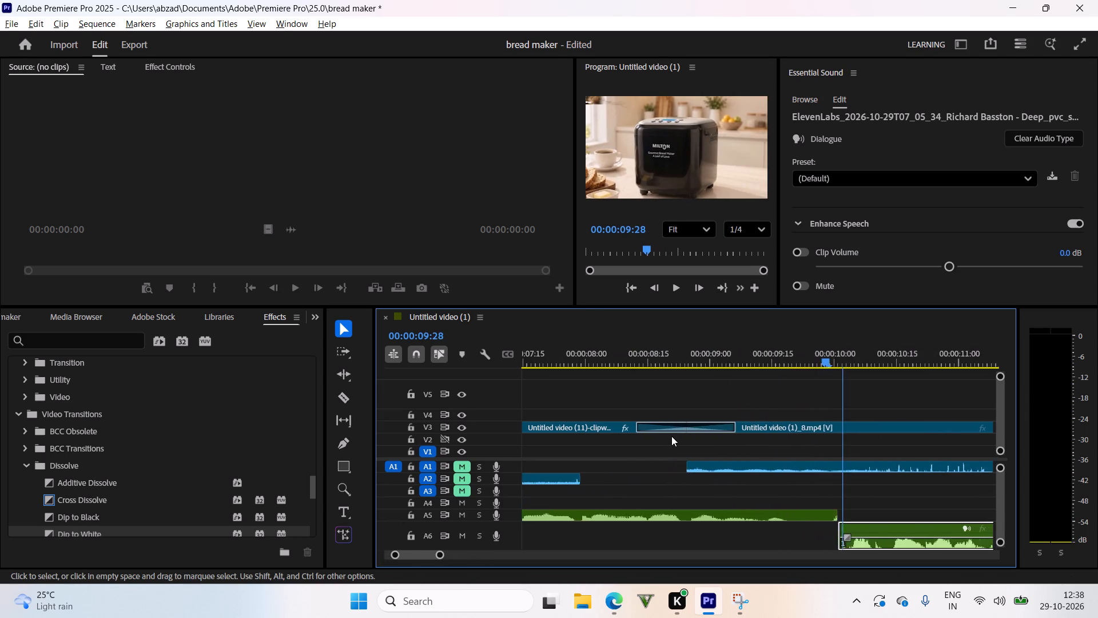
scroll(671, 436, "up", 2, "alt")
left_click_drag(860, 356, 865, 375)
left_click_drag(875, 513, 866, 518)
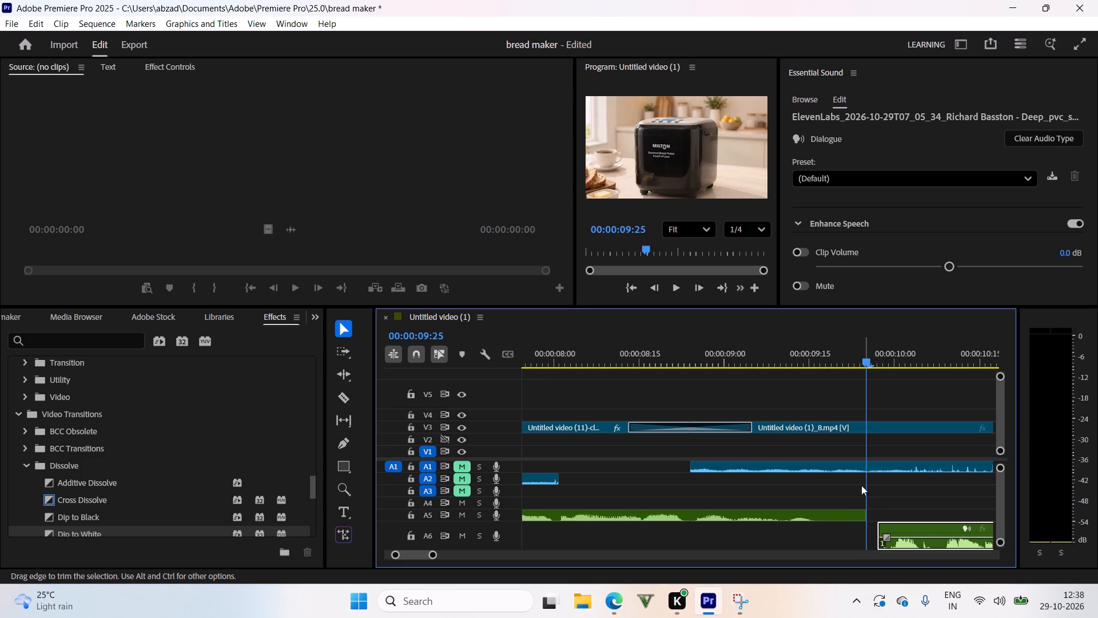
Play back the A6 voice-over part, find the pause between its phrases, and split the clip at 00:00:11:15.
left_click_drag(774, 352, 735, 352)
key("space")
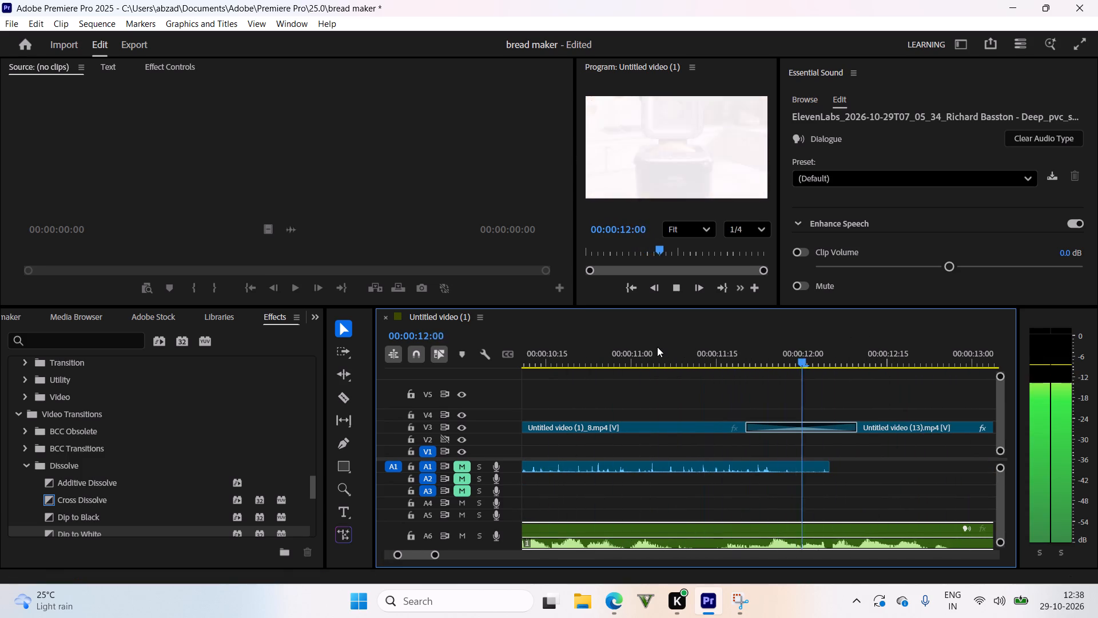
left_click_drag(728, 354, 472, 387)
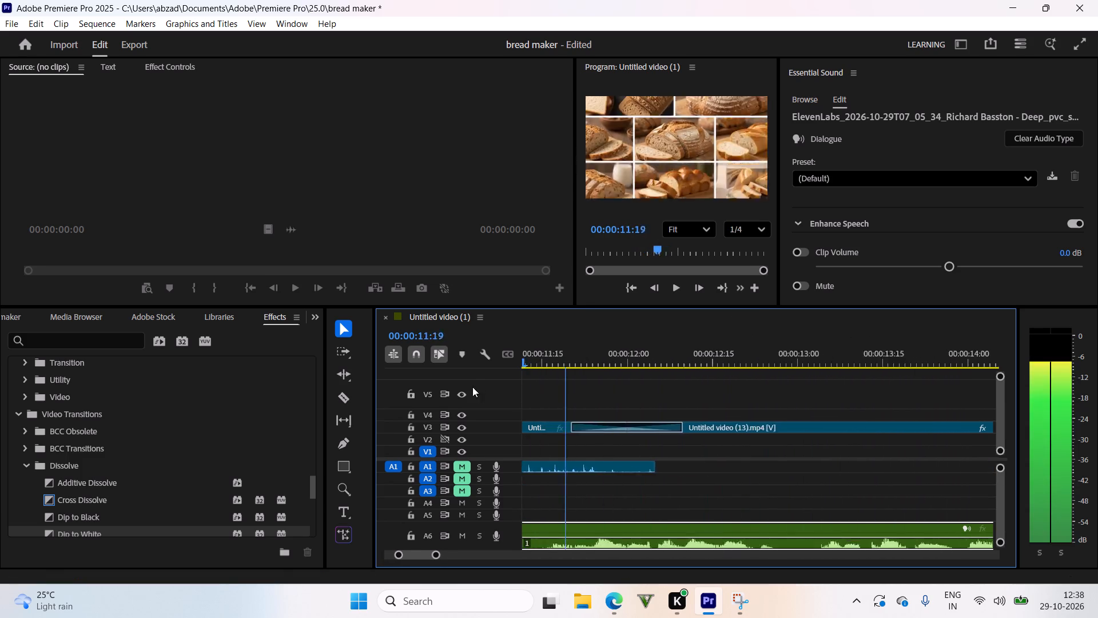
left_click_drag(472, 387, 641, 389)
key("space")
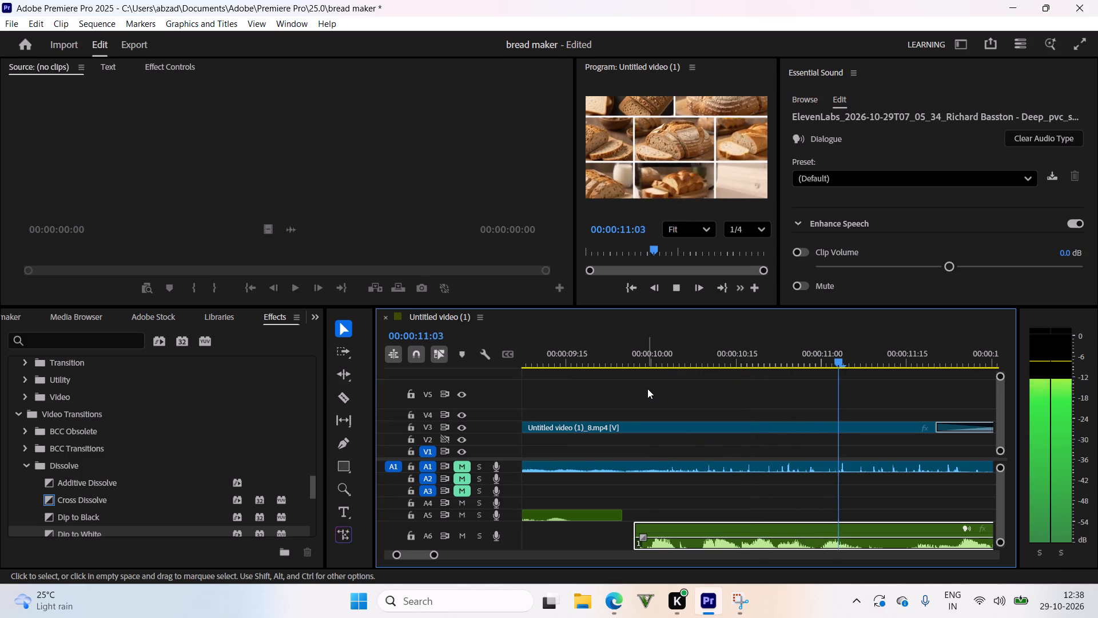
left_click_drag(689, 363, 449, 409)
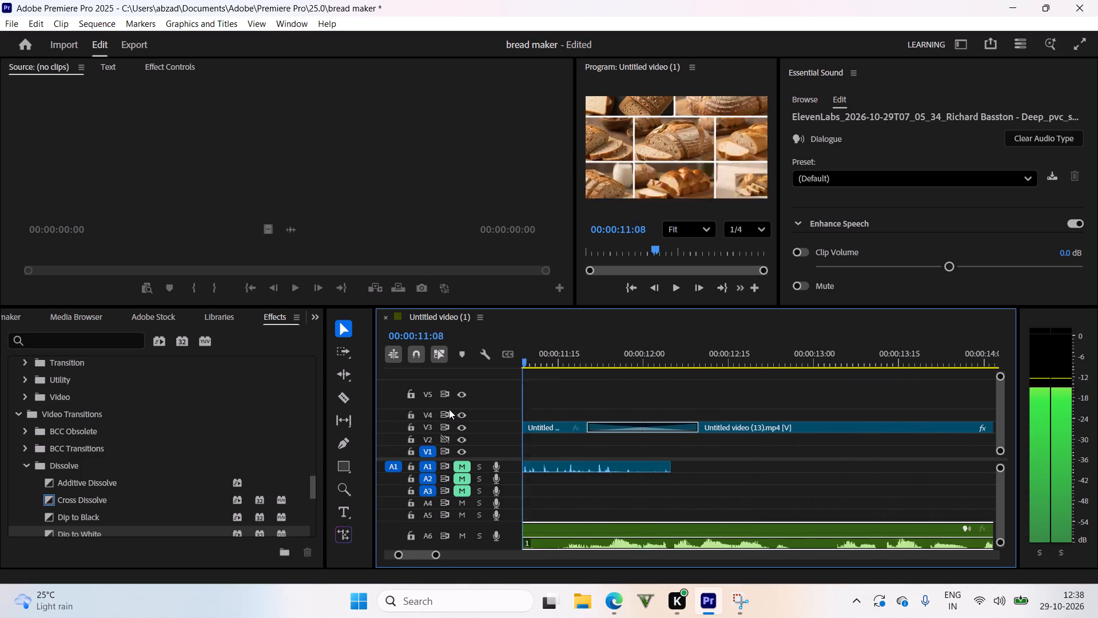
left_click_drag(449, 409, 751, 468)
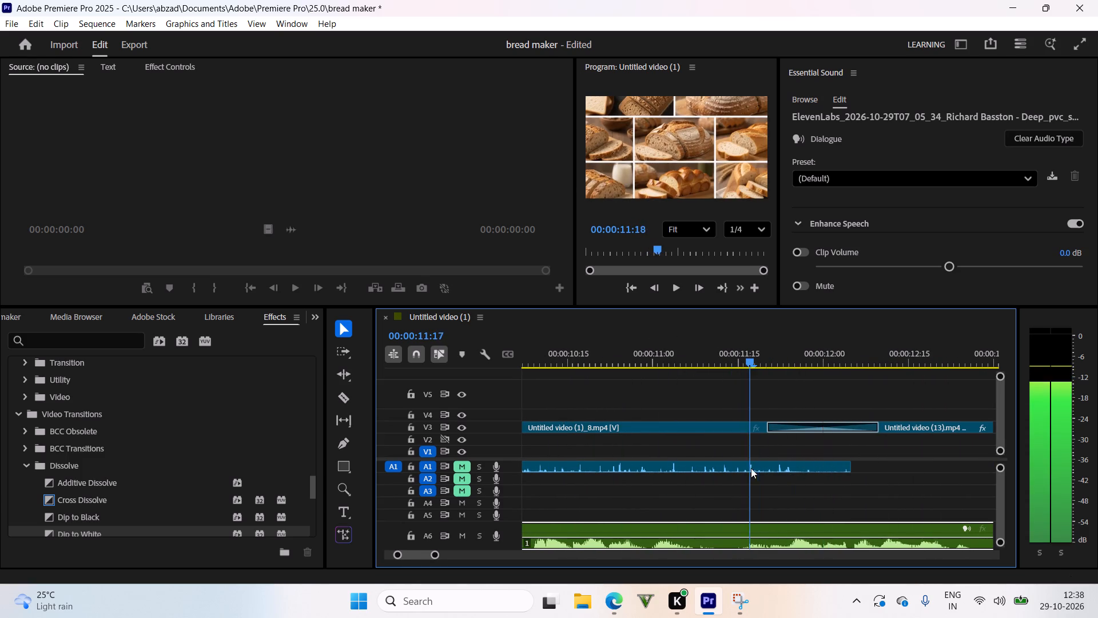
left_click_drag(751, 468, 744, 470)
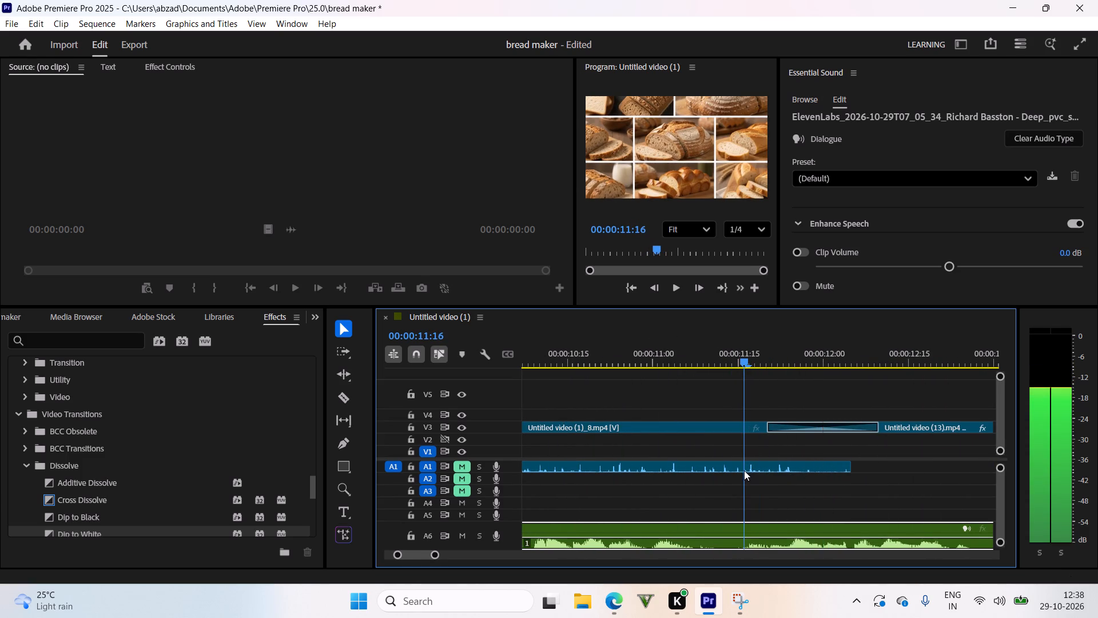
left_click_drag(744, 470, 738, 472)
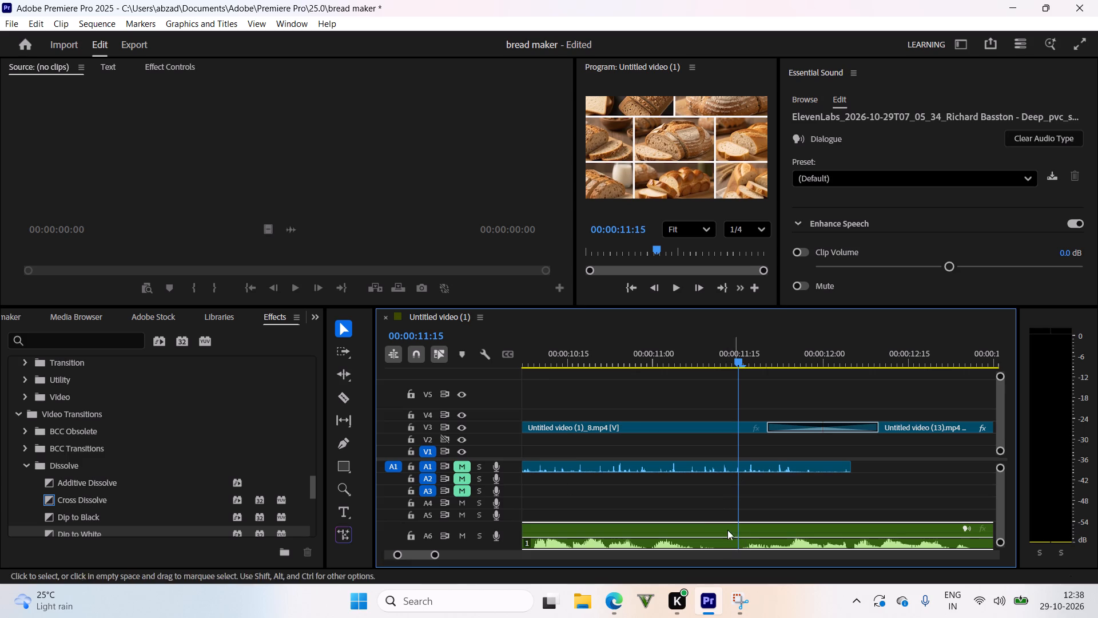
left_click(337, 392)
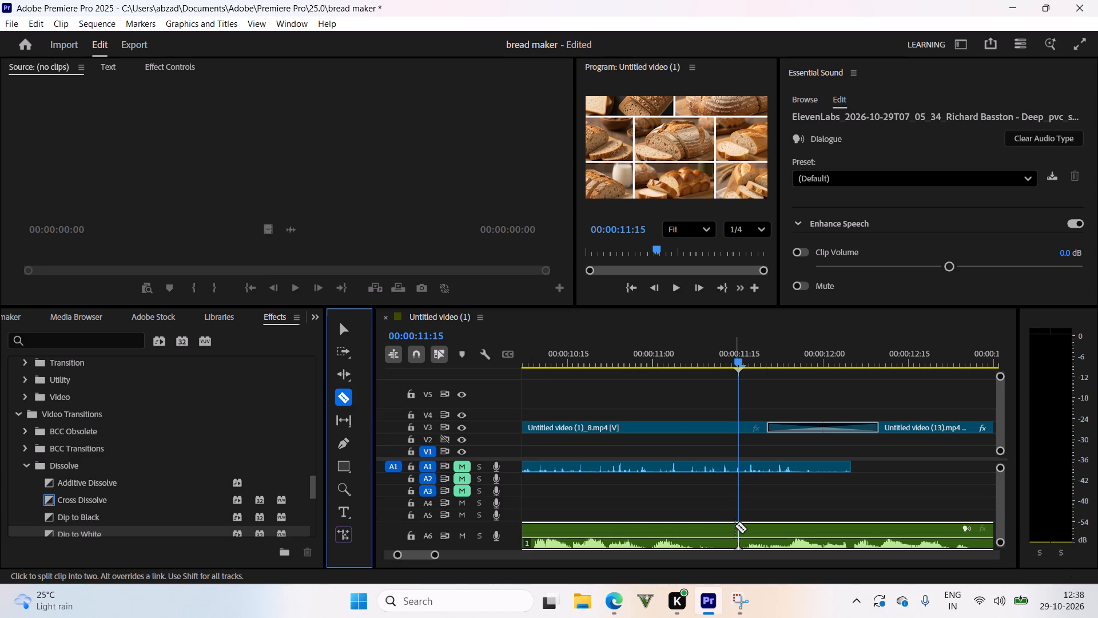
left_click(735, 526)
Delete the A6 voice-over section after the cut at 00:00:11:15.
right_click(778, 540)
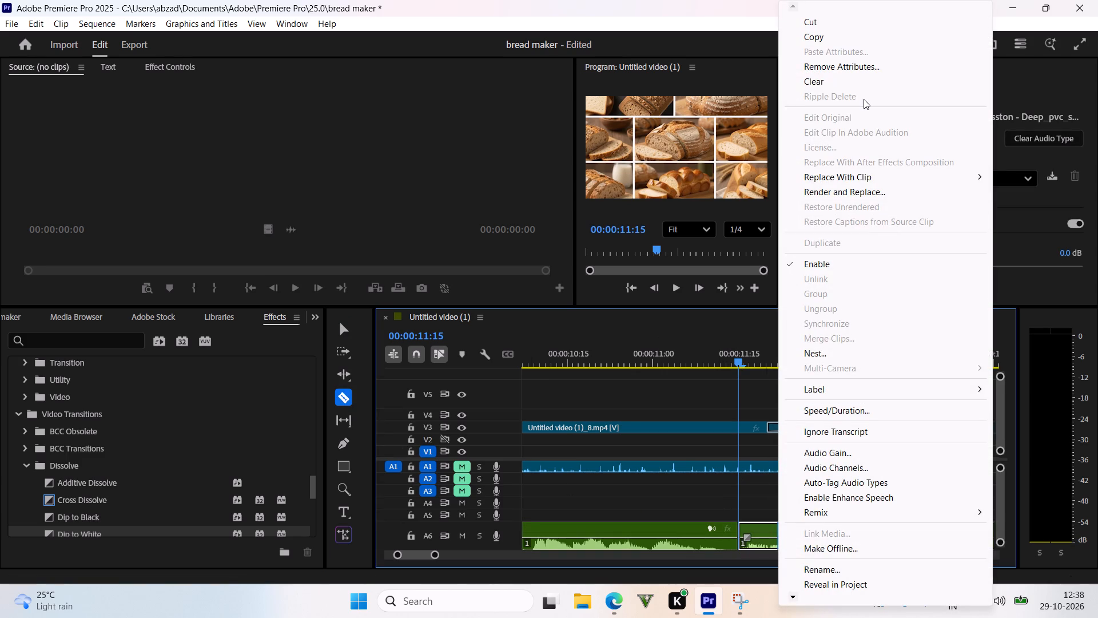
left_click(864, 99)
left_click(751, 518)
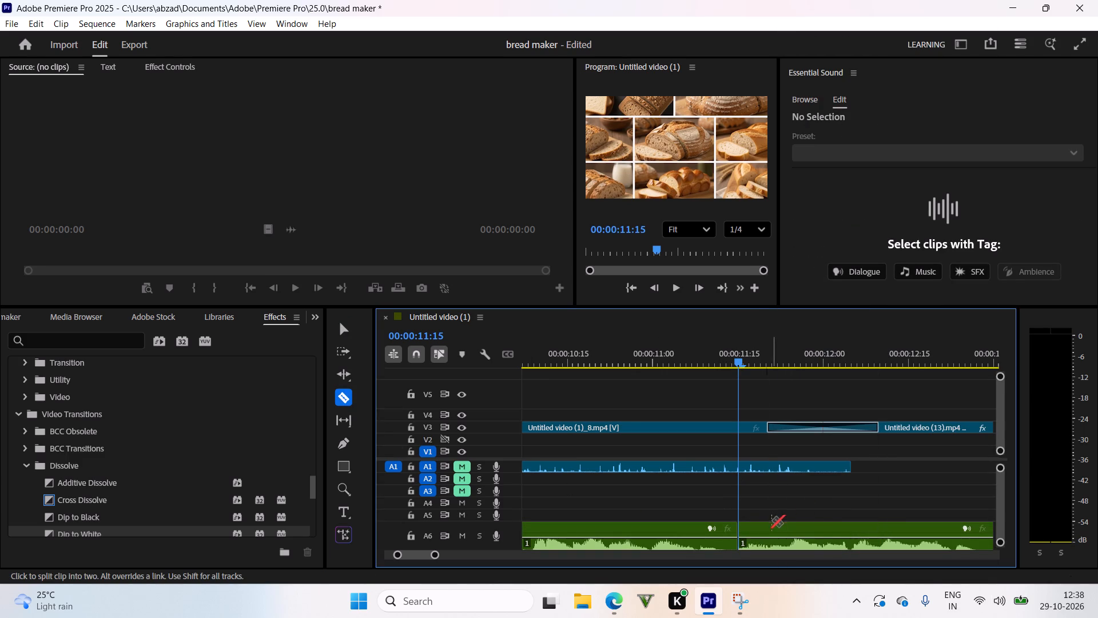
left_click(336, 330)
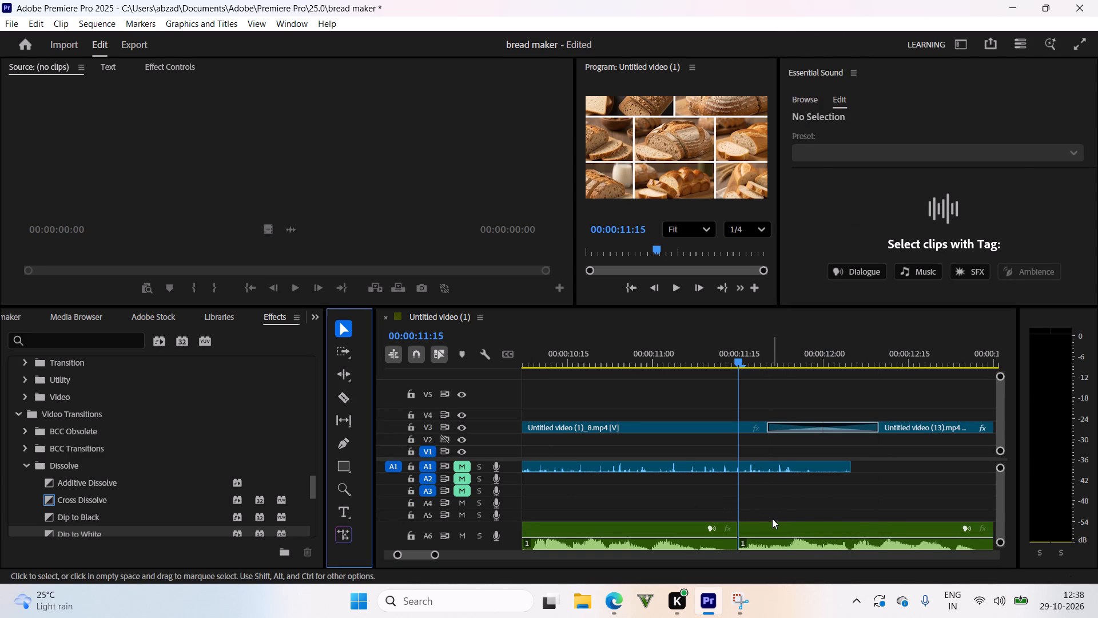
left_click(773, 522)
key("BackSpace")
Play back the sequence from the start and check the voice-over timing through the transition around 00:00:12:00.
left_click_drag(729, 359, 335, 414)
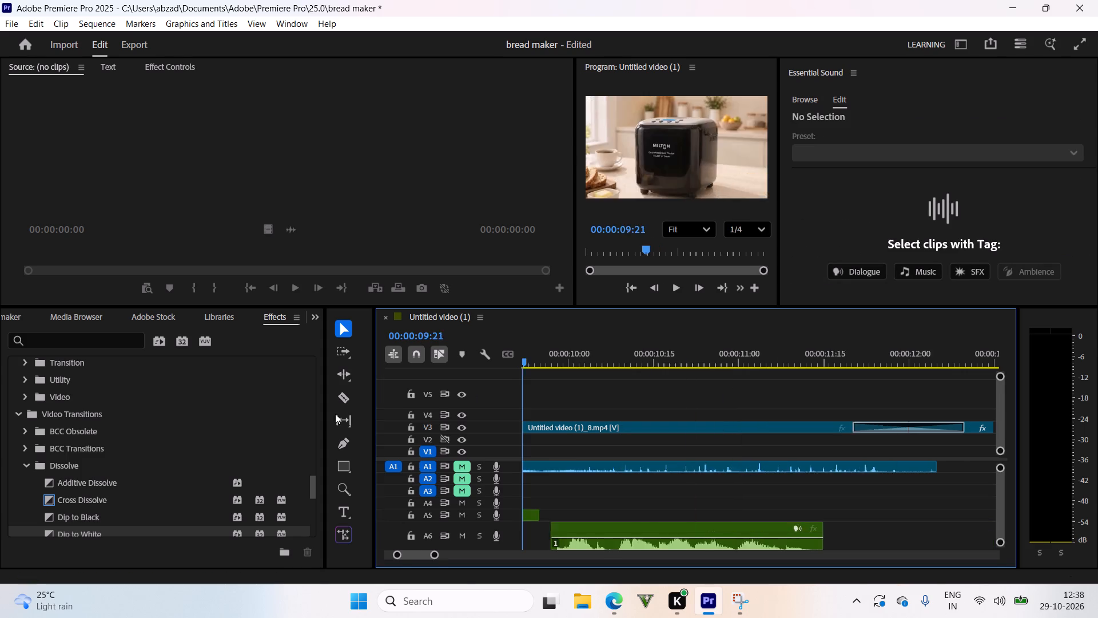
left_click_drag(335, 414, 302, 425)
key("space")
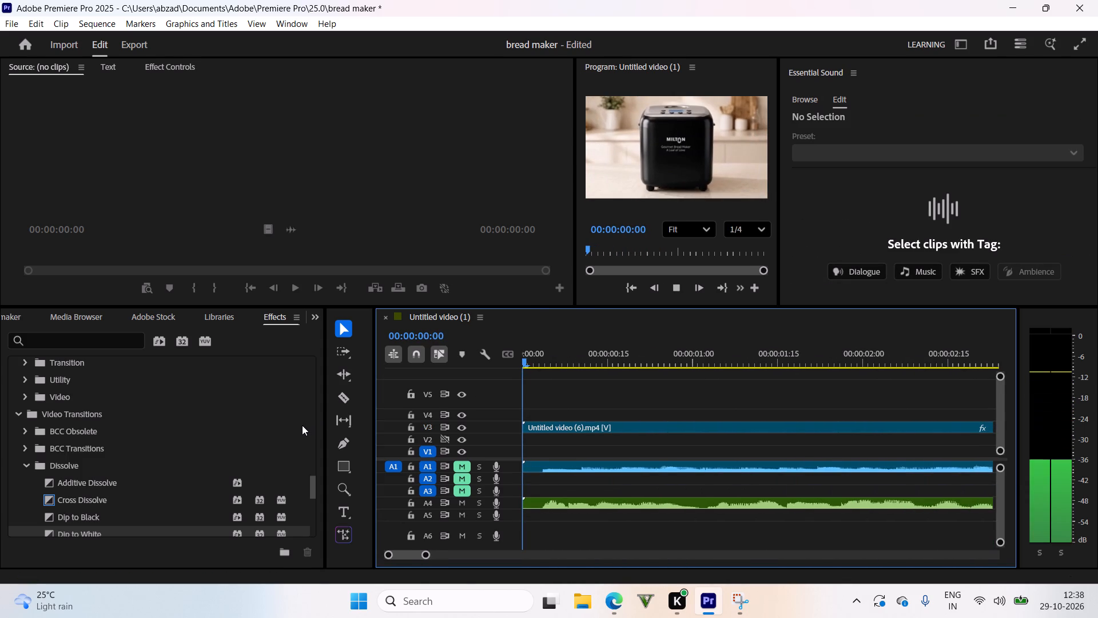
key("space")
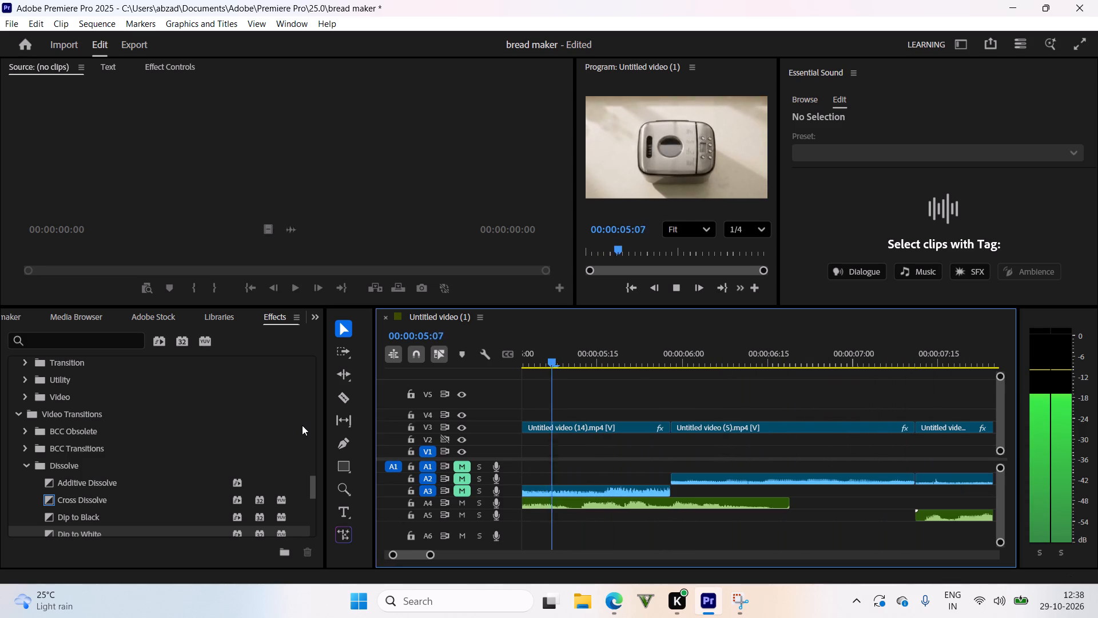
left_click_drag(736, 358, 478, 417)
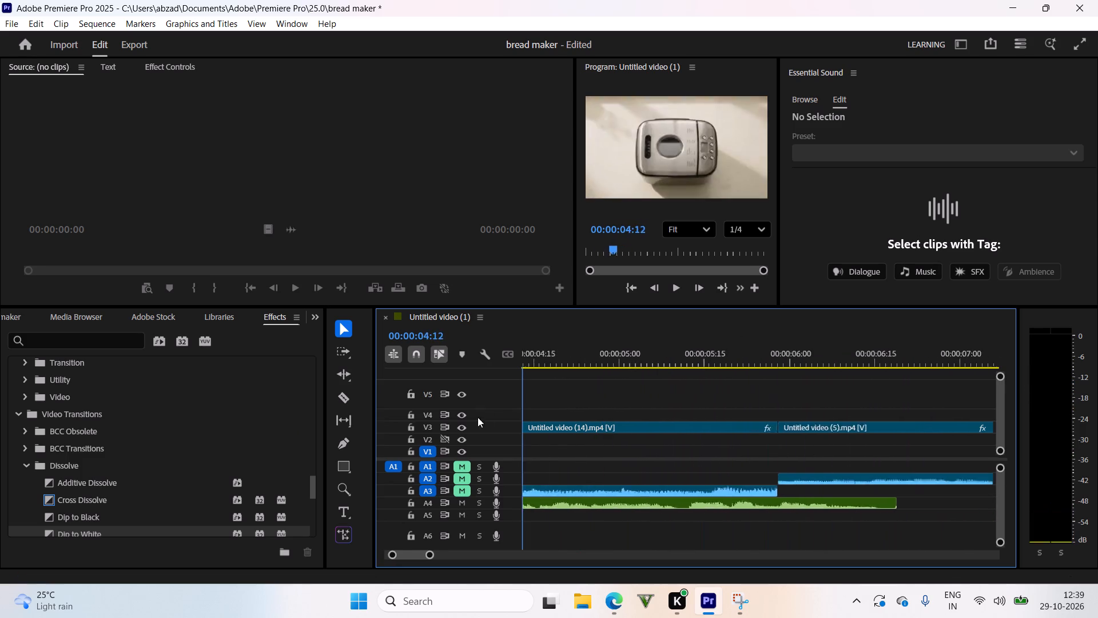
left_click_drag(478, 417, 634, 427)
key("space")
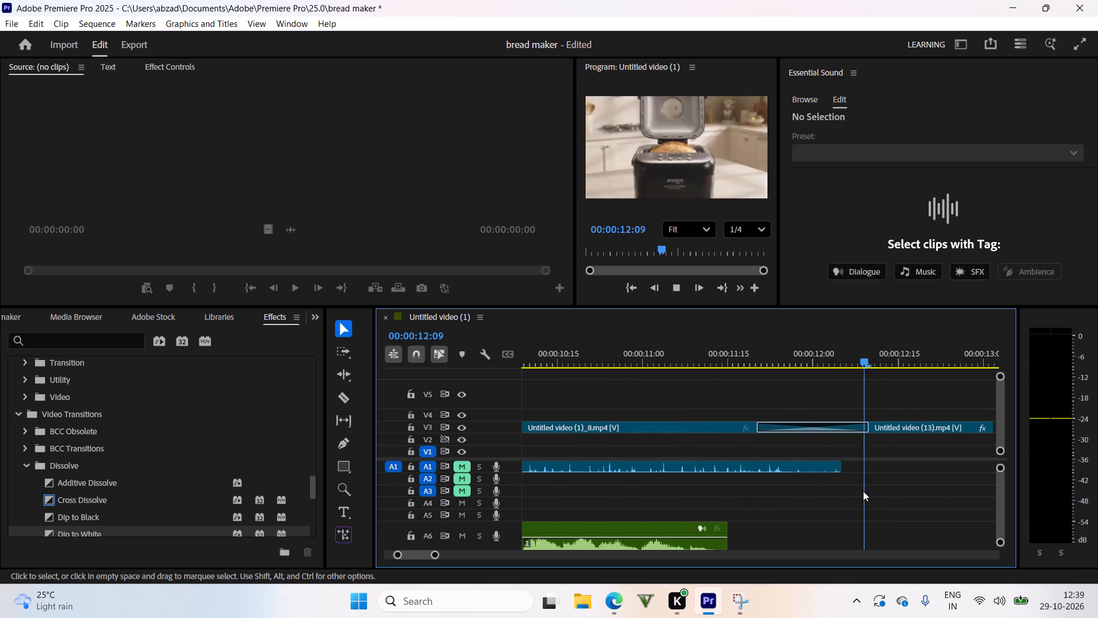
left_click_drag(803, 352, 696, 436)
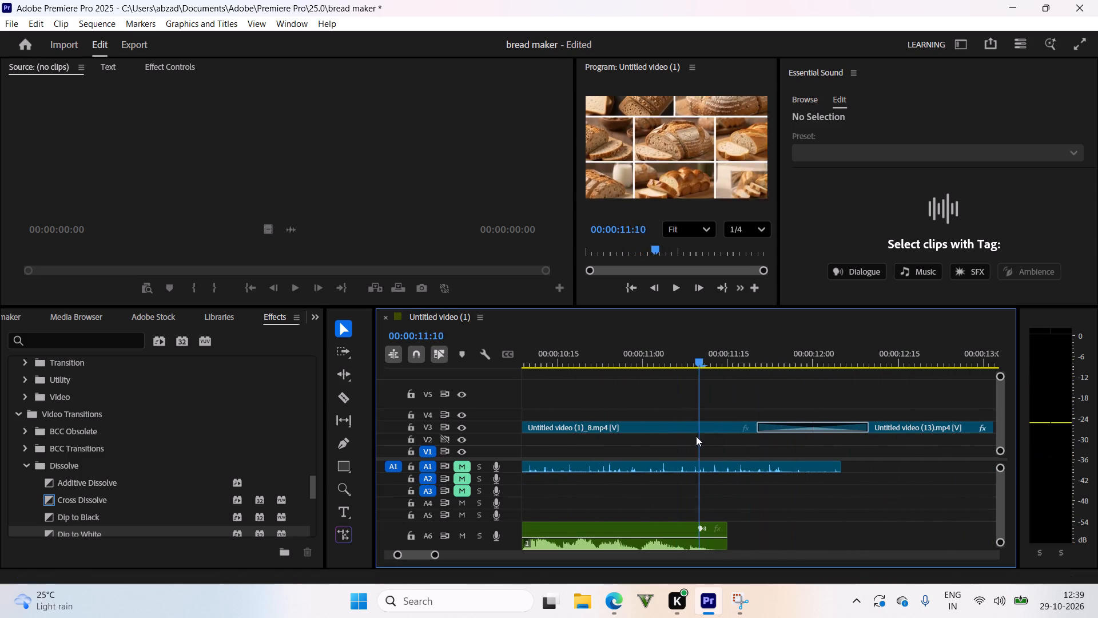
left_click_drag(696, 436, 801, 438)
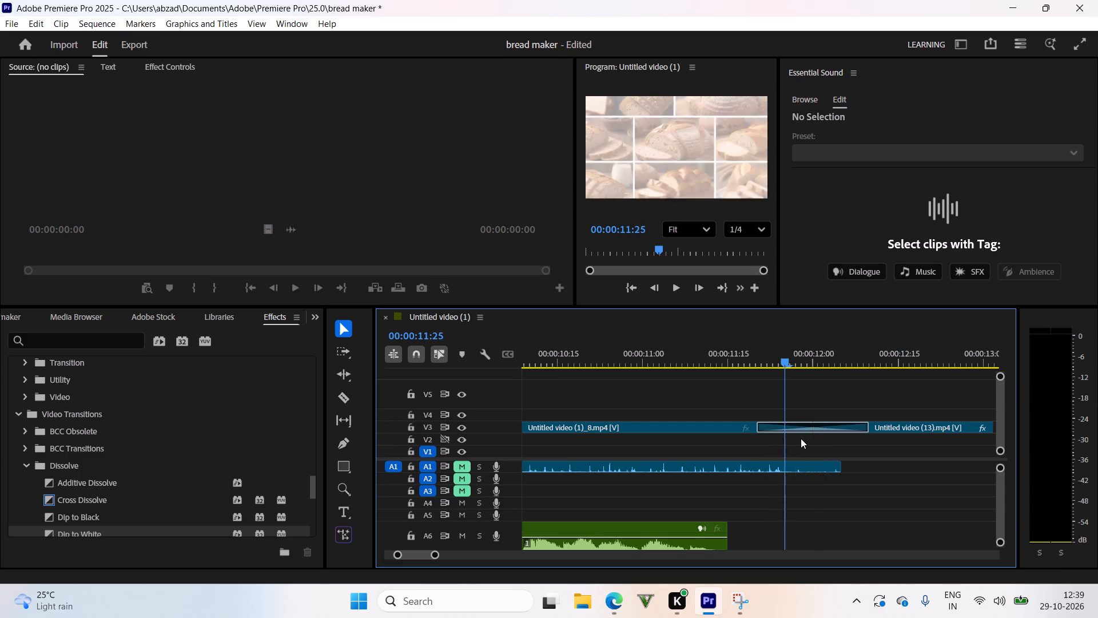
left_click_drag(801, 438, 817, 440)
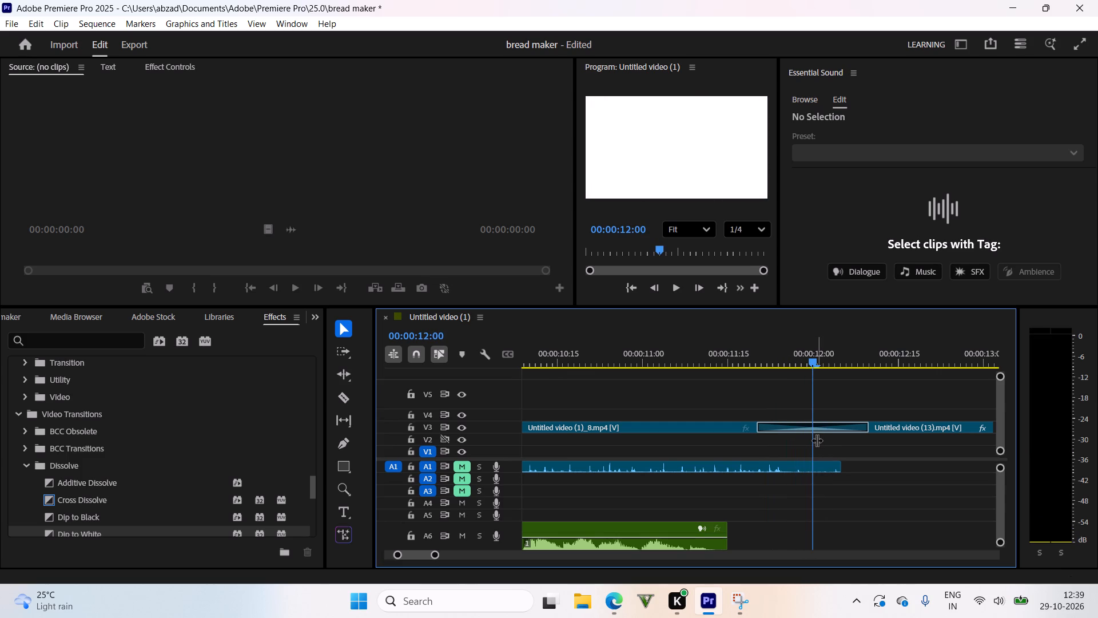
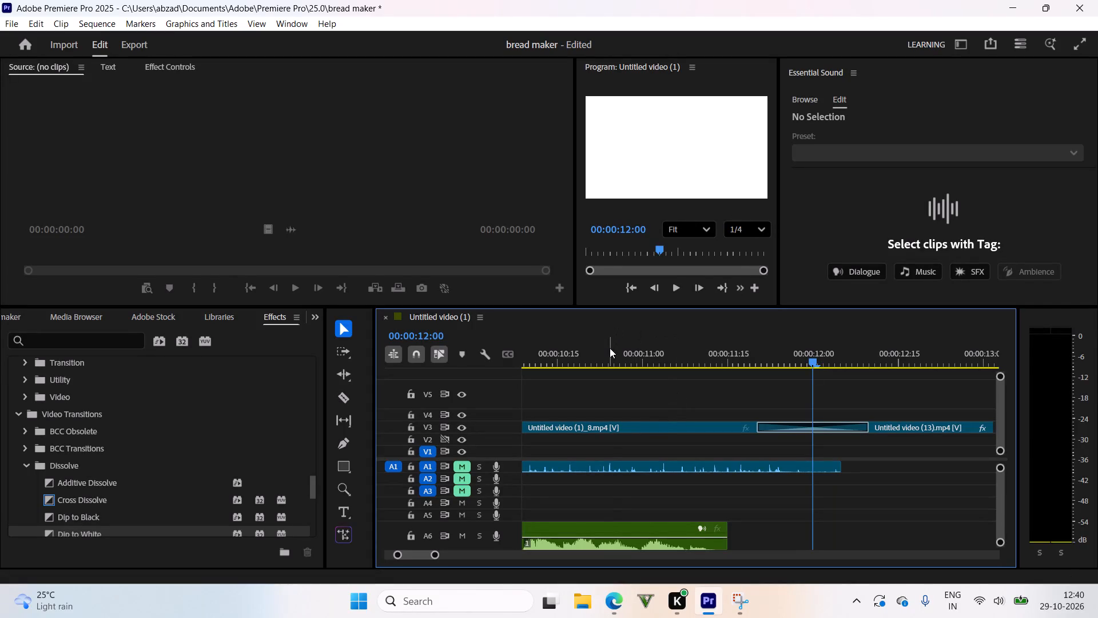
Play and scrub the sequence between about 6 and 12 seconds to check the voice-over timing and the transition into Untitled video (13).mp4.
left_click(610, 348)
key("space")
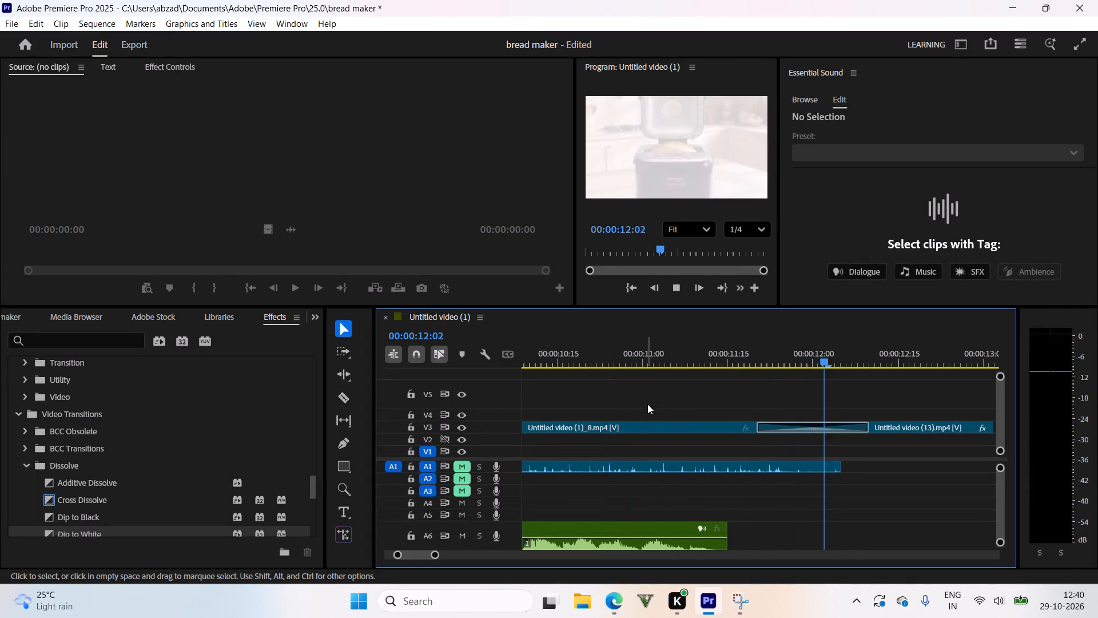
left_click_drag(702, 354, 353, 436)
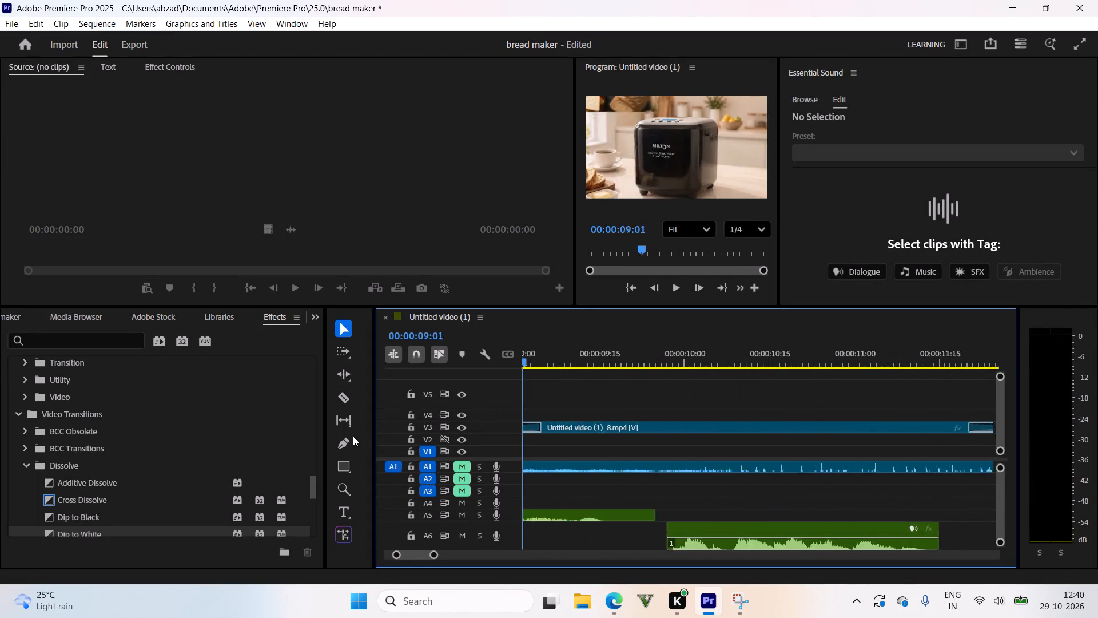
left_click_drag(353, 436, 549, 465)
key("space")
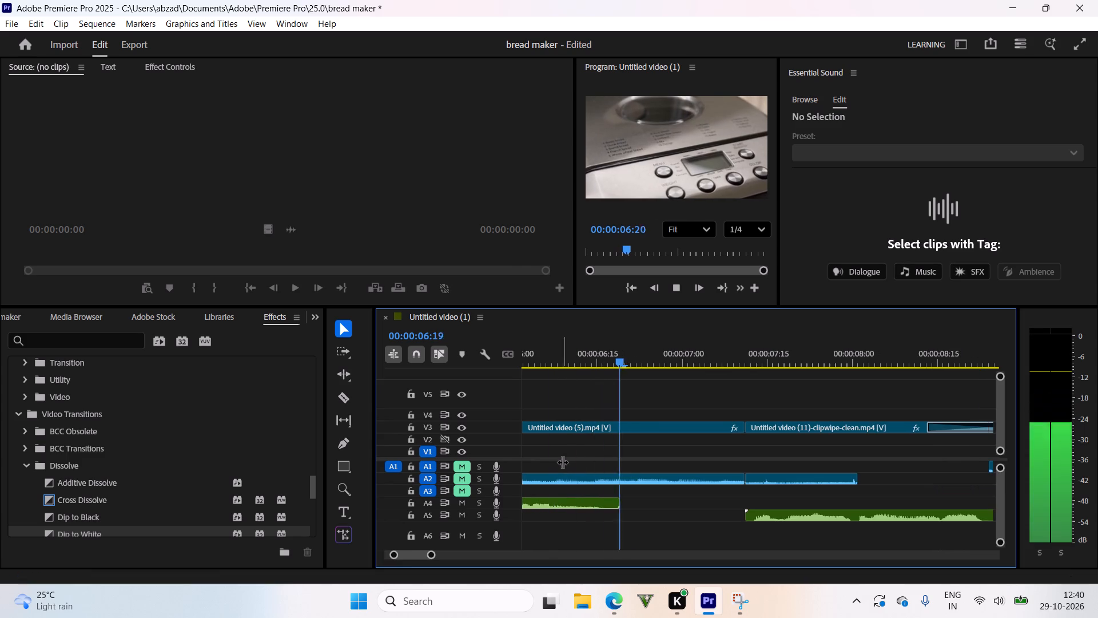
left_click_drag(635, 352, 637, 367)
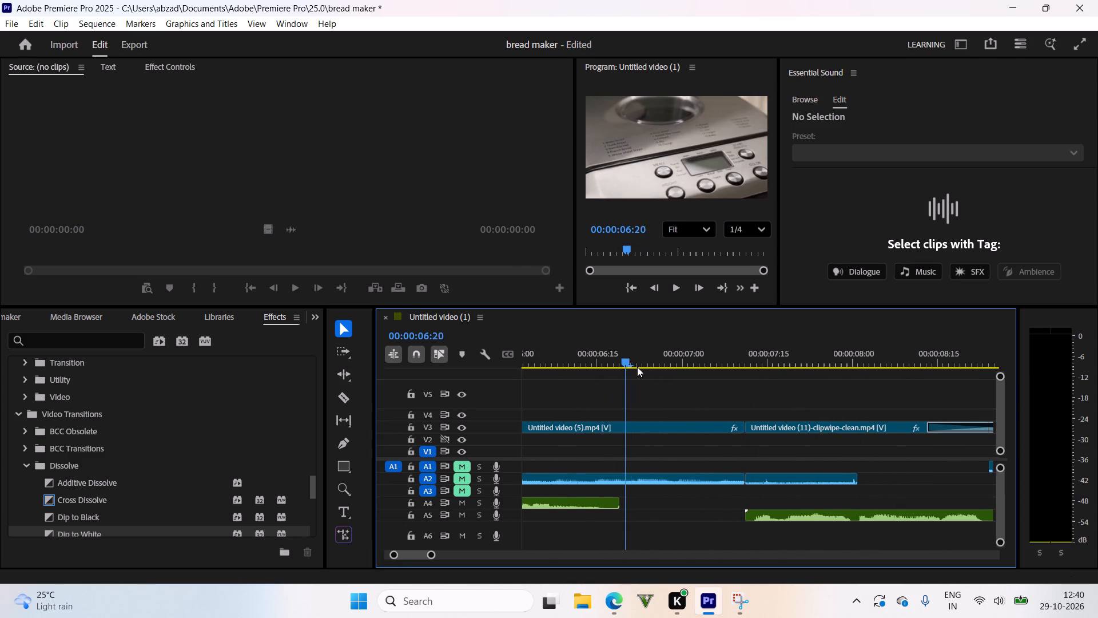
left_click_drag(637, 367, 632, 425)
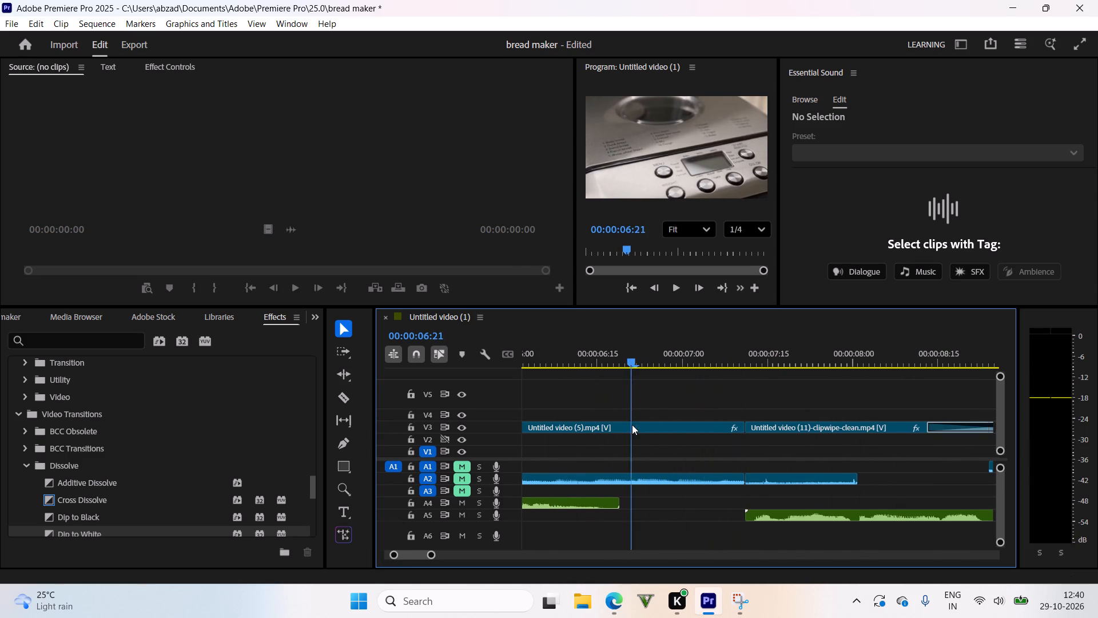
left_click_drag(632, 425, 682, 460)
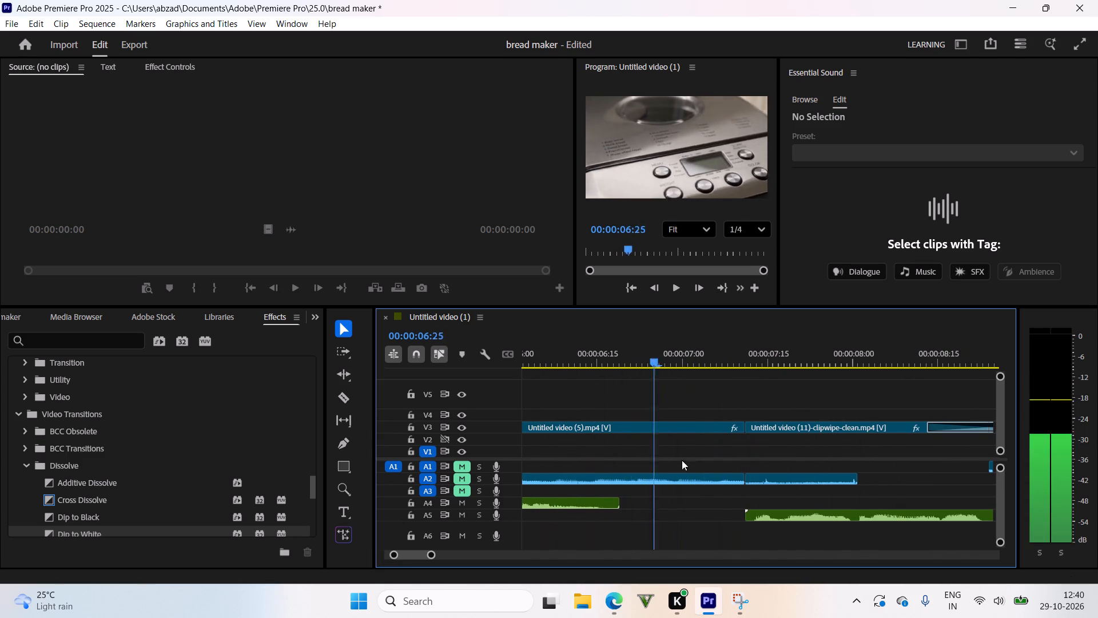
left_click_drag(682, 460, 750, 468)
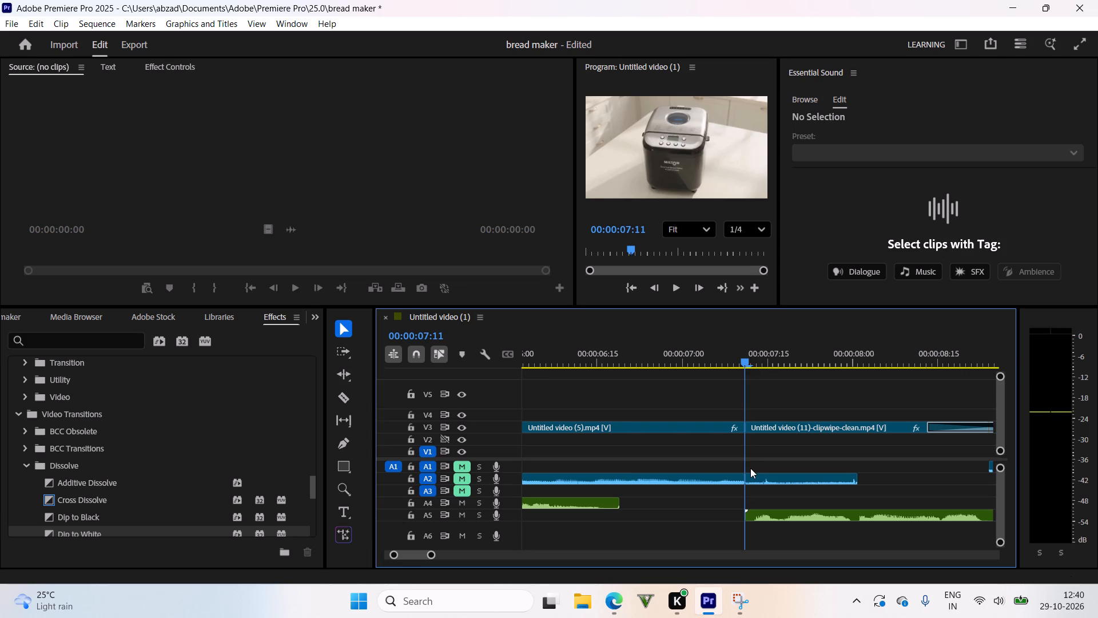
left_click_drag(750, 468, 574, 446)
key("space")
left_click_drag(630, 355, 496, 371)
key("space")
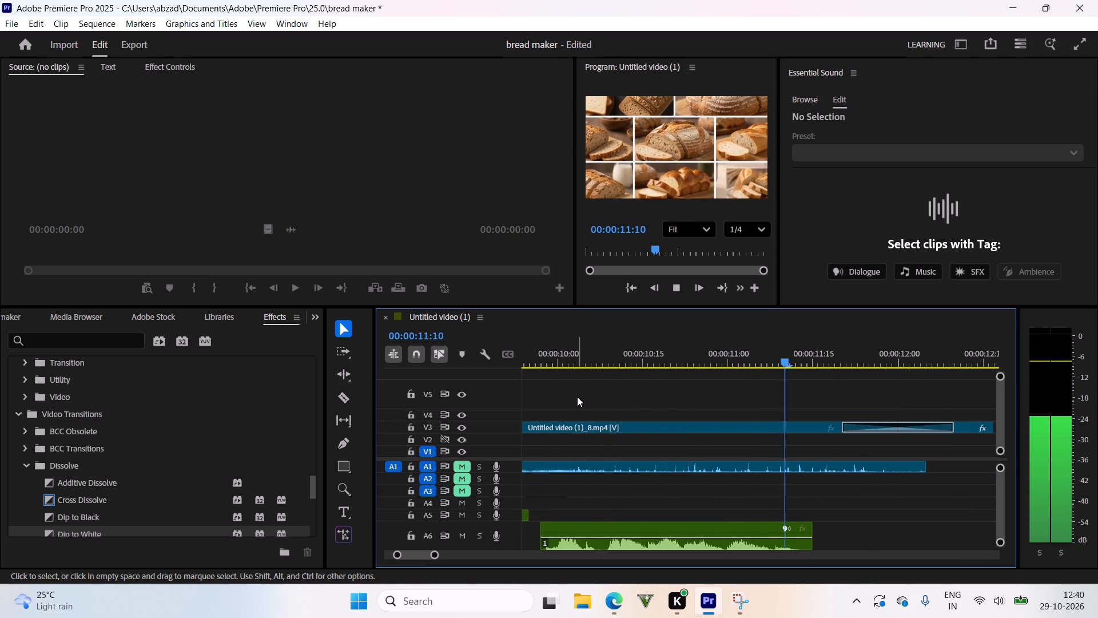
left_click_drag(718, 348, 515, 435)
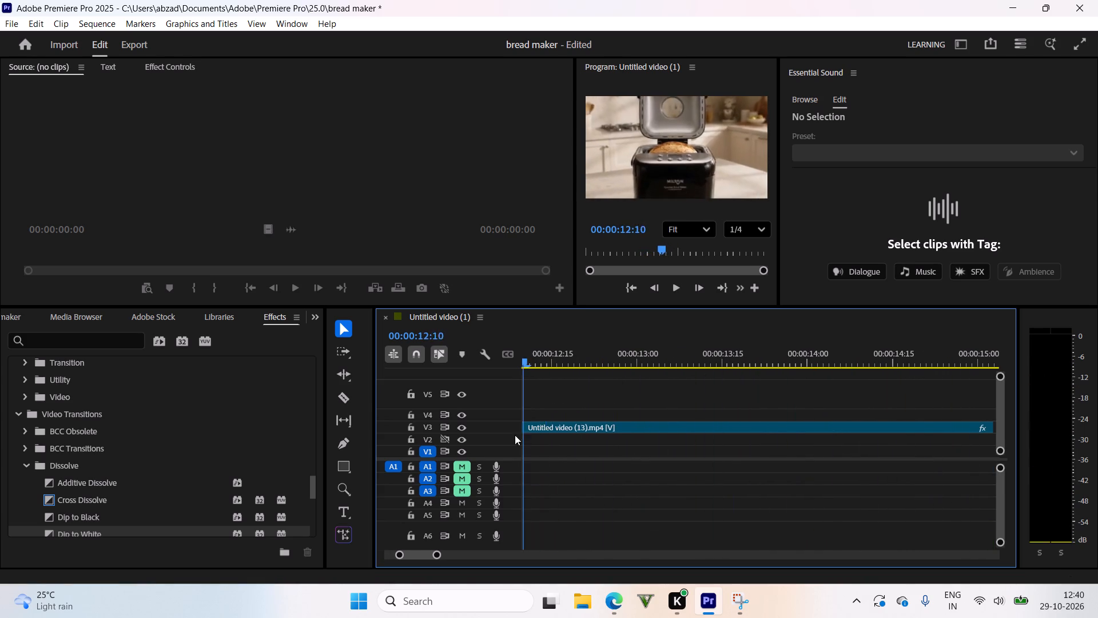
left_click_drag(515, 435, 708, 565)
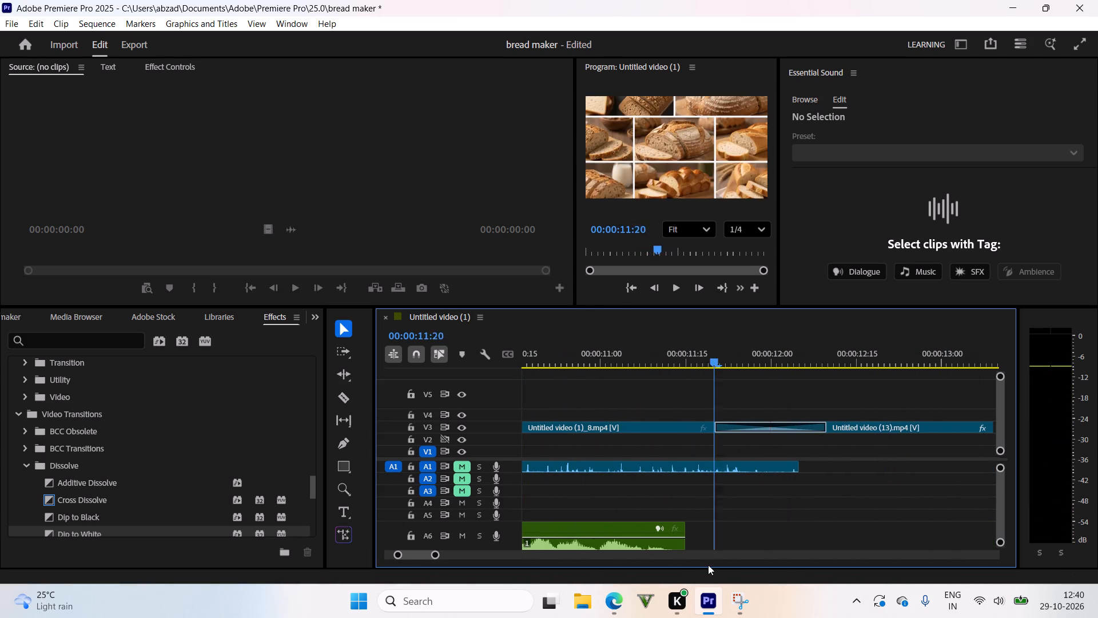
left_click_drag(708, 565, 780, 617)
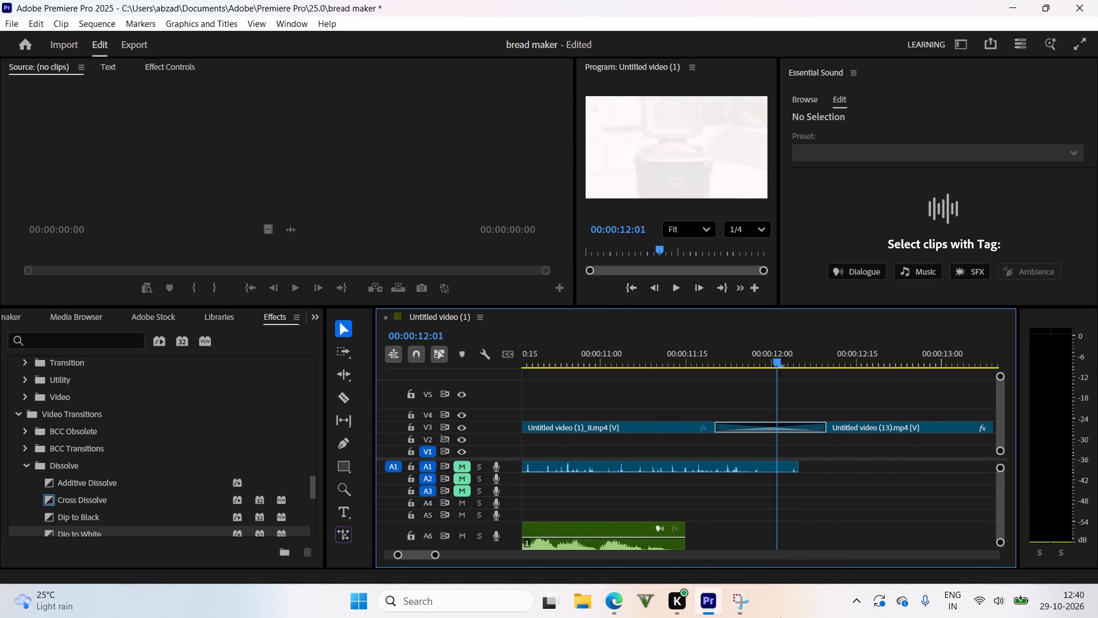
left_click_drag(780, 617, 774, 617)
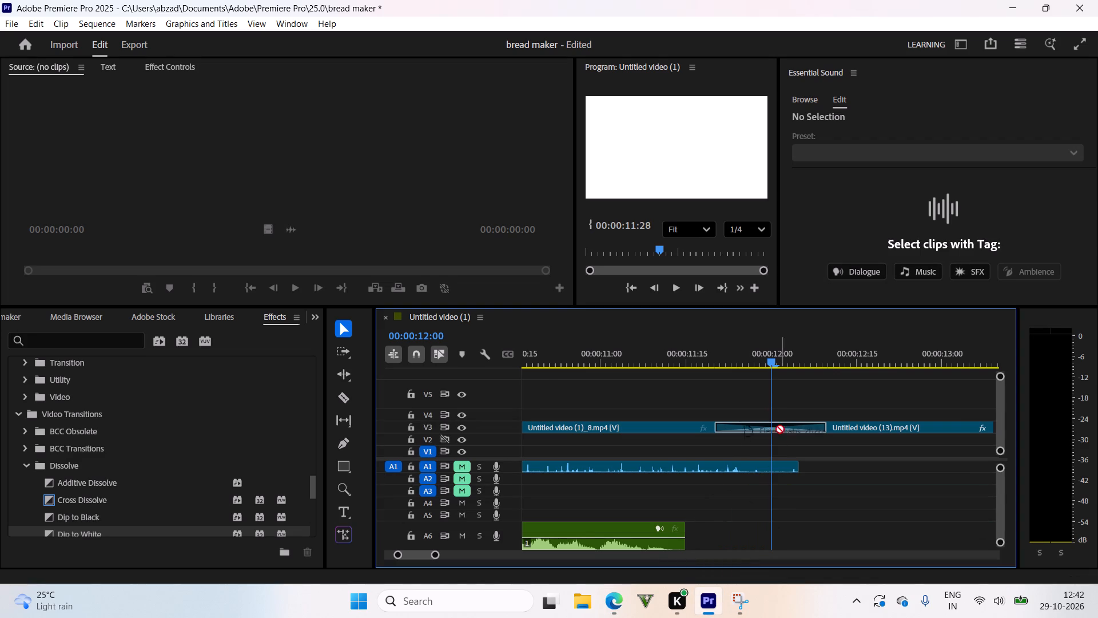
left_click_drag(780, 429, 765, 504)
Play the sequence from about 12 seconds and delete the older voice-over clip on A5 that begins near 19 seconds.
key("space")
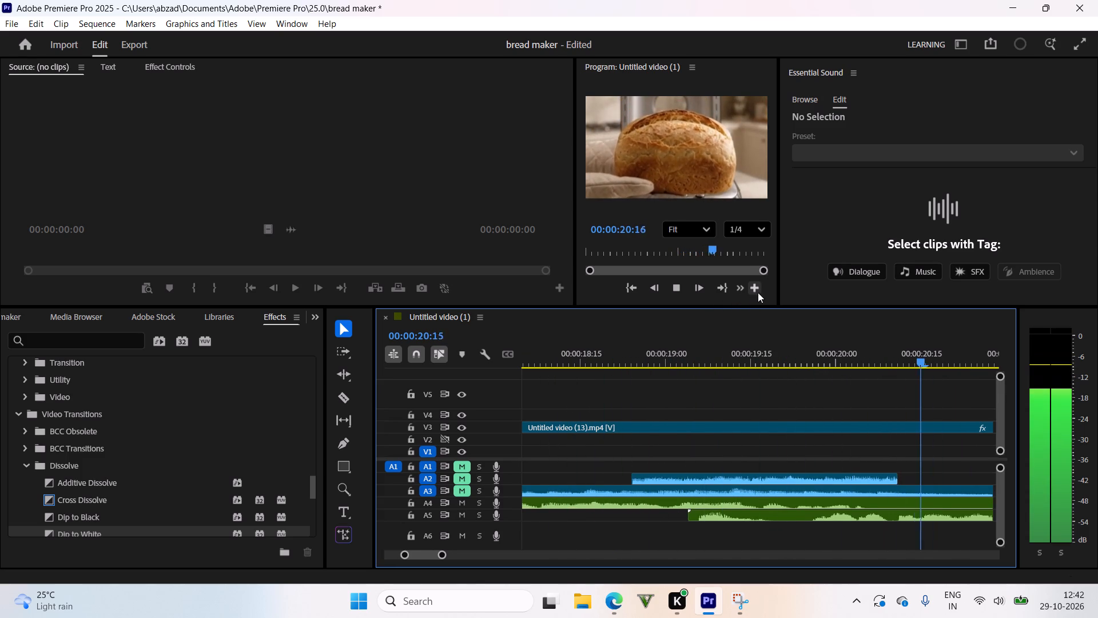
left_click_drag(727, 354, 493, 399)
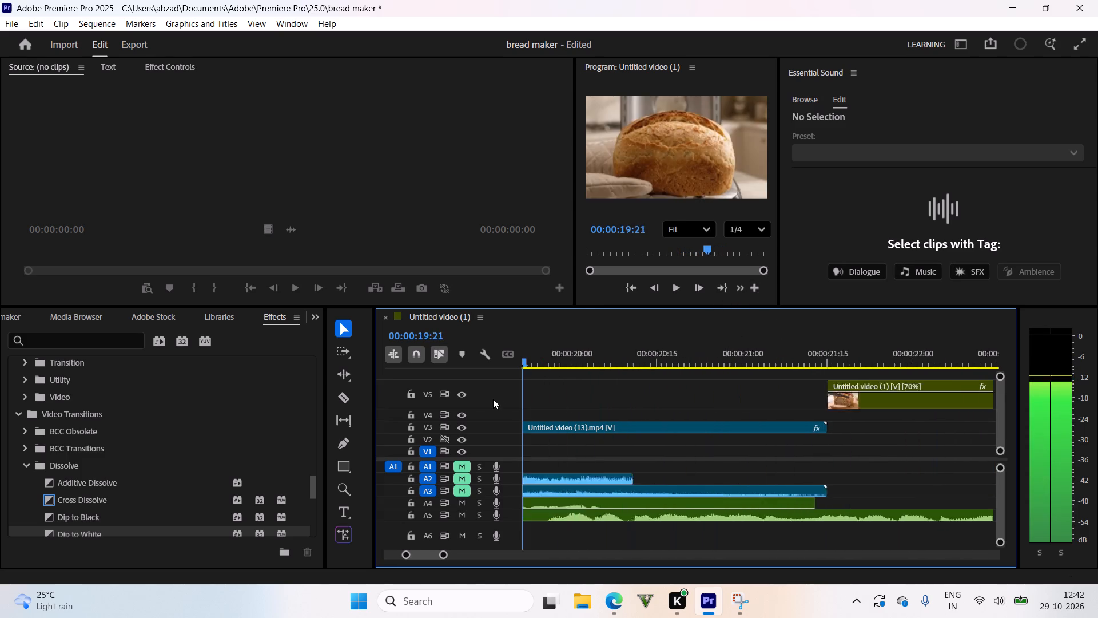
left_click_drag(493, 399, 726, 473)
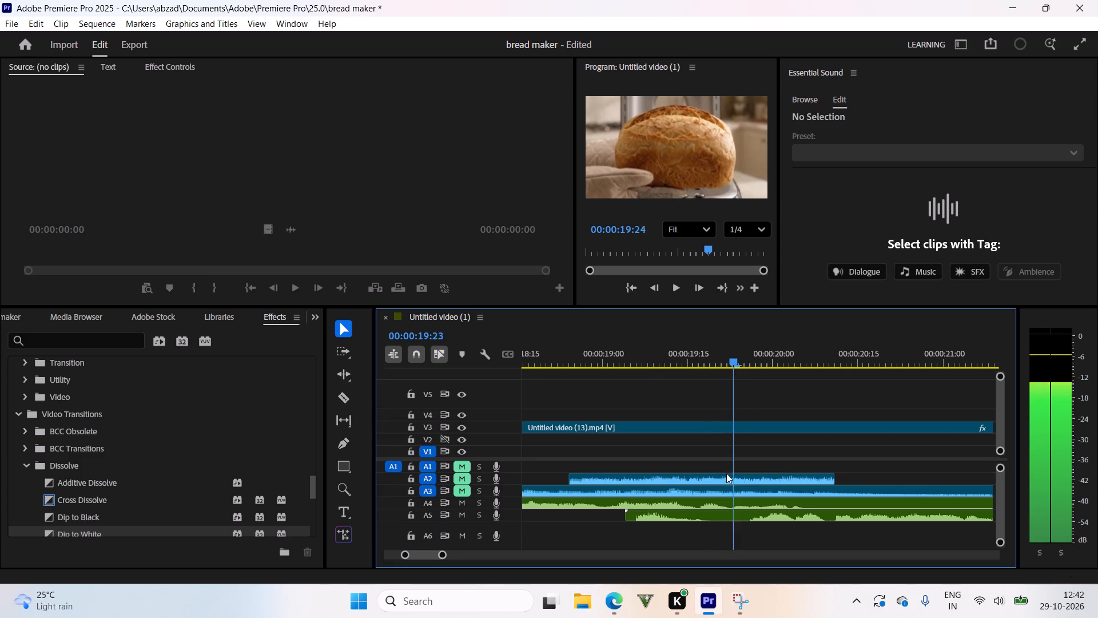
left_click_drag(726, 473, 690, 489)
left_click(666, 518)
key("BackSpace")
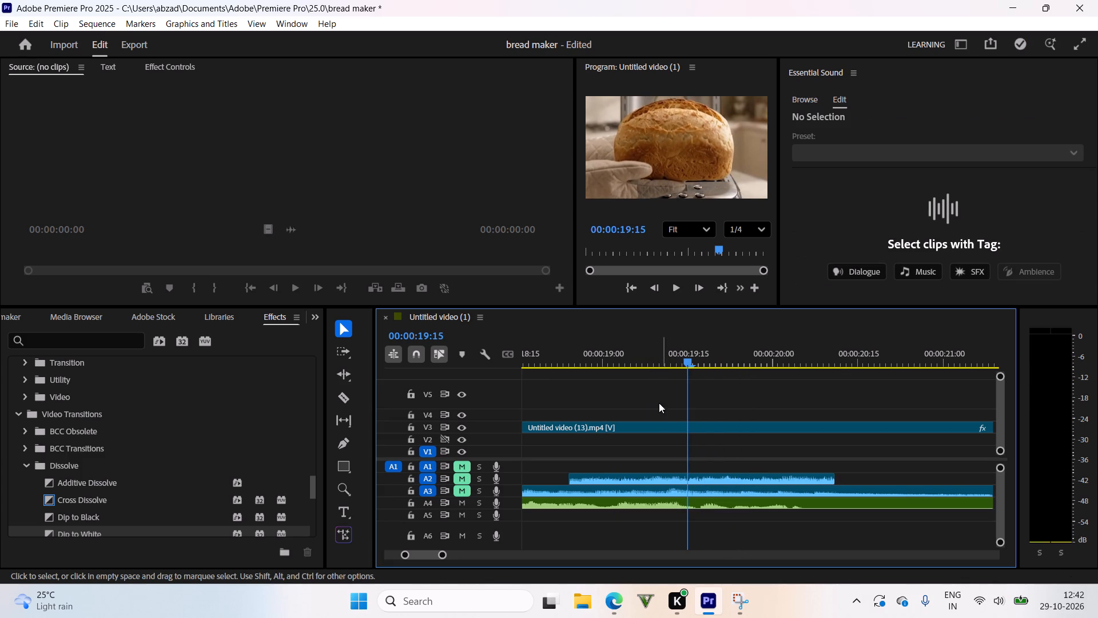
Replay the new voice-over to find the phrase break and split its A4 clip at 00:00:16:02.
left_click_drag(649, 366, 437, 425)
left_click_drag(453, 425, 592, 430)
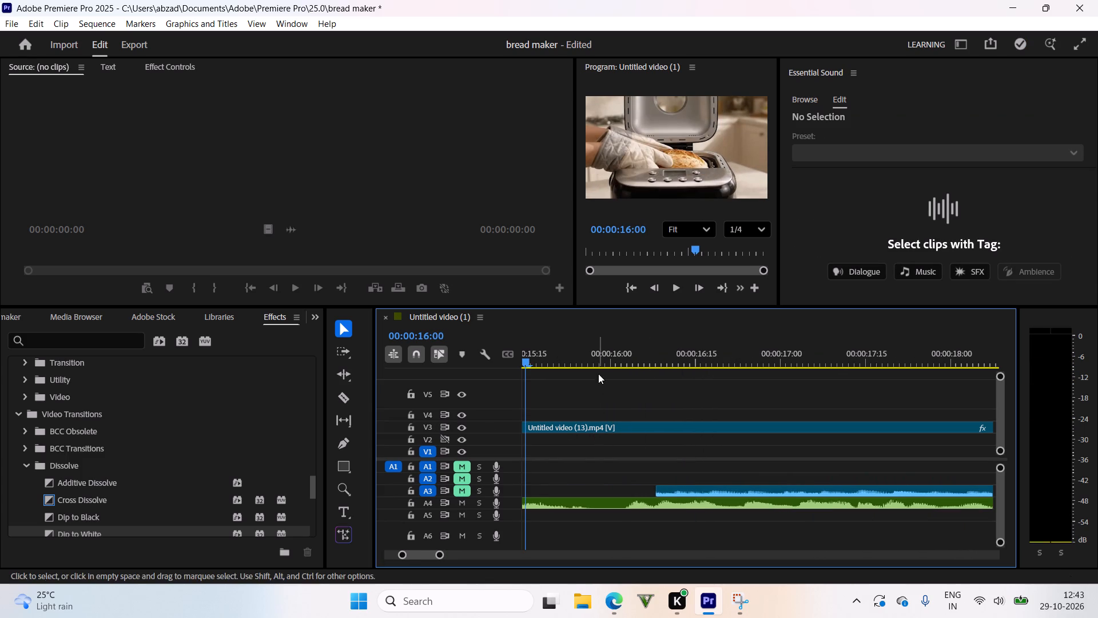
left_click_drag(603, 350, 645, 423)
key("space")
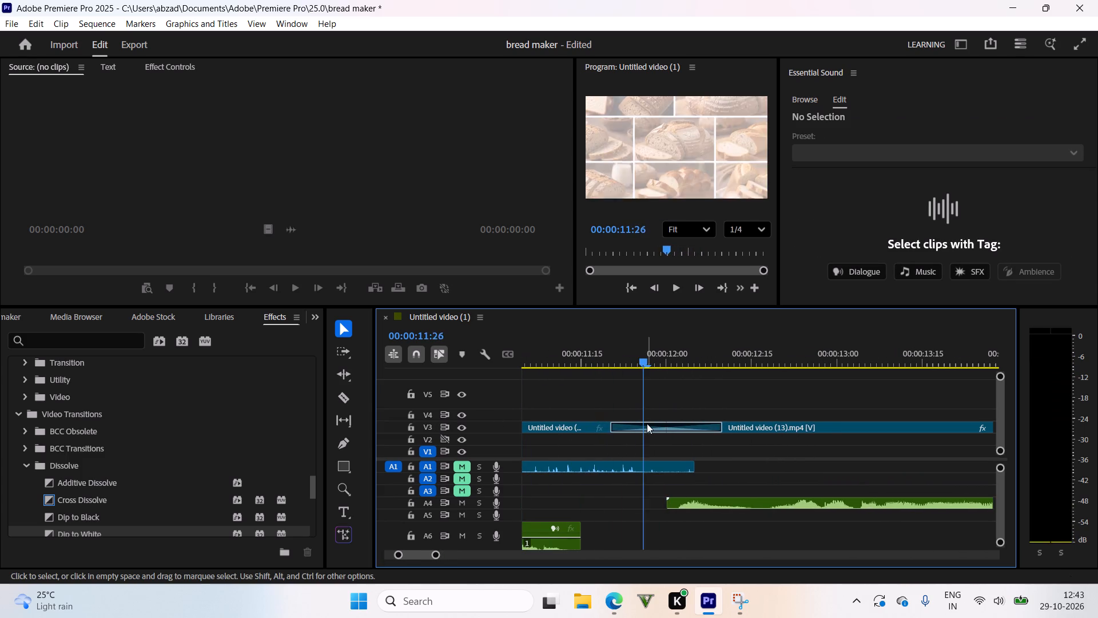
left_click_drag(616, 356, 520, 382)
key("space")
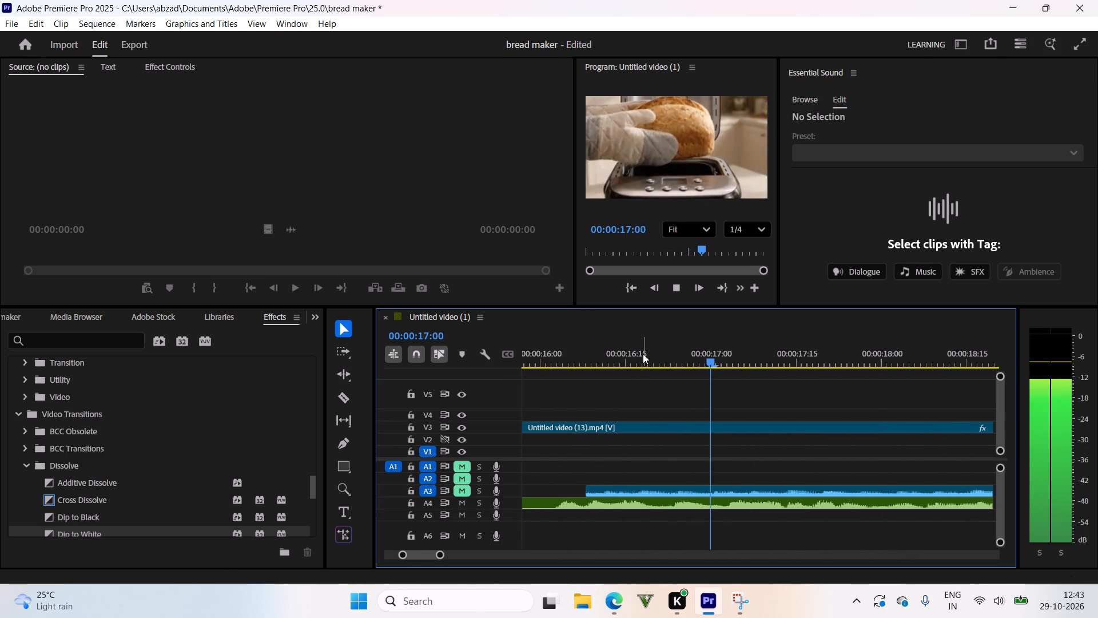
left_click_drag(654, 354, 555, 450)
left_click(342, 399)
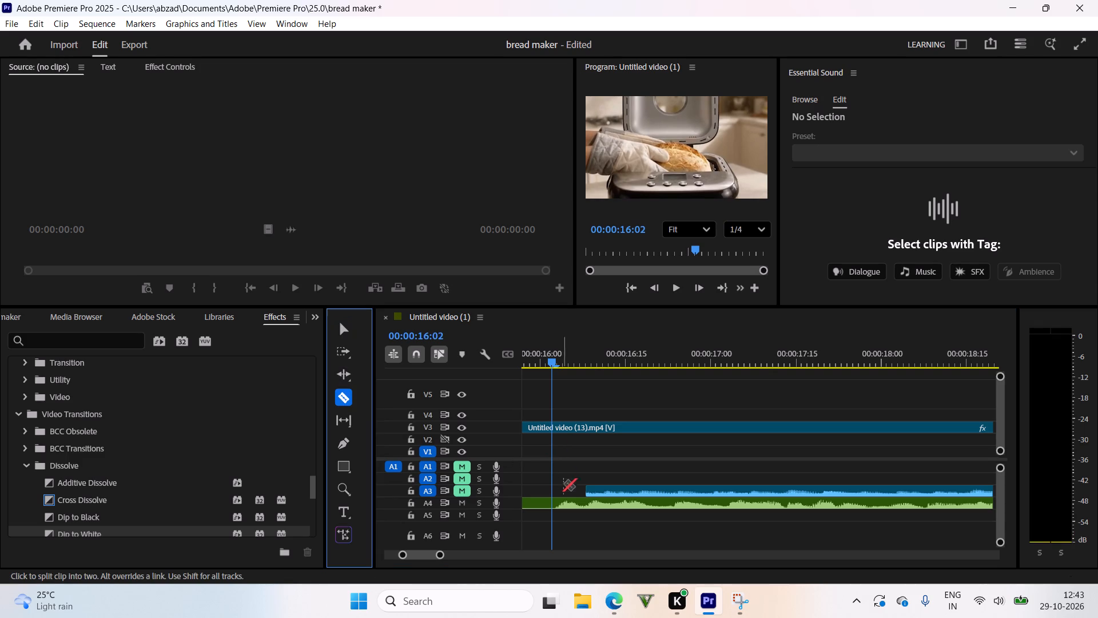
left_click(556, 505)
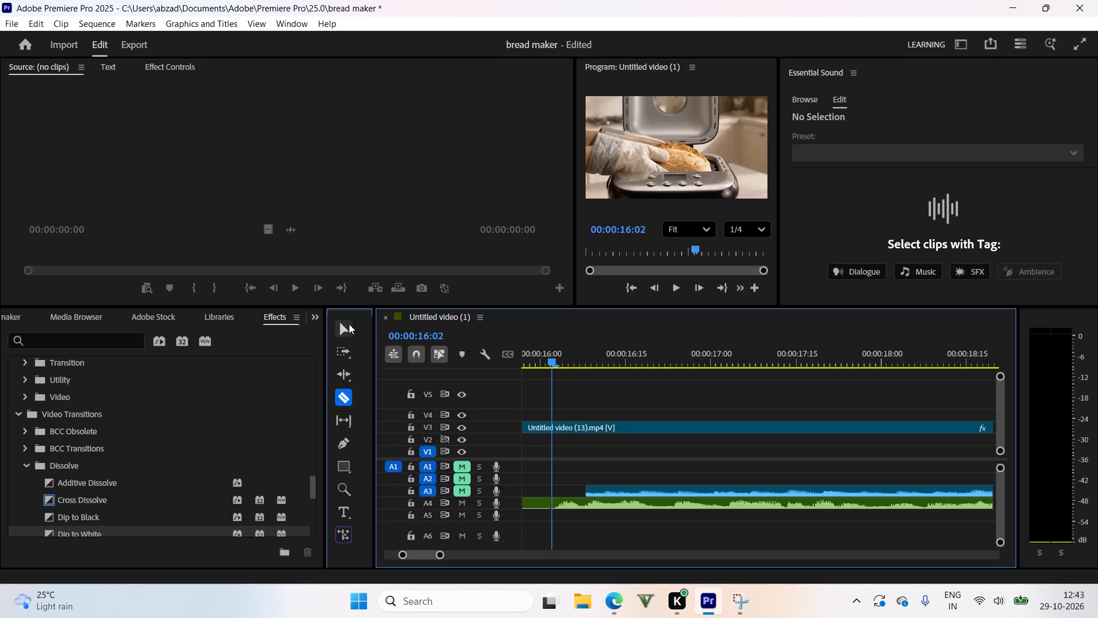
Move the second part of the split voice-over from A4 to A6, starting at about 00:00:18:24.
left_click(349, 324)
left_click(631, 501)
left_click_drag(643, 504, 911, 528)
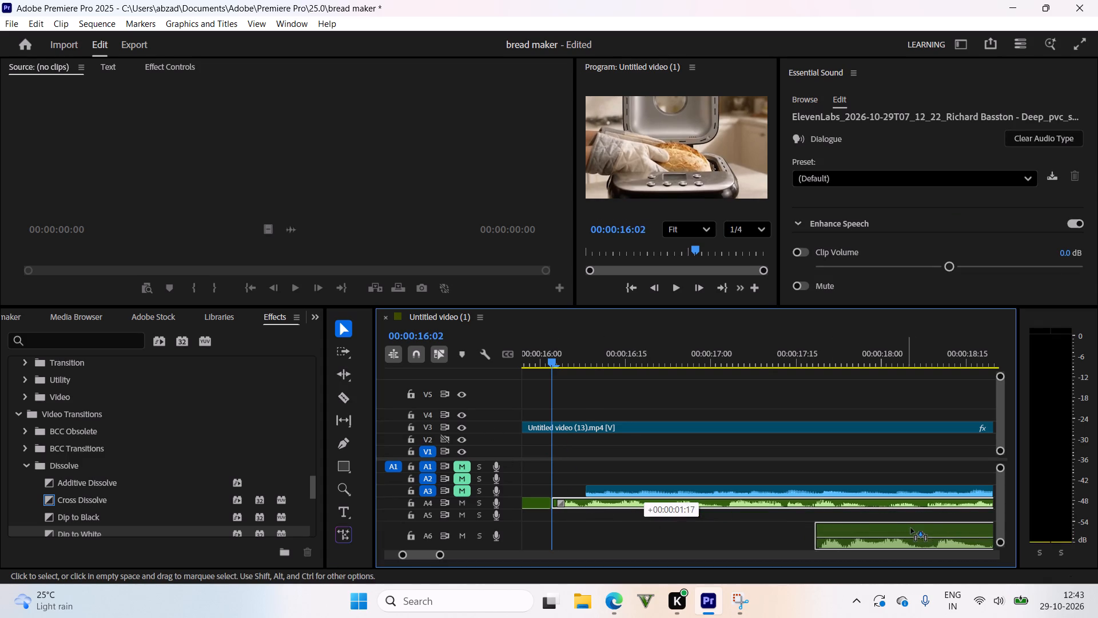
left_click_drag(911, 528, 897, 531)
Play and scrub the sequence between about 6 and 17 seconds to check the voice-over timing around Untitled video (13).mp4.
key("space")
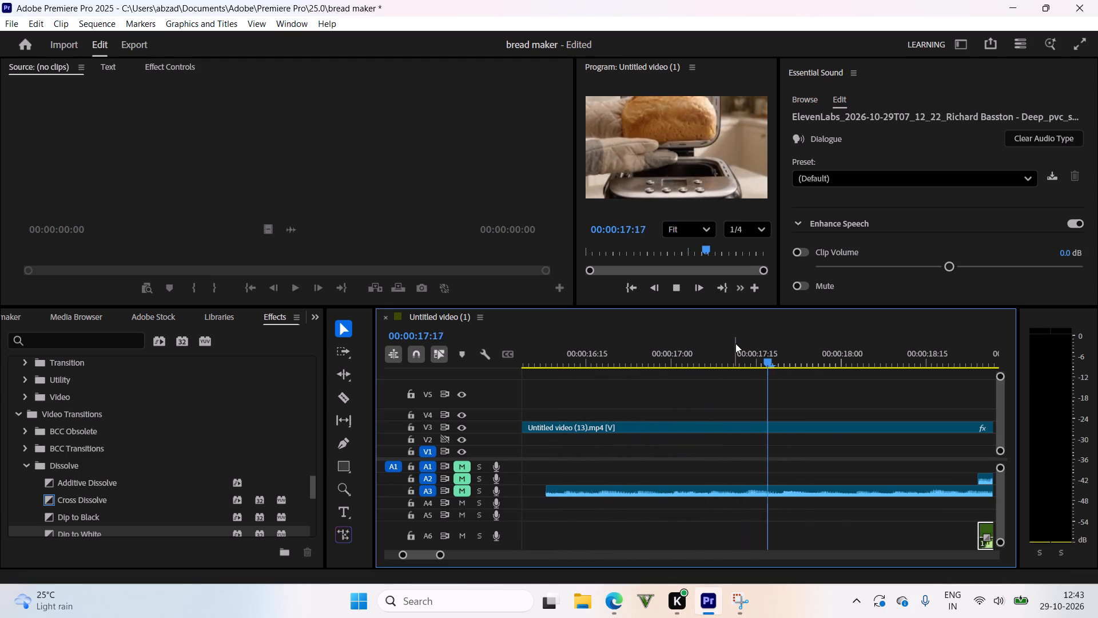
left_click_drag(793, 363, 608, 424)
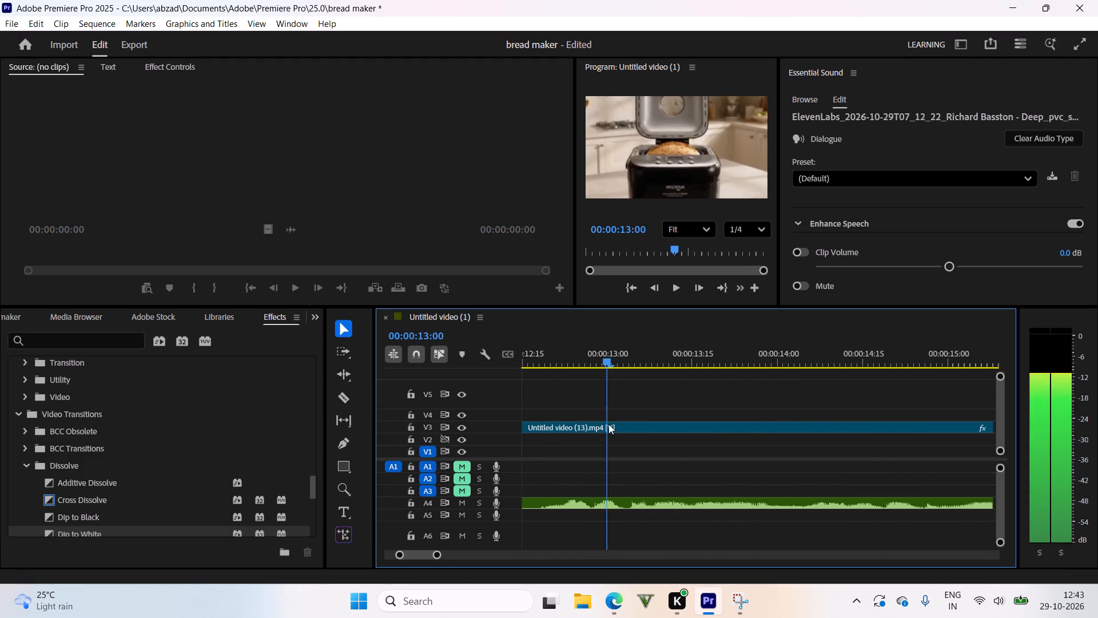
left_click_drag(608, 424, 771, 459)
key("space")
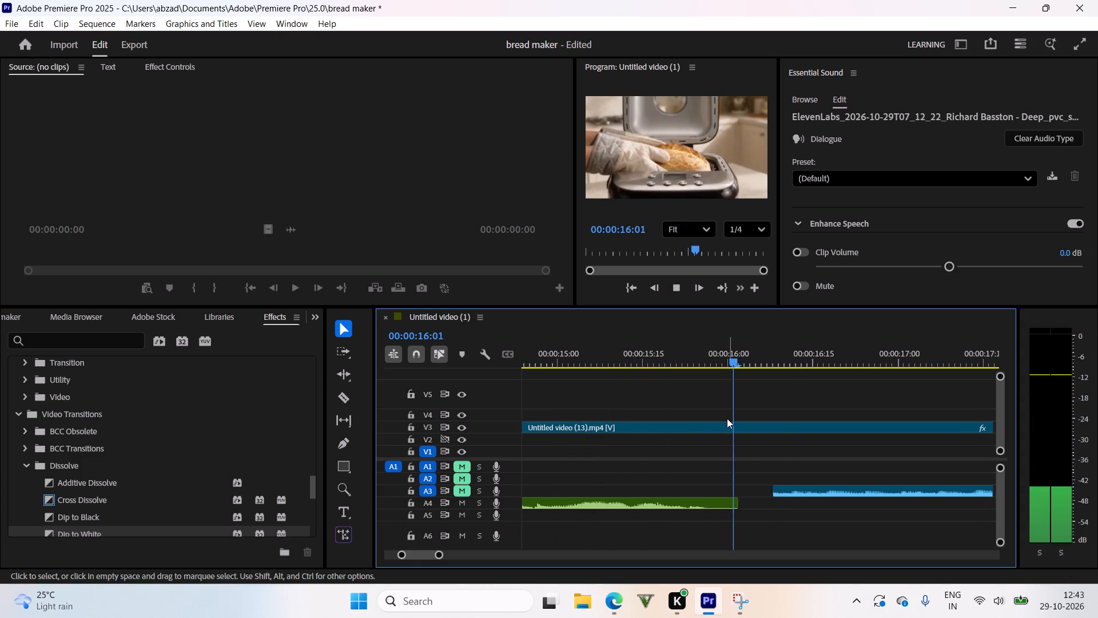
left_click_drag(726, 366, 675, 468)
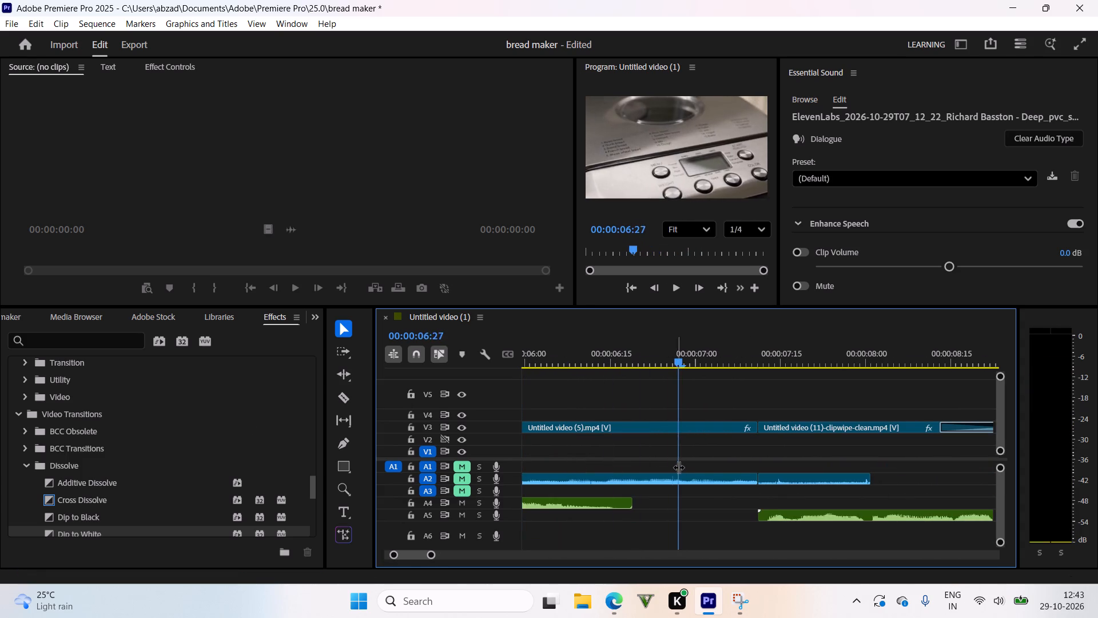
key("space")
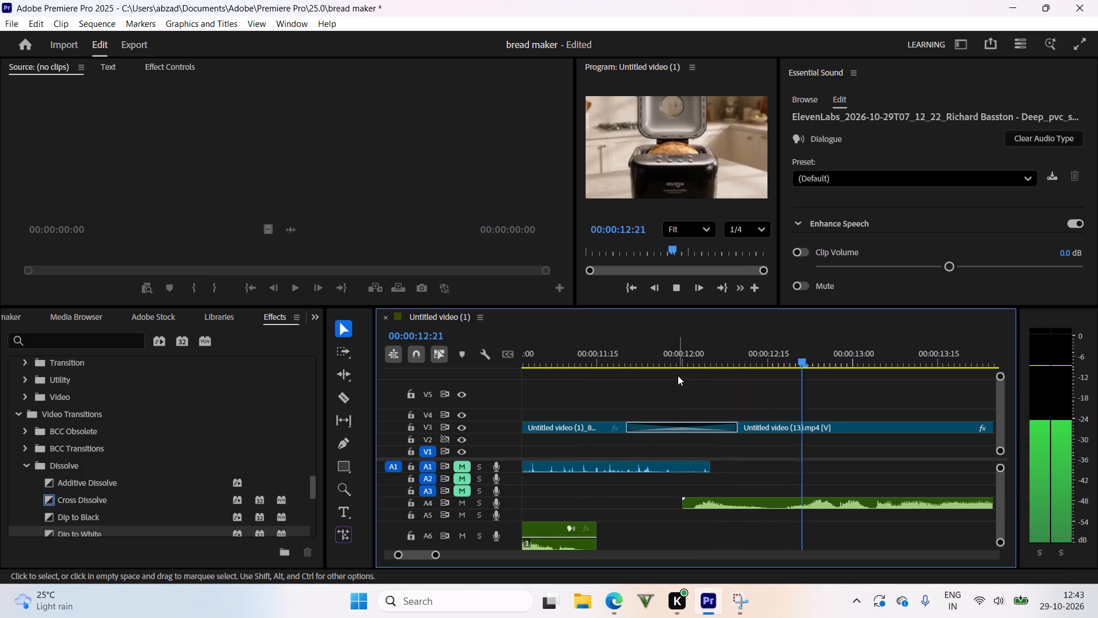
left_click_drag(673, 348, 636, 363)
key("space")
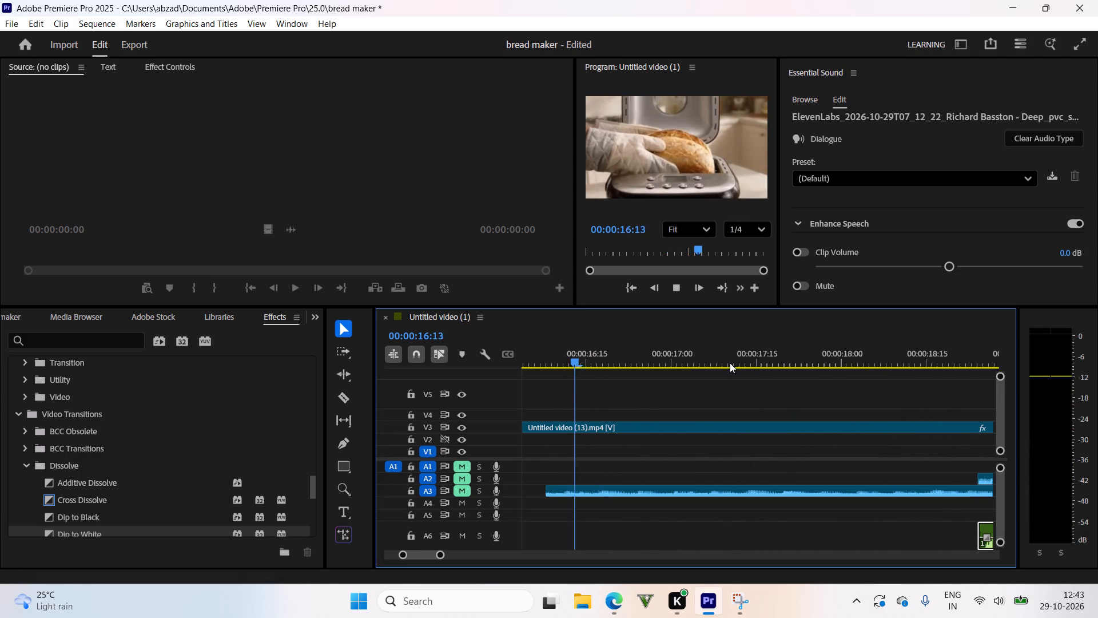
left_click_drag(698, 355, 543, 495)
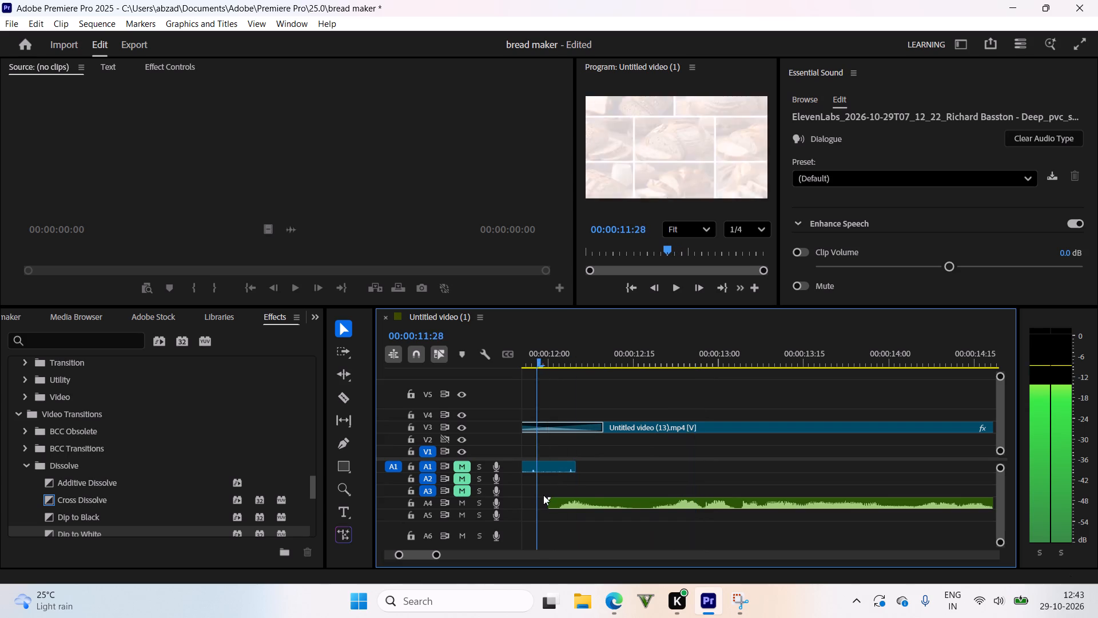
left_click_drag(543, 495, 548, 512)
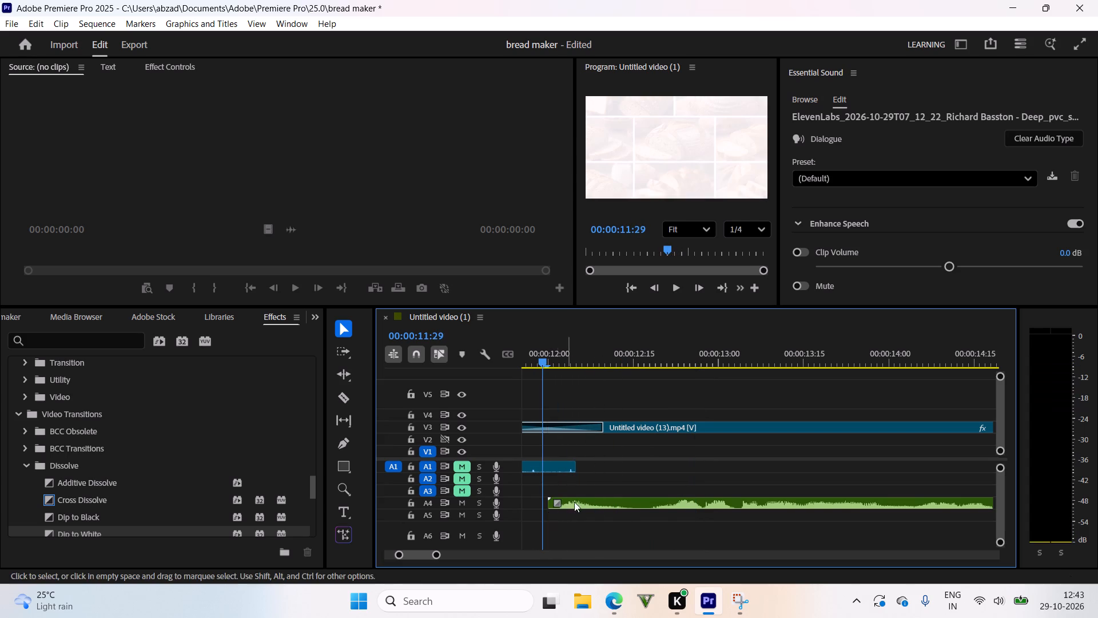
left_click_drag(564, 358, 581, 365)
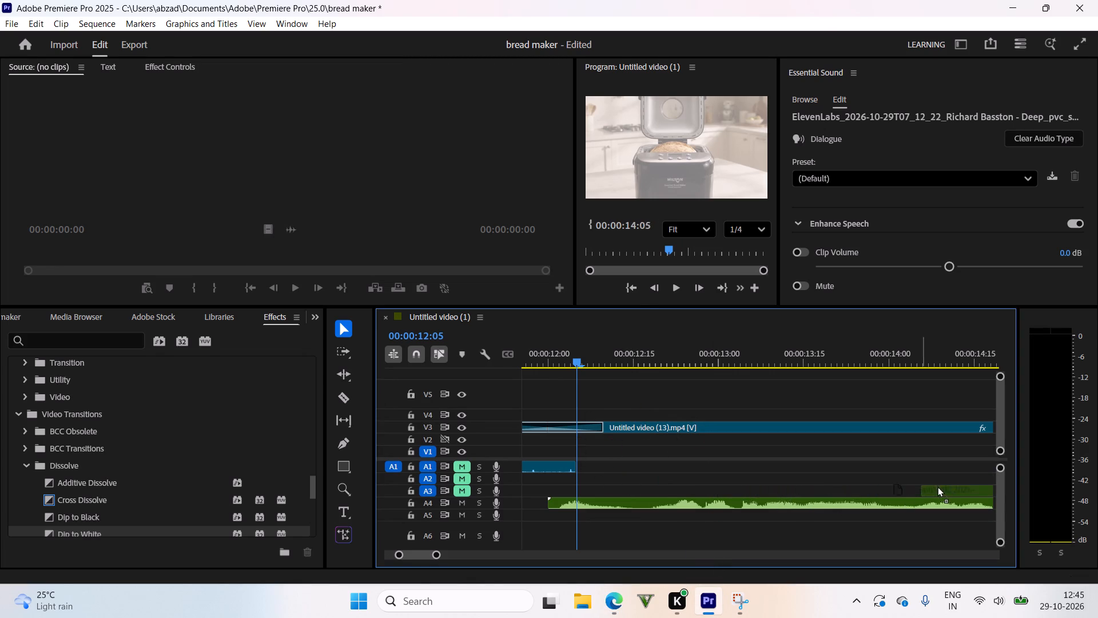
left_click_drag(937, 486, 873, 469)
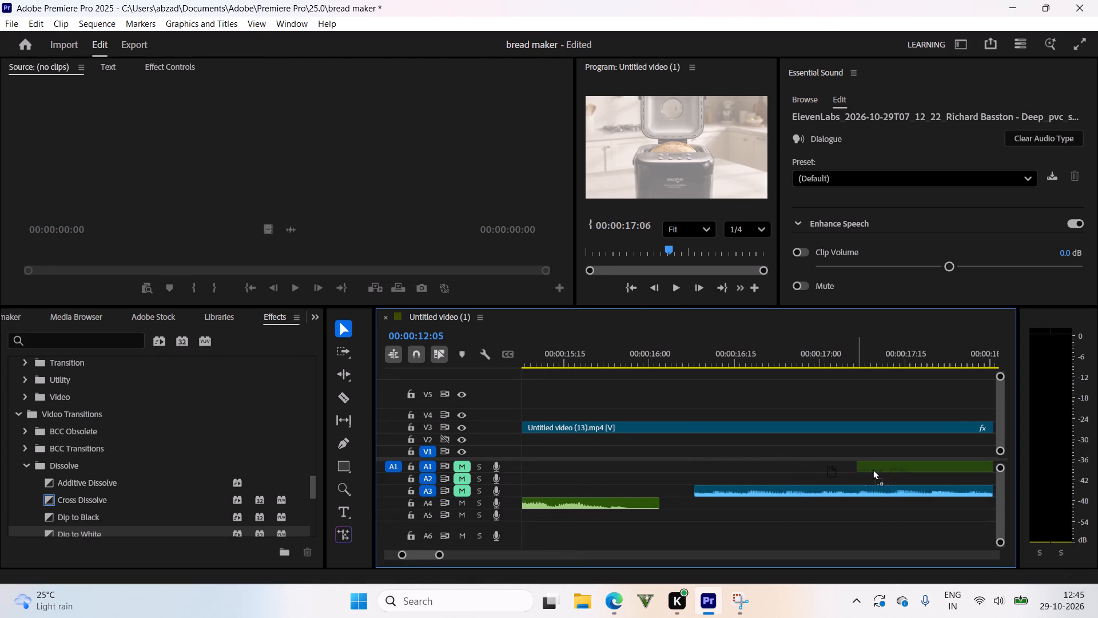
left_click_drag(873, 469, 644, 476)
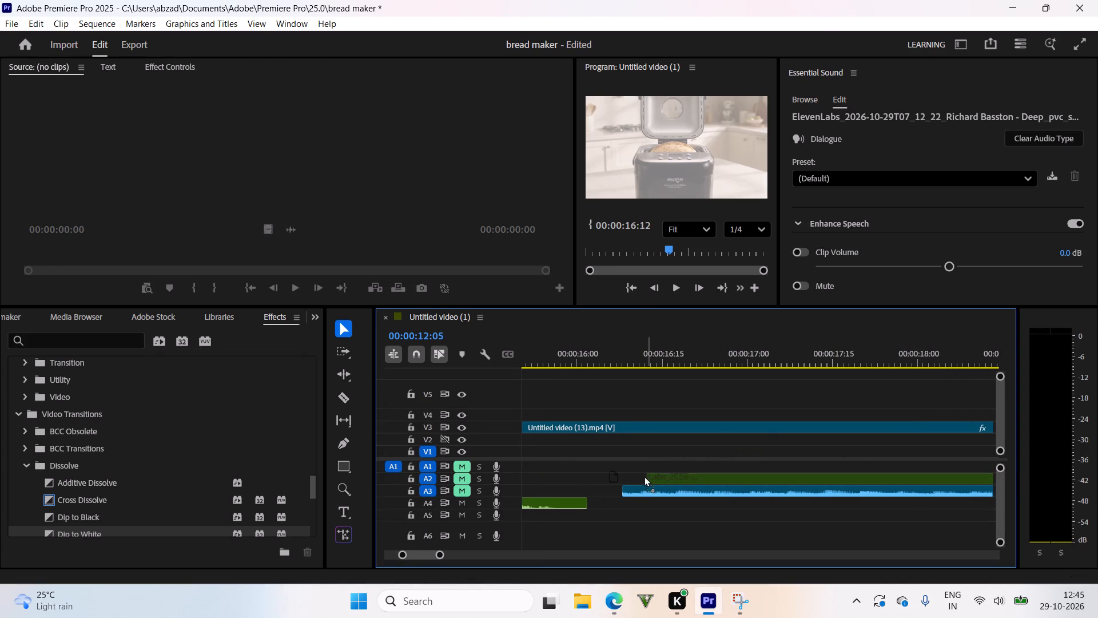
left_click_drag(644, 476, 614, 481)
Scrub around 14 to 17 seconds and move the new voice-over clip from A2 to A3, starting at 00:00:12:00.
left_click_drag(600, 343, 618, 365)
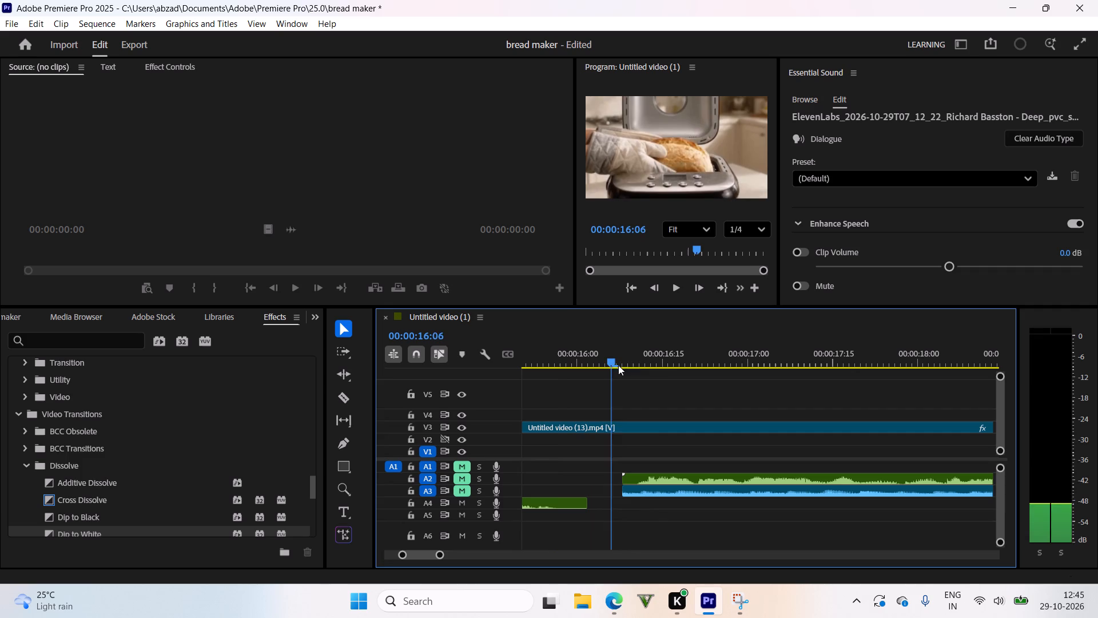
left_click_drag(618, 365, 911, 429)
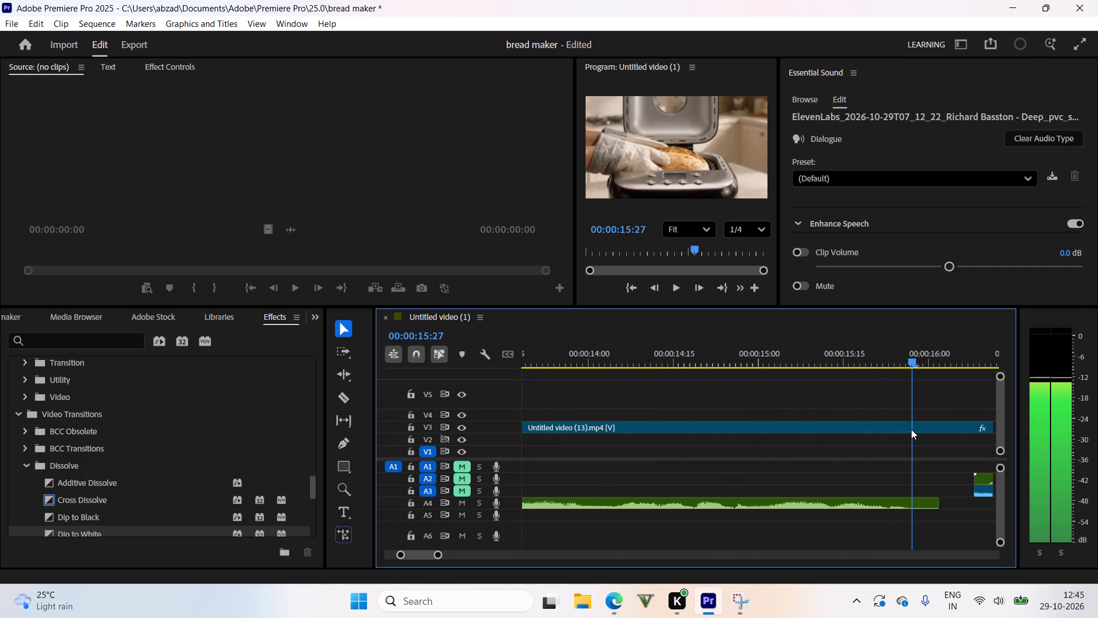
left_click_drag(911, 429, 757, 435)
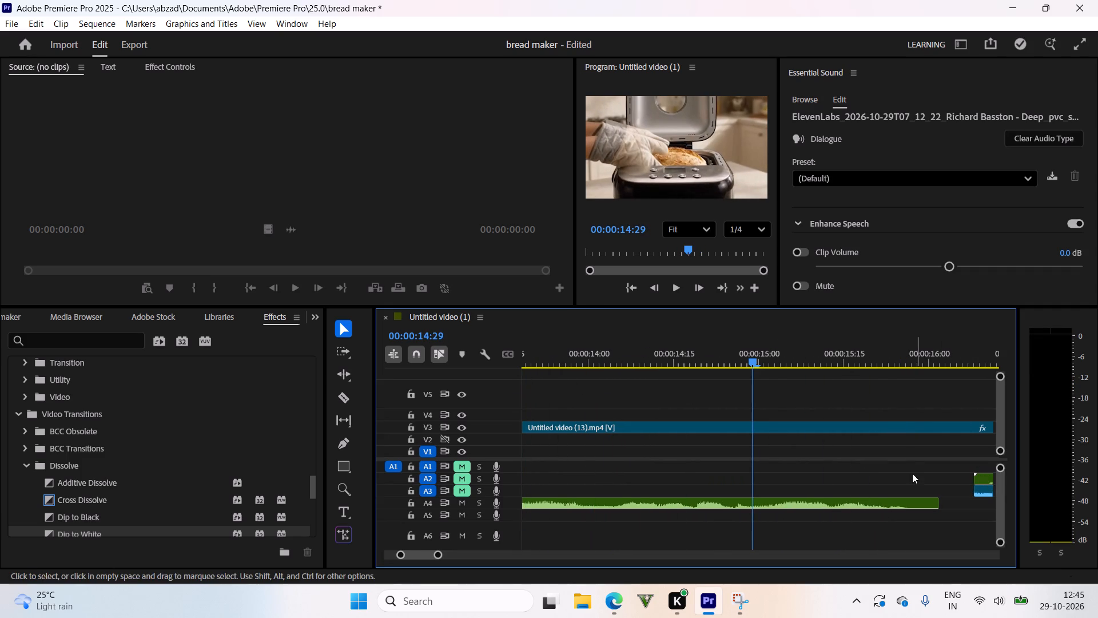
left_click_drag(869, 347, 902, 424)
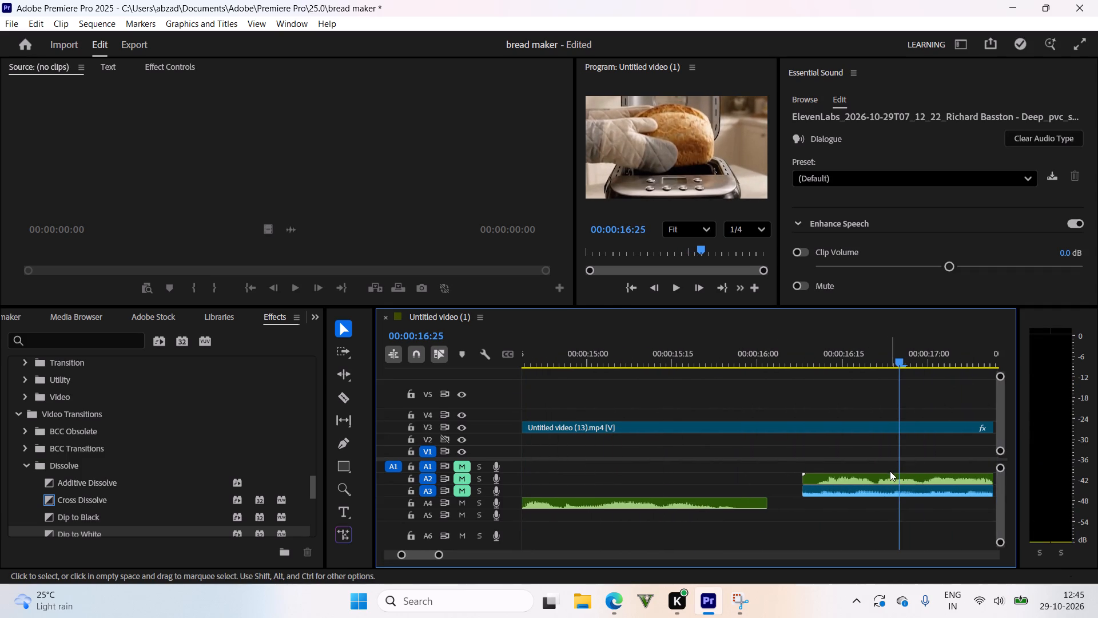
left_click(886, 476)
left_click_drag(879, 473, 542, 472)
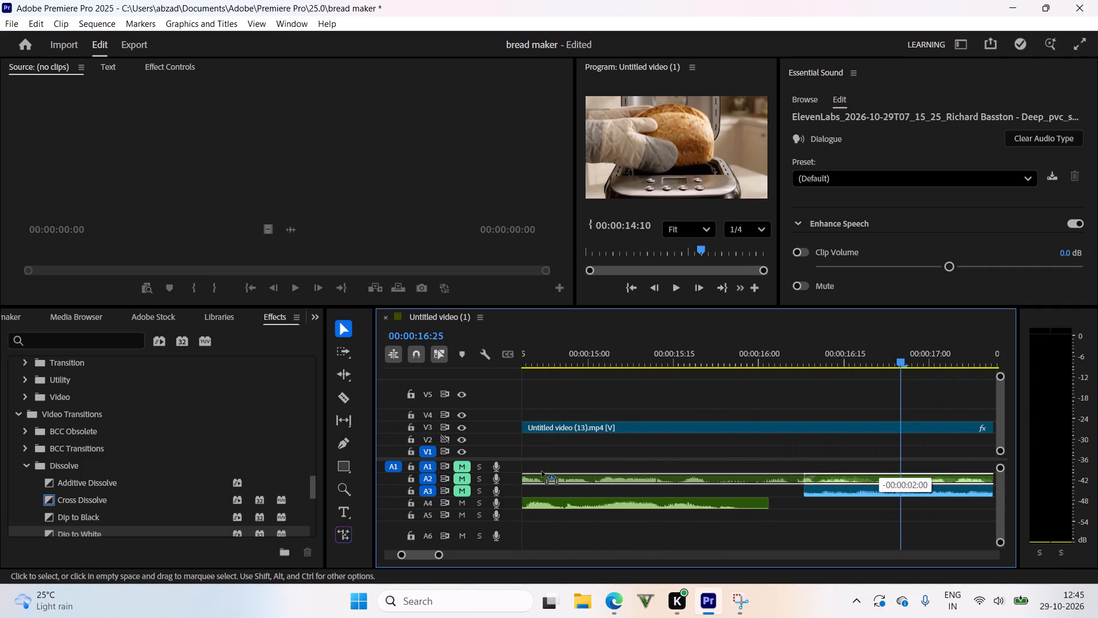
left_click_drag(542, 472, 1039, 485)
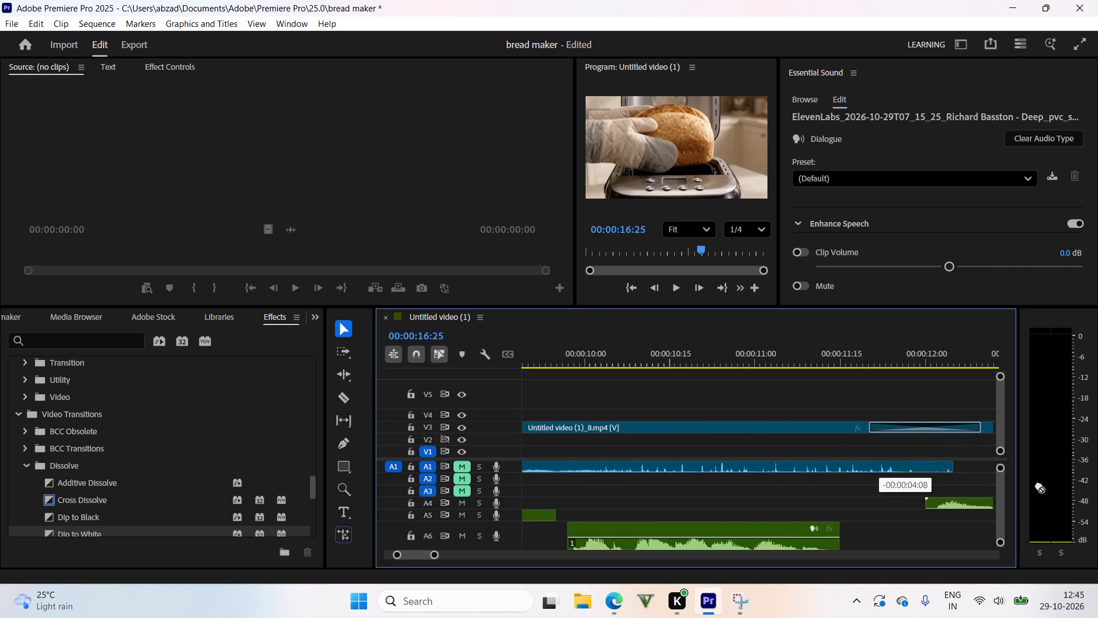
left_click_drag(1039, 485, 946, 489)
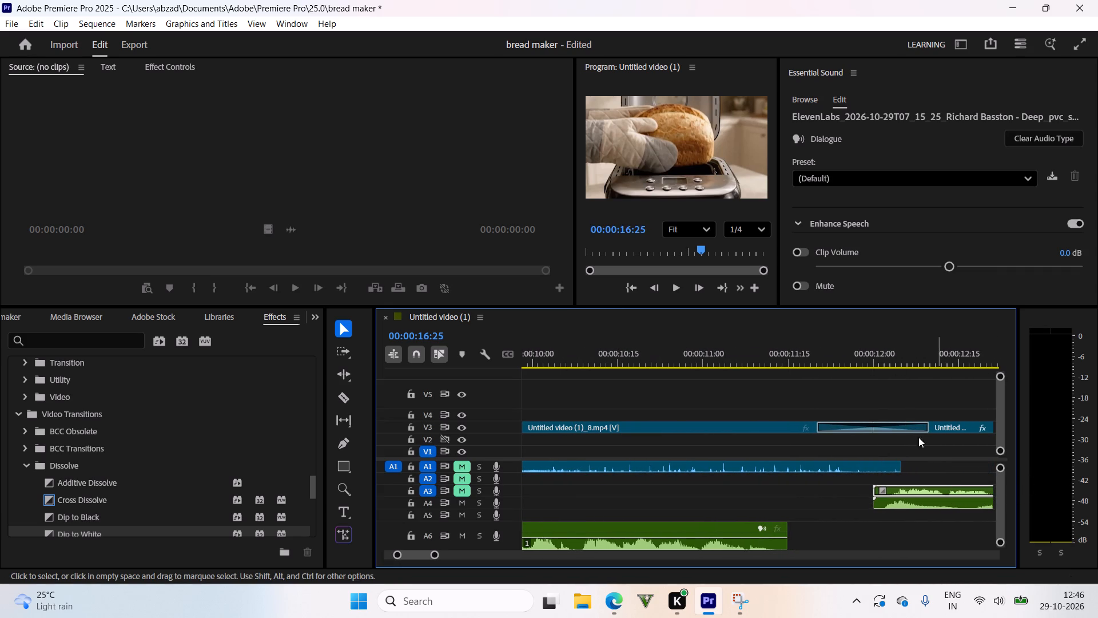
Play the sequence from about 00:00:12:00 and move the older voice-over clip from A4 to A5, starting at about 00:00:15:03.
left_click(874, 358)
key("space")
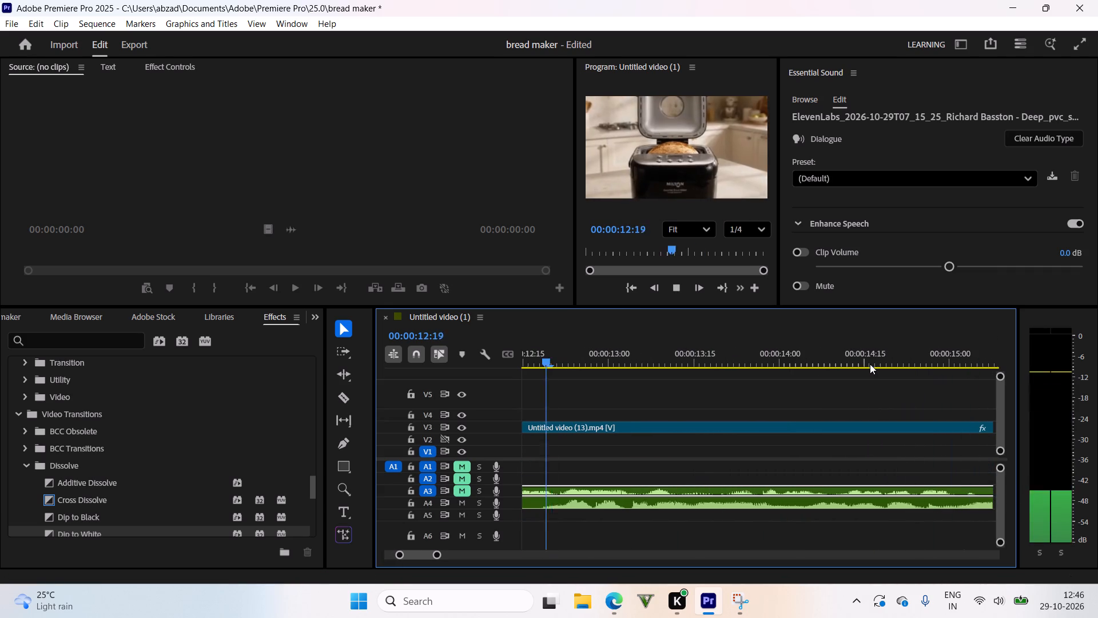
left_click_drag(672, 356, 603, 383)
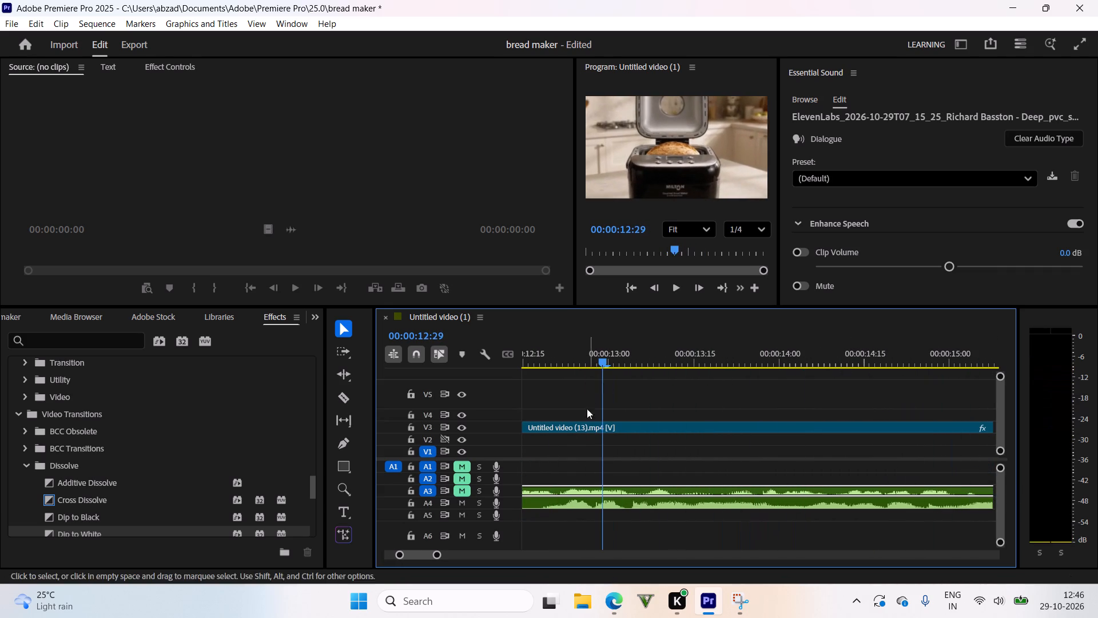
left_click(600, 504)
left_click_drag(596, 503, 846, 530)
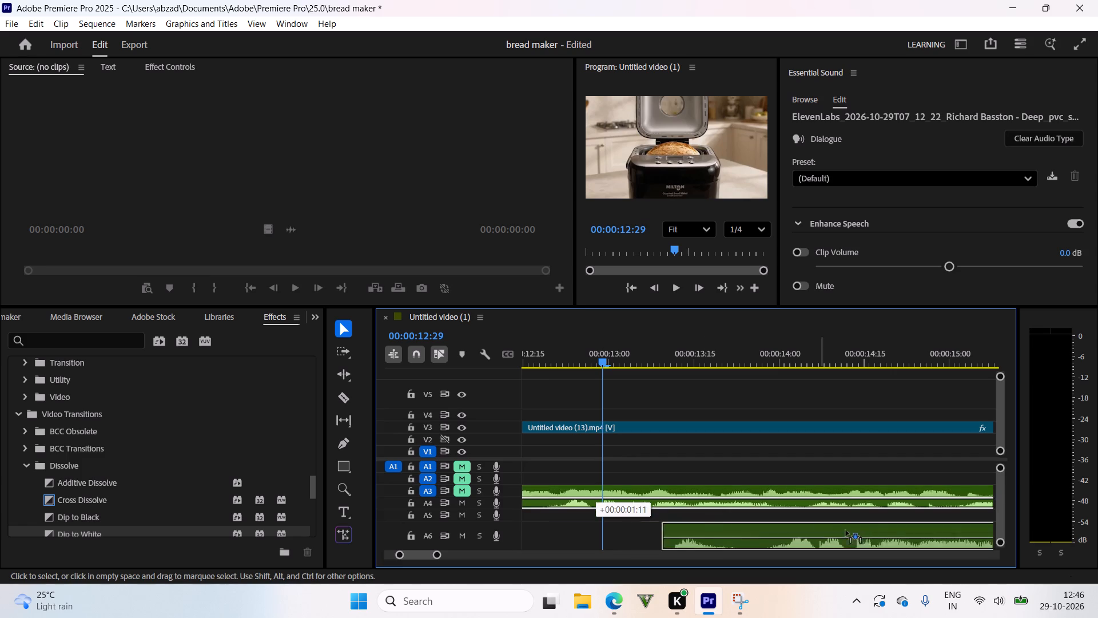
left_click_drag(846, 530, 985, 517)
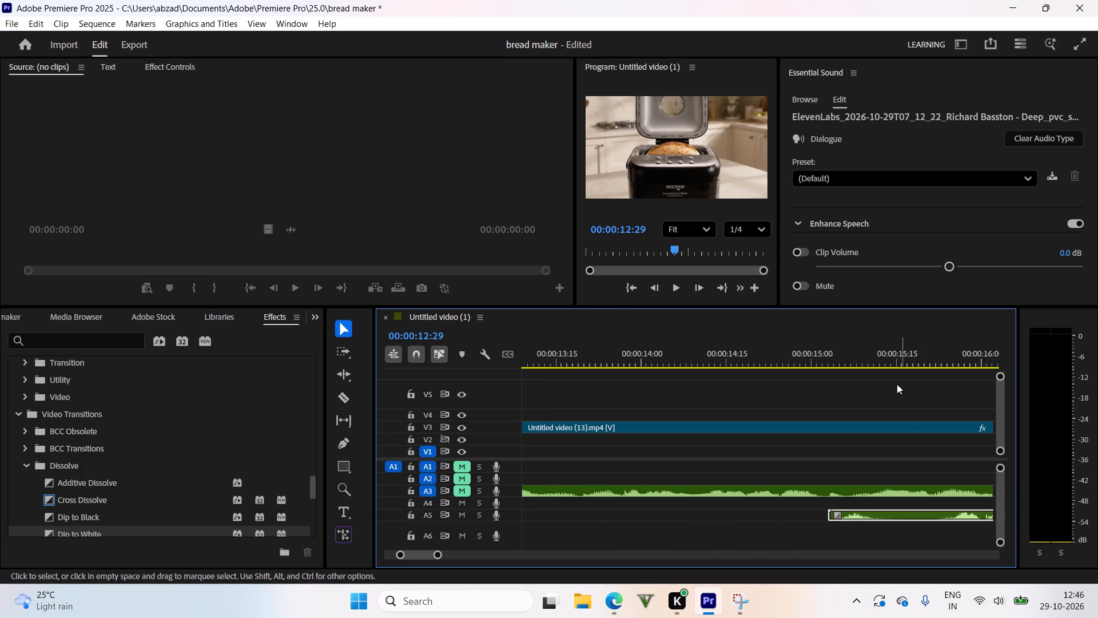
Unmute audio track A3 and play the section from about 14 to 16 seconds with the voice-over audible.
left_click_drag(830, 356, 651, 422)
key("space")
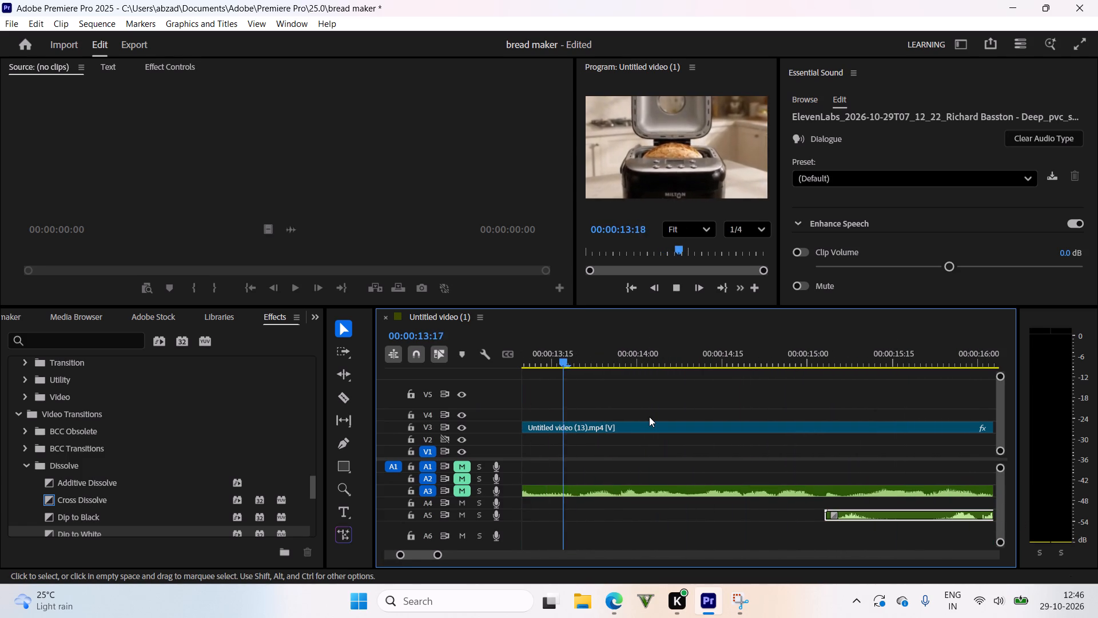
left_click_drag(650, 368, 620, 394)
left_click_drag(662, 348, 644, 365)
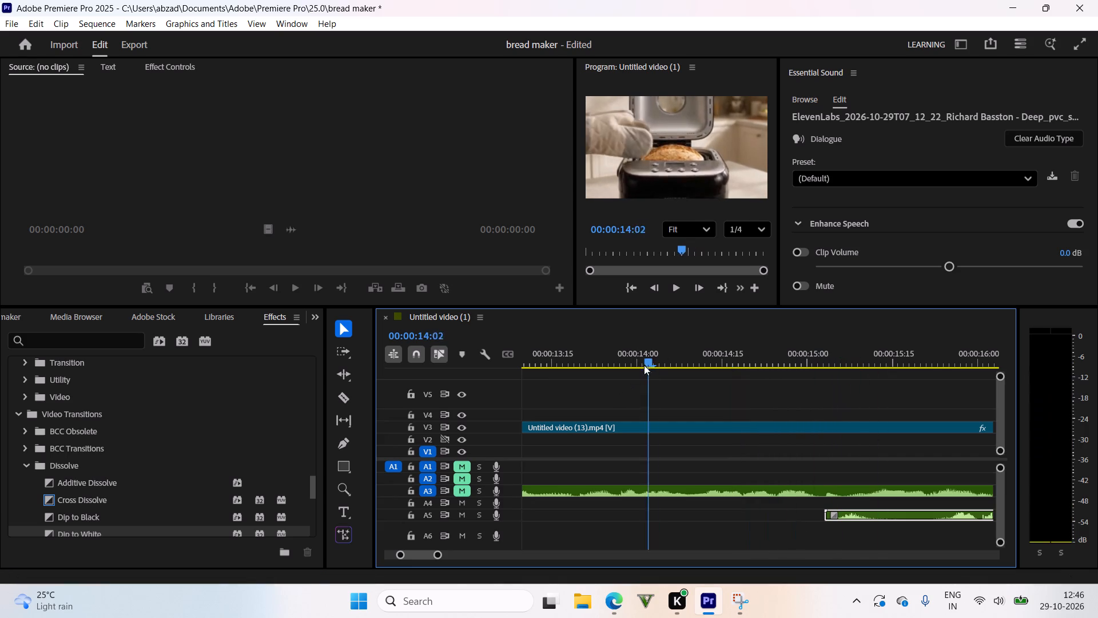
left_click_drag(644, 365, 546, 417)
left_click(463, 490)
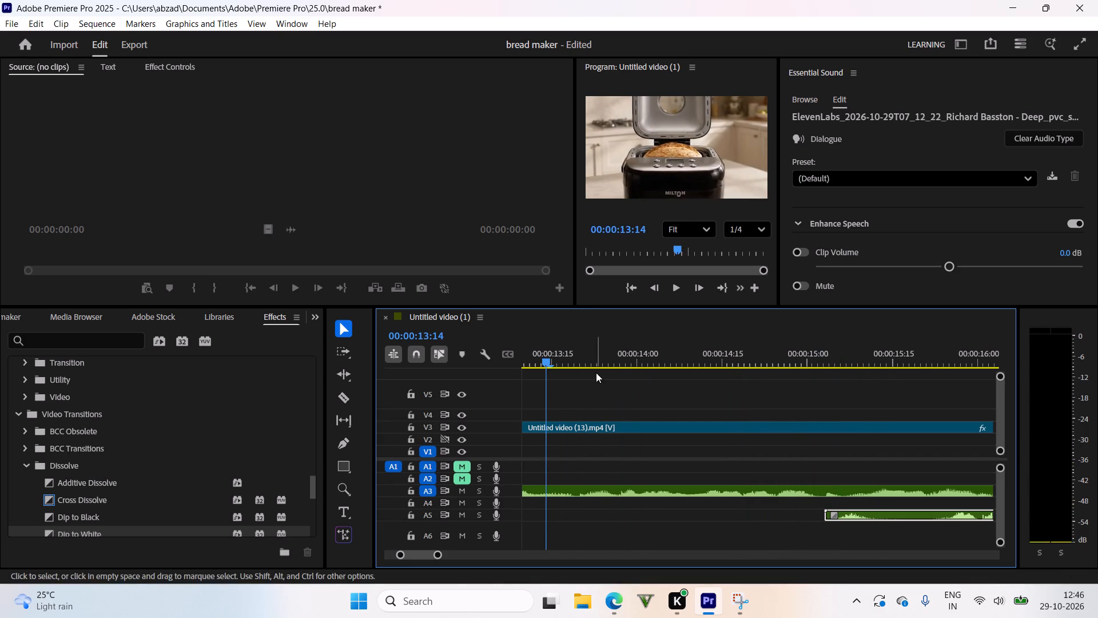
left_click_drag(586, 356, 698, 431)
key("space")
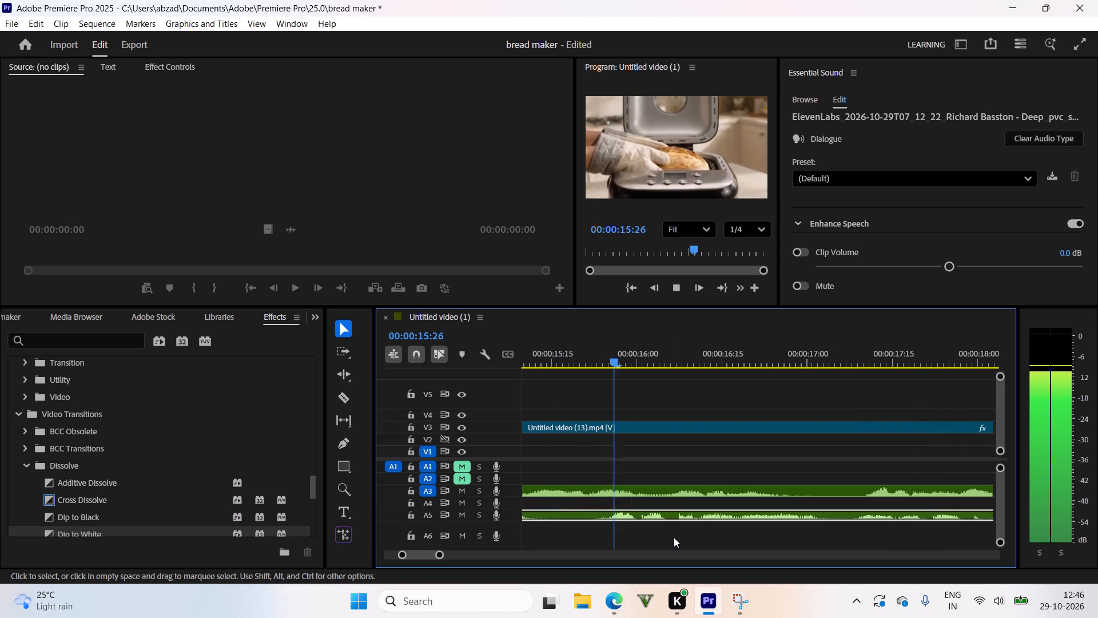
Find the end of the bread line on A3 and move the A5 voice-over clip to start at about 00:00:17:09.
left_click_drag(787, 352, 736, 401)
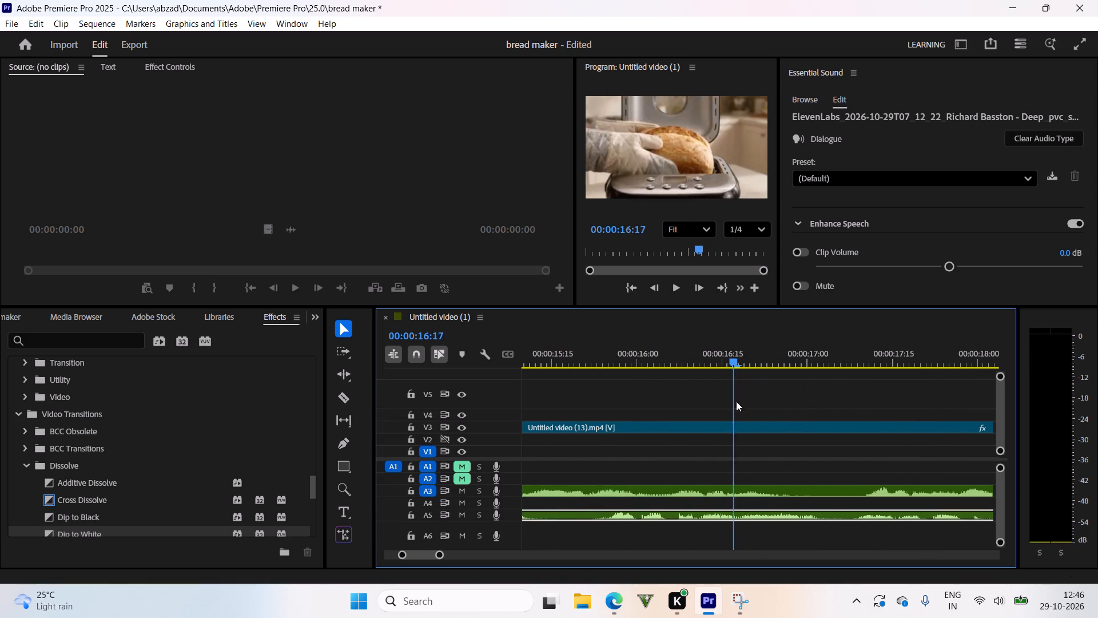
left_click_drag(736, 401, 871, 462)
left_click_drag(742, 517, 991, 521)
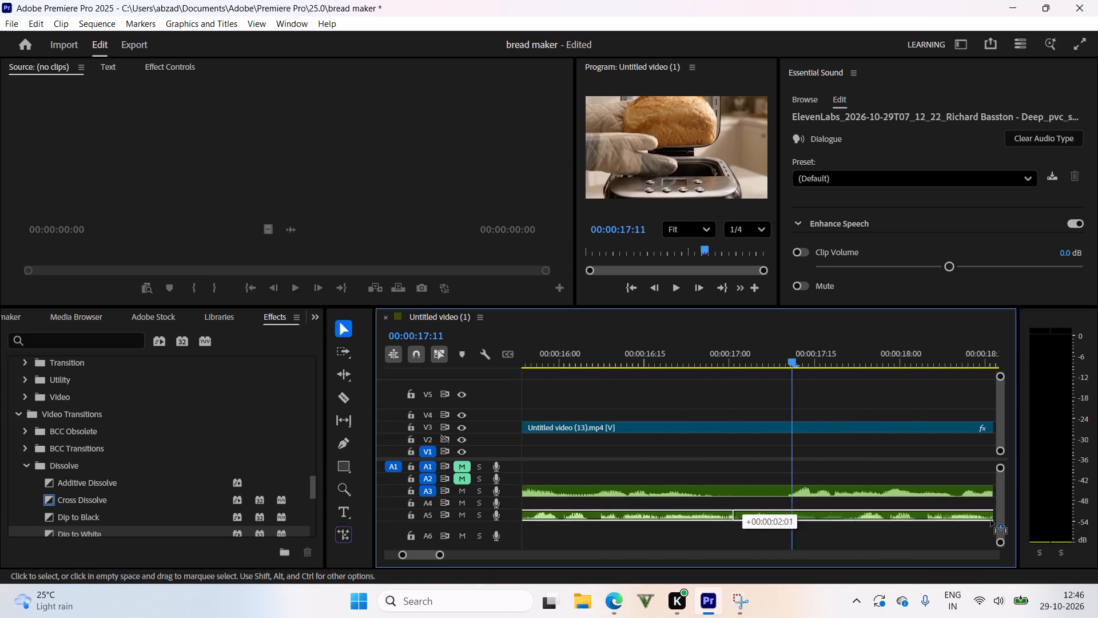
left_click_drag(991, 521, 765, 510)
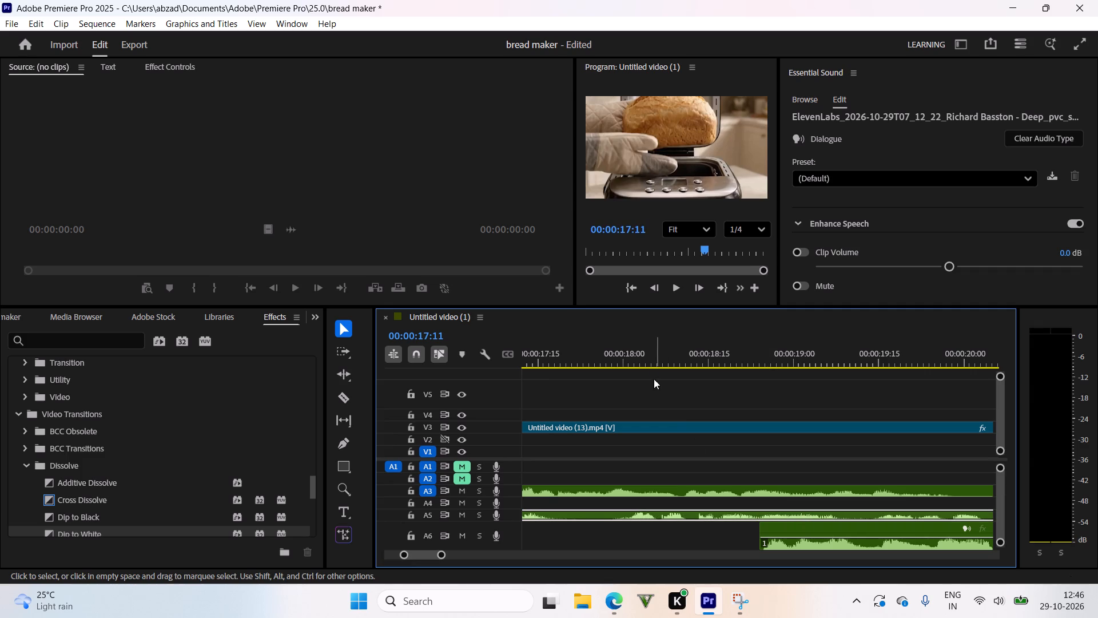
Play and scrub between about 12 and 21 seconds to check how the A3, A5 and A6 voice-overs overlap.
left_click_drag(651, 364, 654, 438)
key("space")
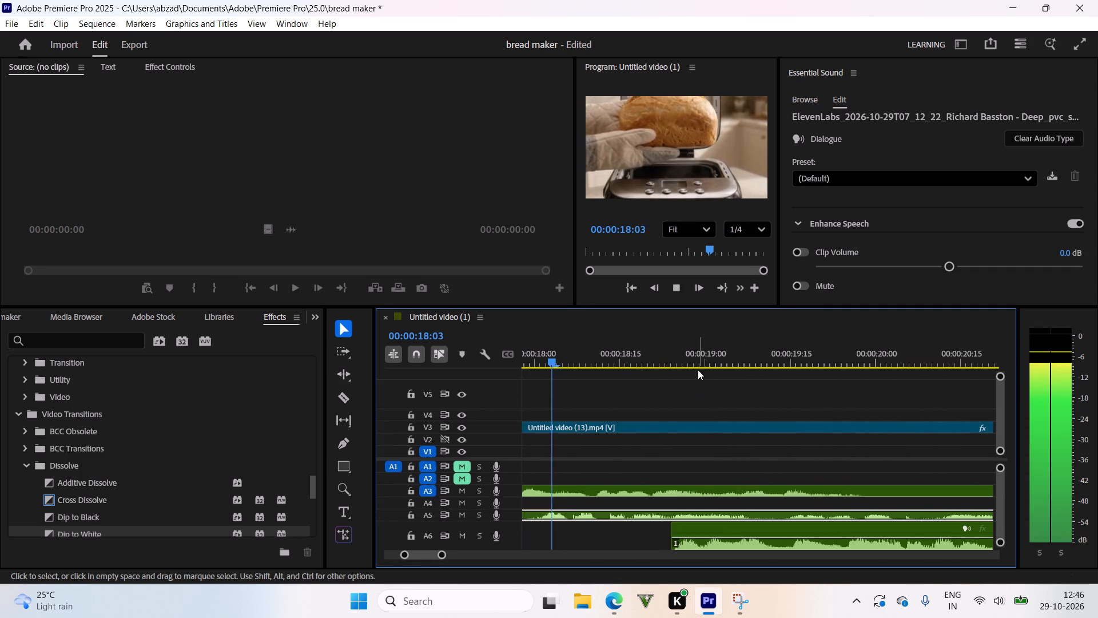
left_click_drag(685, 358, 722, 454)
key("space")
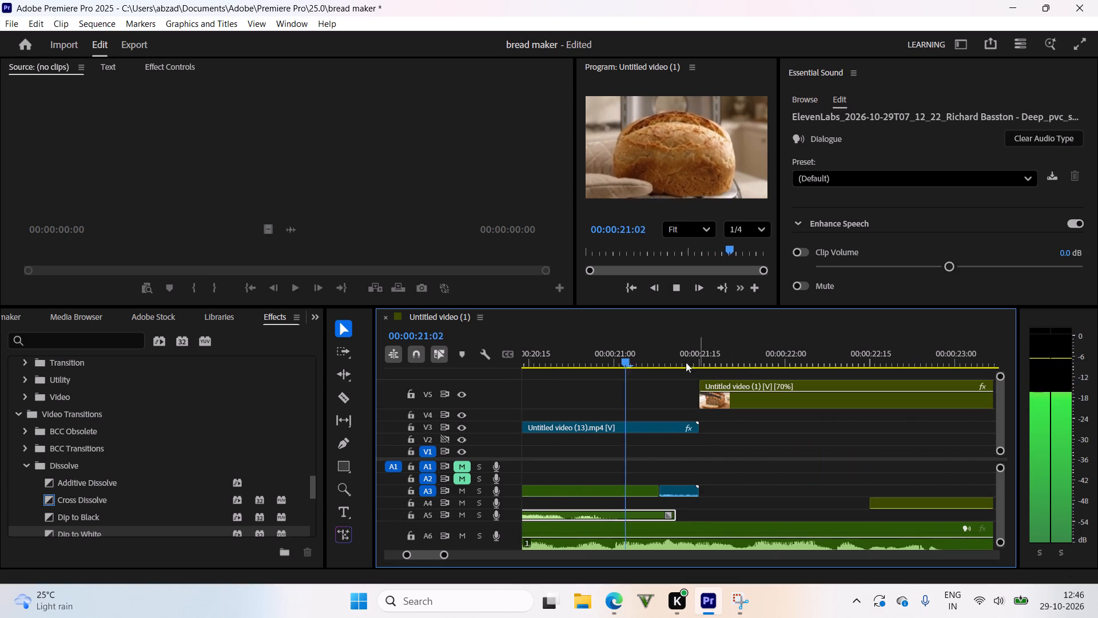
left_click_drag(635, 353, 413, 391)
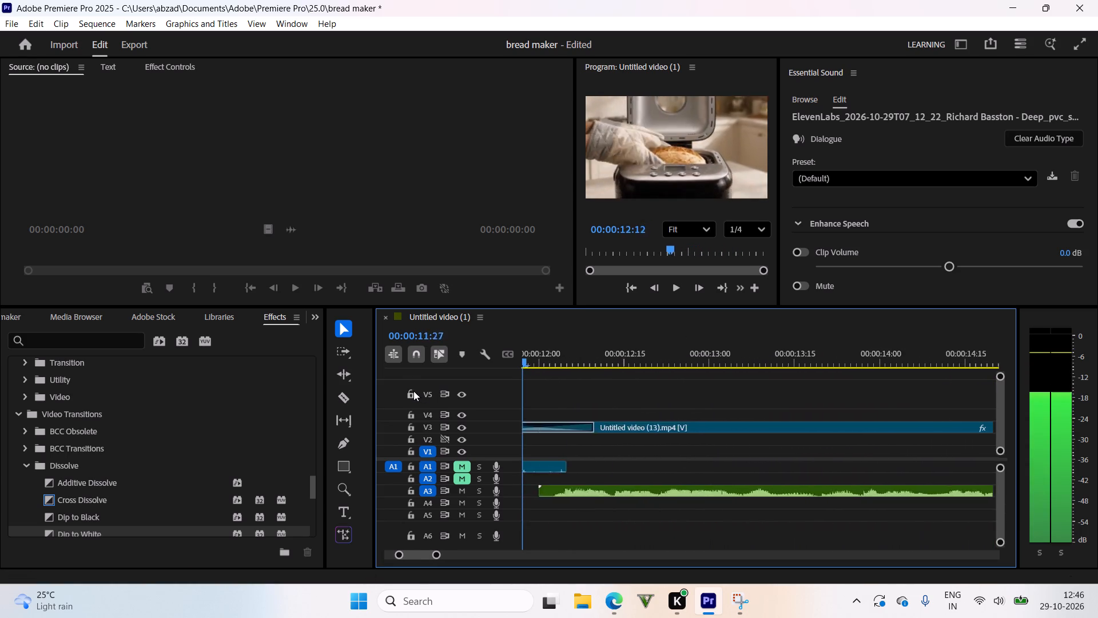
left_click_drag(413, 391, 929, 469)
key("space")
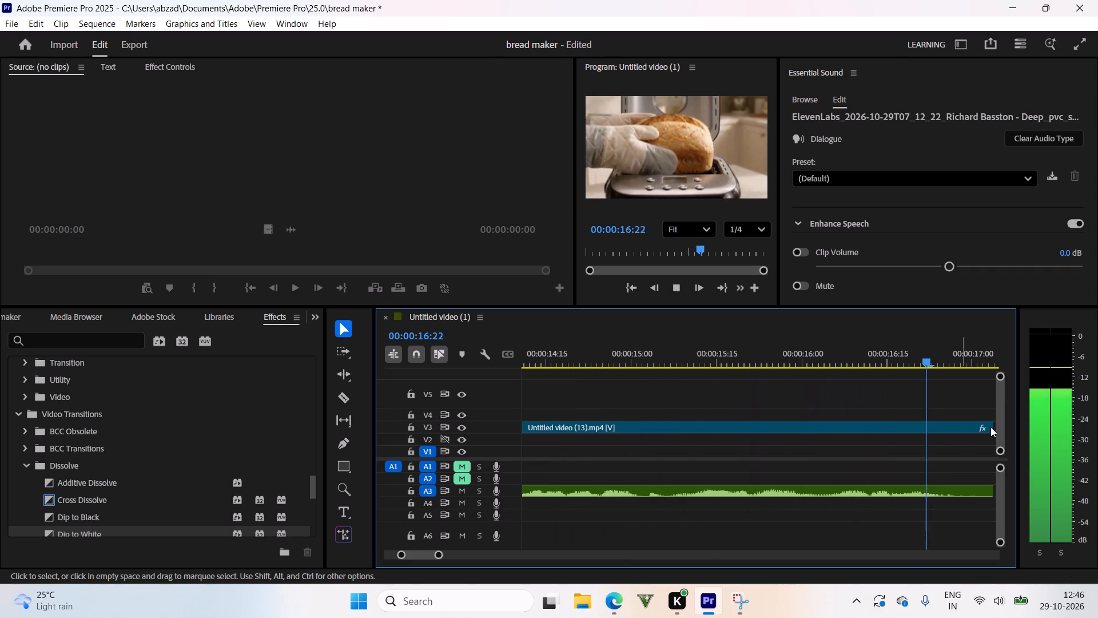
left_click_drag(721, 354, 813, 488)
key("space")
left_click_drag(870, 348, 898, 407)
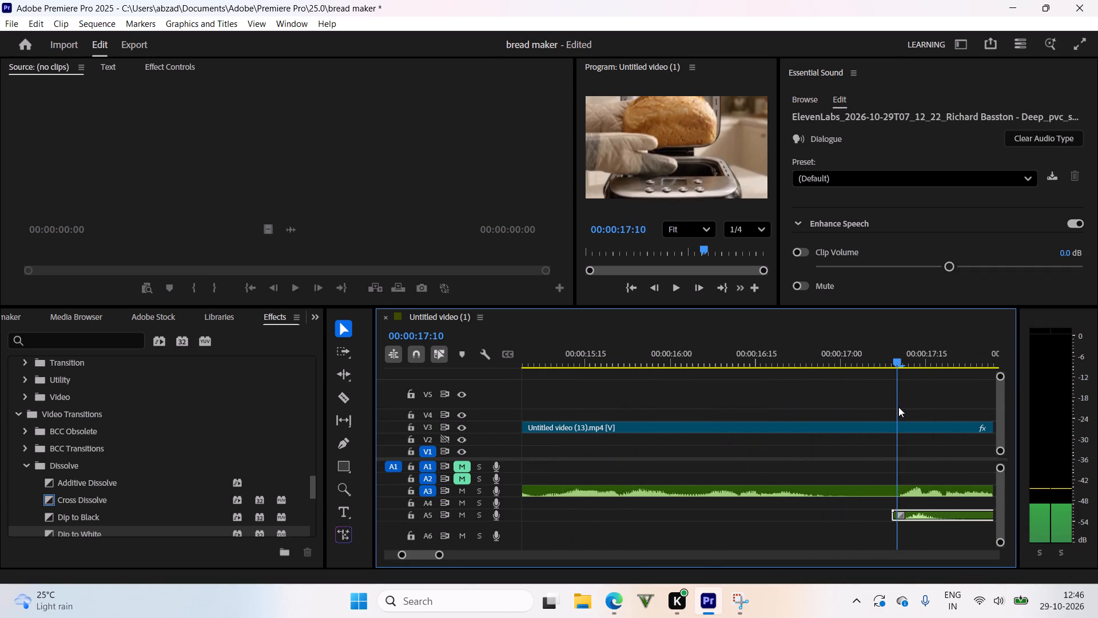
left_click_drag(898, 407, 898, 407)
key("space")
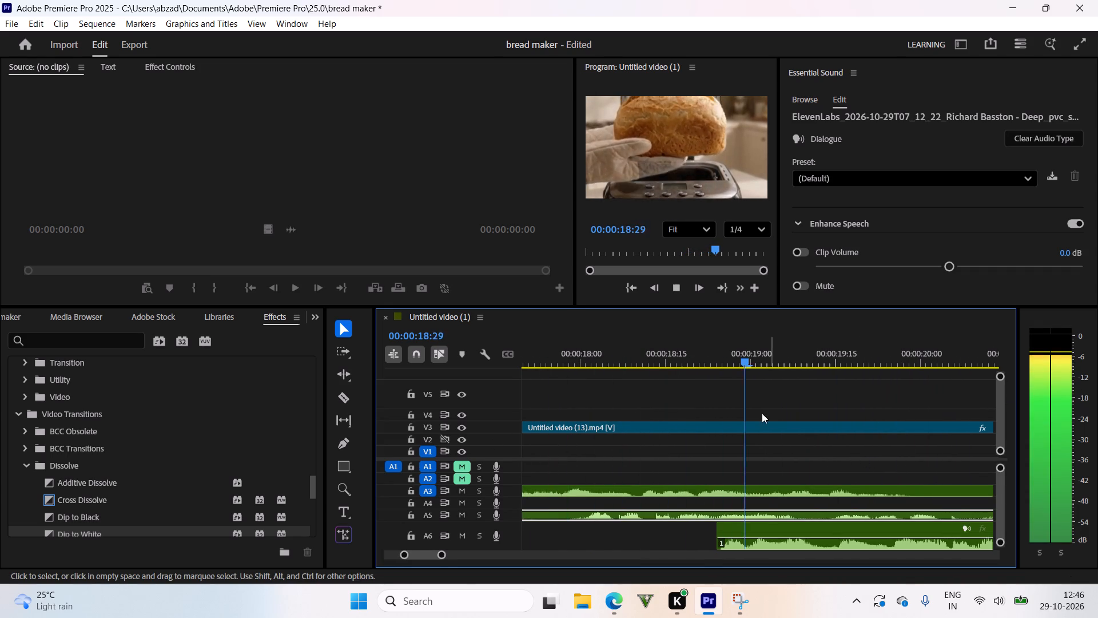
Split the A3 voice-over clip at 00:00:17:09, where the A5 clip starts, and delete the part after the cut.
left_click_drag(741, 358, 571, 457)
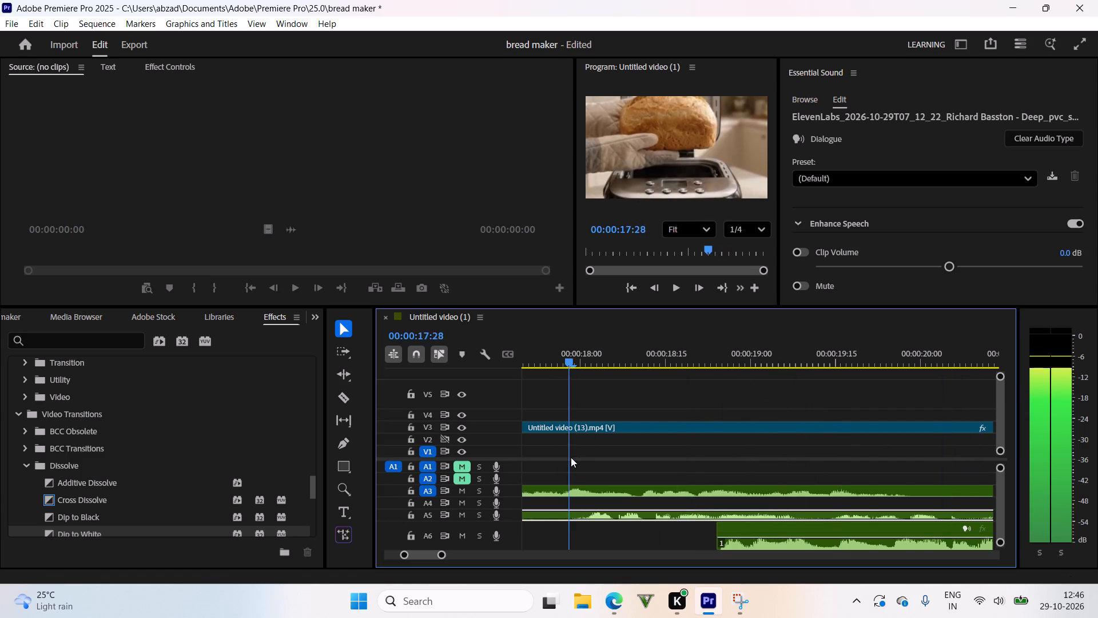
left_click_drag(571, 457, 814, 517)
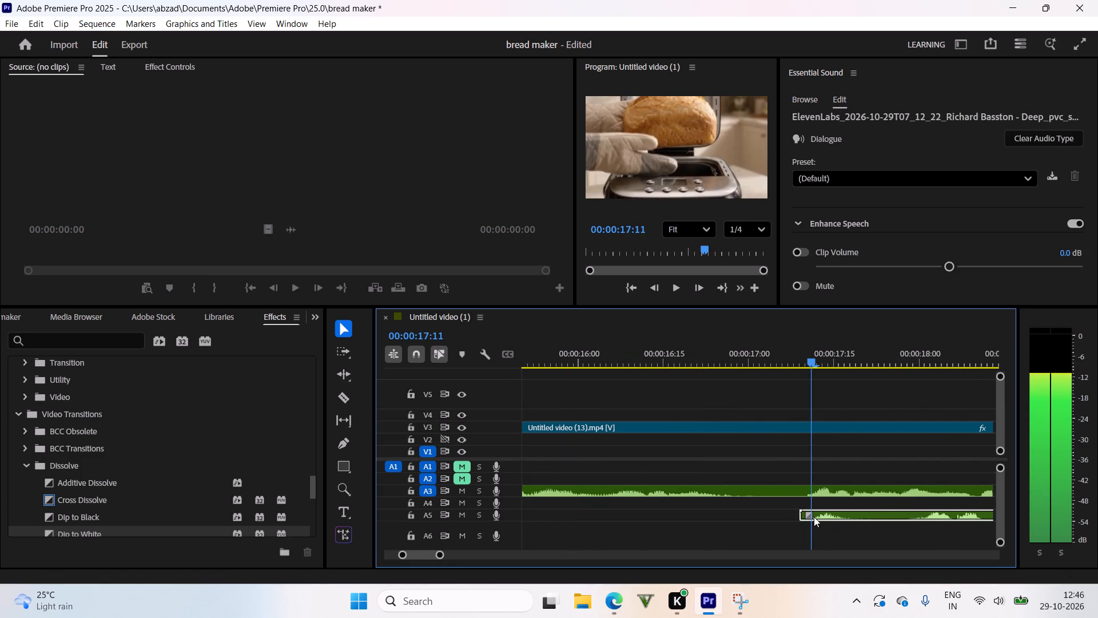
left_click_drag(814, 517, 817, 517)
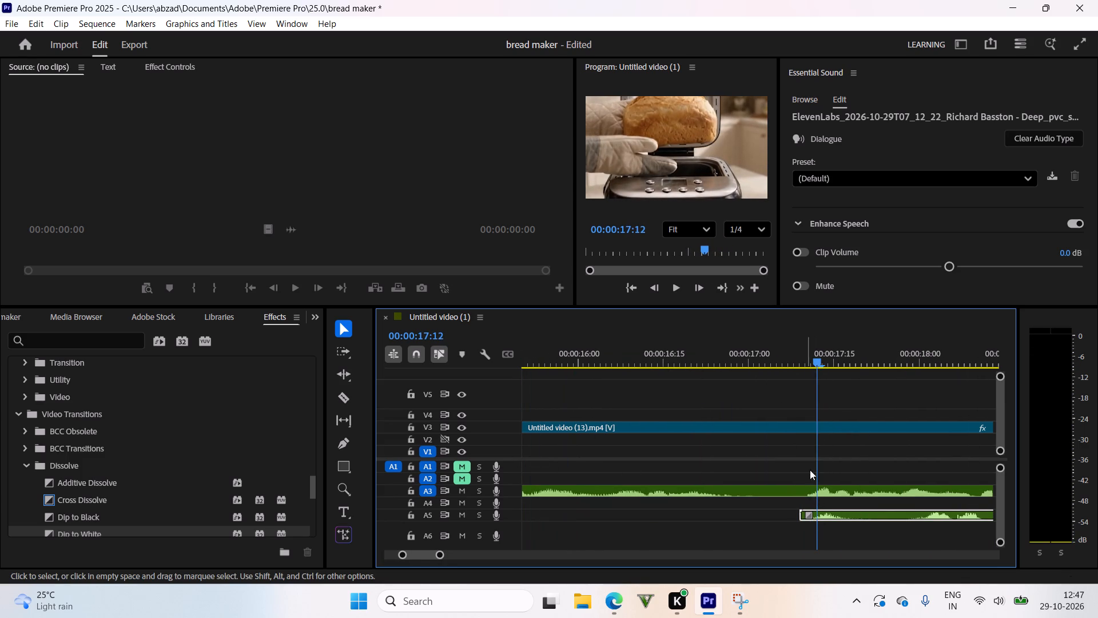
left_click_drag(806, 357, 799, 379)
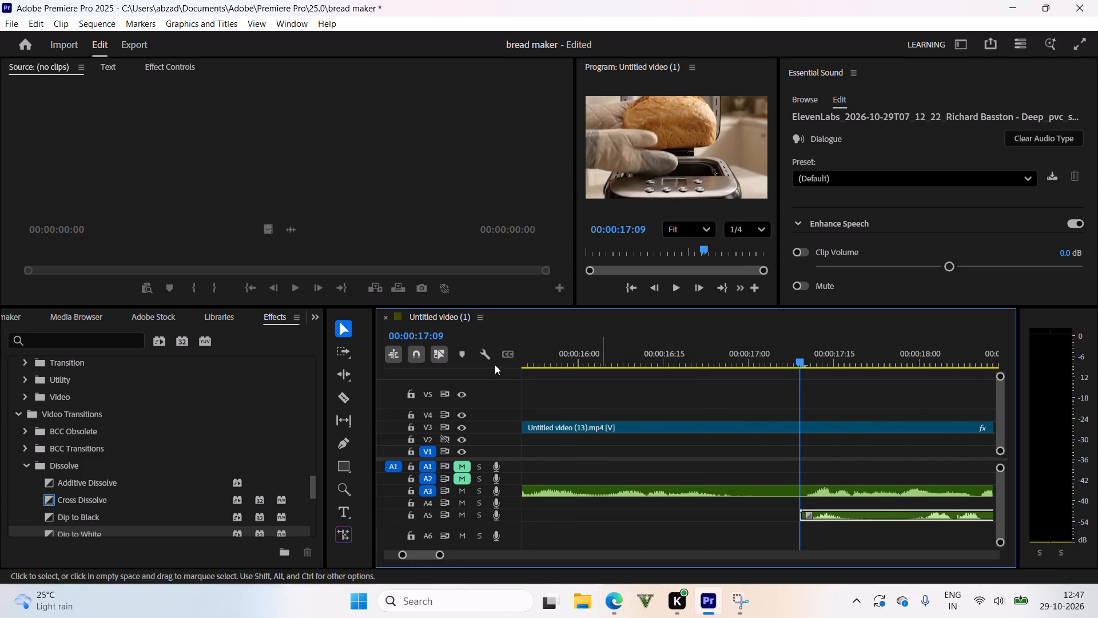
left_click(337, 401)
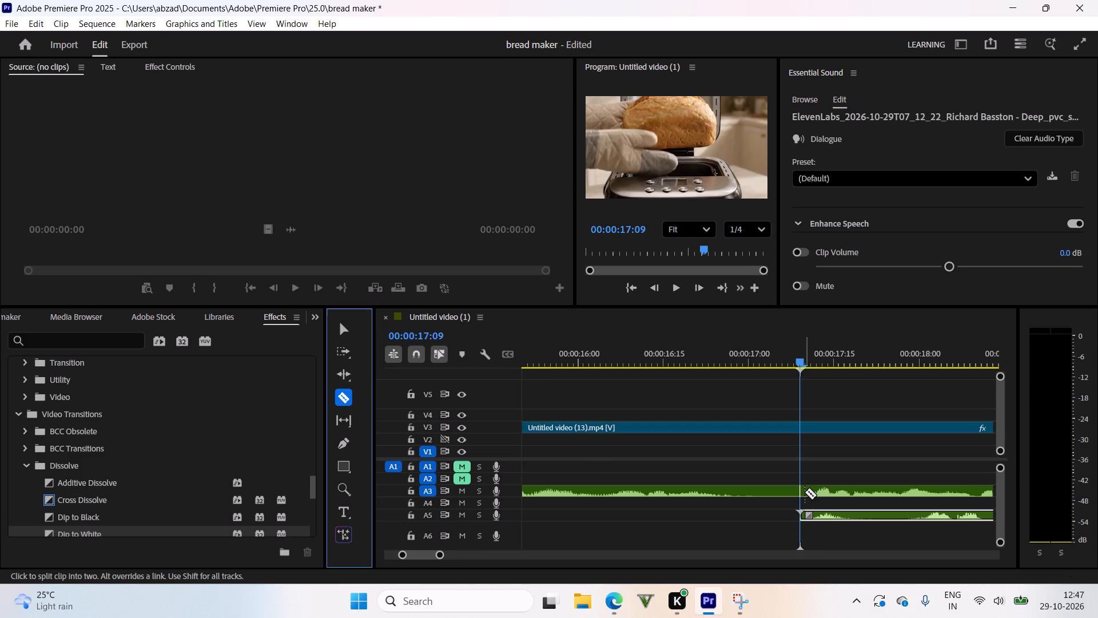
left_click(805, 492)
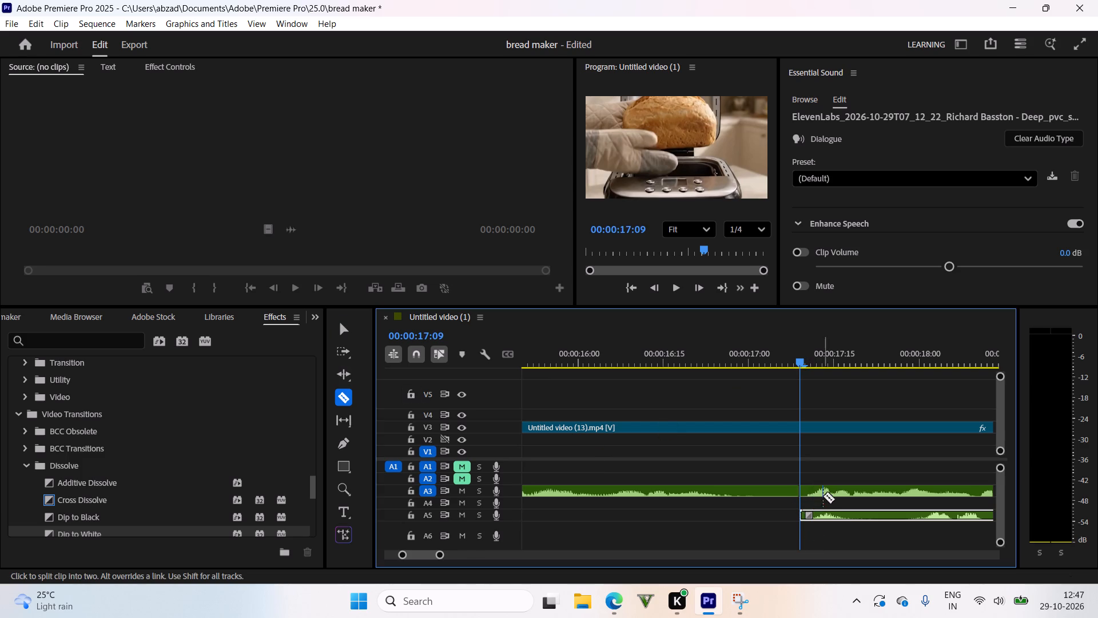
left_click(336, 330)
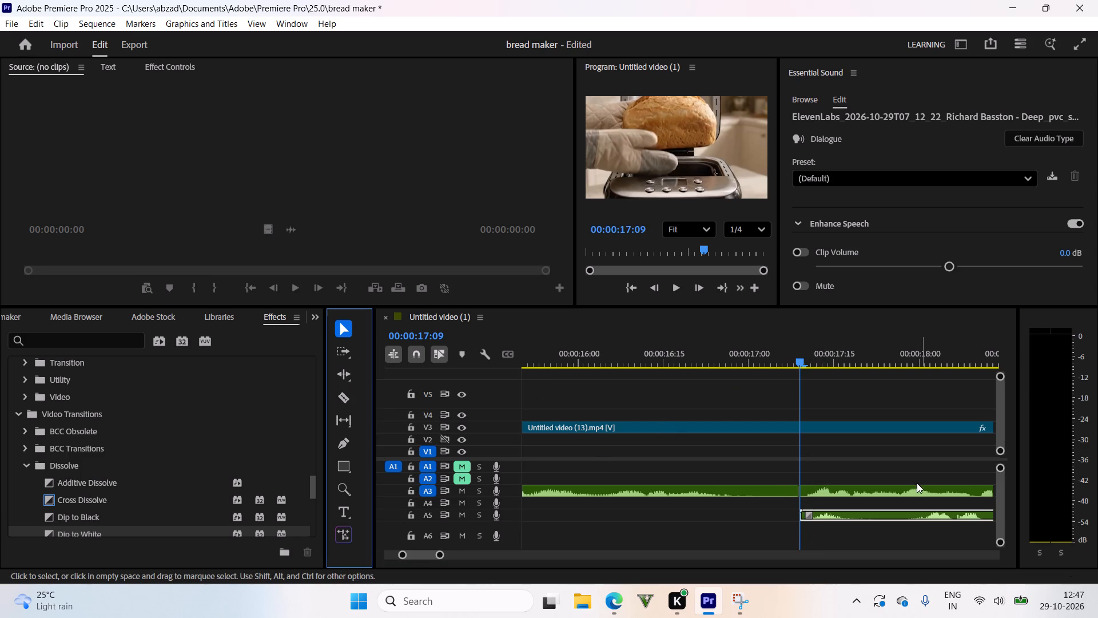
left_click(916, 492)
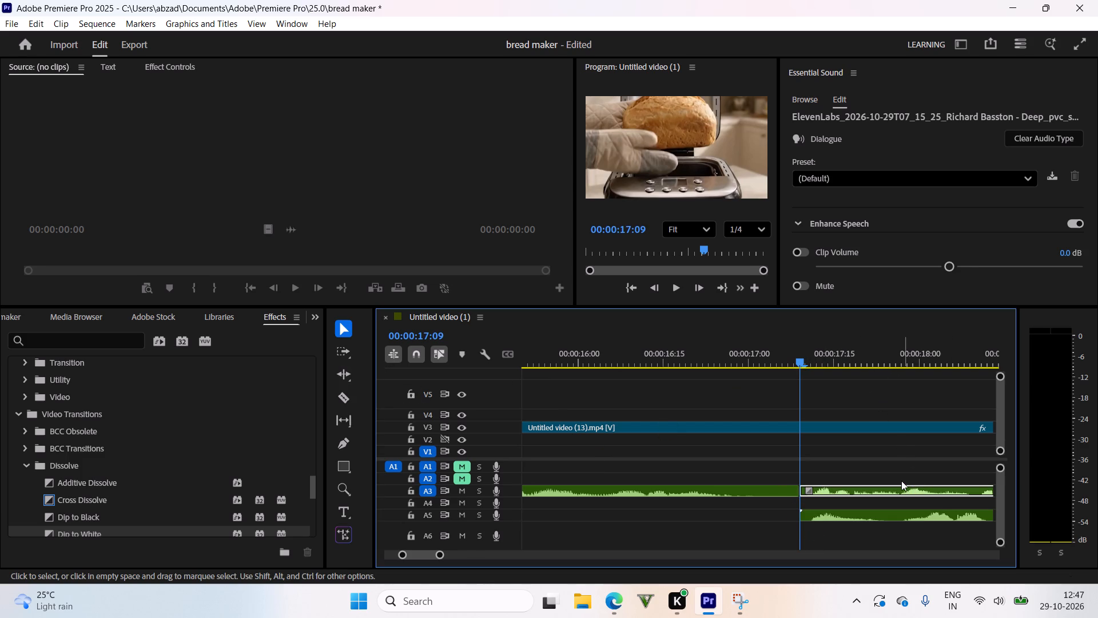
key("BackSpace")
Play on from the cut and delete the overlapping voice-over clip on A6 that starts at about 00:00:18:24.
key("space")
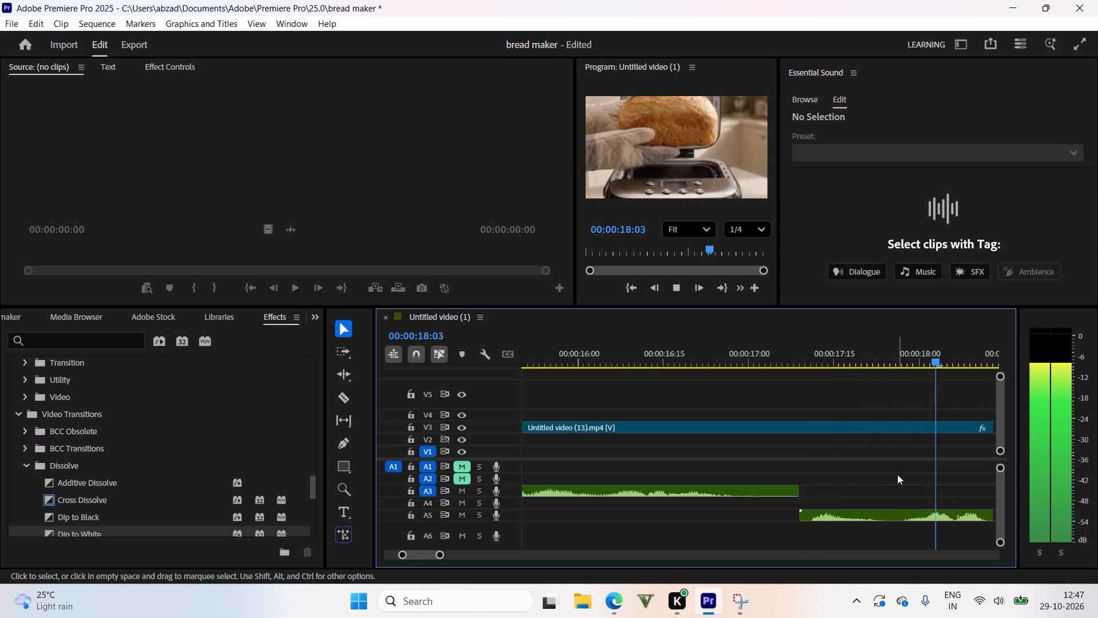
left_click(814, 538)
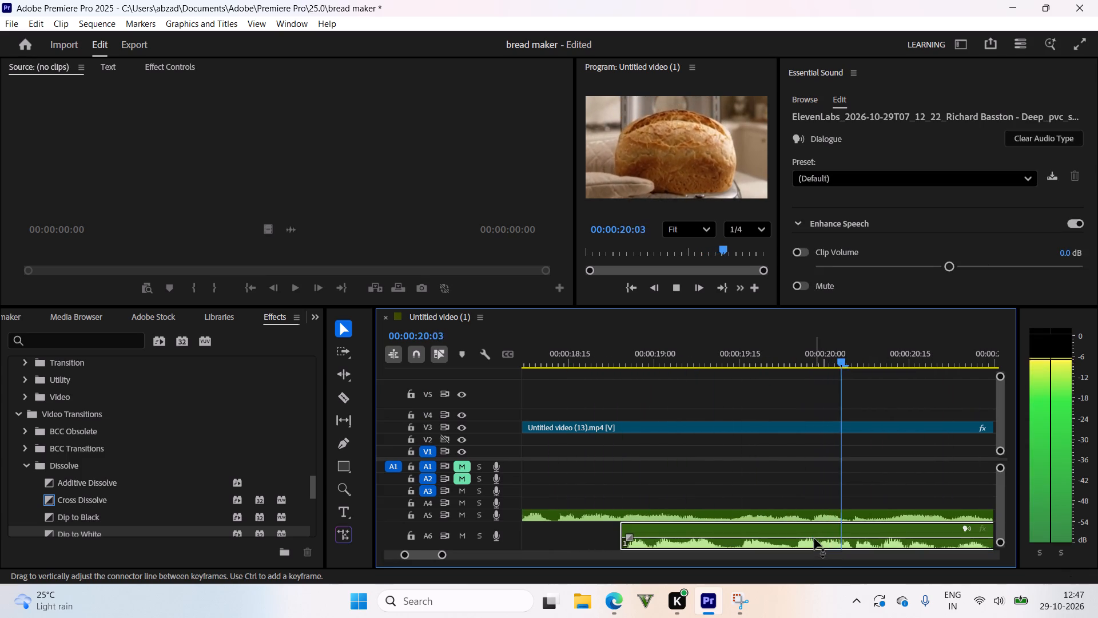
key("BackSpace")
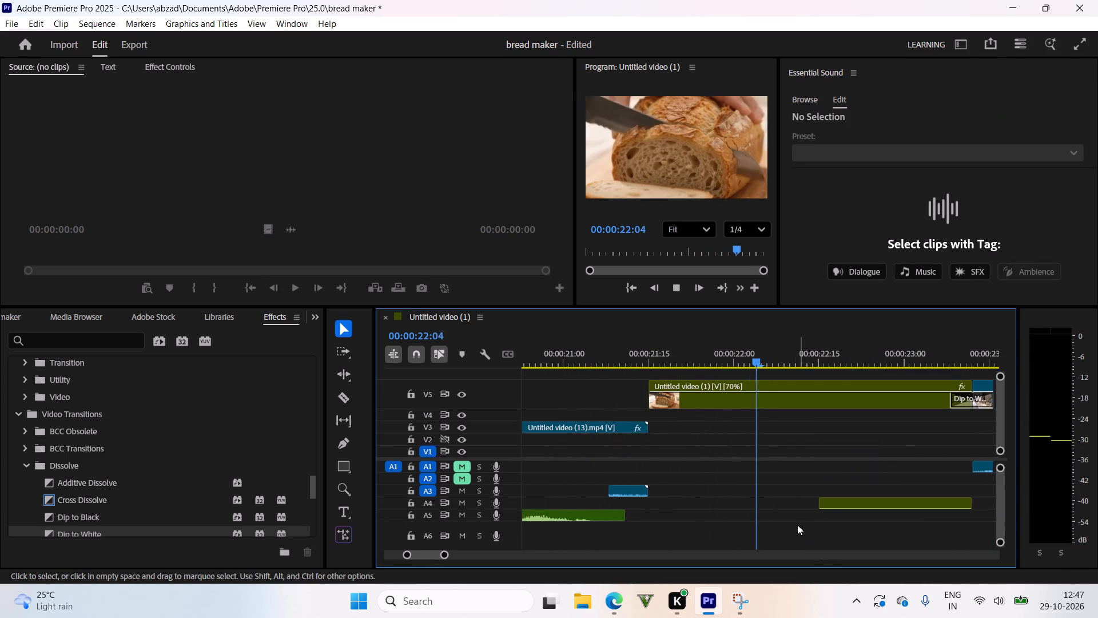
Review the end of the A5 voice-over near 21 seconds and extend the clip's out point to about 00:00:26:13.
left_click_drag(661, 356, 266, 494)
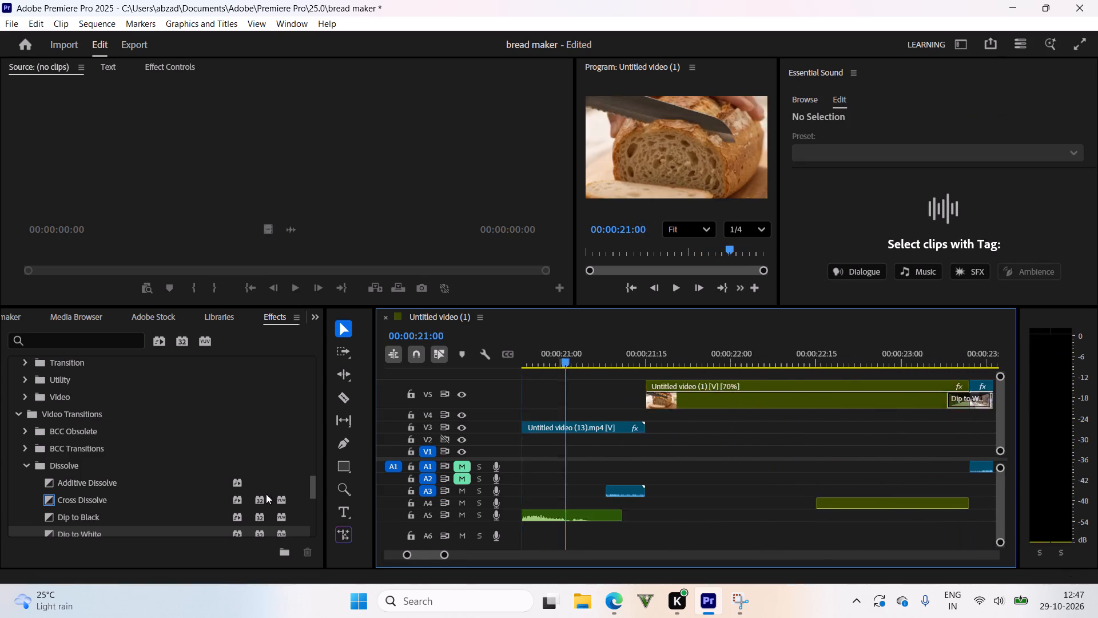
left_click_drag(266, 494, 604, 494)
key("space")
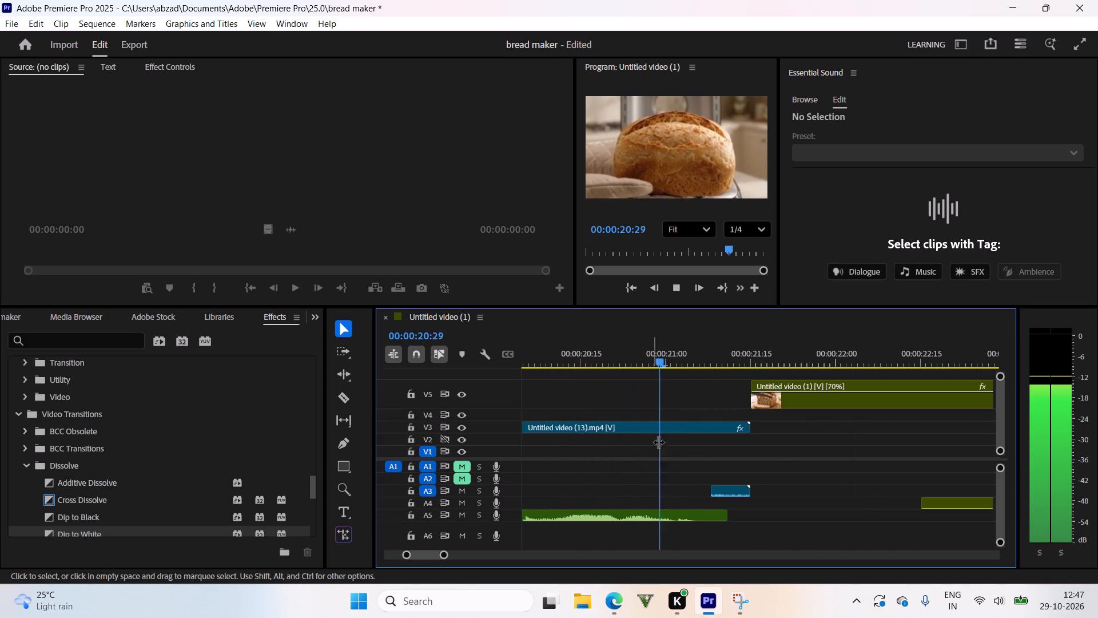
left_click_drag(673, 350, 741, 469)
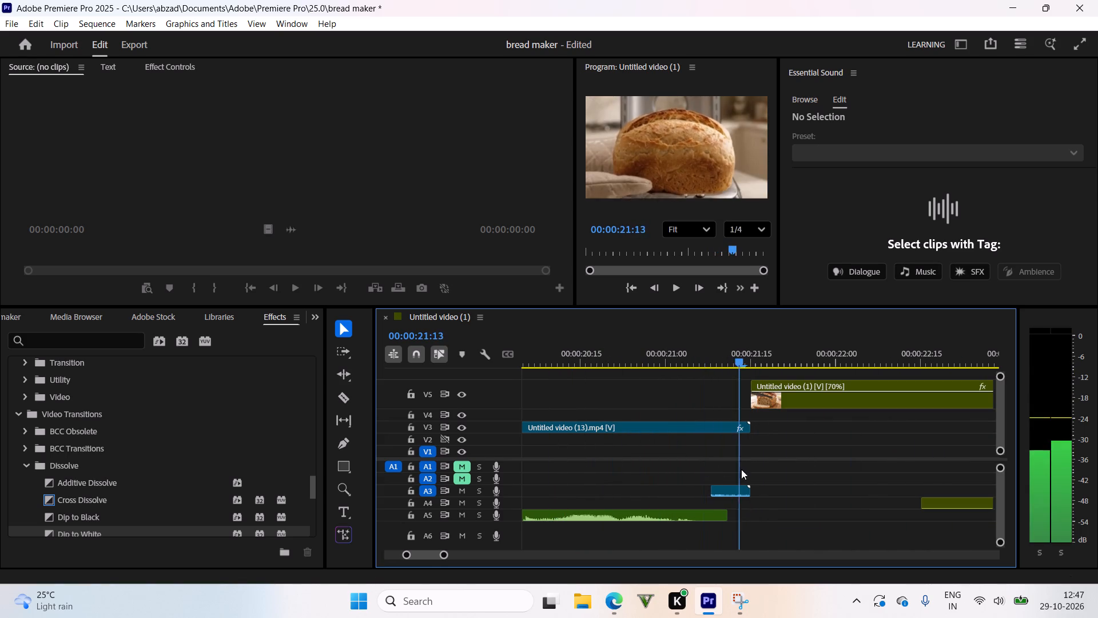
left_click_drag(741, 469, 732, 501)
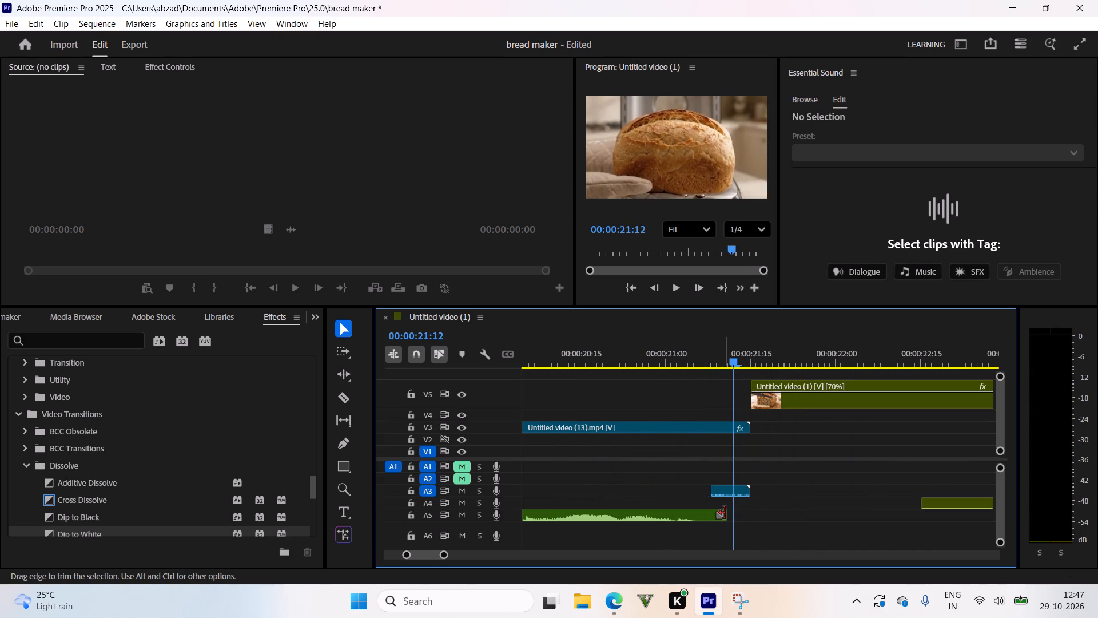
left_click_drag(725, 513, 1047, 579)
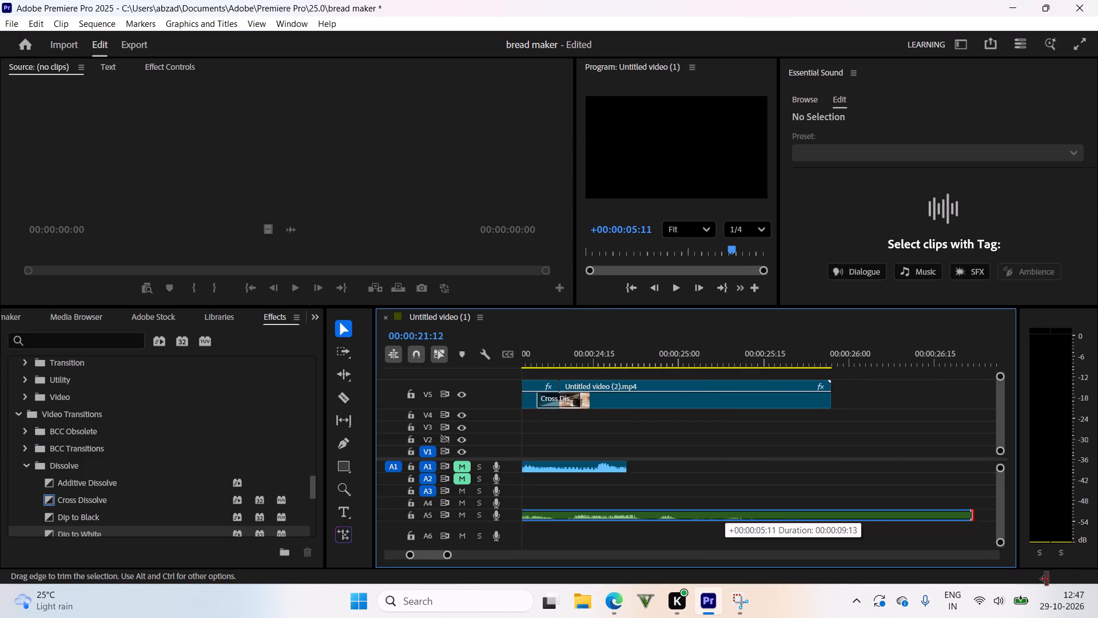
left_click_drag(1047, 579, 674, 549)
left_click_drag(640, 355, 520, 376)
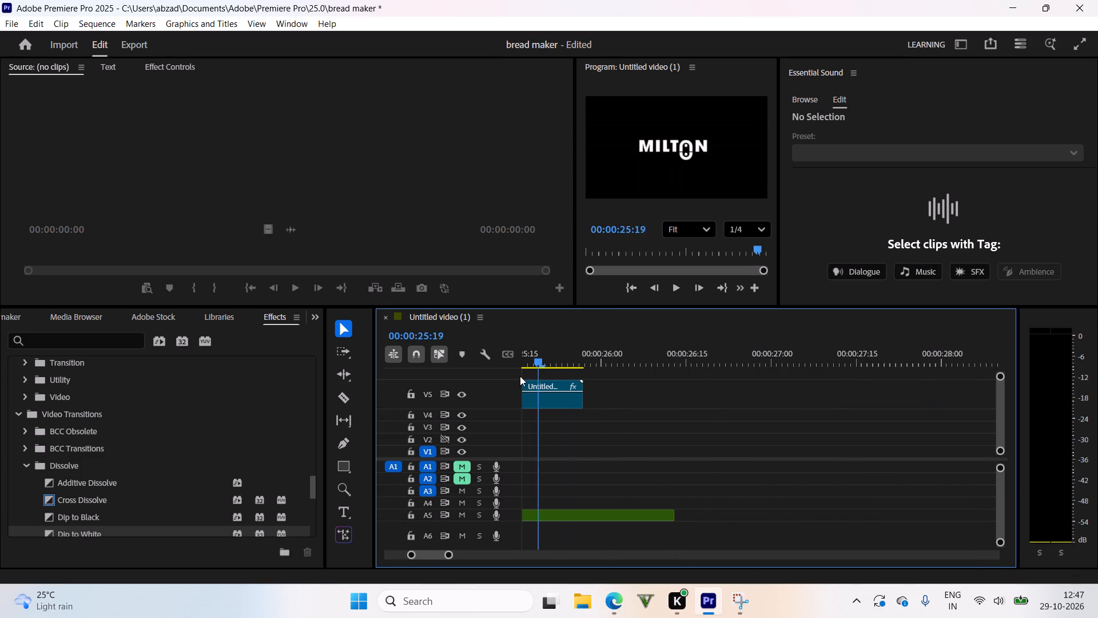
left_click_drag(520, 376, 551, 375)
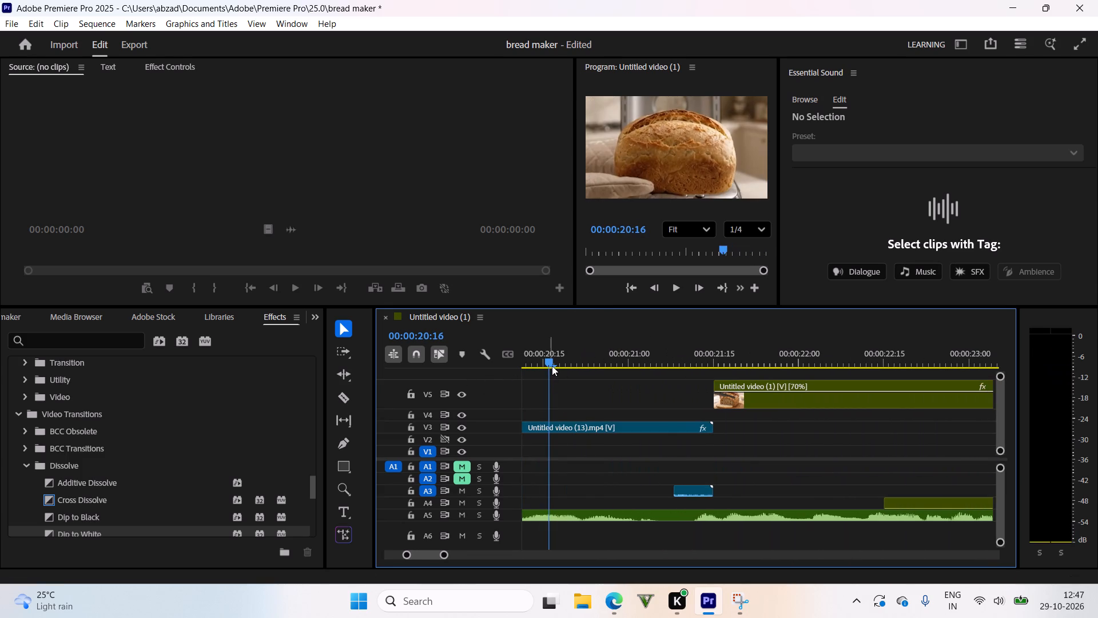
Play and scrub between about 00:00:20:16 and 00:00:25:09 to check the A5 voice-over against the last clips and their transitions.
key("space")
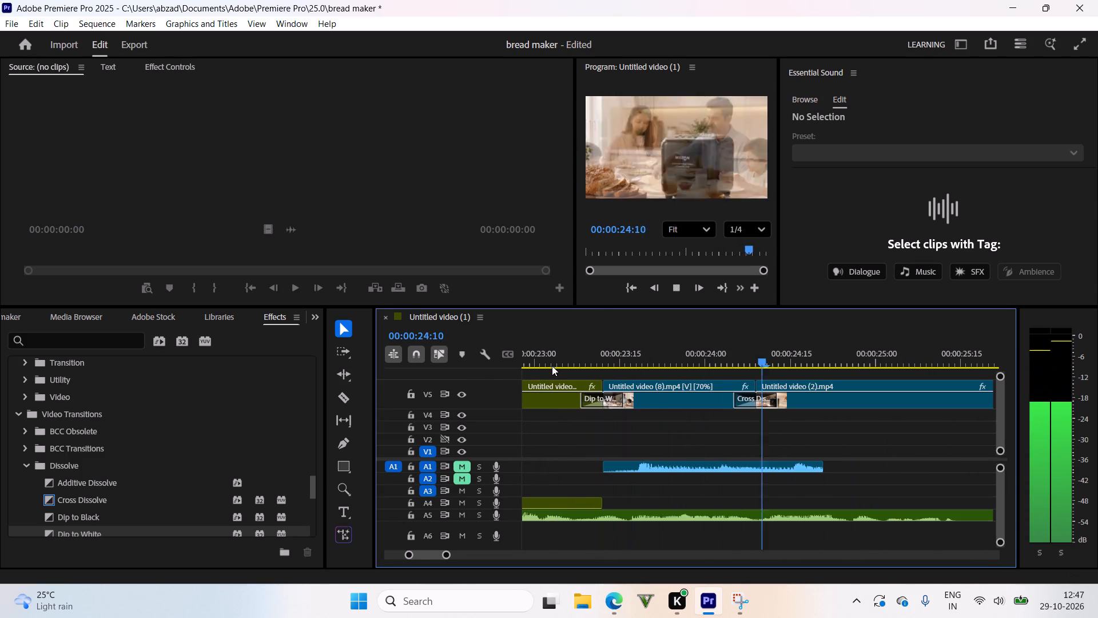
left_click_drag(574, 354, 471, 382)
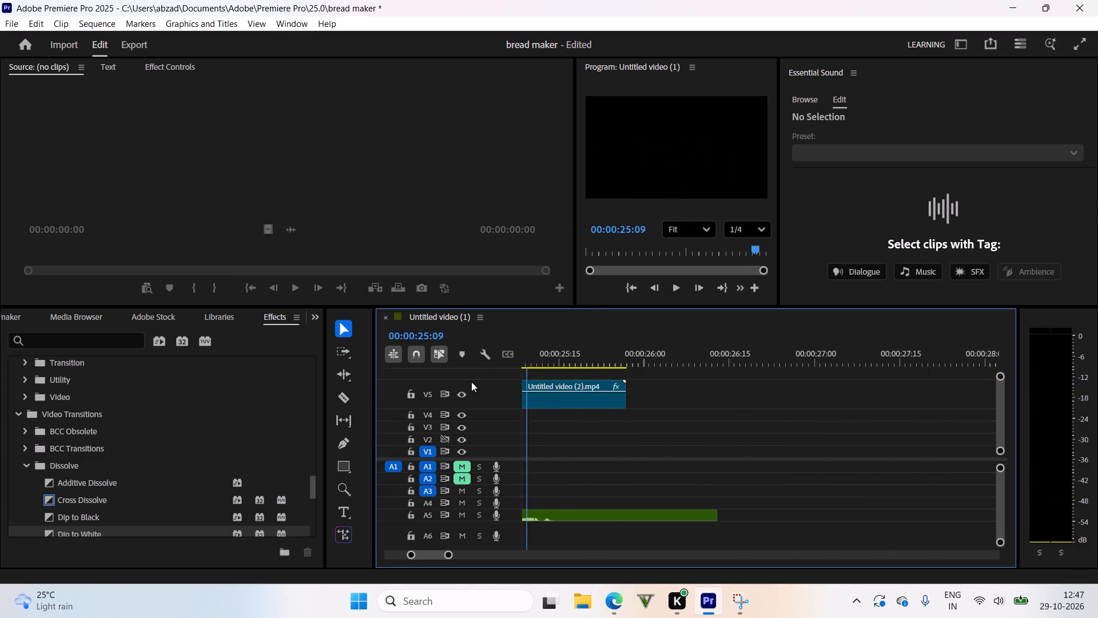
left_click_drag(471, 382, 638, 415)
key("space")
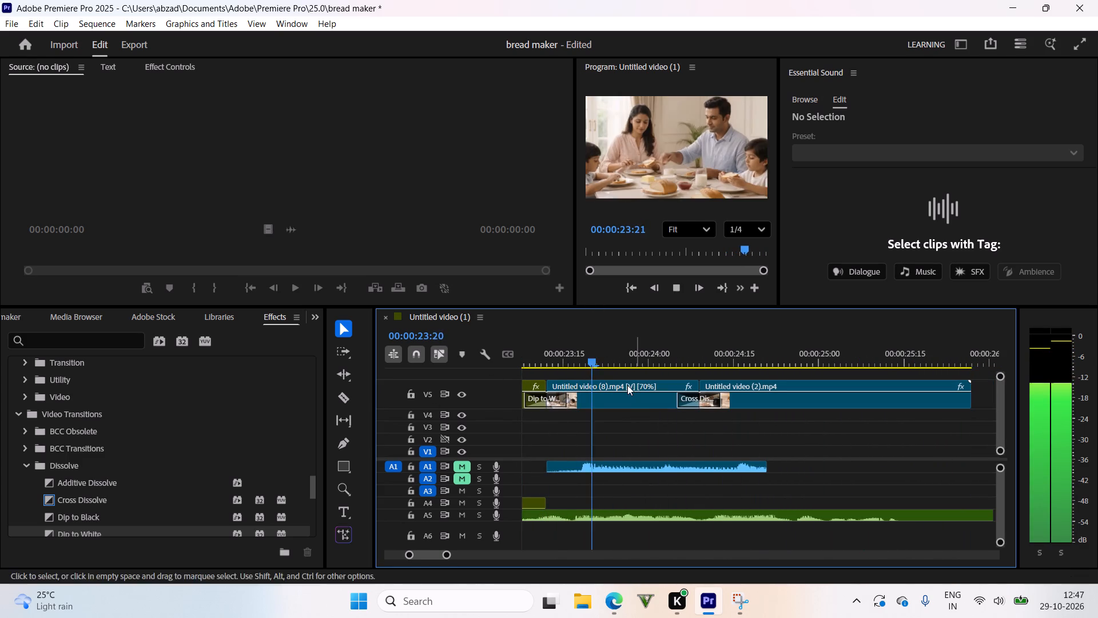
left_click_drag(655, 356, 789, 435)
key("space")
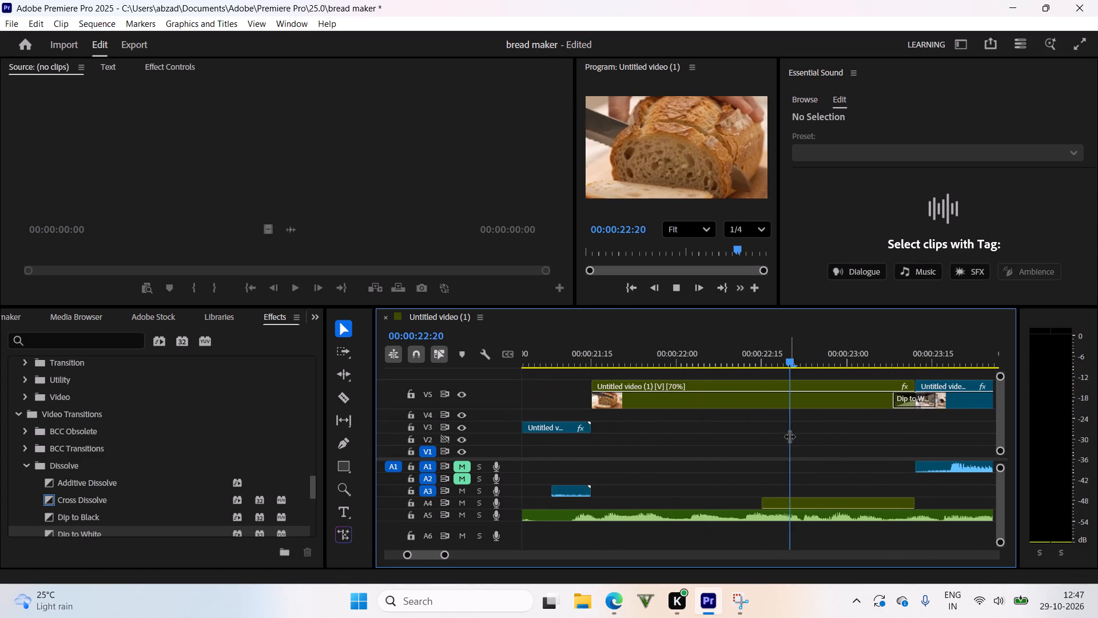
left_click_drag(830, 358, 808, 390)
key("space")
left_click_drag(814, 359, 807, 395)
Move the A5 voice-over clip later on its track so that it starts at 00:00:17:25.
left_click(826, 513)
left_click_drag(826, 513, 920, 521)
left_click_drag(858, 512, 940, 512)
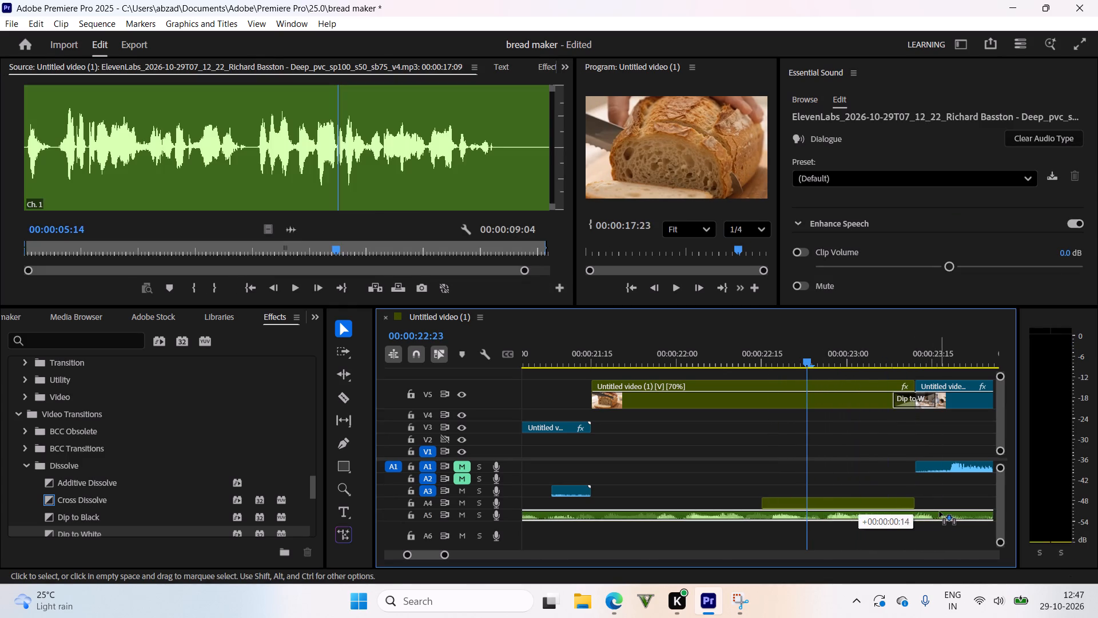
left_click_drag(940, 512, 948, 513)
Play and scrub between about 23 and 26 seconds to check the A5 voice-over's timing against the family, toaster and logo shots.
left_click_drag(845, 325, 887, 355)
left_click_drag(866, 371, 912, 372)
left_click_drag(861, 352, 901, 367)
key("space")
left_click_drag(886, 356, 561, 358)
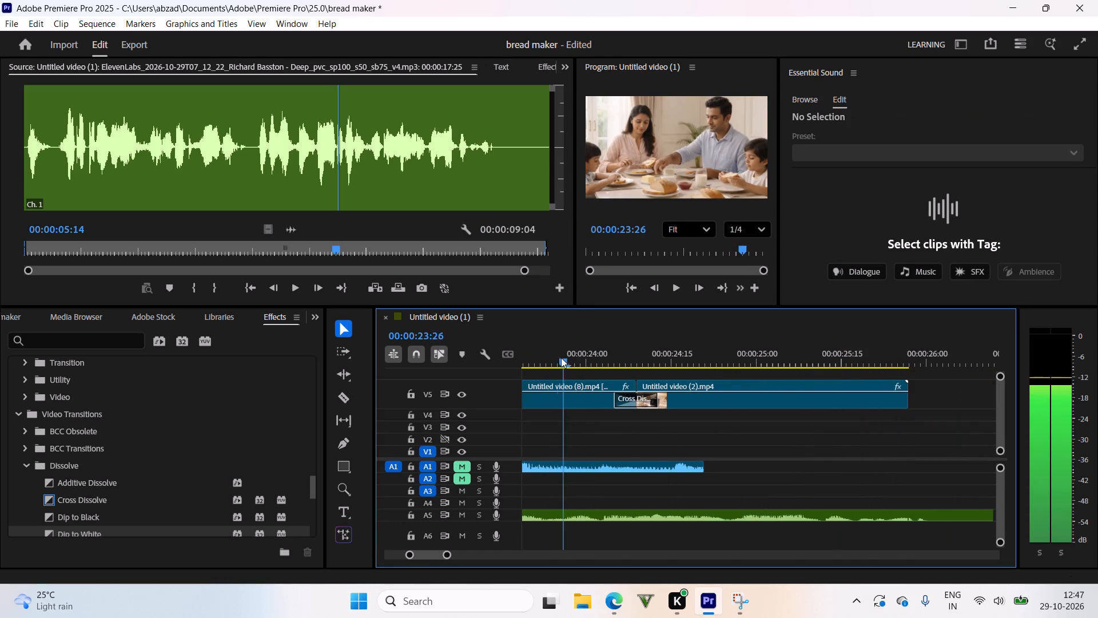
left_click_drag(561, 358, 737, 417)
key("space")
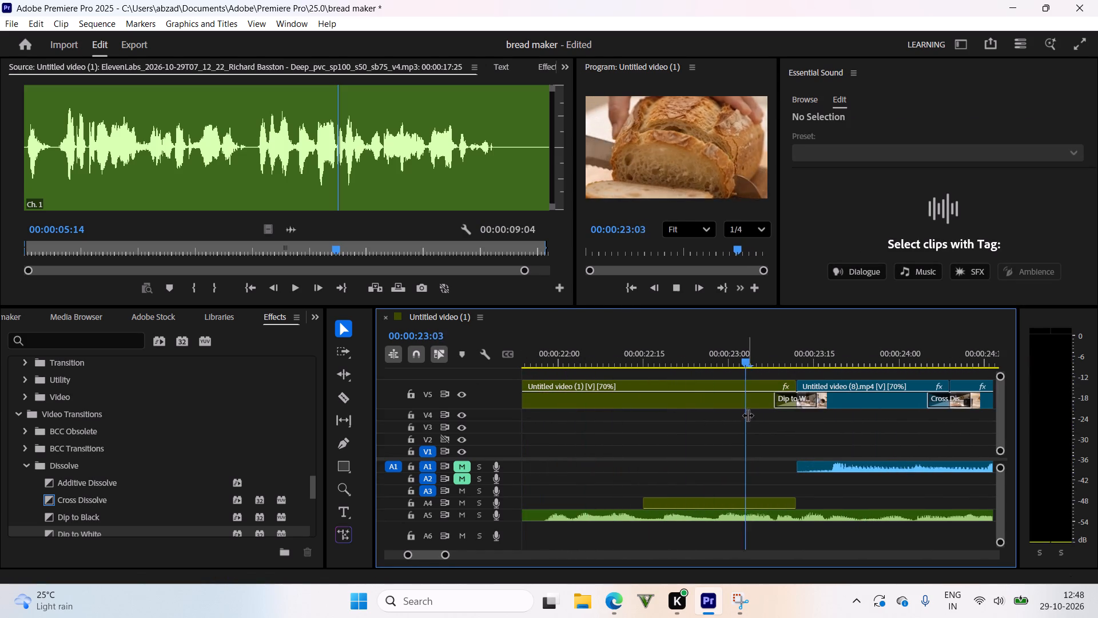
left_click_drag(807, 359, 614, 357)
key("space")
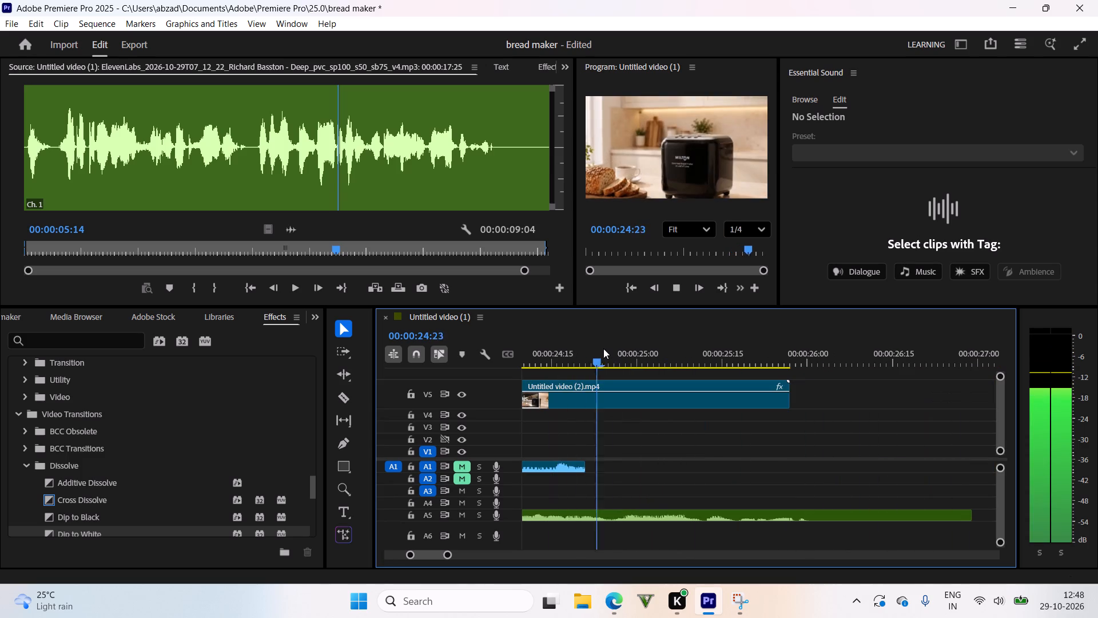
left_click_drag(732, 355, 790, 435)
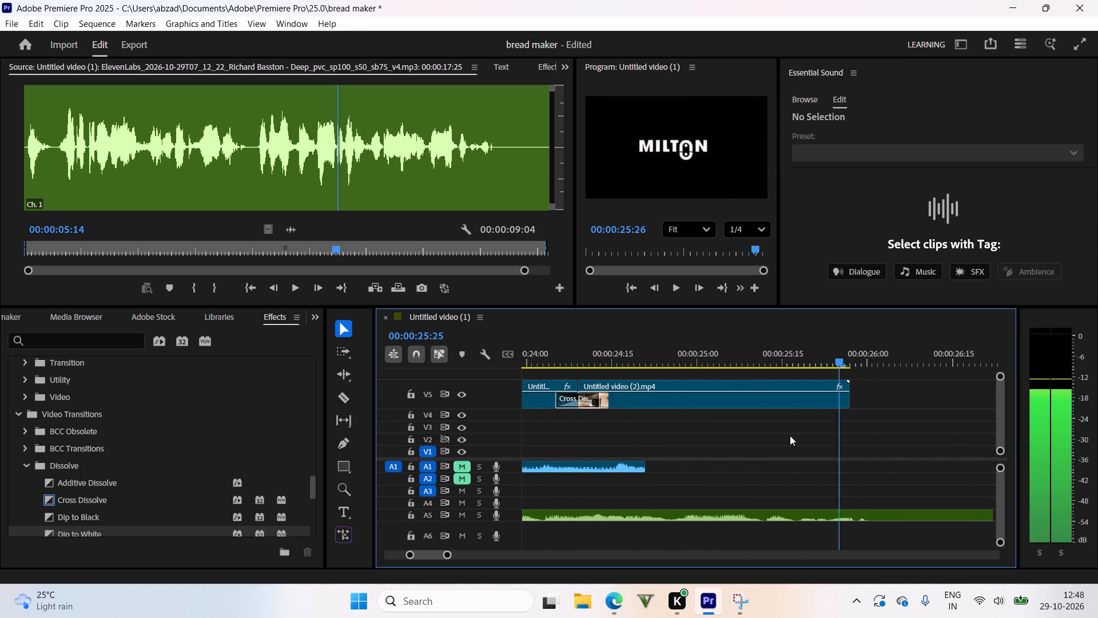
left_click_drag(790, 435, 566, 414)
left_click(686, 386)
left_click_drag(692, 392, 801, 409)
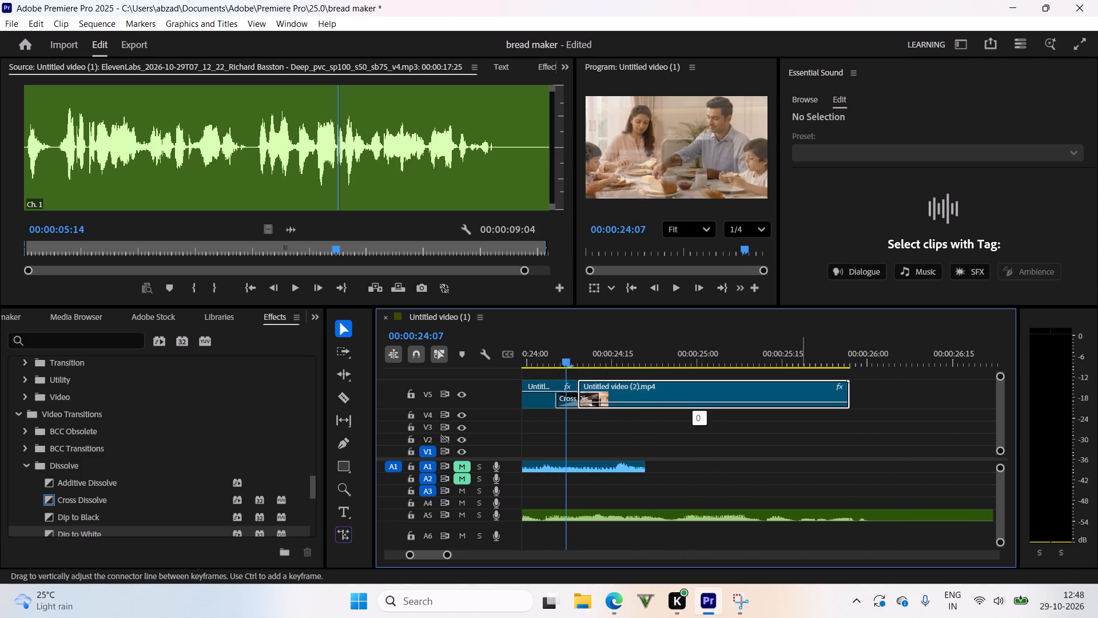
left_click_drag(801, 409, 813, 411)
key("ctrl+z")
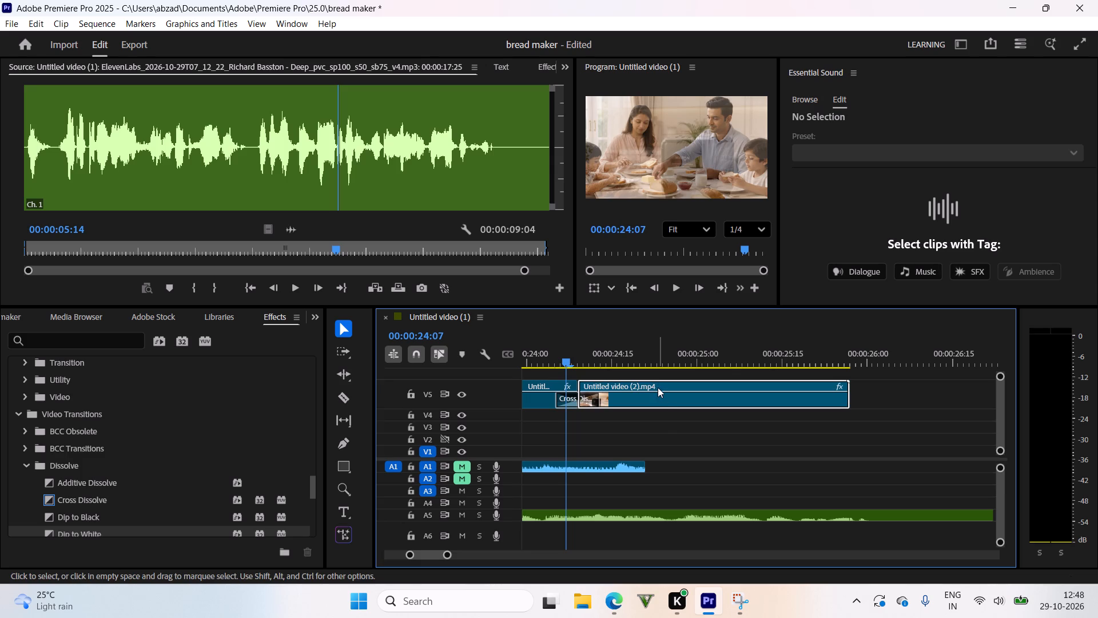
Move the final V5 clip, Untitled video (2).mp4, later so that it starts at about 00:00:24:28.
left_click_drag(658, 383, 763, 391)
left_click_drag(594, 348, 629, 386)
Extend the out point of the V5 family breakfast clip, Untitled video (8).mp4, to about 00:00:24:22.
left_click(849, 393)
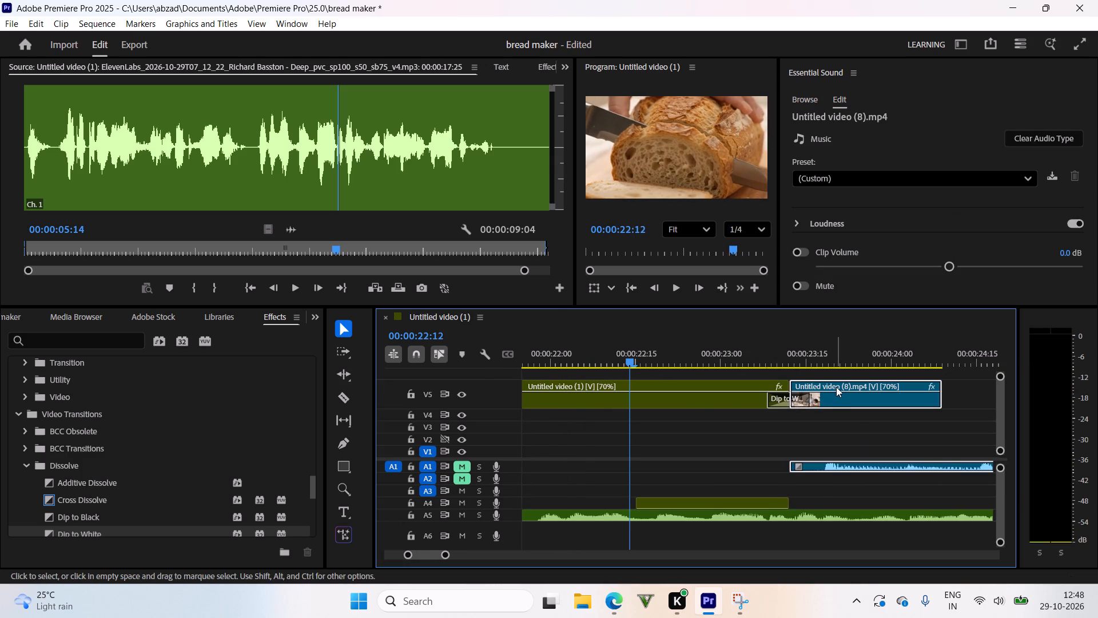
left_click_drag(828, 344, 747, 417)
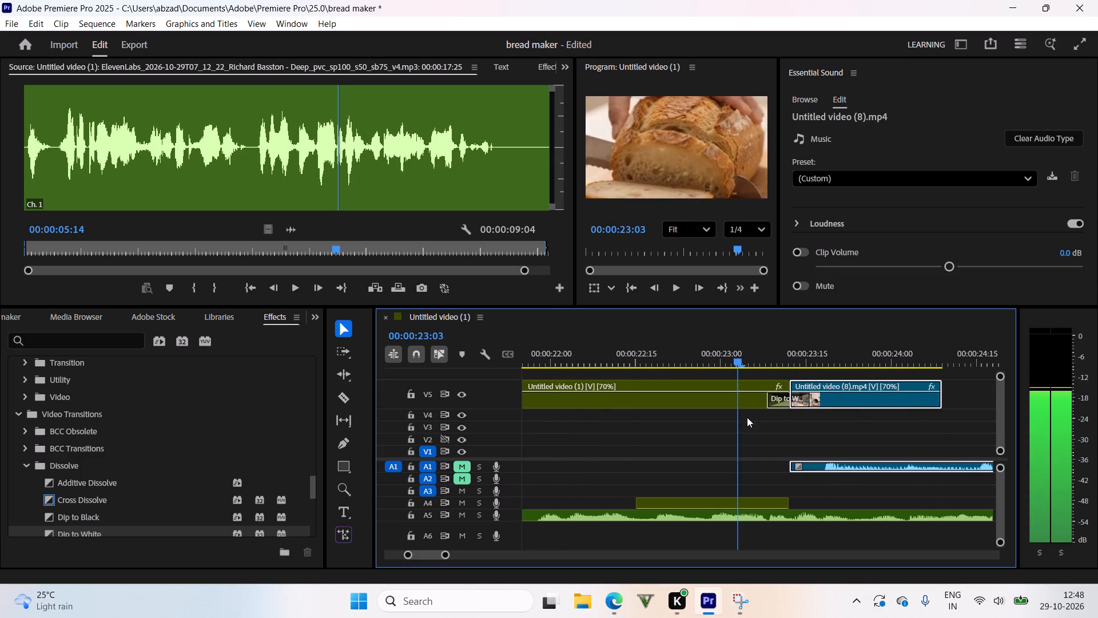
left_click_drag(747, 417, 802, 471)
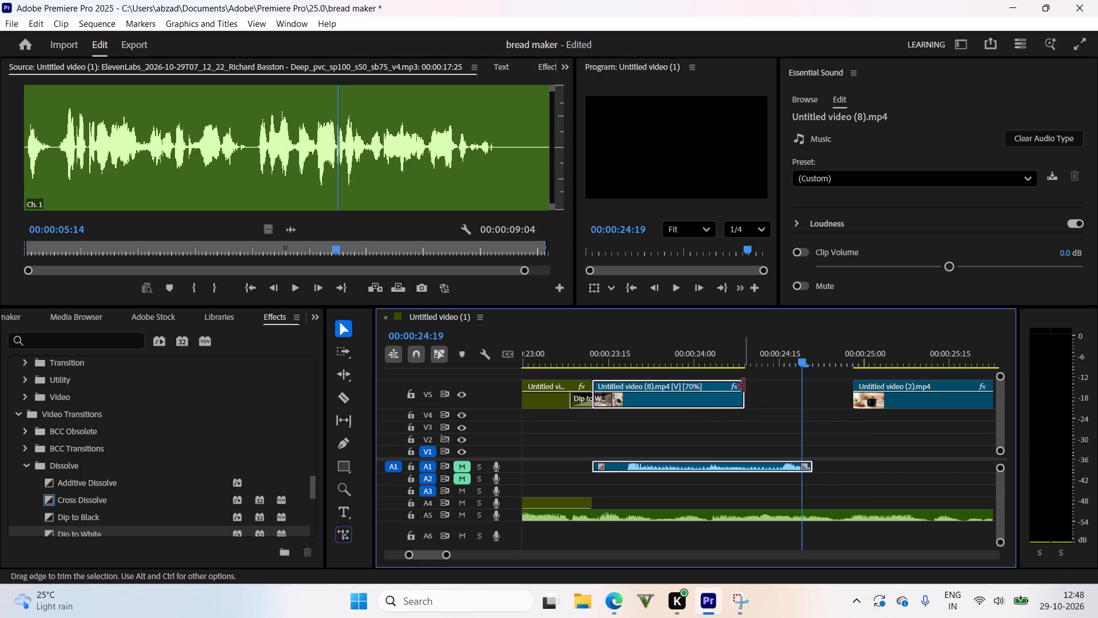
left_click_drag(743, 383, 817, 406)
Play and scrub between about 23 and 27 seconds to check the voice-over against the extended family clip and the following gap.
left_click_drag(701, 349, 618, 350)
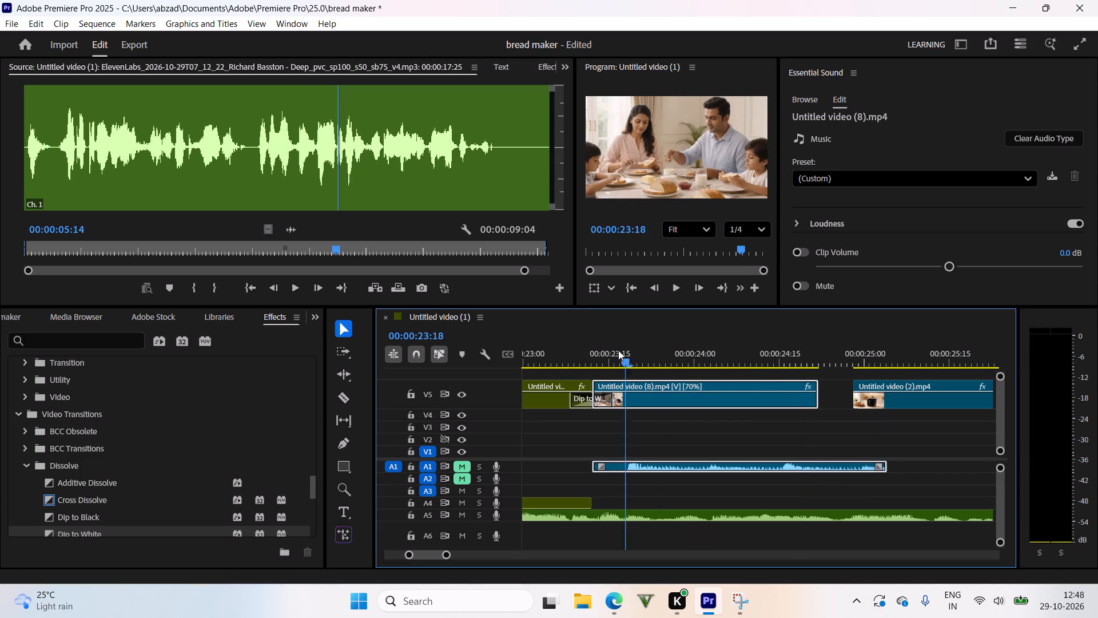
left_click_drag(618, 350, 822, 383)
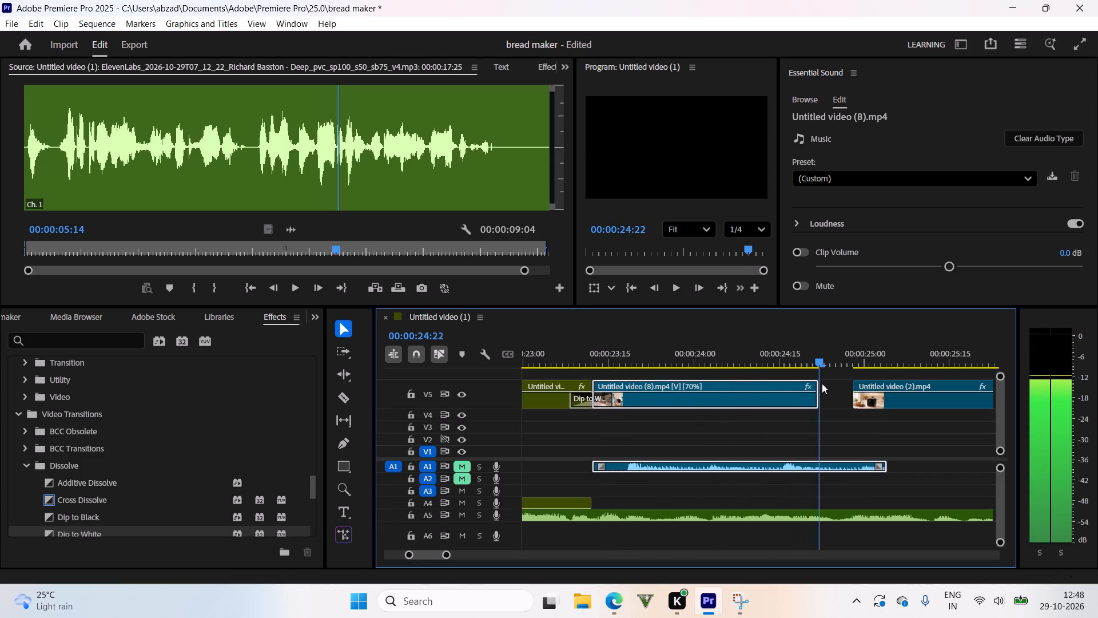
left_click_drag(822, 383, 514, 356)
key("space")
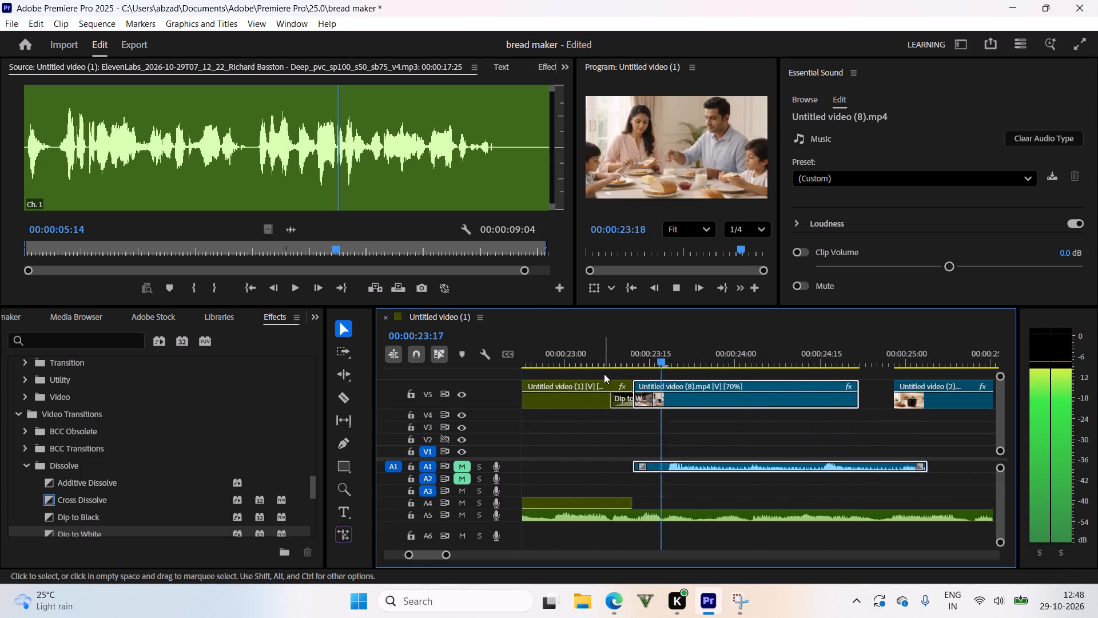
left_click_drag(789, 339, 759, 339)
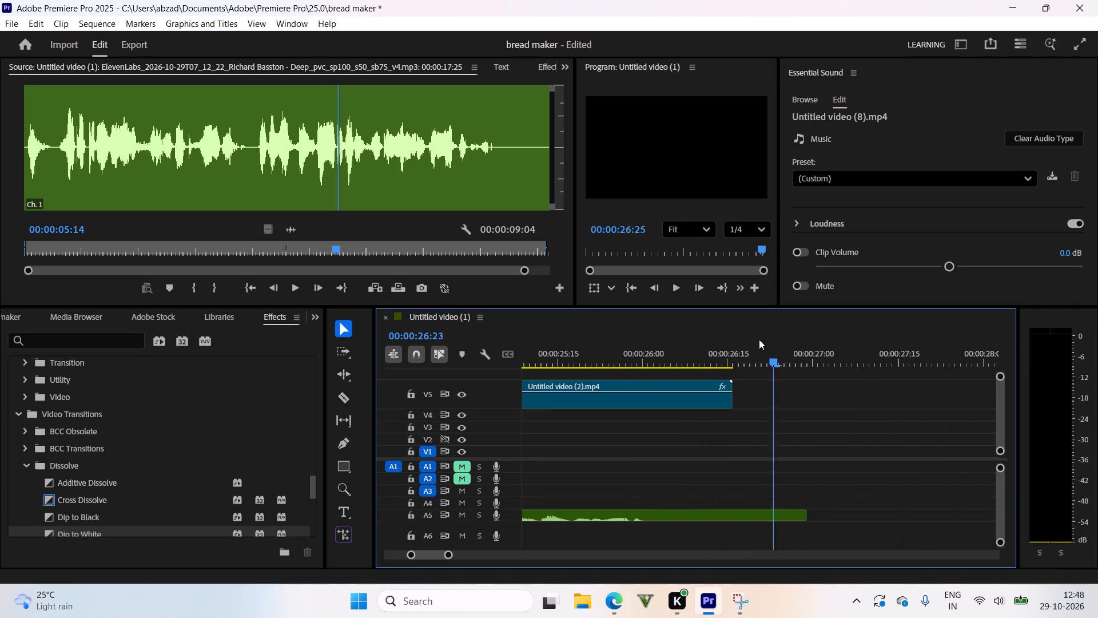
left_click_drag(759, 339, 592, 365)
key("space")
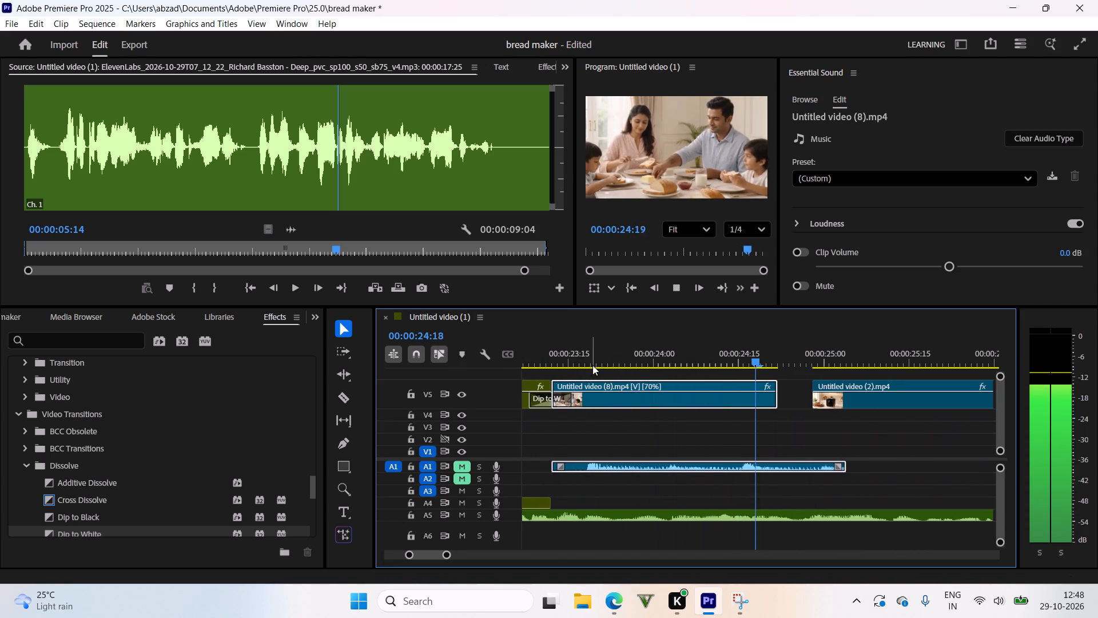
left_click_drag(687, 349, 580, 475)
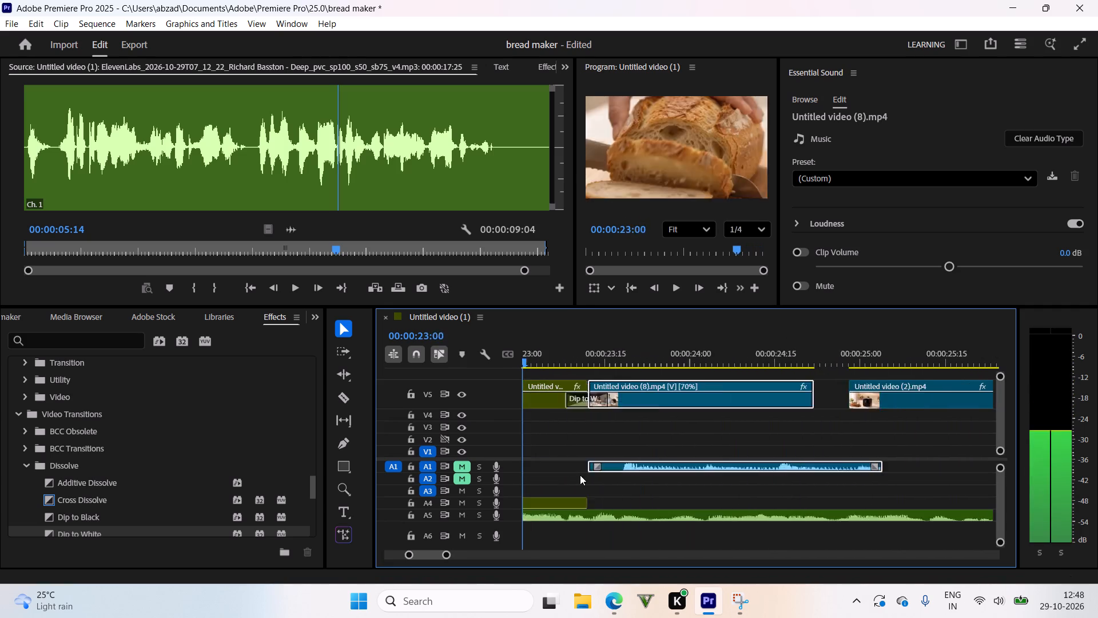
left_click_drag(580, 475, 912, 505)
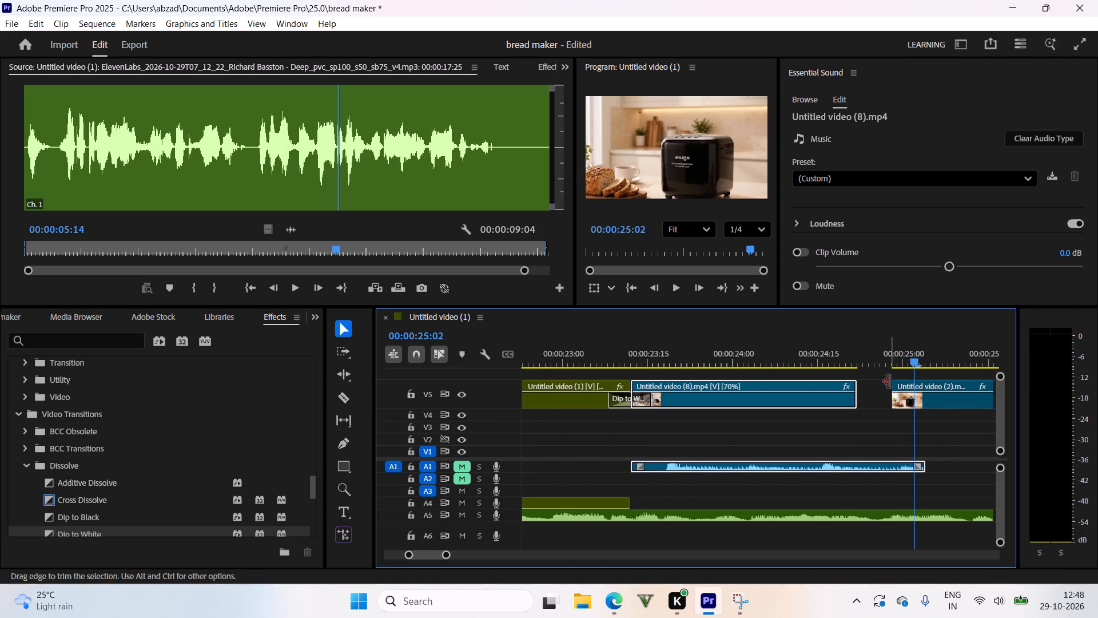
Extend the out point of Untitled video (8).mp4 on V5 to meet the start of Untitled video (2).mp4.
left_click_drag(889, 360, 836, 349)
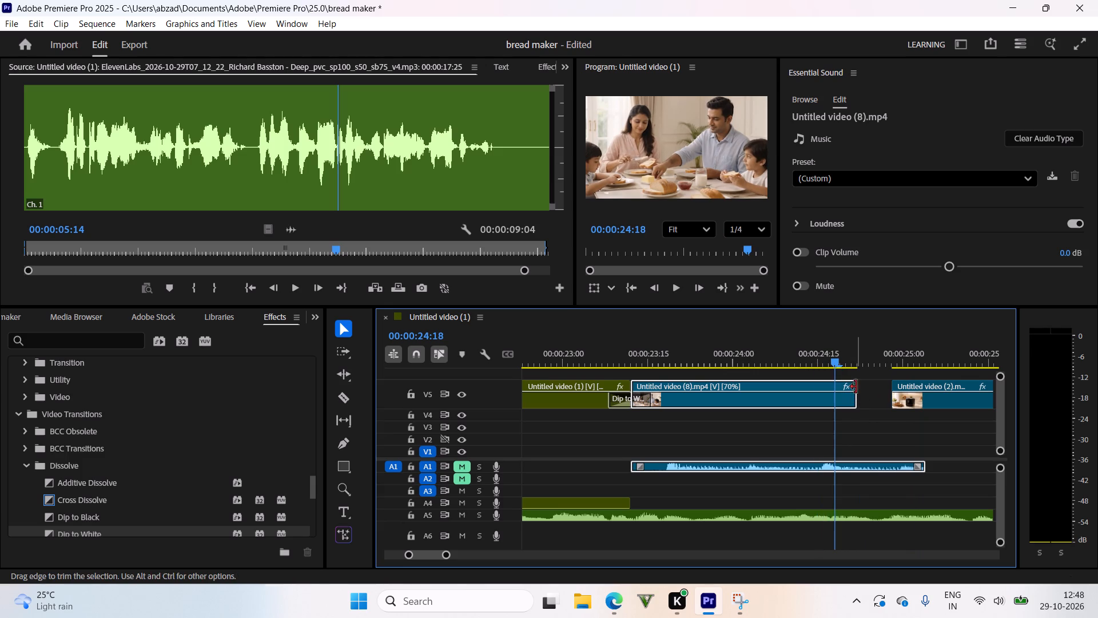
left_click_drag(854, 386, 894, 393)
Review the join between the last two V5 clips, and play from 00:00:21:13 to the end of the sequence.
left_click_drag(803, 340, 729, 339)
key("space")
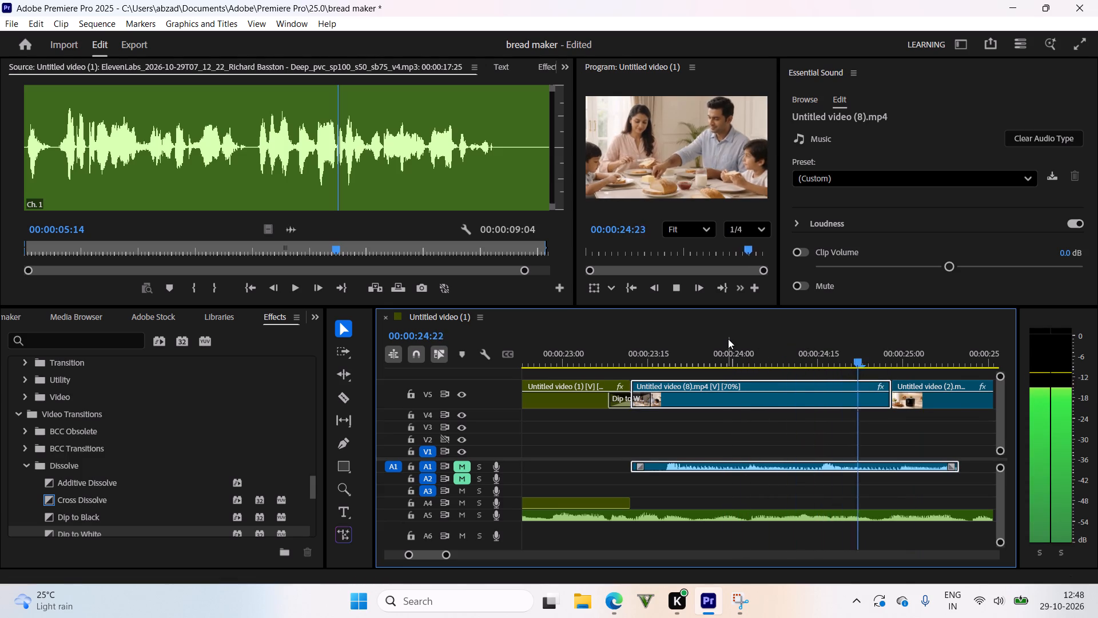
left_click_drag(681, 356, 471, 385)
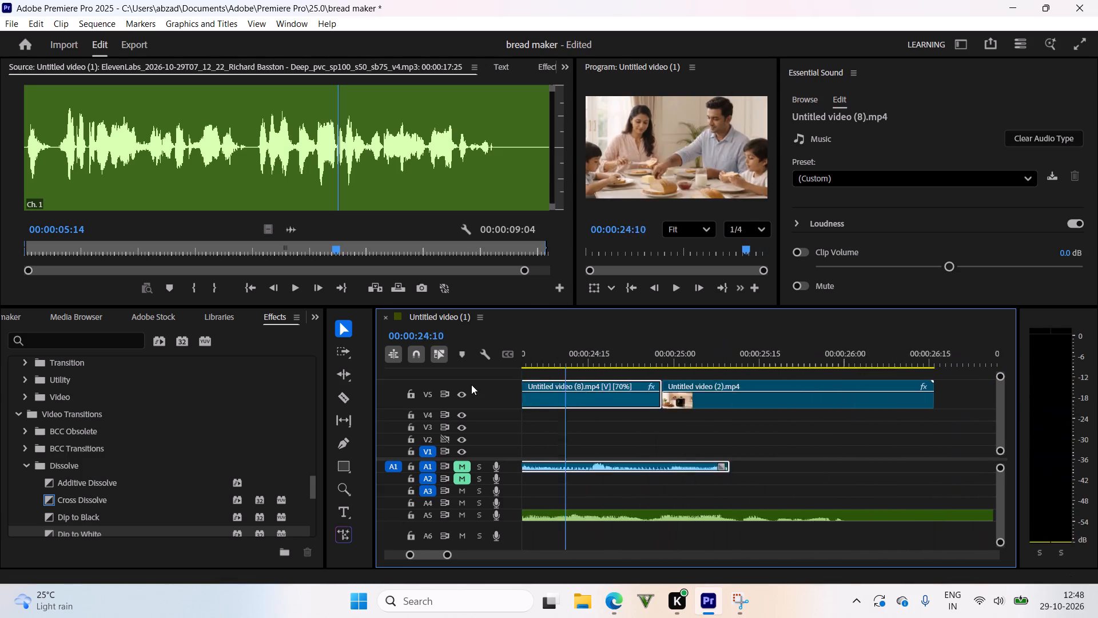
left_click_drag(471, 385, 724, 428)
key("space")
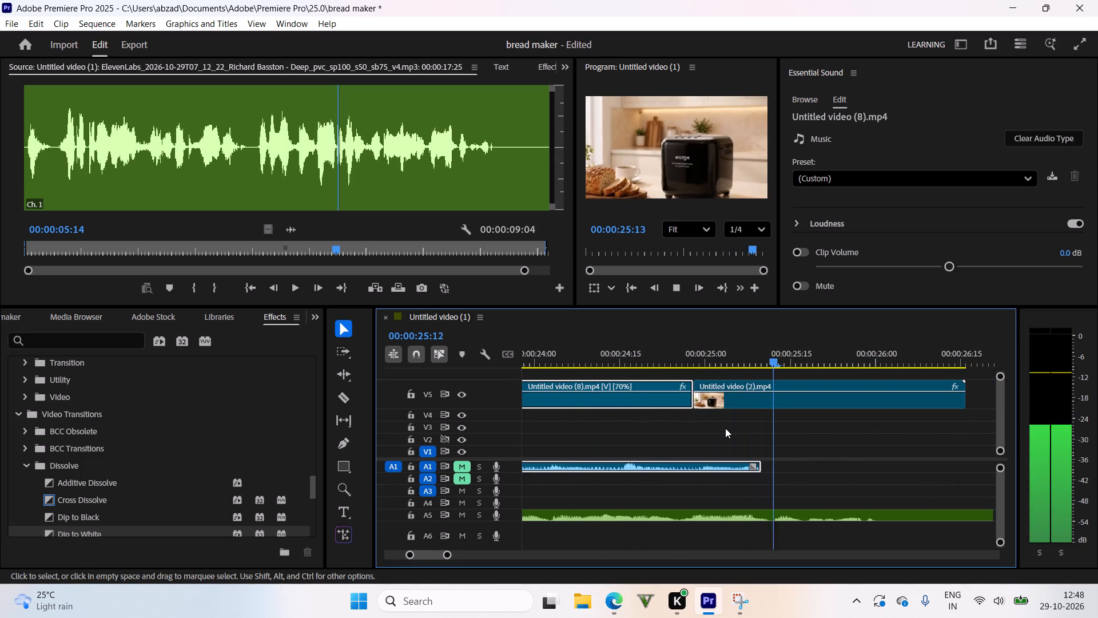
left_click_drag(767, 363, 794, 404)
key("space")
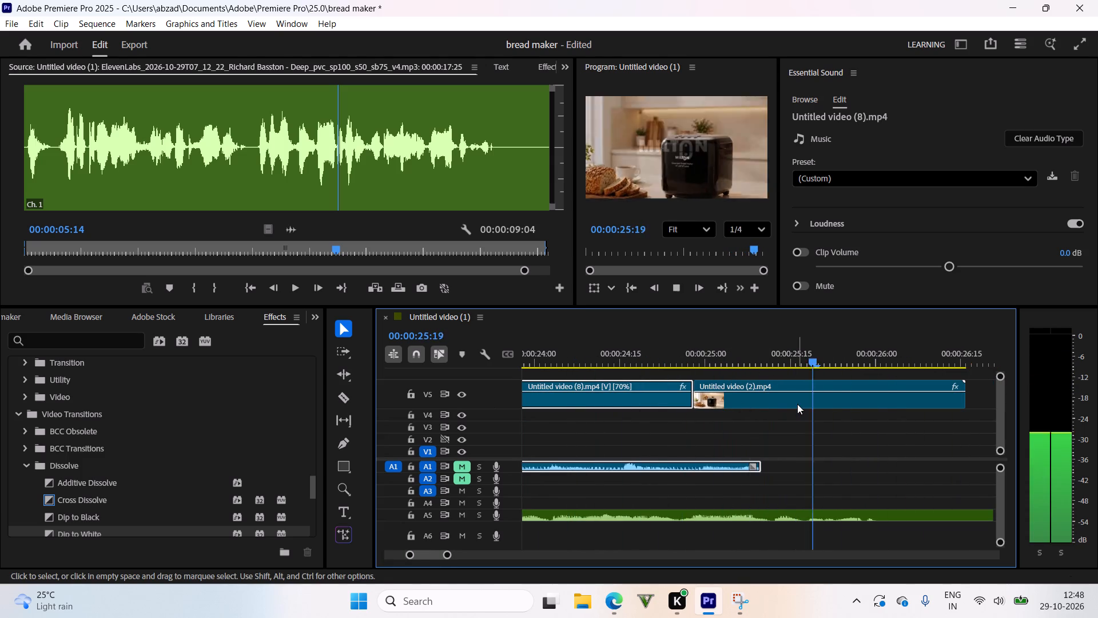
left_click_drag(846, 354, 738, 419)
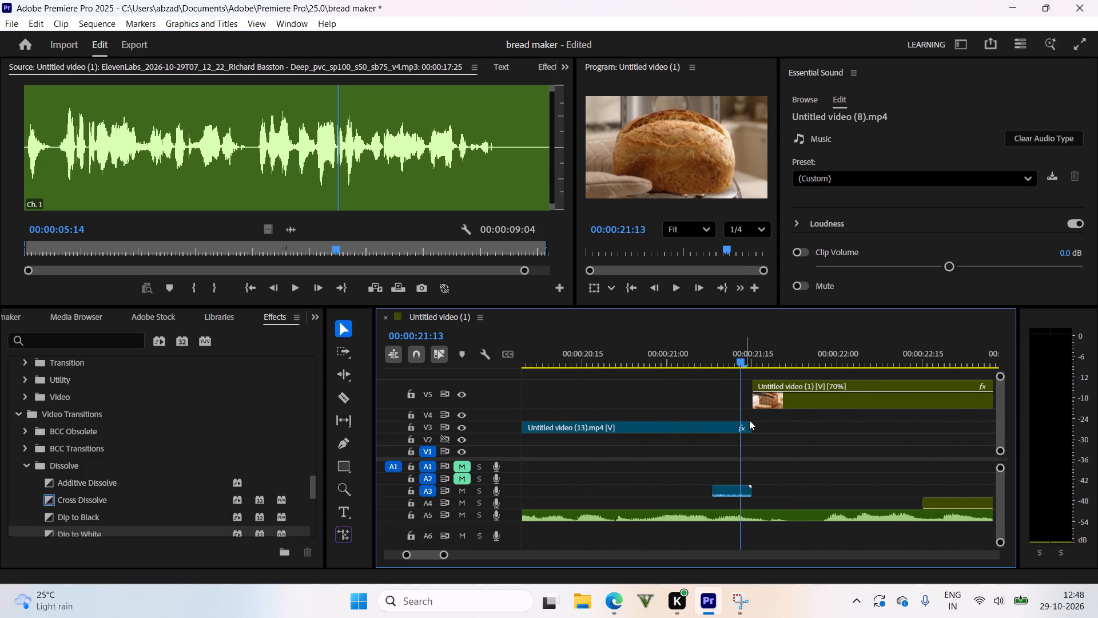
key("space")
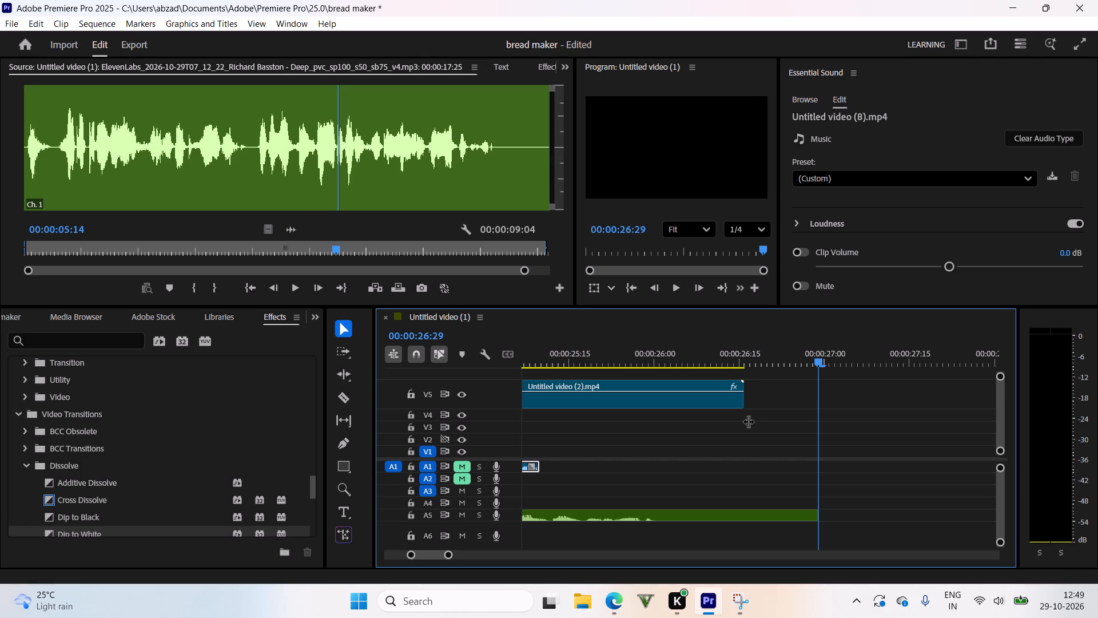
Scrub through the ending between about 00:00:24:15 and 00:00:26:25 to check the last clips against the end of the voice-over.
left_click_drag(722, 359, 615, 435)
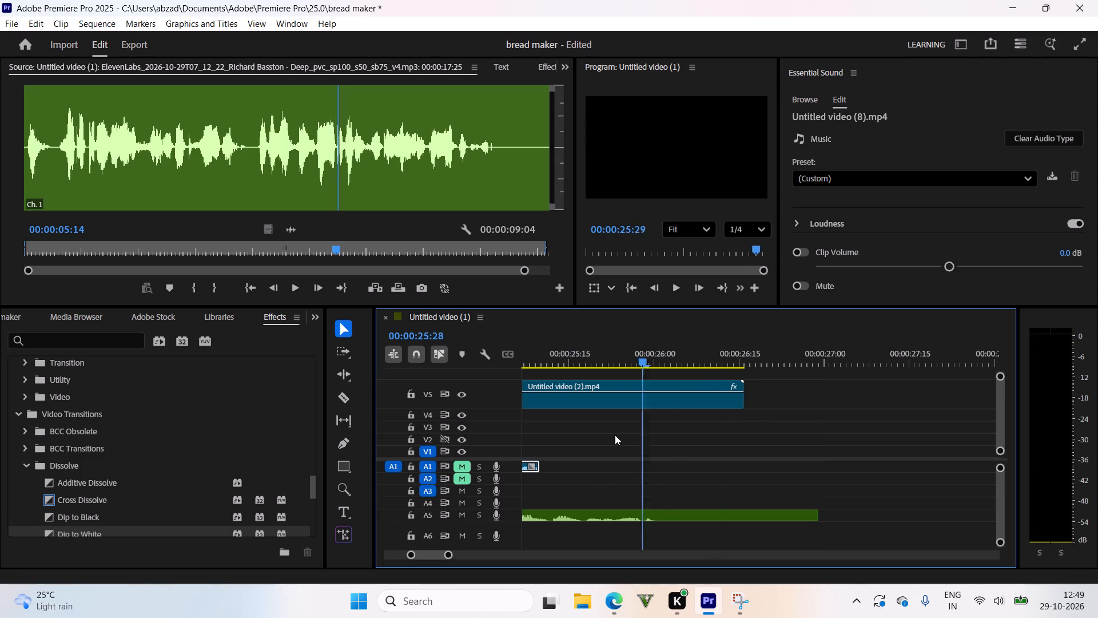
left_click_drag(615, 435, 773, 569)
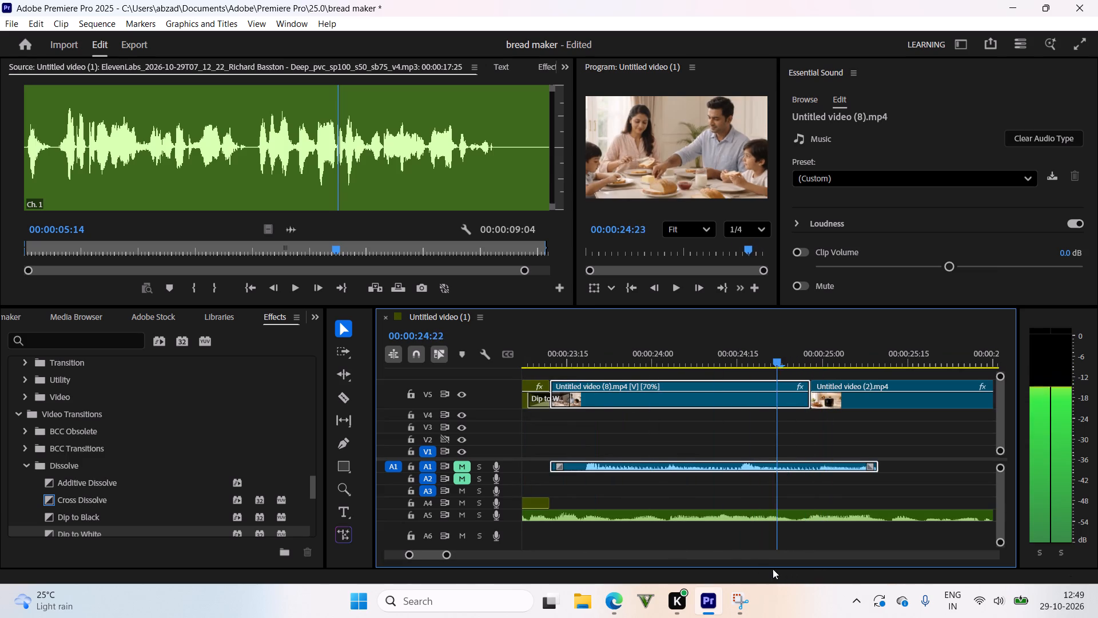
left_click_drag(773, 569, 777, 554)
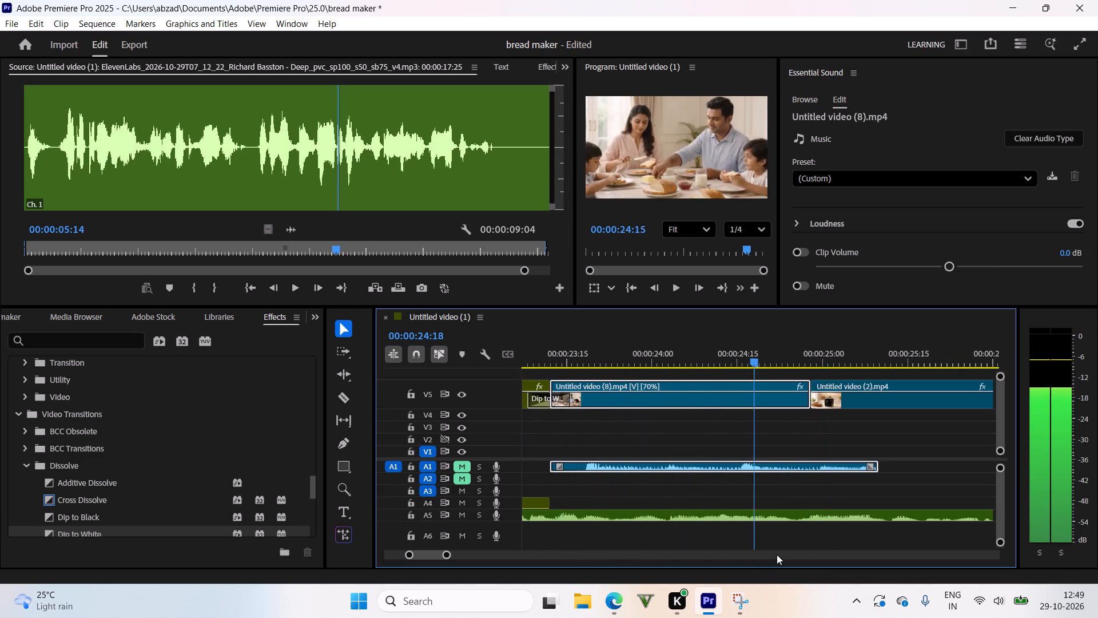
left_click_drag(777, 554, 829, 554)
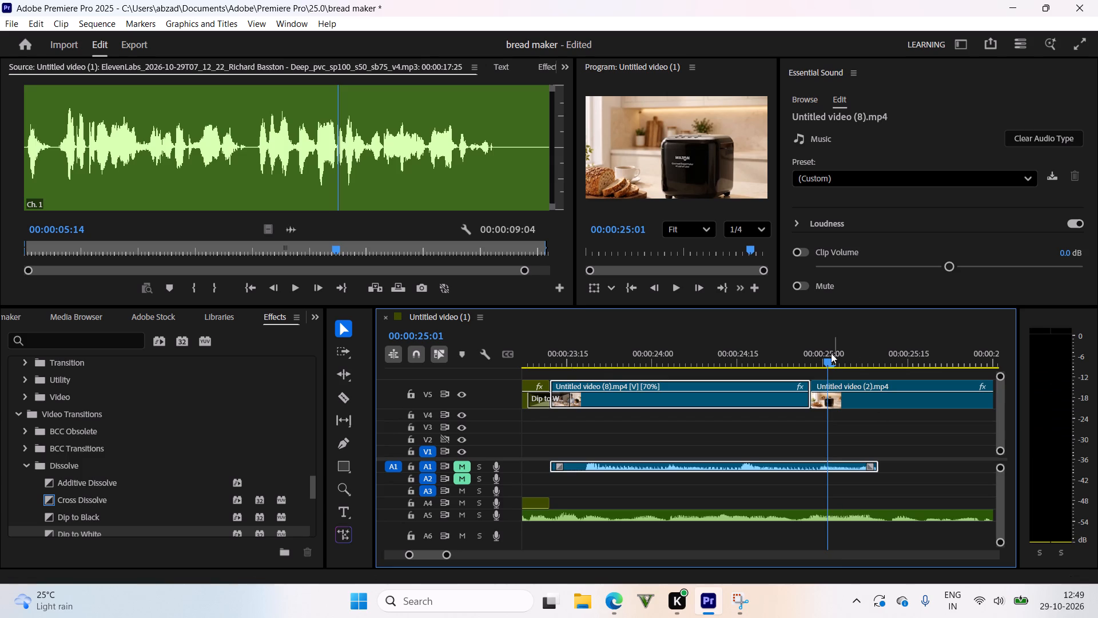
left_click_drag(850, 357, 824, 381)
left_click_drag(824, 381, 1043, 469)
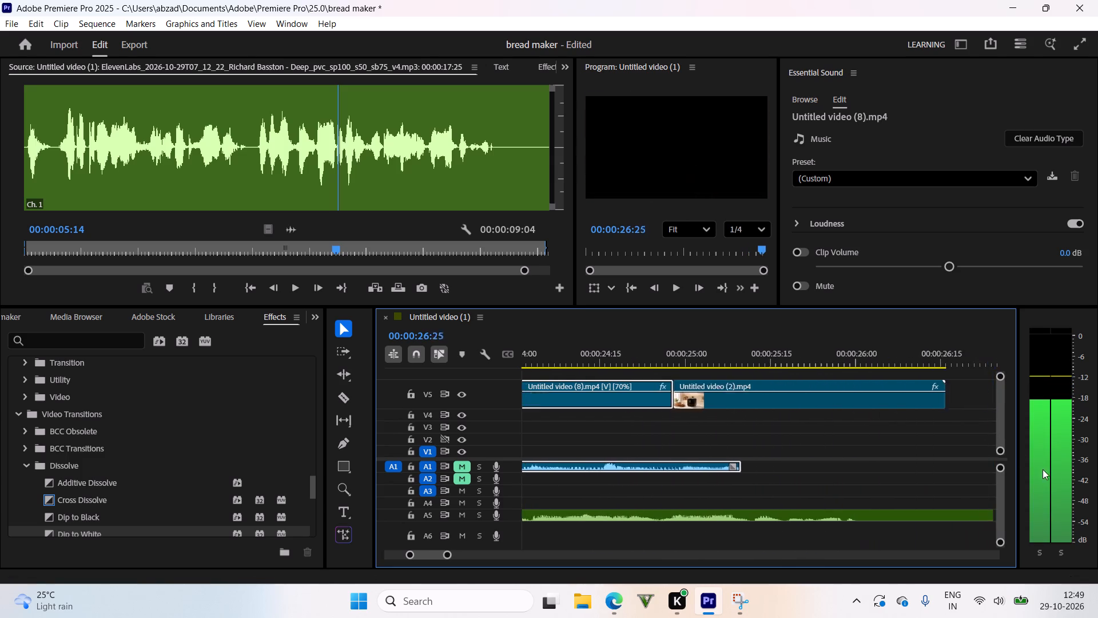
left_click_drag(1043, 469, 434, 543)
Reassign the A1 source patch to audio track A6.
left_click_drag(388, 538, 213, 514)
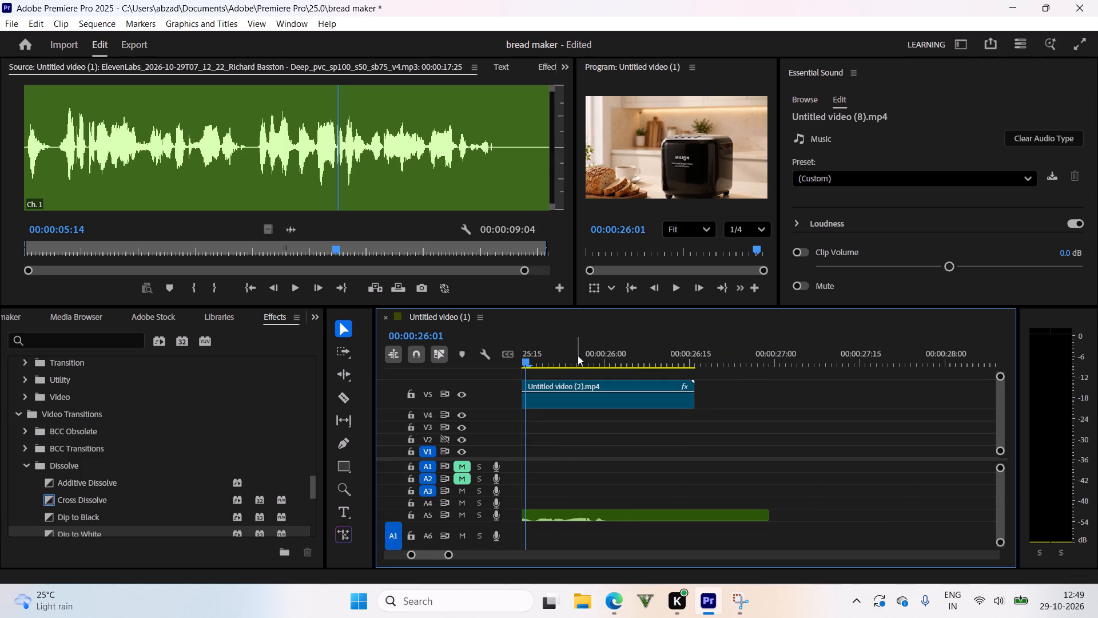
Scrub back to about 00:00:18:02 and replay through to the Milton logo, checking the voice-over against the closing clips.
left_click_drag(559, 359, 496, 387)
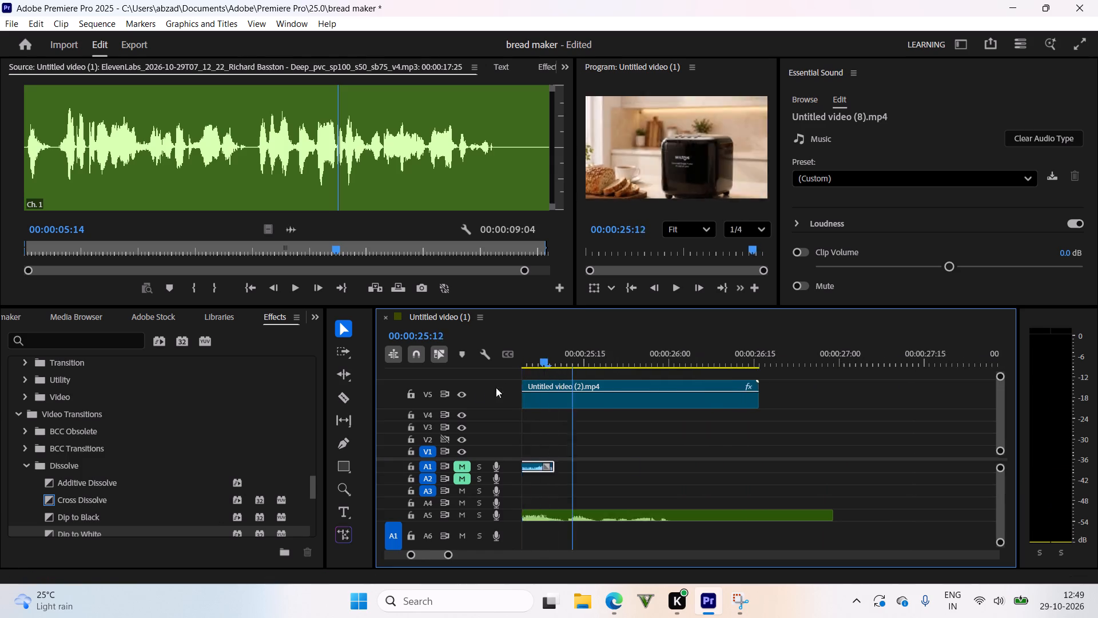
left_click_drag(496, 387, 440, 502)
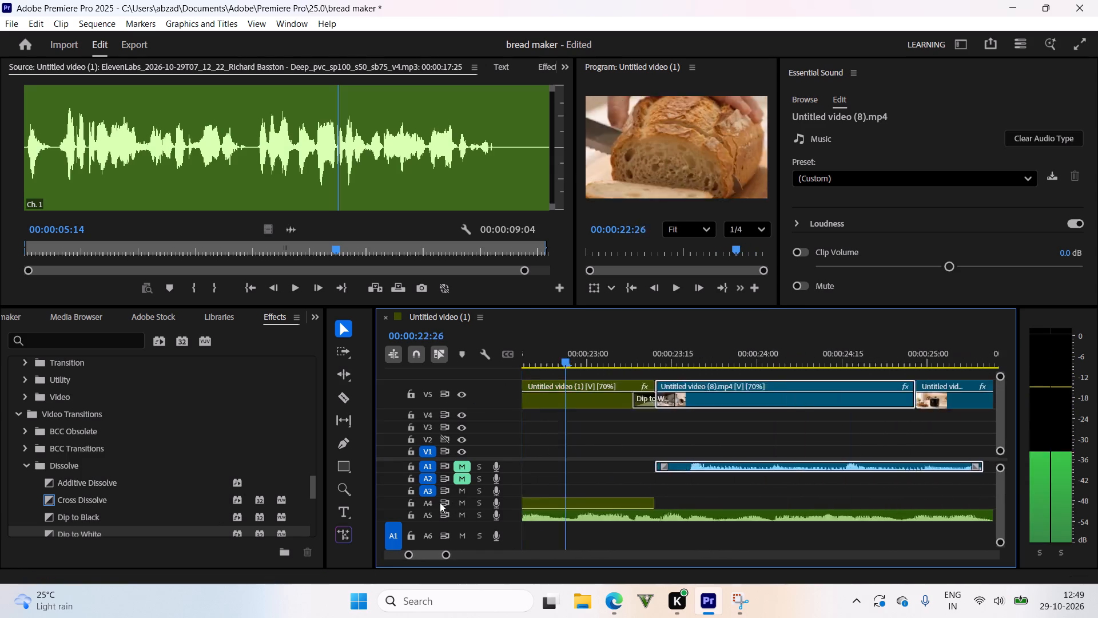
left_click_drag(440, 502, 818, 433)
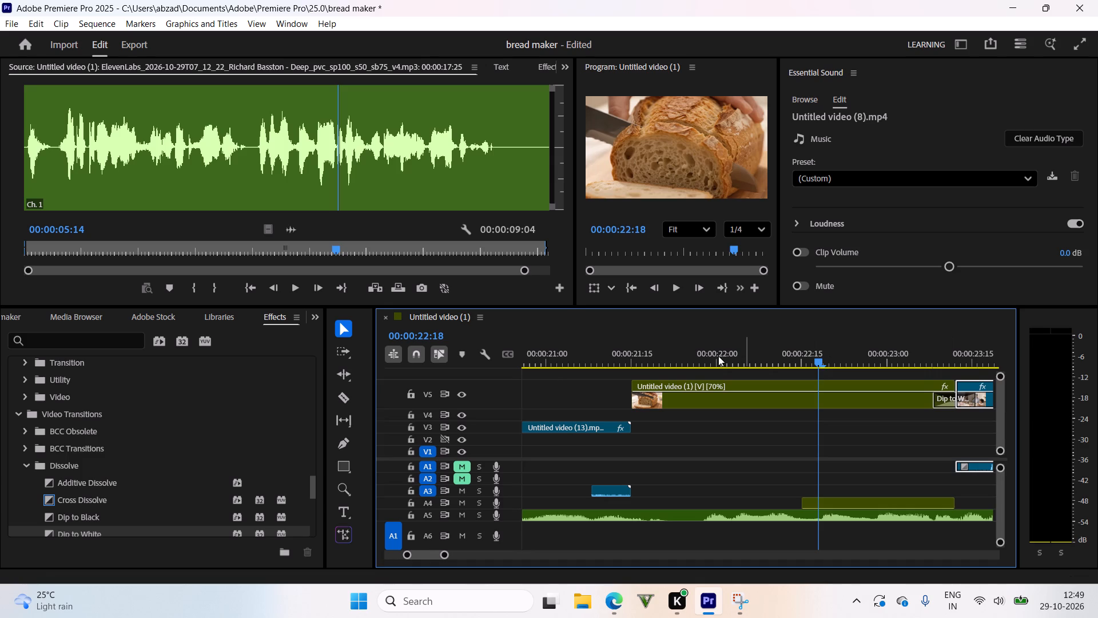
left_click_drag(718, 356, 554, 451)
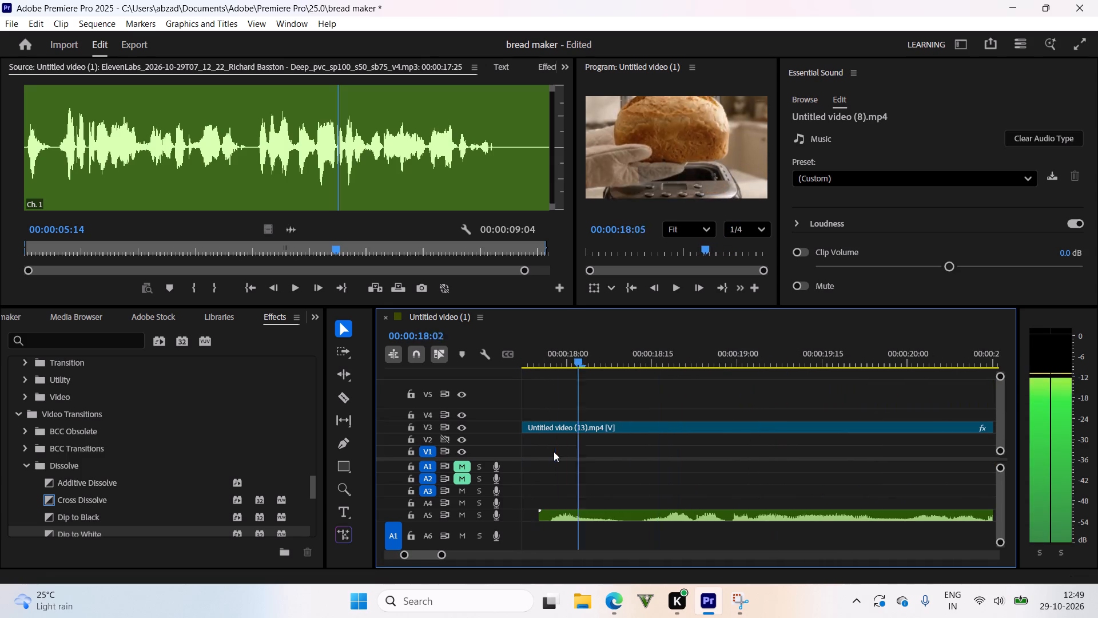
left_click_drag(554, 451, 641, 427)
key("space")
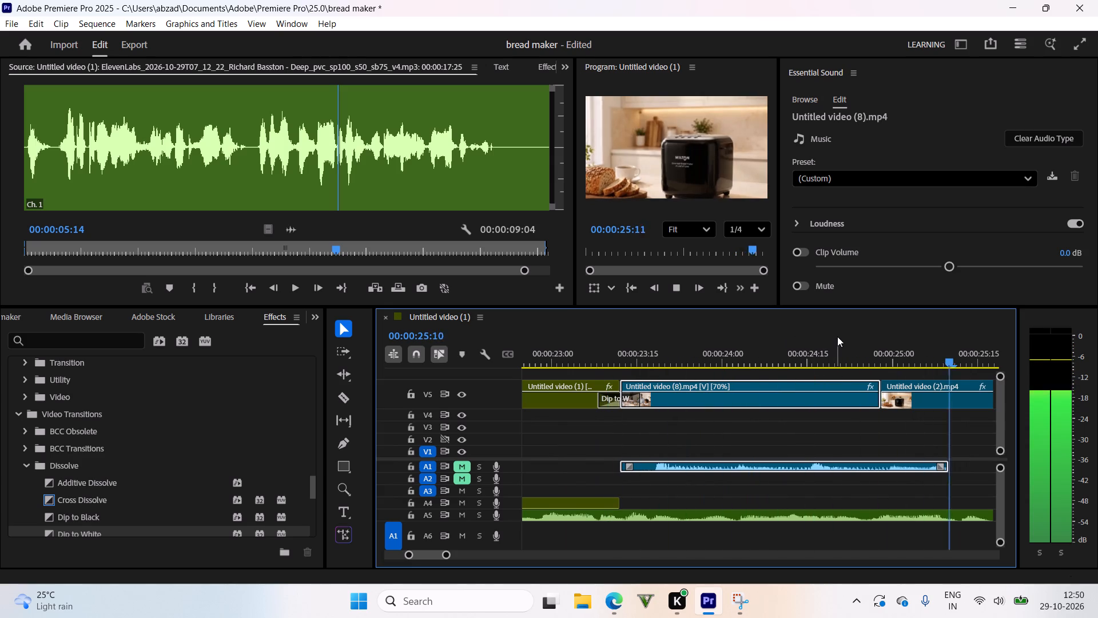
left_click_drag(686, 359, 644, 396)
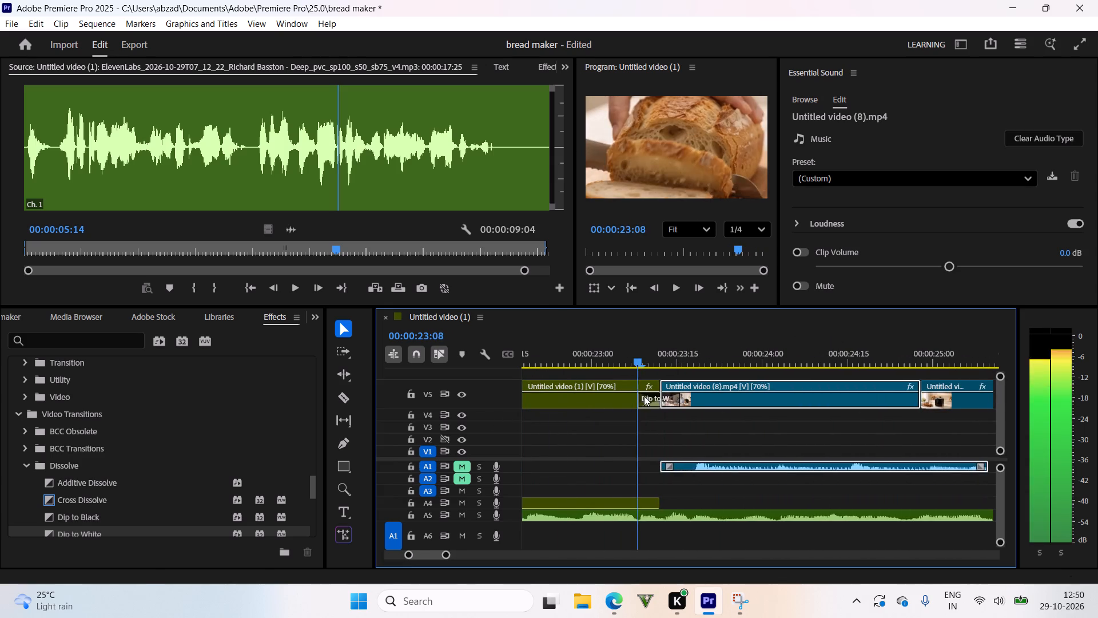
left_click_drag(644, 396, 645, 395)
key("space")
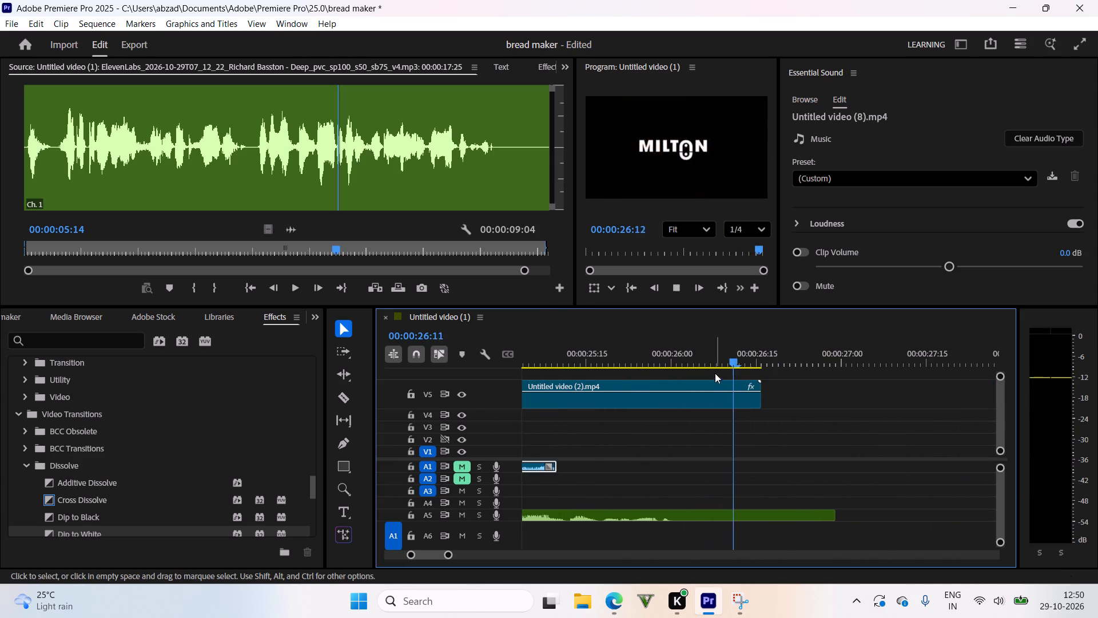
Trim the end of the voice-over clip on A5 by 13 frames to align with the end of Untitled video (2).mp4.
left_click_drag(740, 349, 758, 377)
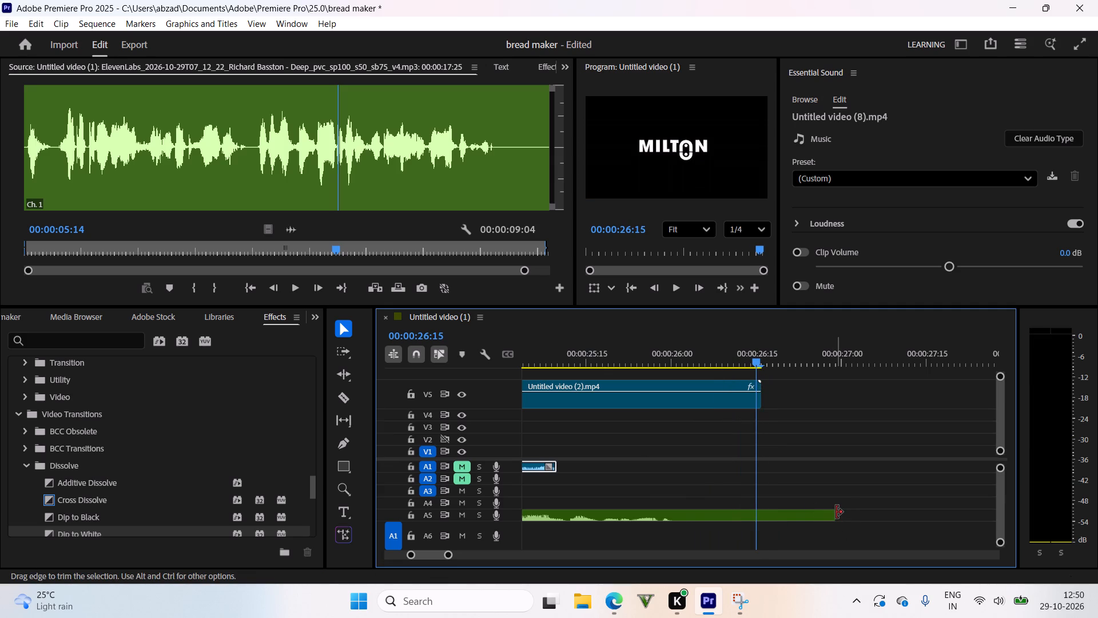
left_click_drag(832, 514, 765, 521)
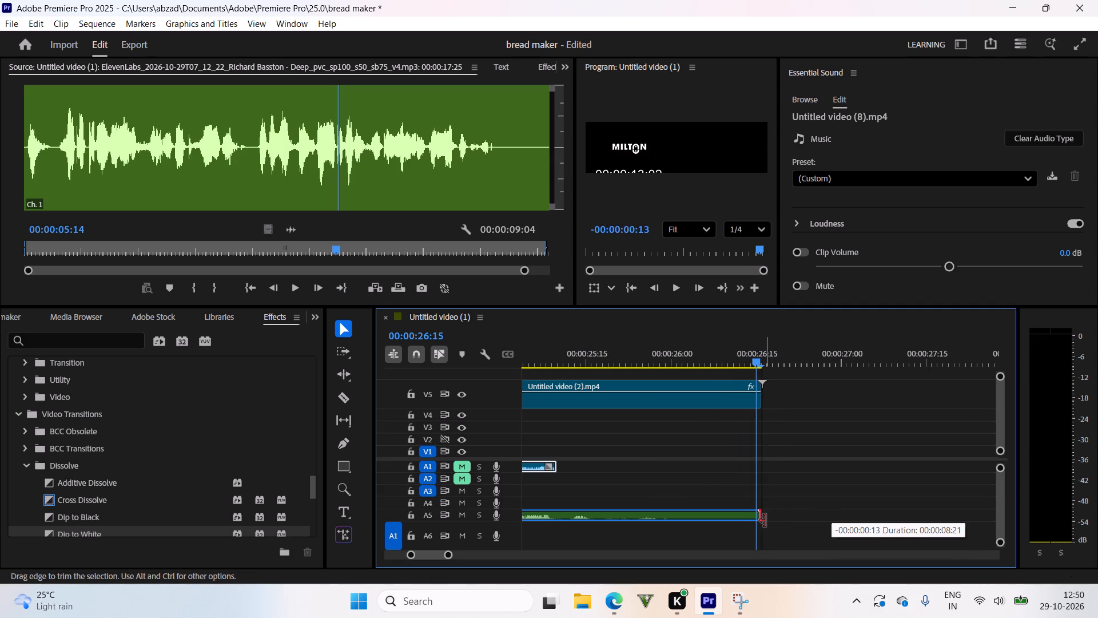
left_click_drag(765, 521, 765, 526)
Replay the closing section several times, listening to the audio under the bread-slicing and product shots up to about 00:00:25:07.
left_click_drag(726, 366, 711, 366)
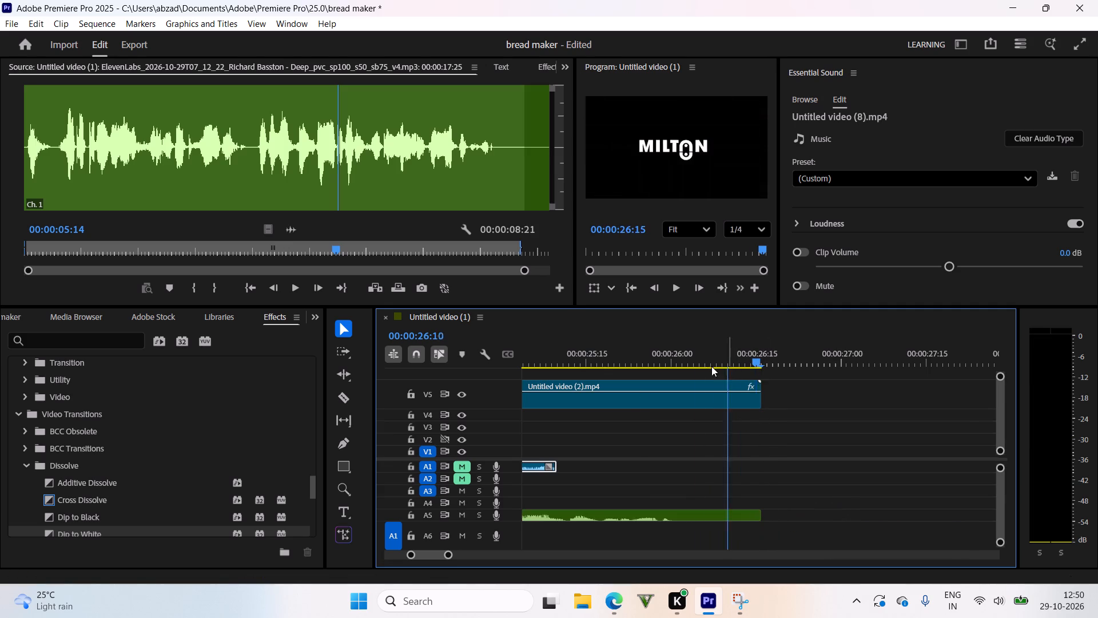
left_click_drag(711, 366, 595, 449)
key("space")
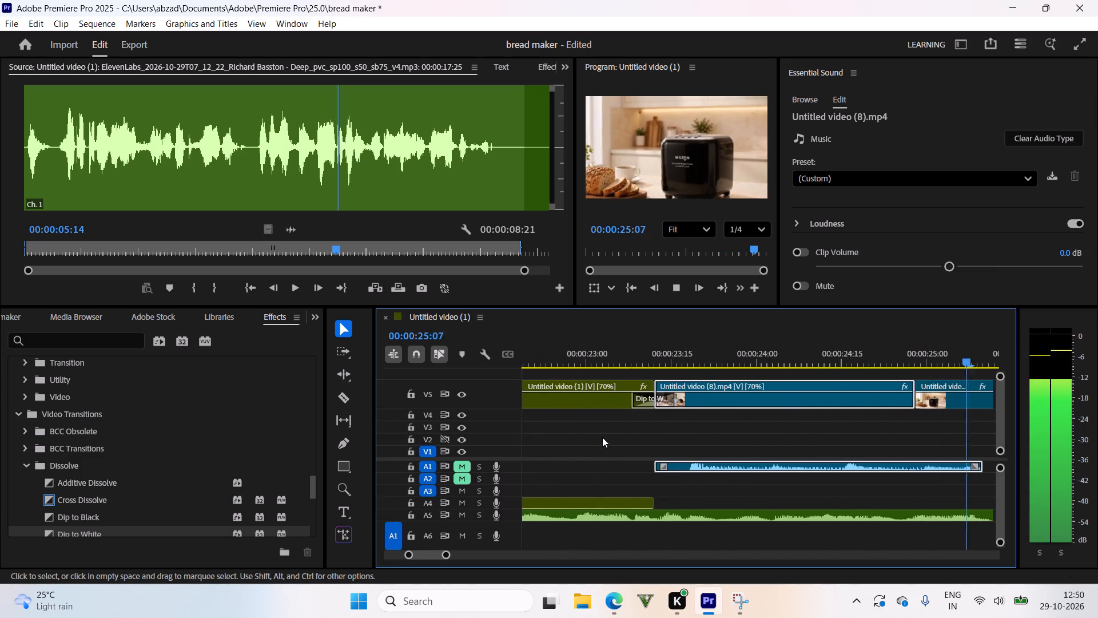
left_click_drag(626, 358, 396, 455)
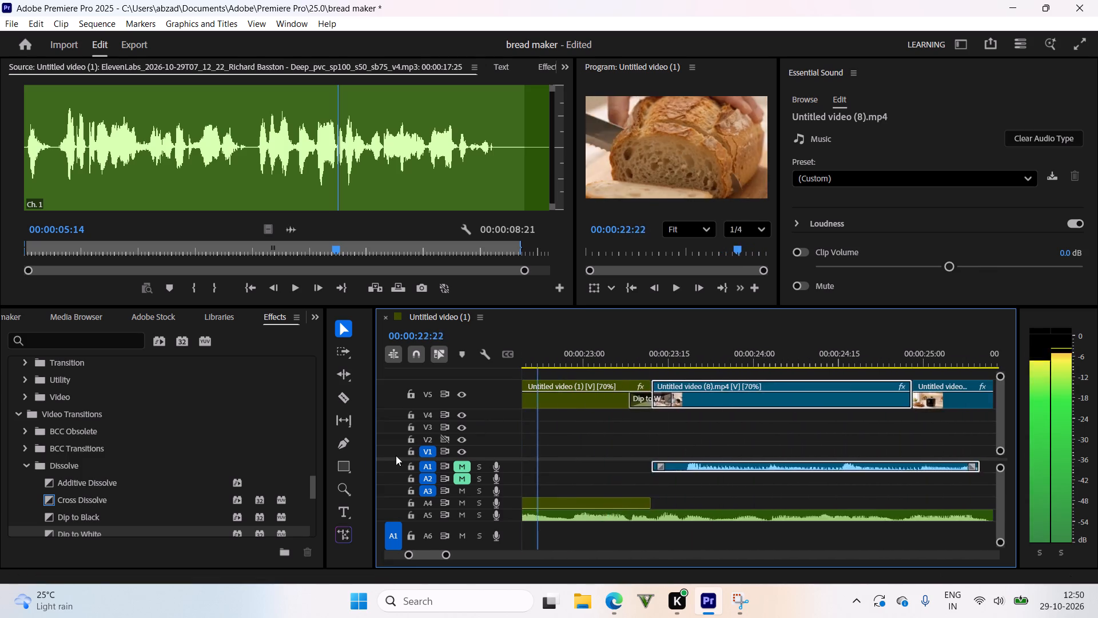
left_click_drag(396, 455, 564, 478)
key("space")
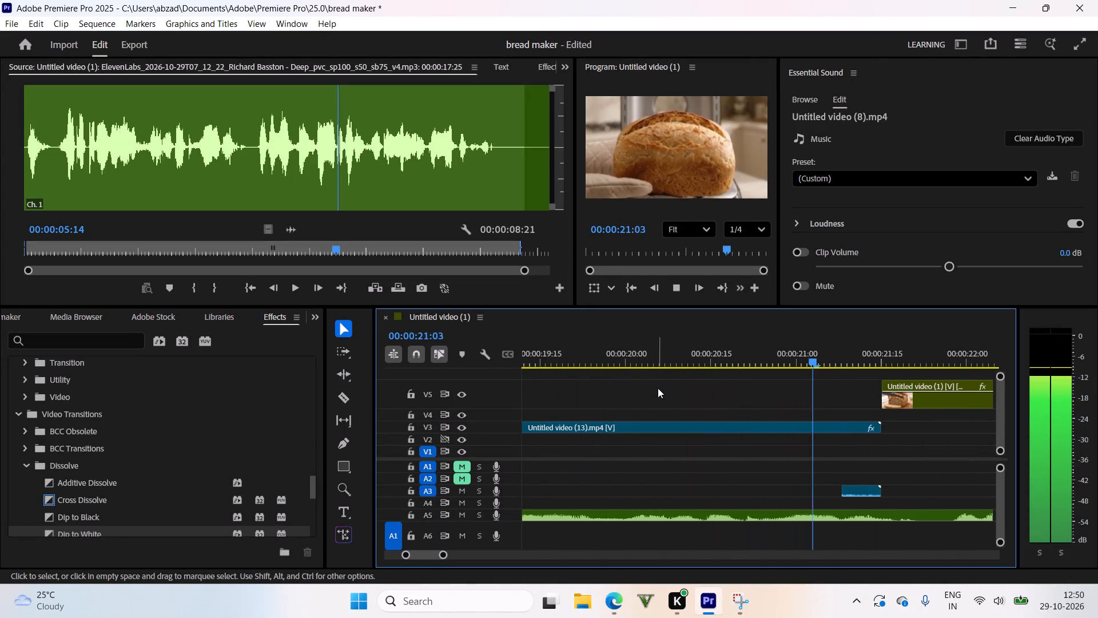
left_click_drag(582, 360, 535, 363)
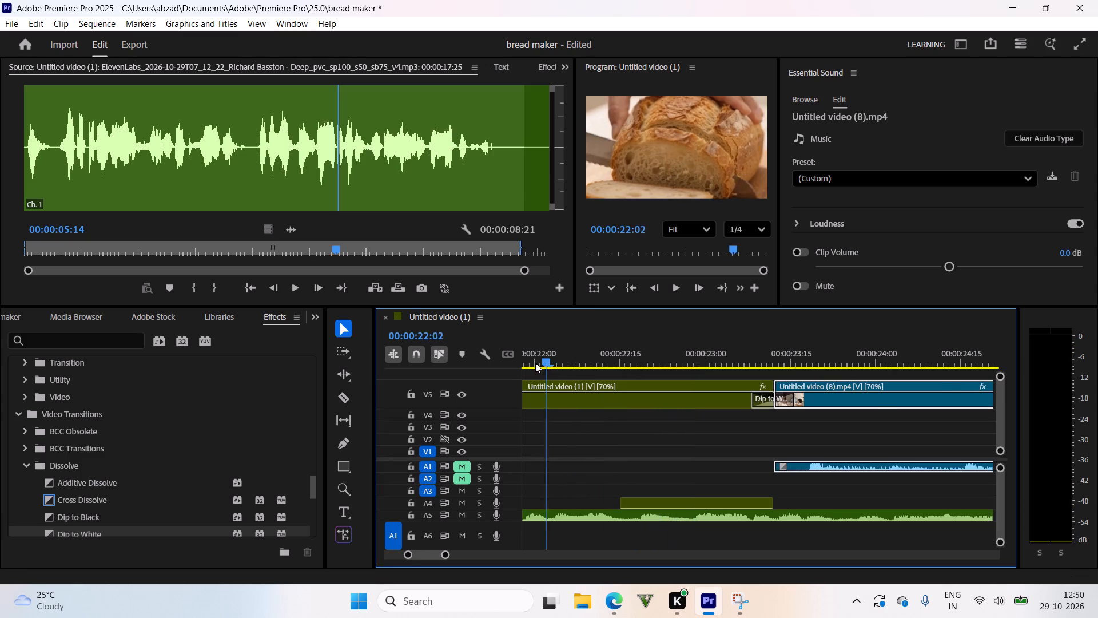
left_click_drag(535, 363, 650, 446)
key("space")
left_click_drag(639, 355, 651, 410)
key("space")
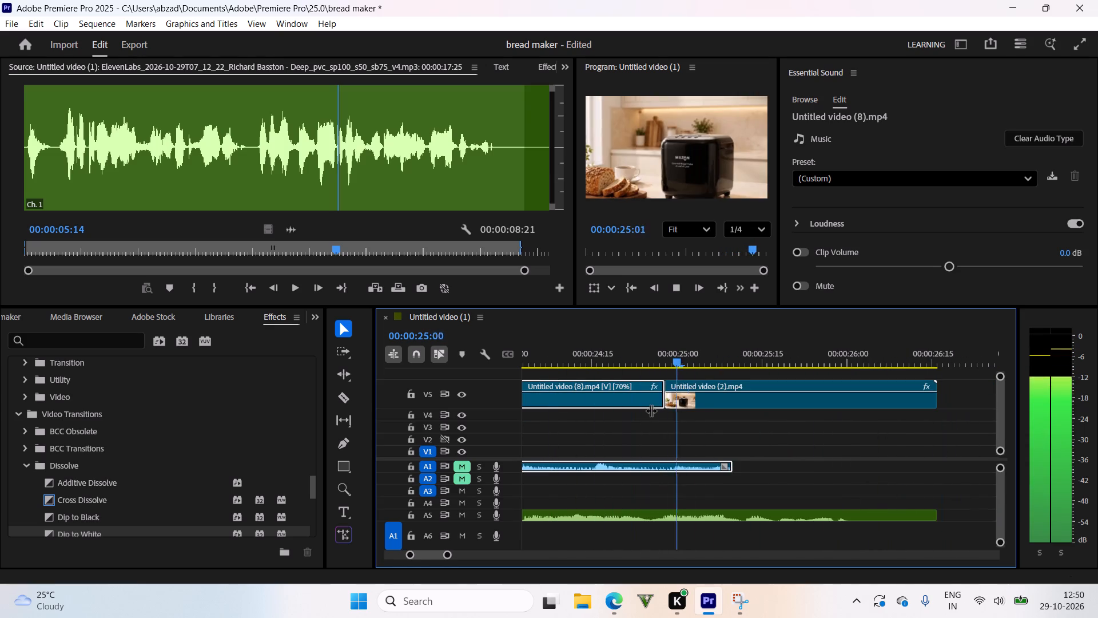
left_click_drag(693, 352, 575, 427)
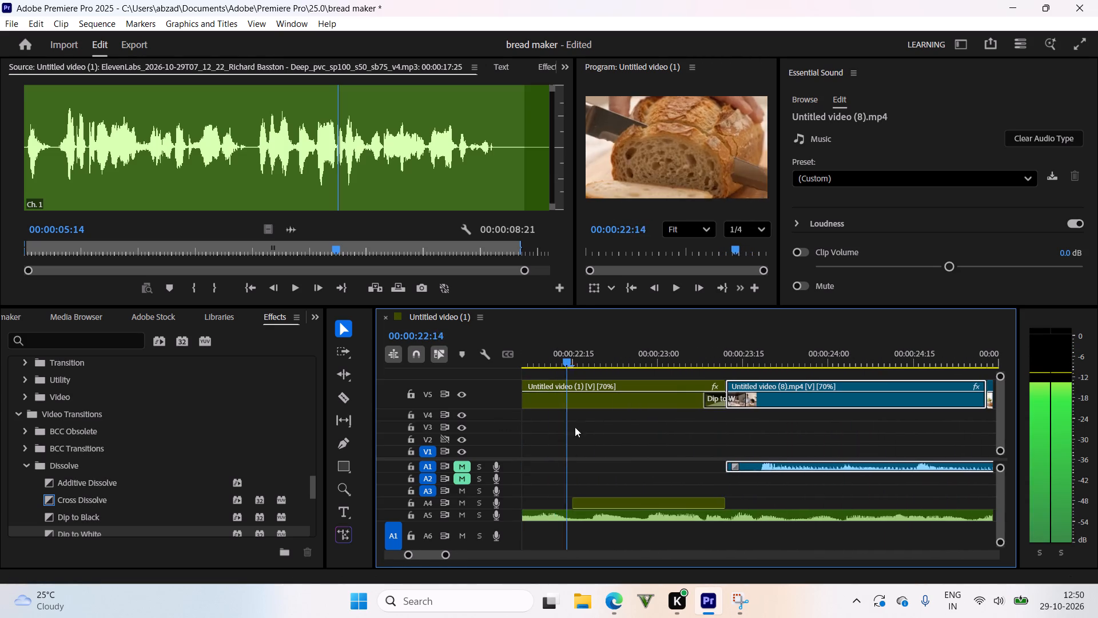
left_click_drag(575, 427, 708, 489)
key("space")
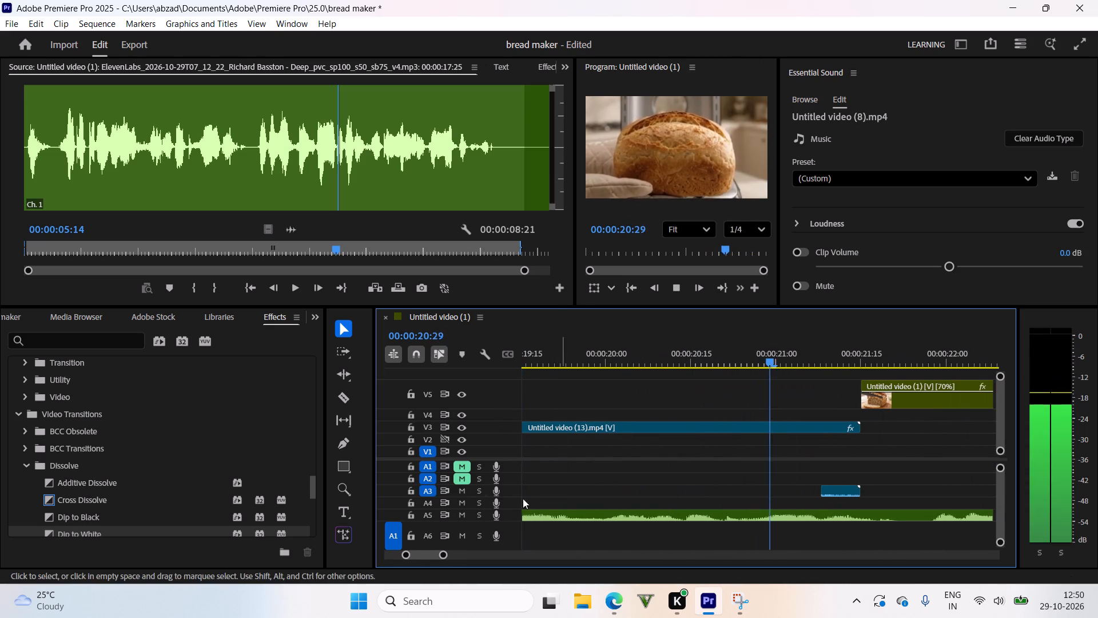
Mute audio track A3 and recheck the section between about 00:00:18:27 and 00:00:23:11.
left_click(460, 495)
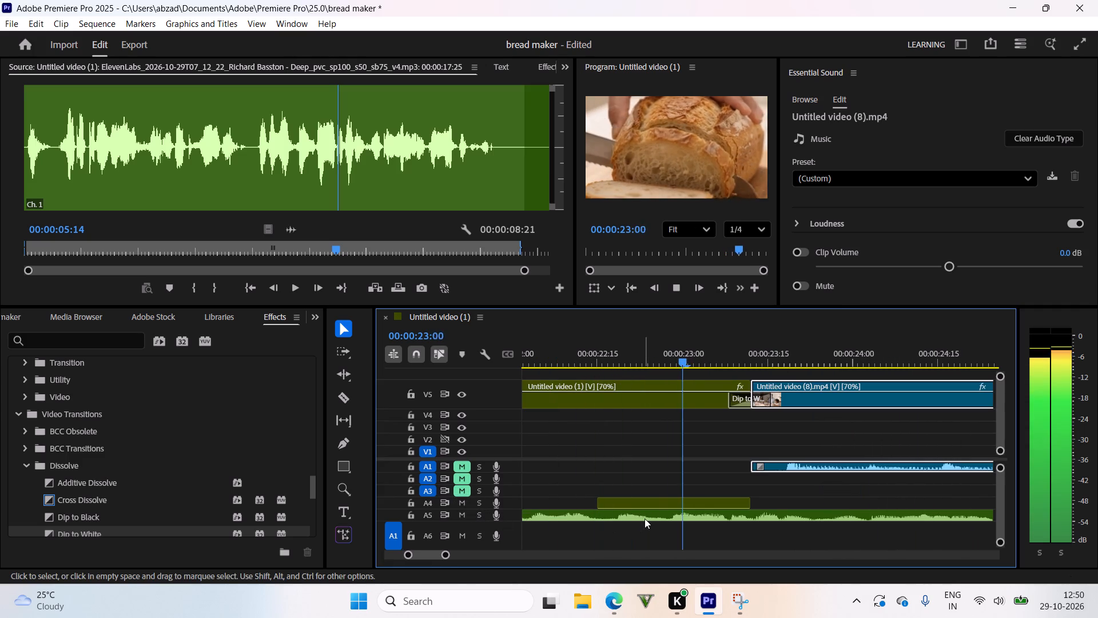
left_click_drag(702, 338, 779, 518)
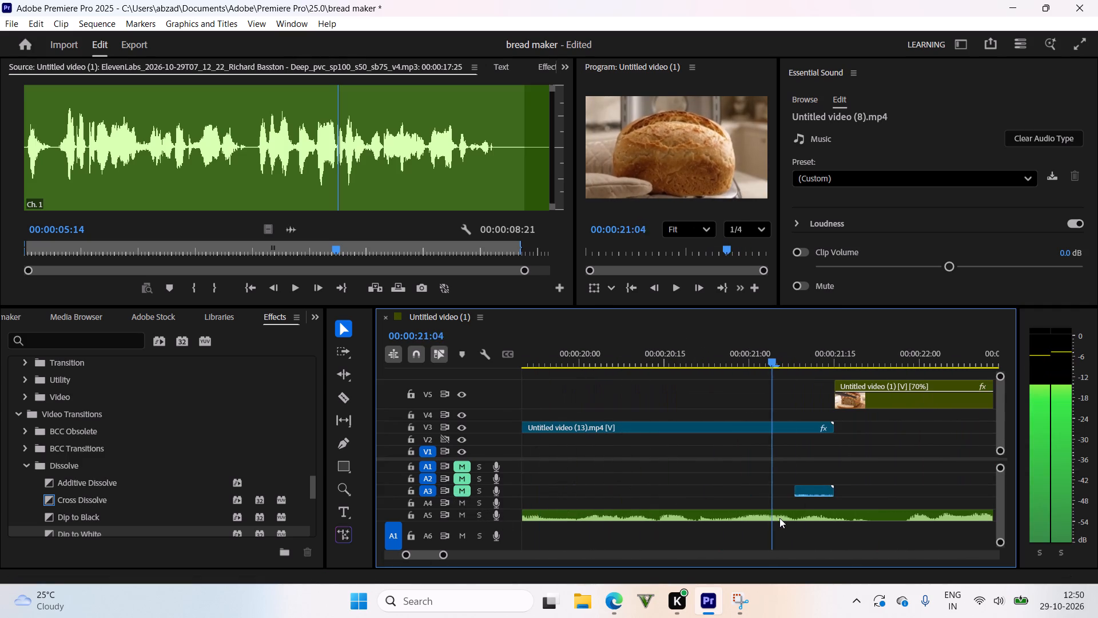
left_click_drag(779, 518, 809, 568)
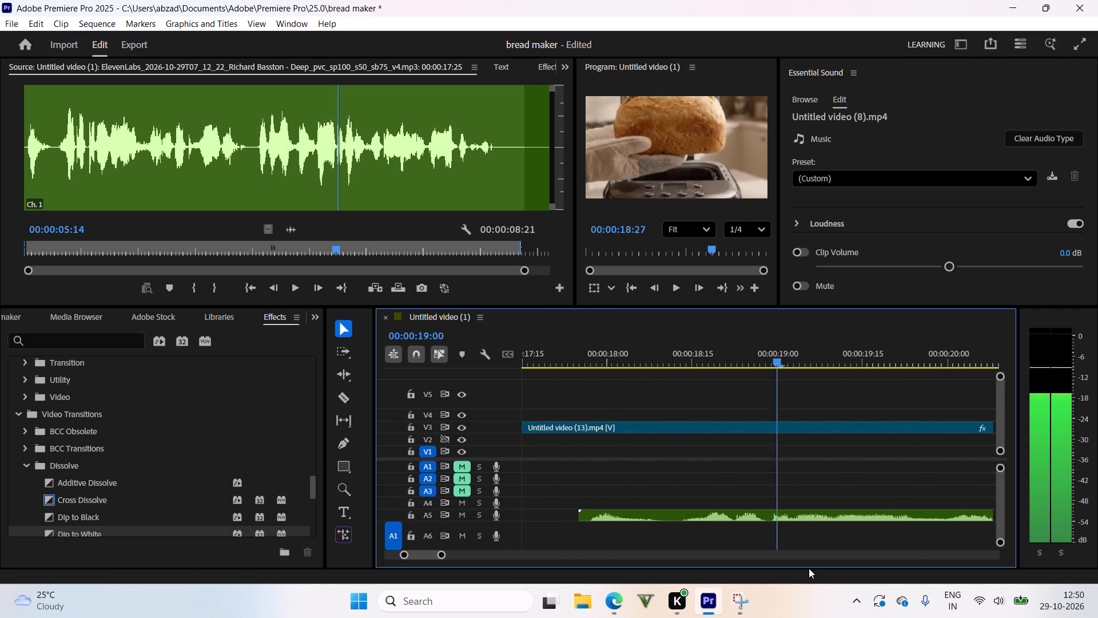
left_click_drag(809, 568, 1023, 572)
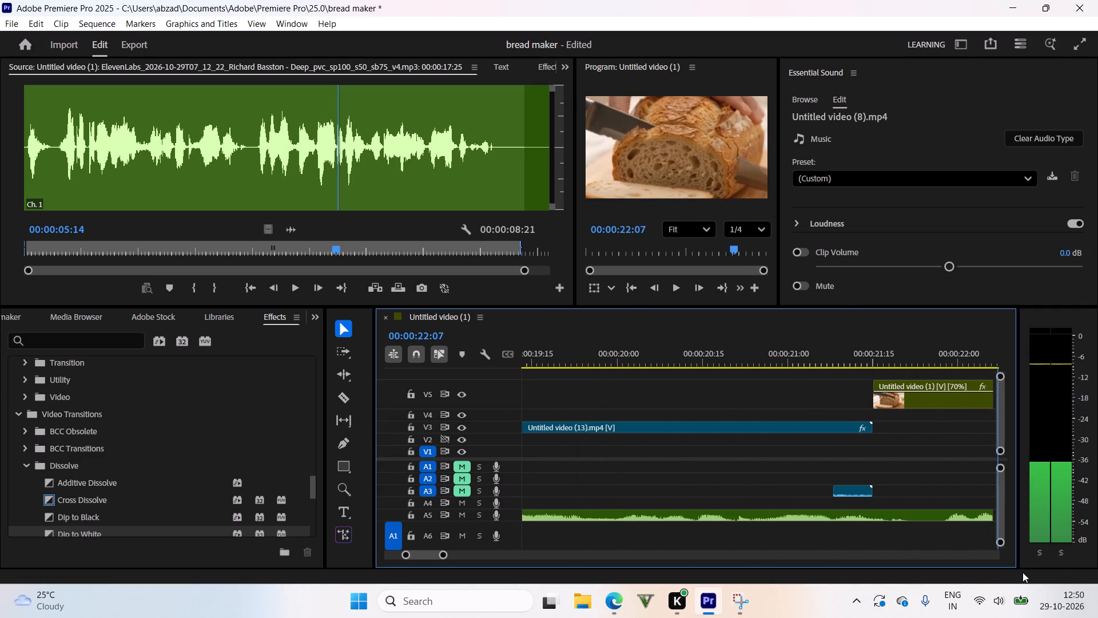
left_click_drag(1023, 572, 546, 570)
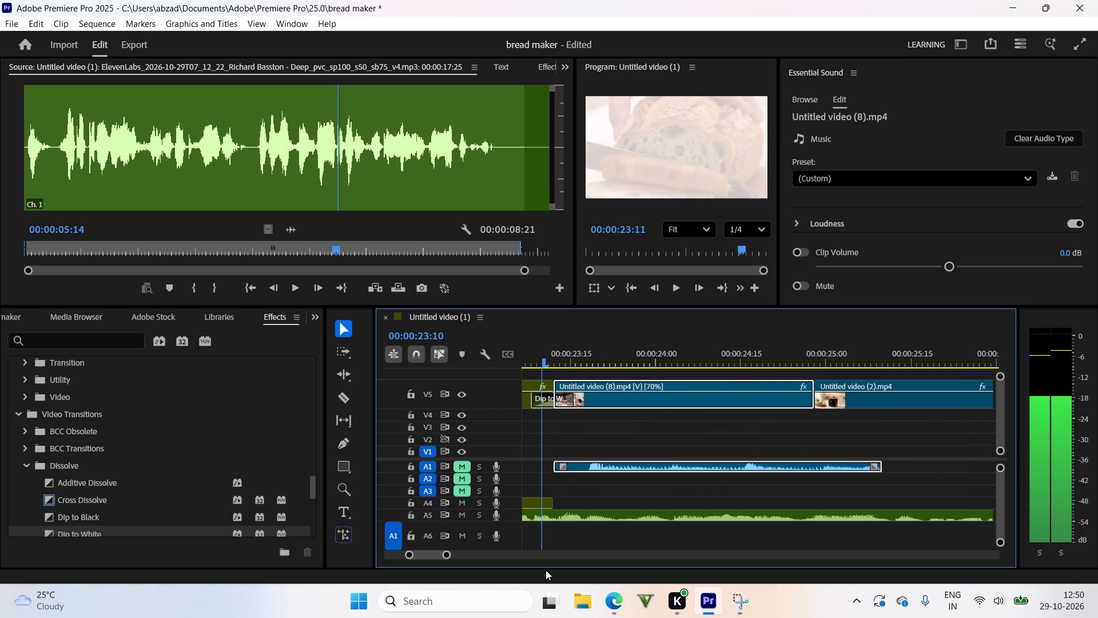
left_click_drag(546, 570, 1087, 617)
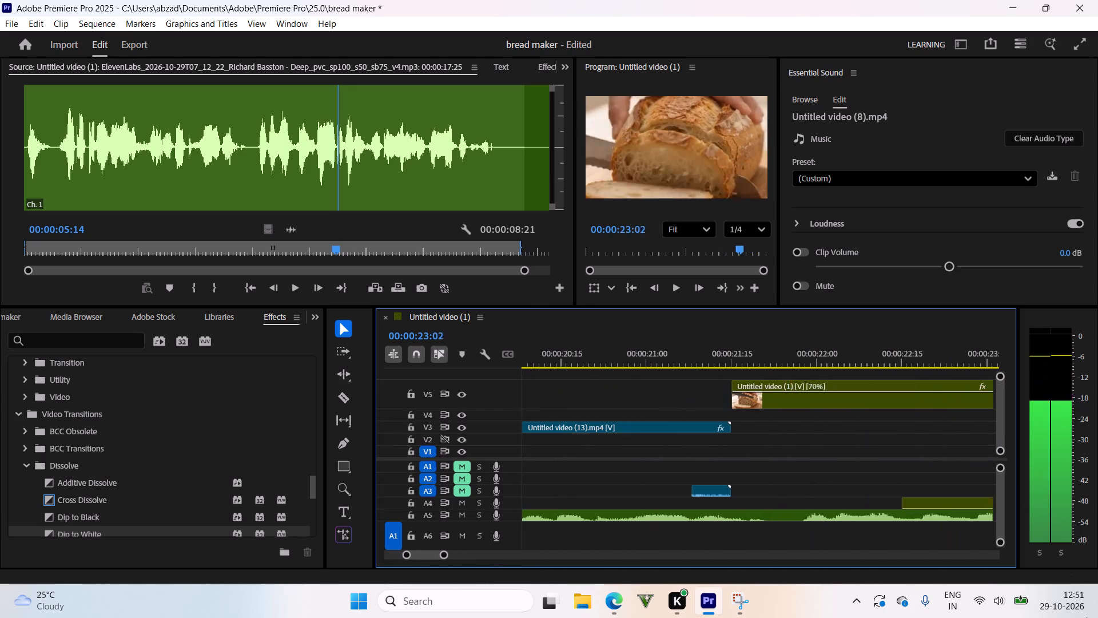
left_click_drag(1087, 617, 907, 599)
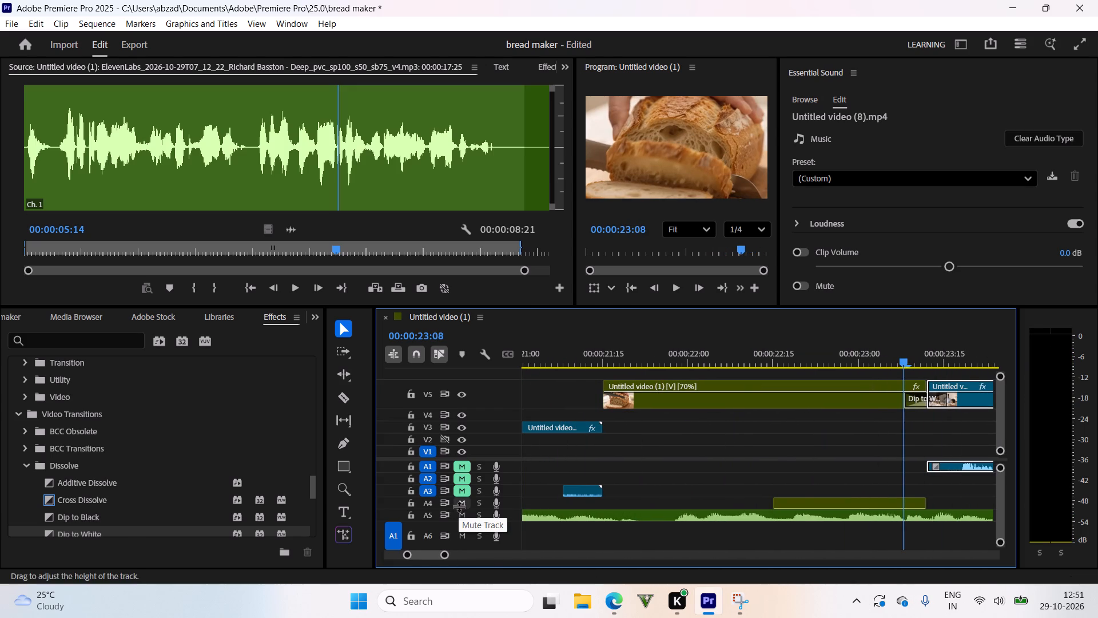
Mute audio track A4.
left_click(464, 501)
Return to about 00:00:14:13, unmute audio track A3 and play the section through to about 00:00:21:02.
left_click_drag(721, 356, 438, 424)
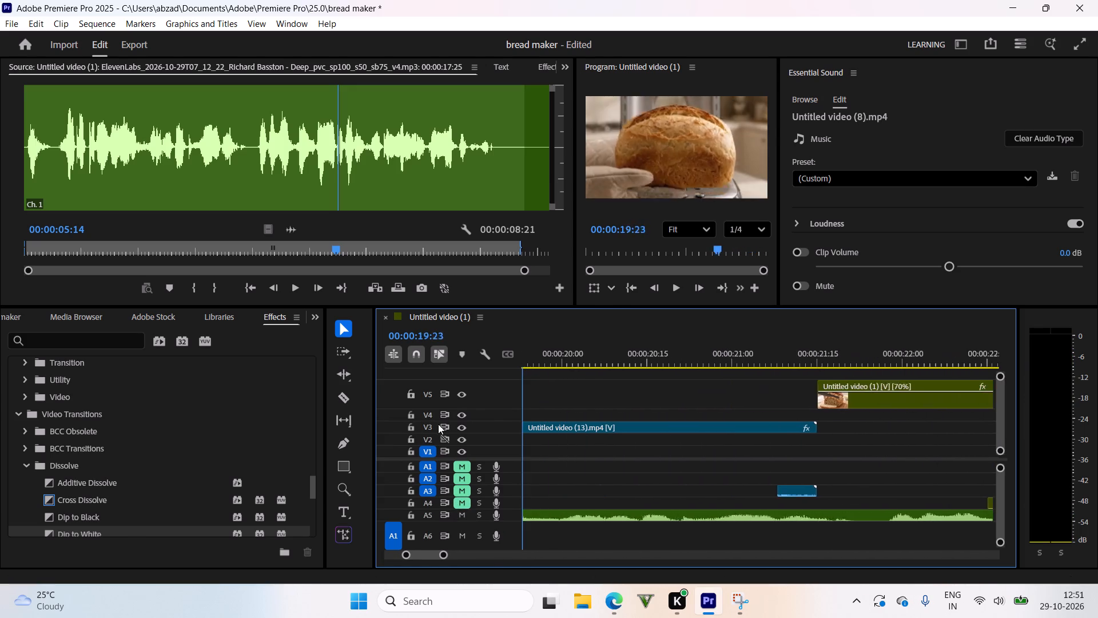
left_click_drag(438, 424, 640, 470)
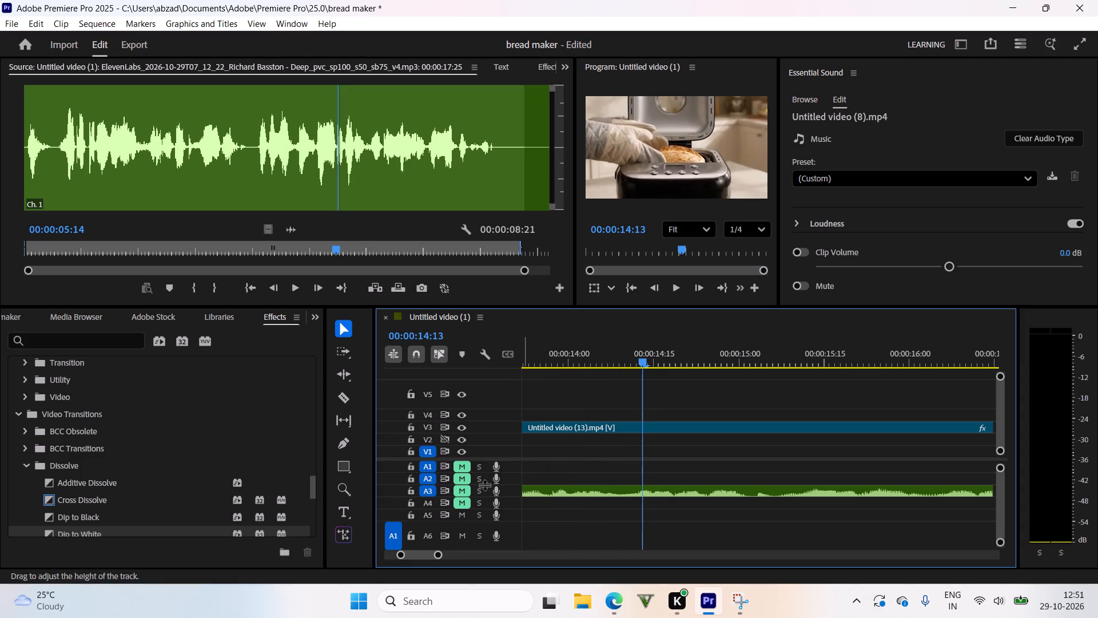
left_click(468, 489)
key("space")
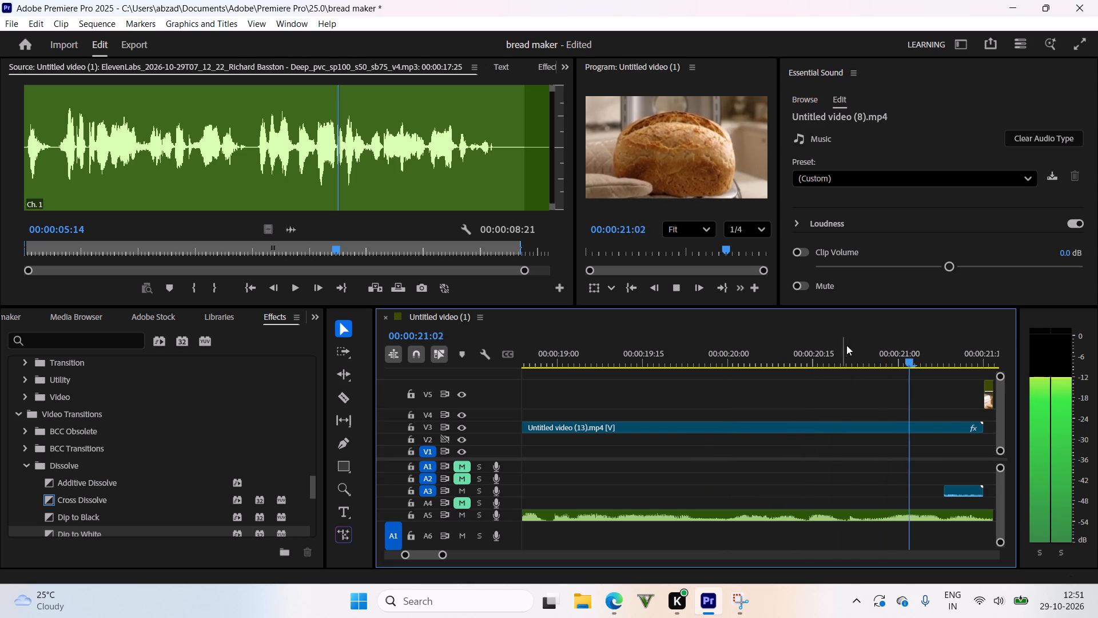
Unlink Untitled video (13).mp4 from its audio and delete its short audio piece on A3 near 00:00:21:10.
left_click_drag(901, 362, 779, 492)
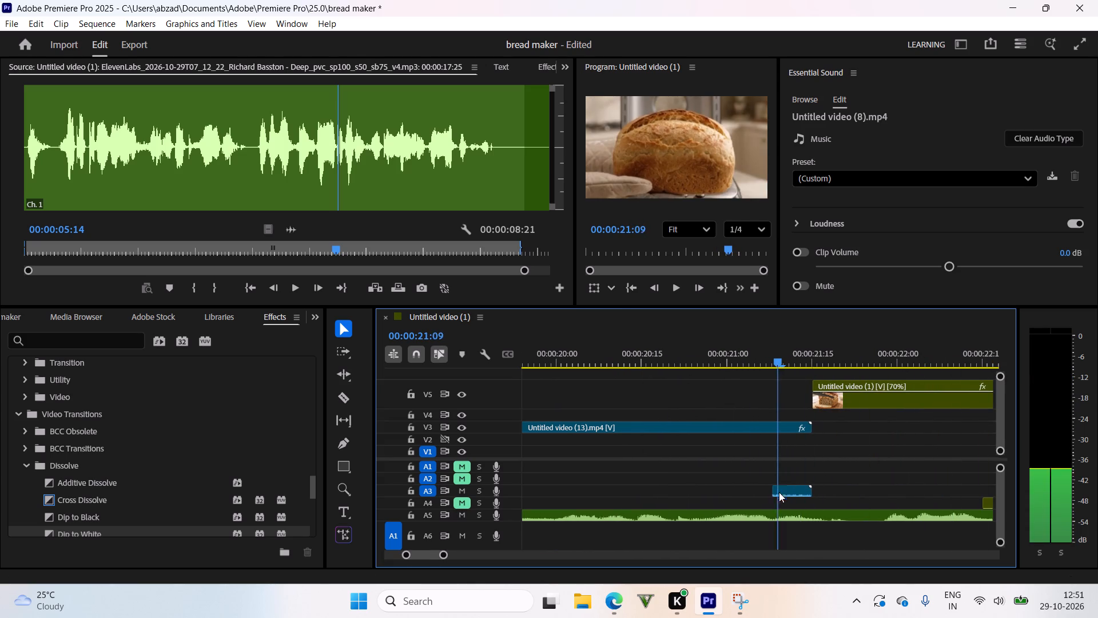
left_click_drag(779, 492, 785, 494)
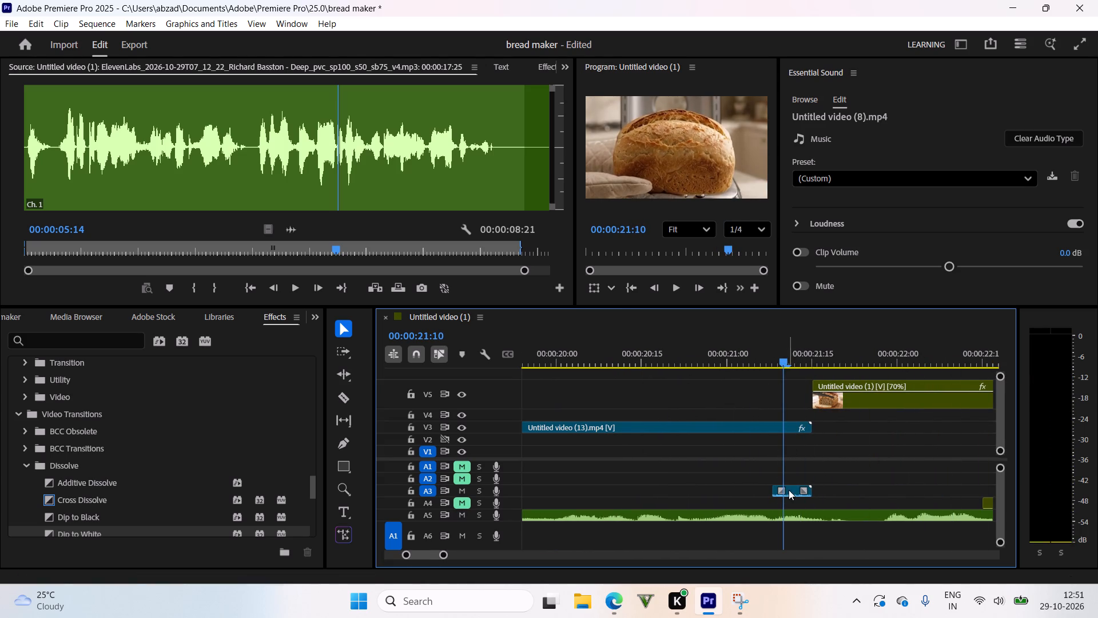
left_click(789, 491)
right_click(781, 488)
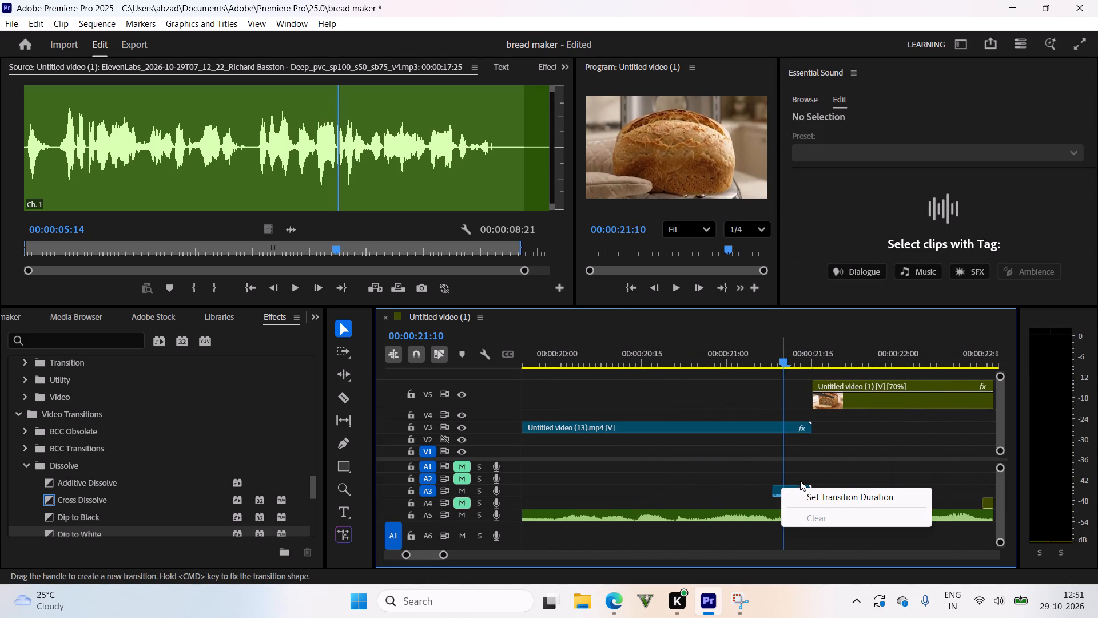
left_click(779, 494)
left_click(777, 494)
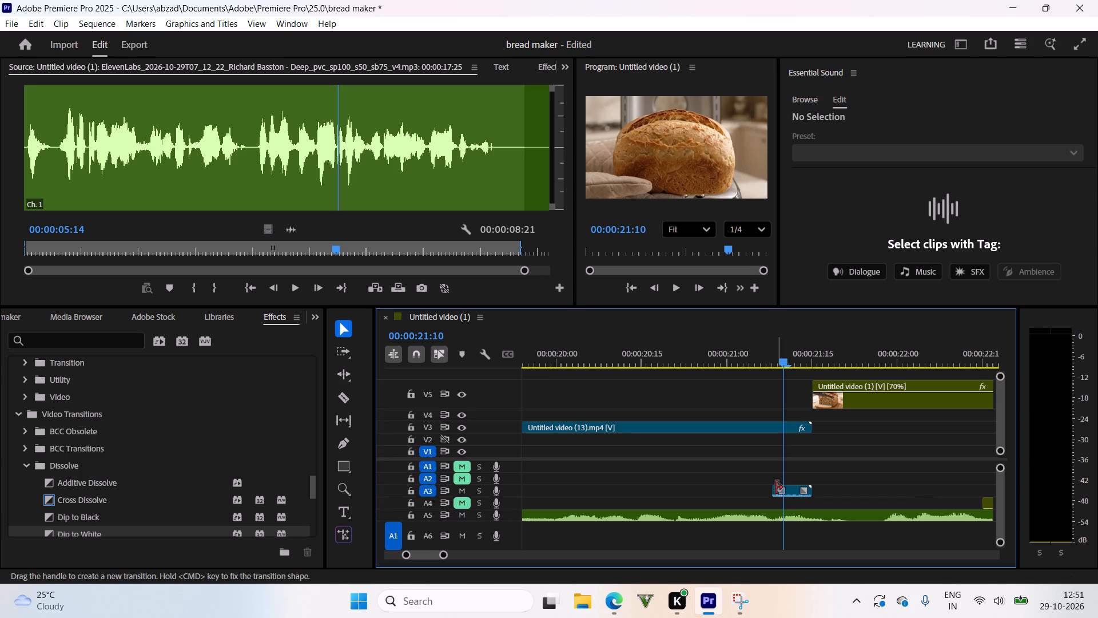
left_click(793, 490)
right_click(789, 489)
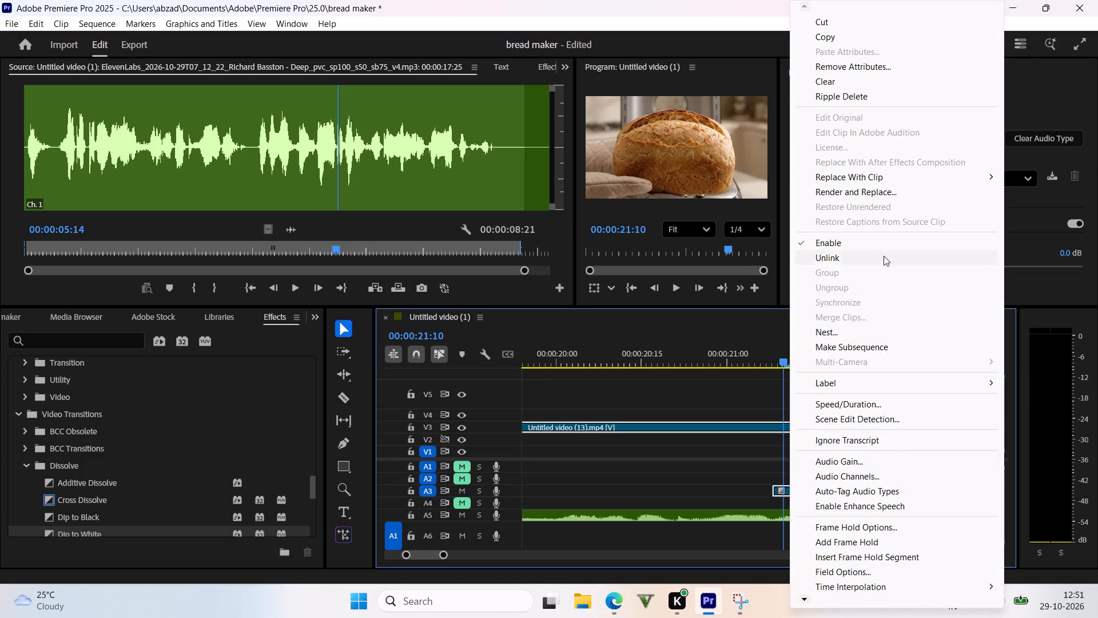
left_click(876, 255)
left_click(787, 491)
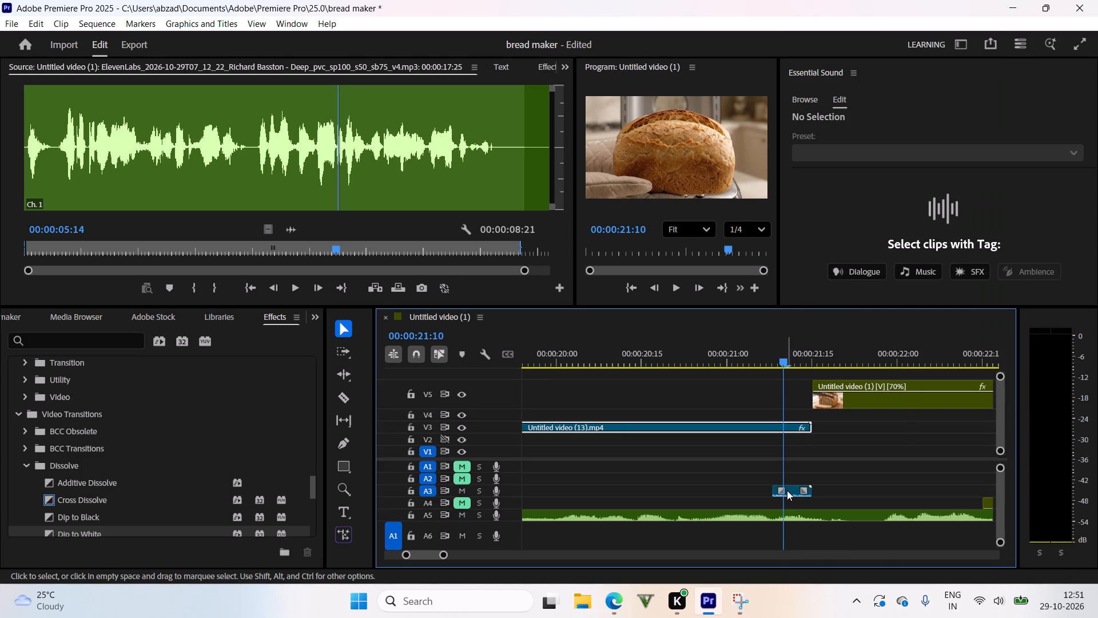
key("BackSpace")
Play the ending from 00:00:21:10 into the Milton logo fade to check the audio, and scrub back toward the bread shot.
key("space")
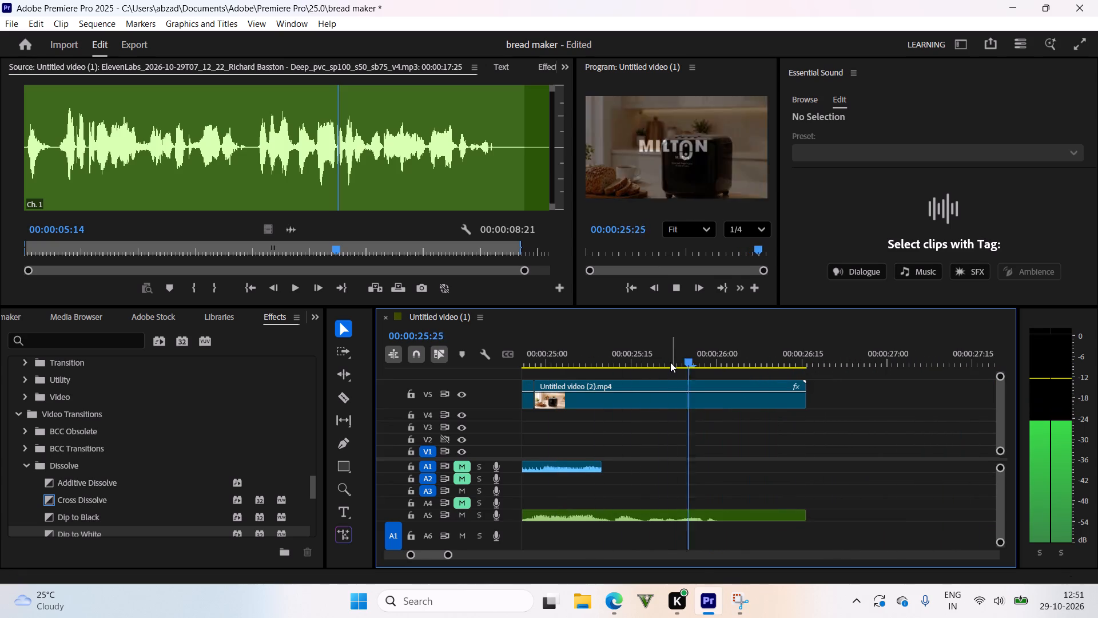
left_click_drag(666, 362, 137, 439)
left_click(122, 444)
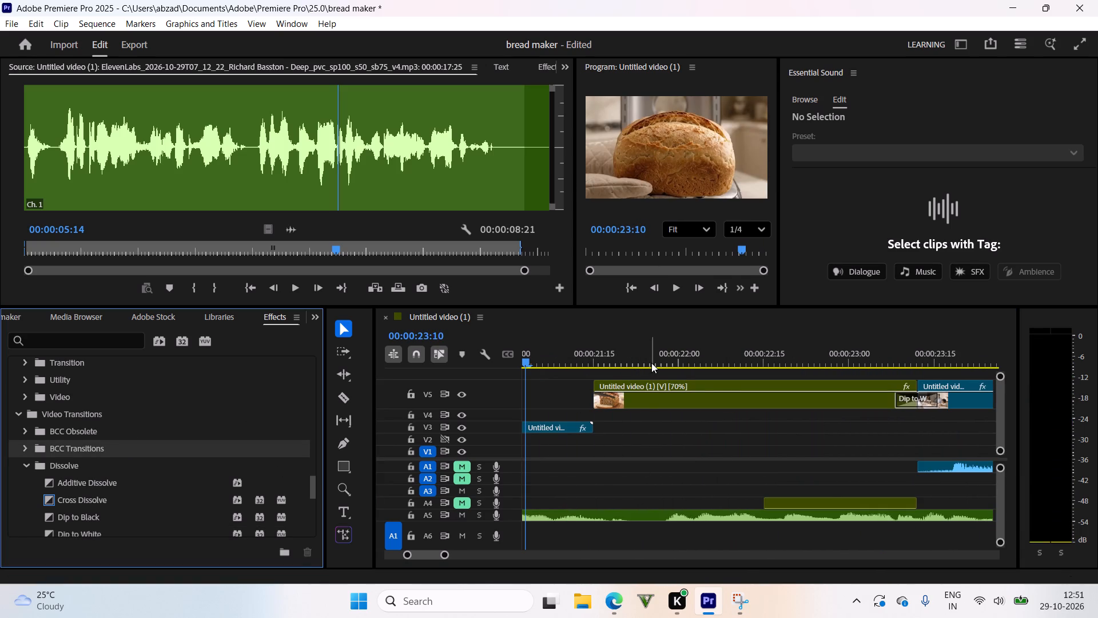
Return to the start of the sequence at 00:00:00:00, play the opening and unmute audio track A4.
left_click_drag(651, 363, 0, 453)
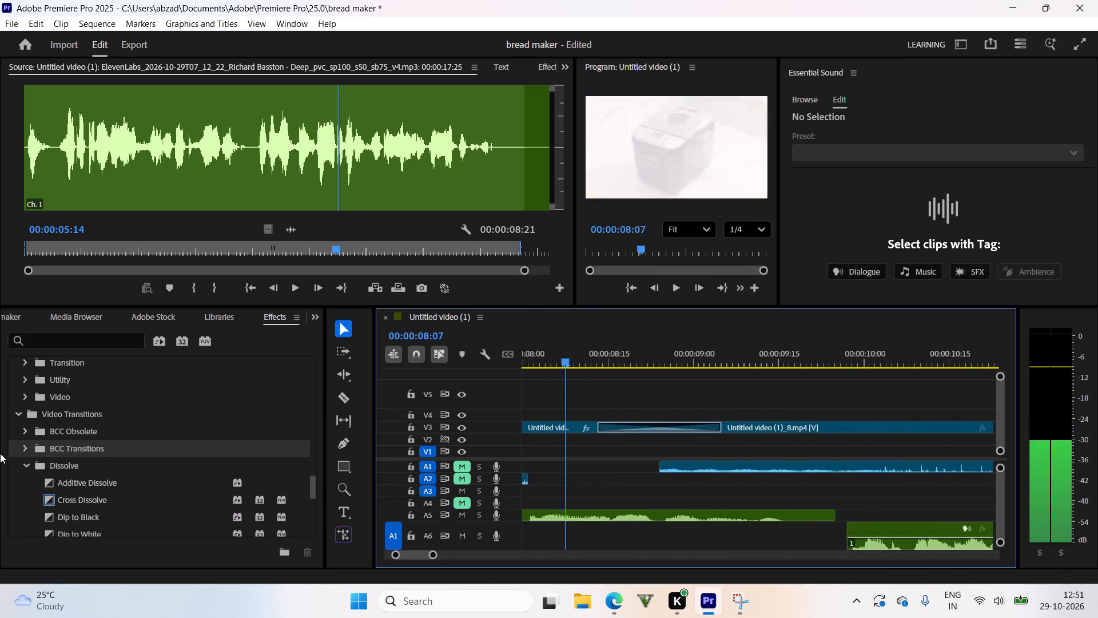
left_click_drag(0, 453, 0, 496)
key("space")
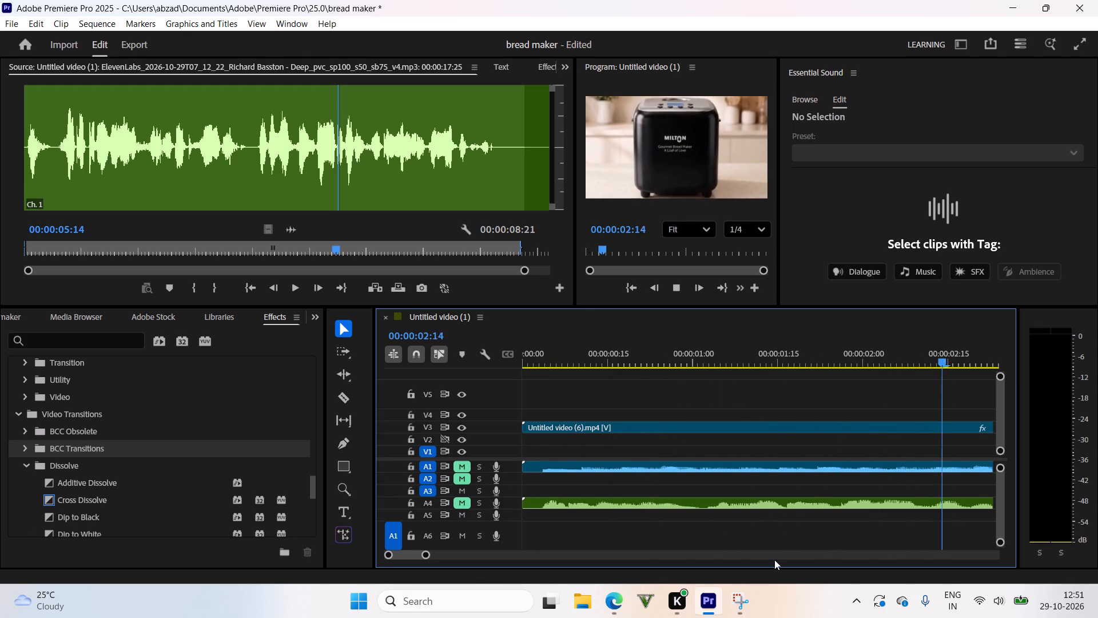
left_click_drag(719, 359, 299, 423)
left_click(467, 505)
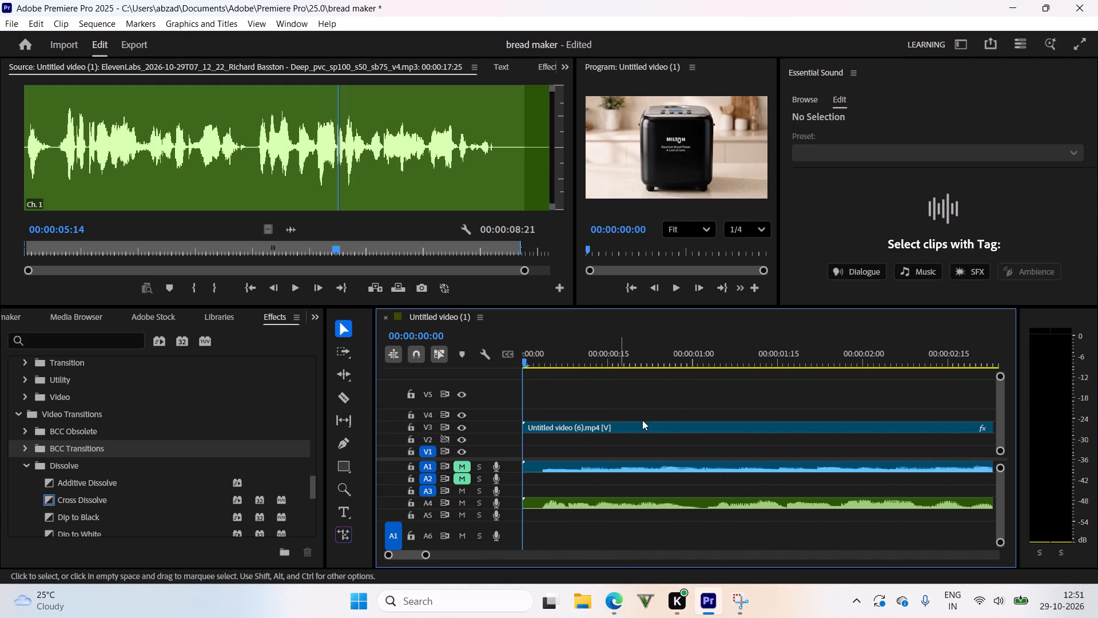
Unlink Untitled video (14).mp4 from its audio and delete its audio piece on A3.
left_click_drag(714, 362, 818, 382)
key("space")
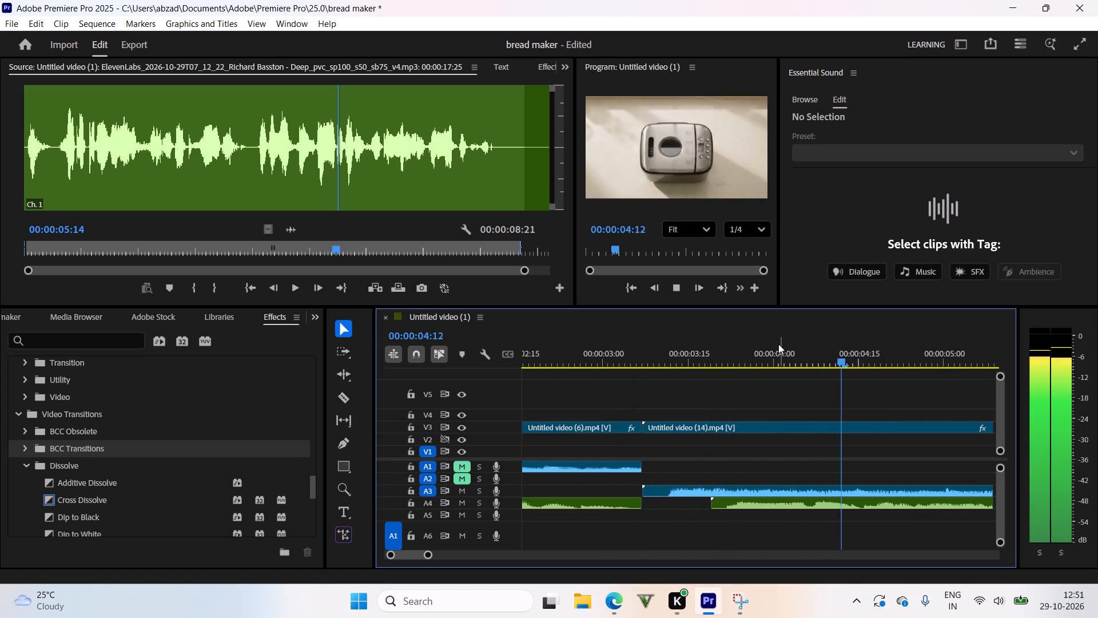
left_click_drag(814, 351, 539, 458)
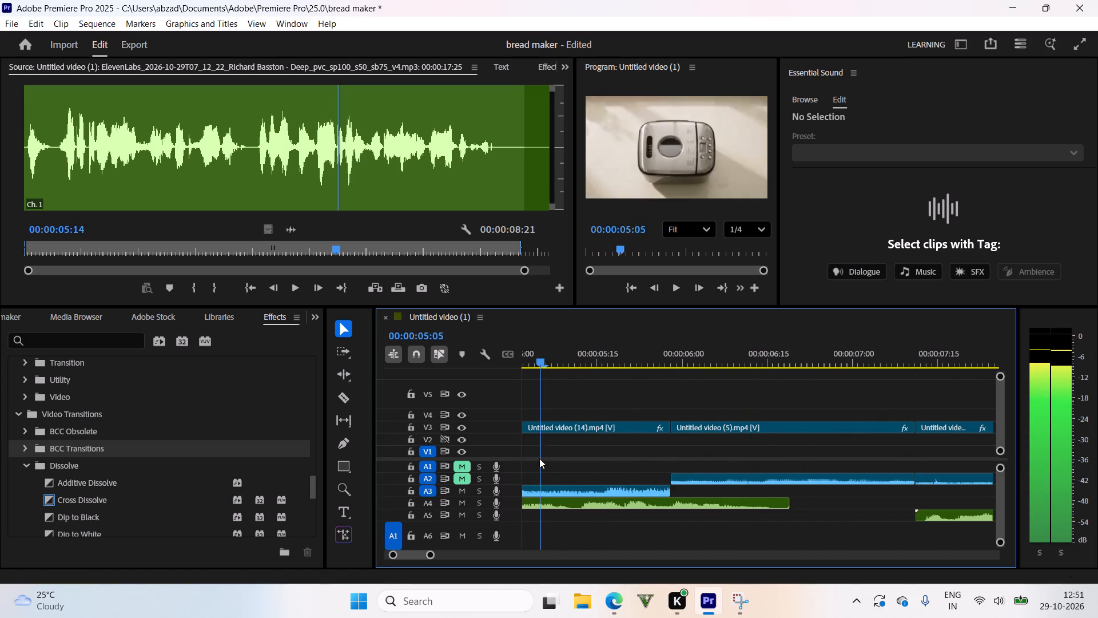
left_click_drag(539, 458, 586, 487)
left_click(600, 487)
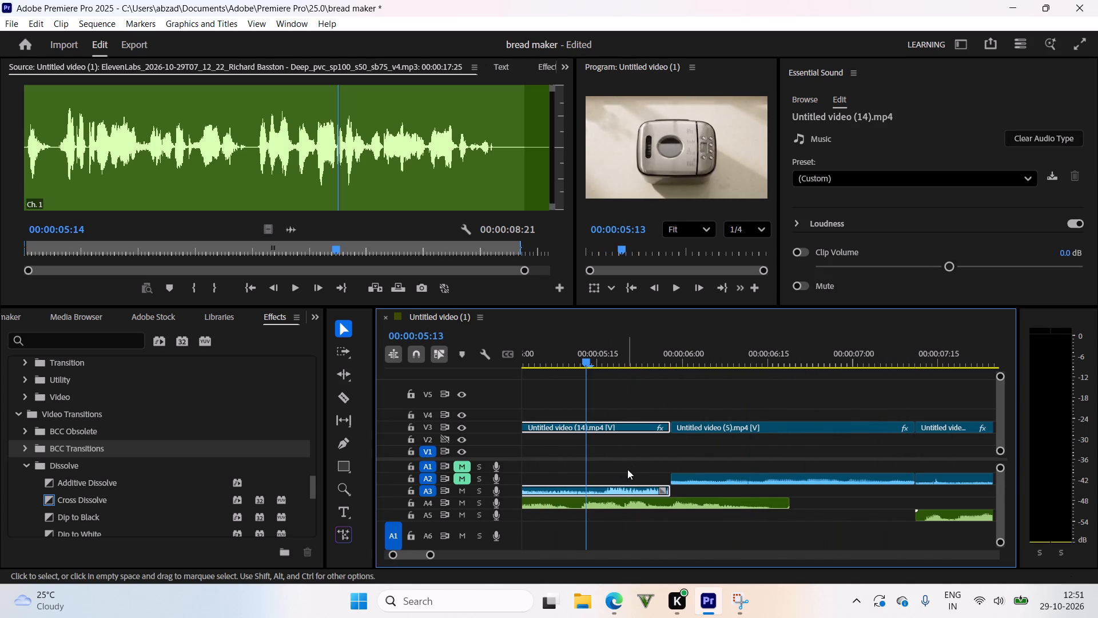
right_click(628, 421)
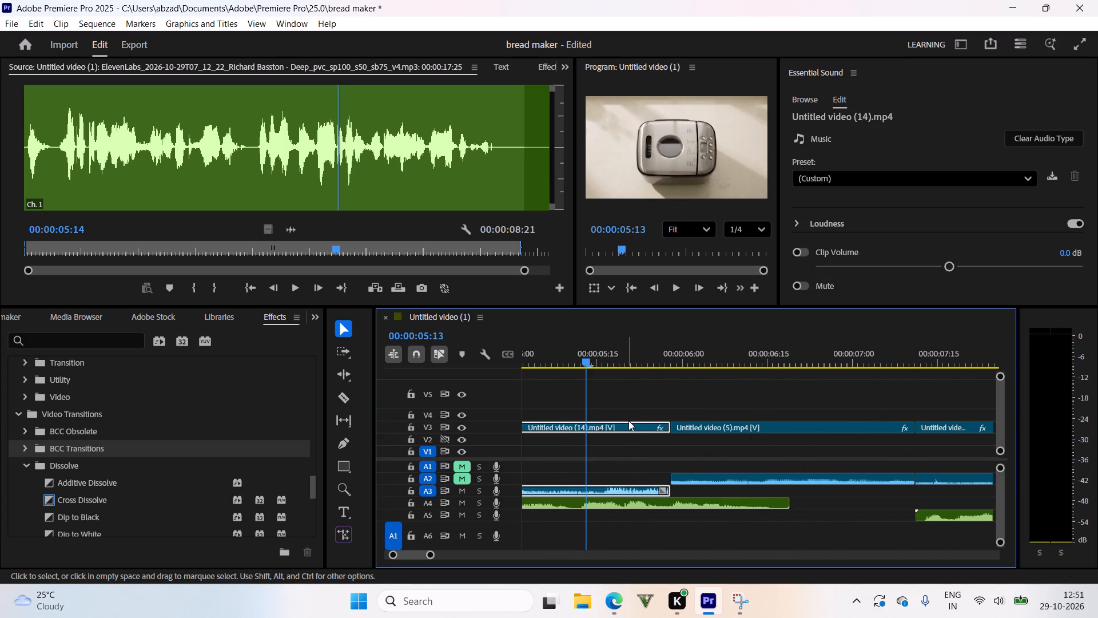
right_click(636, 424)
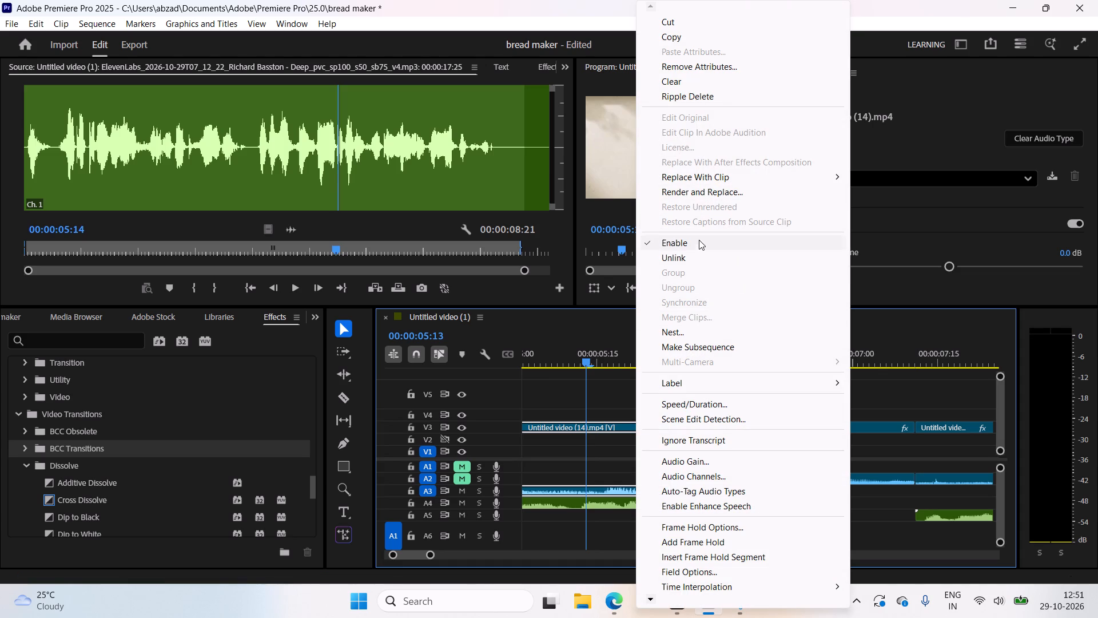
left_click(693, 256)
left_click(600, 485)
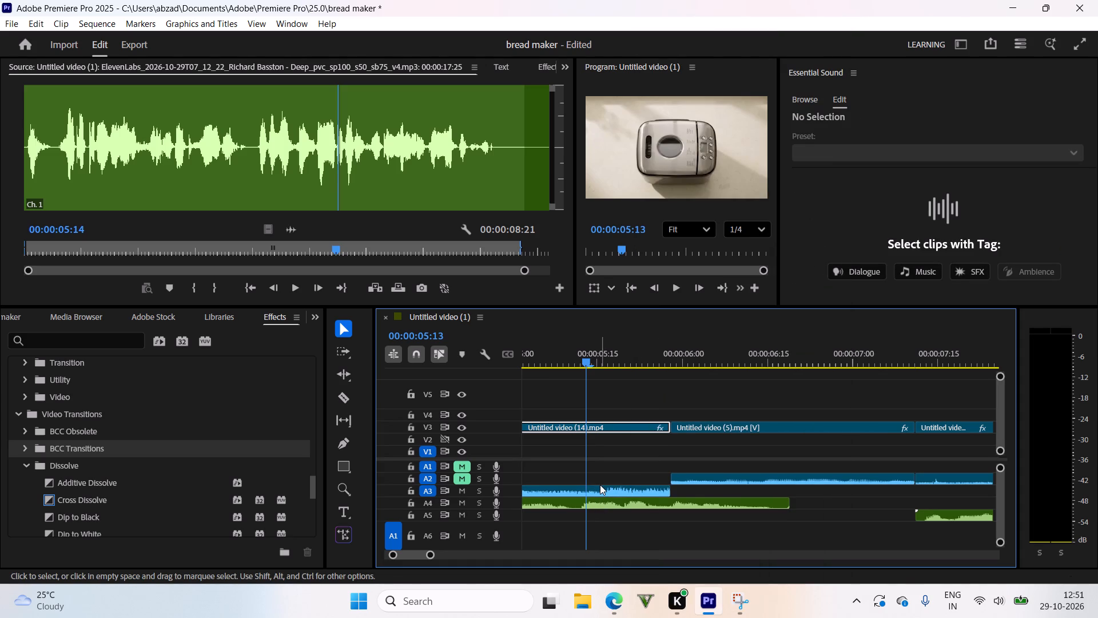
left_click(611, 477)
left_click(611, 488)
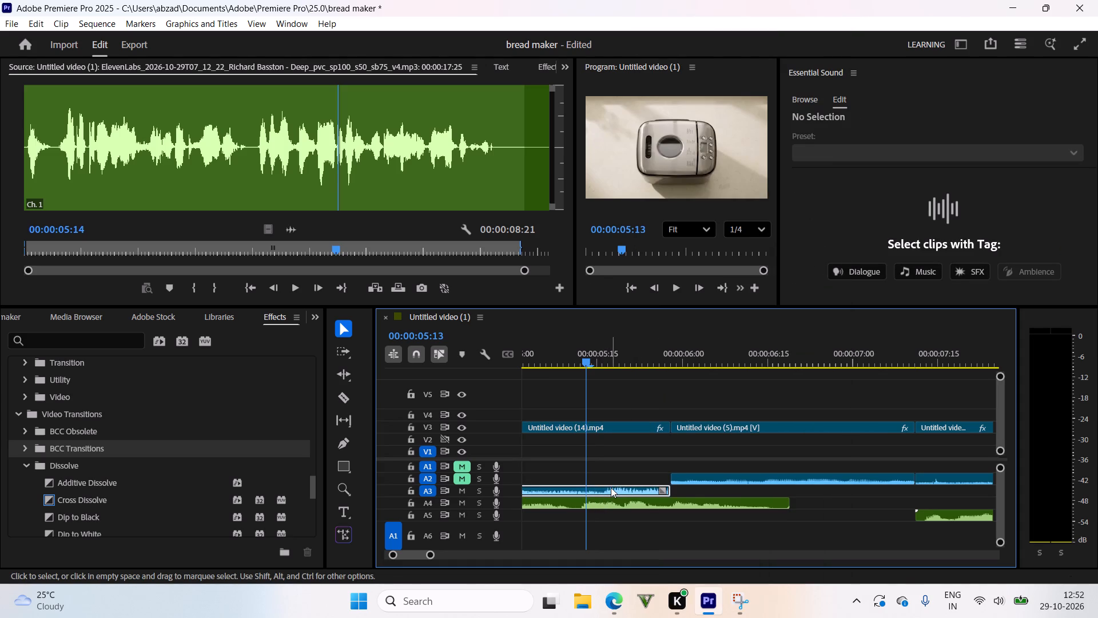
key("BackSpace")
Recheck the sound under Untitled video (14).mp4, unlink Untitled video (5).mp4 and delete its audio piece on A2.
left_click_drag(588, 397, 570, 403)
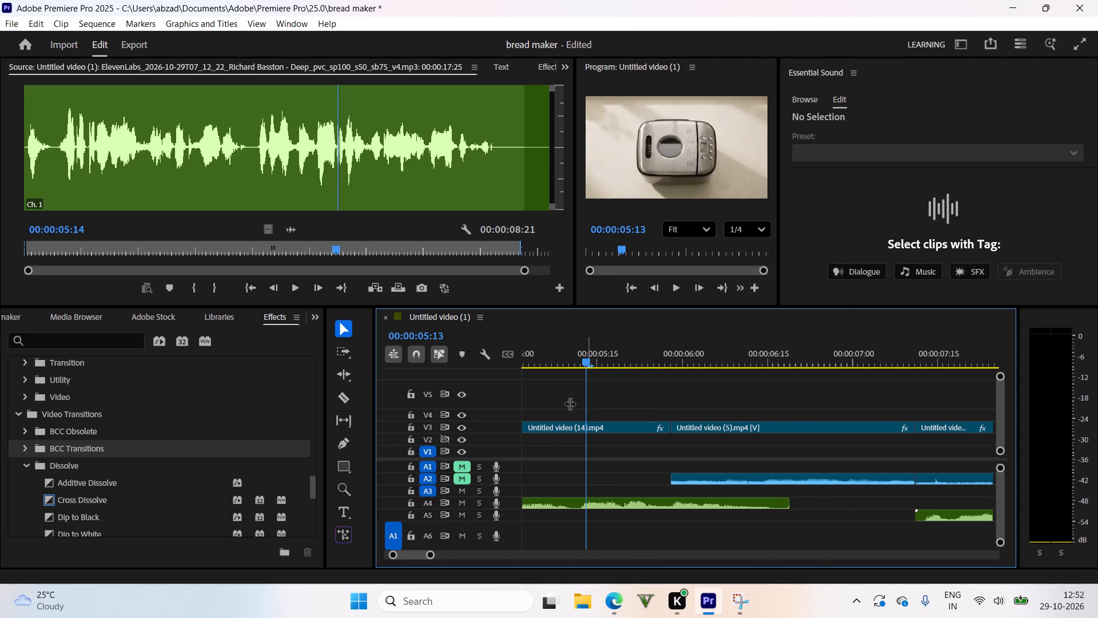
left_click_drag(570, 403, 603, 497)
key("space")
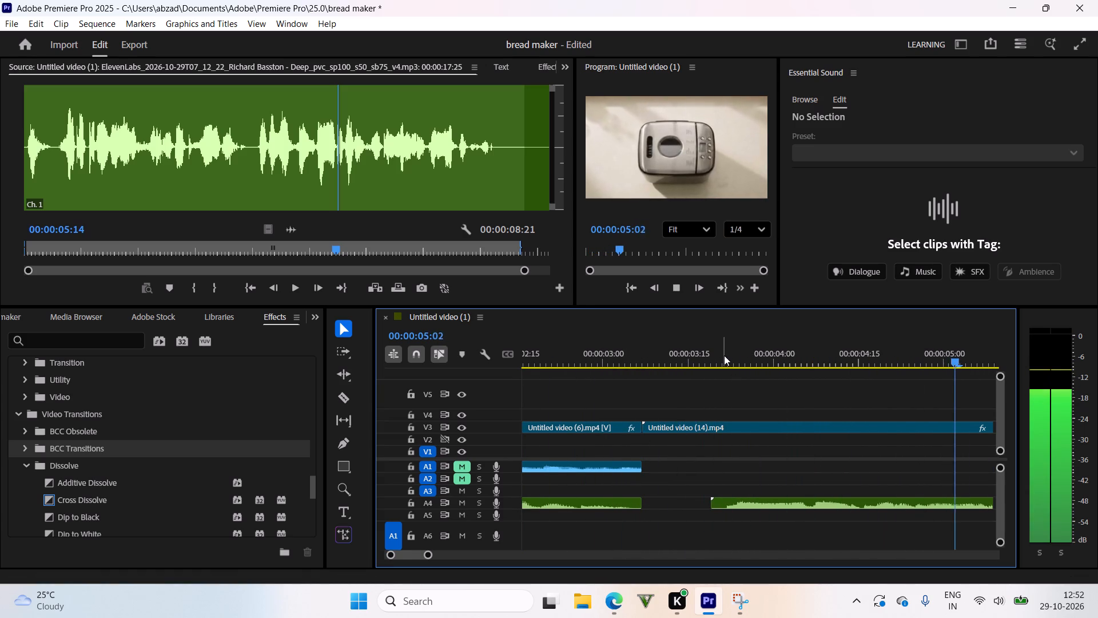
left_click_drag(718, 340, 680, 368)
left_click(708, 424)
right_click(707, 425)
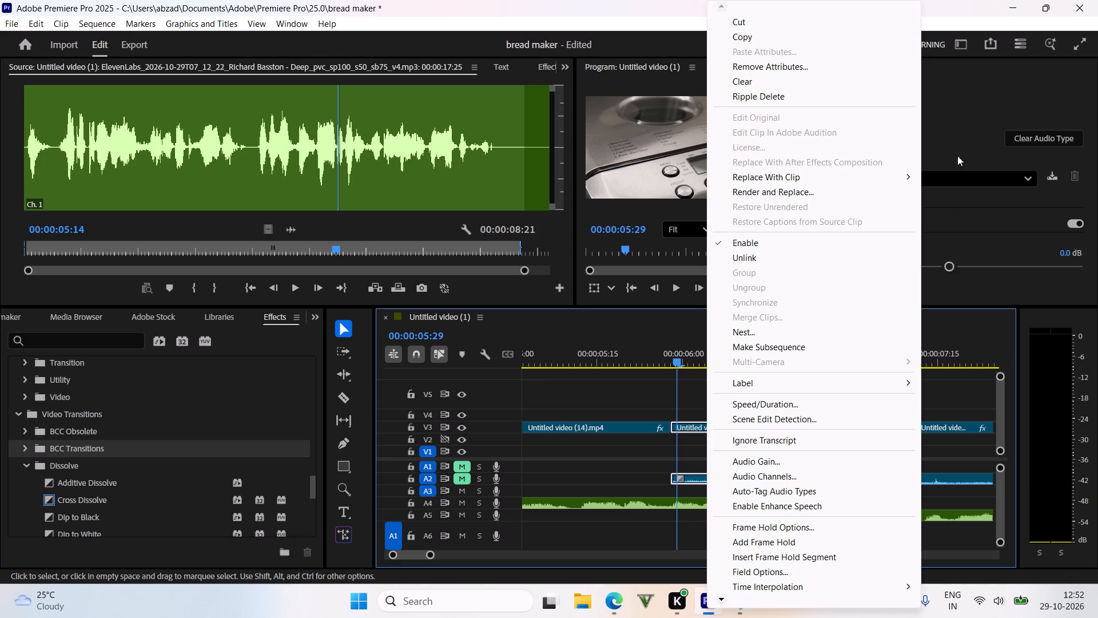
left_click(778, 252)
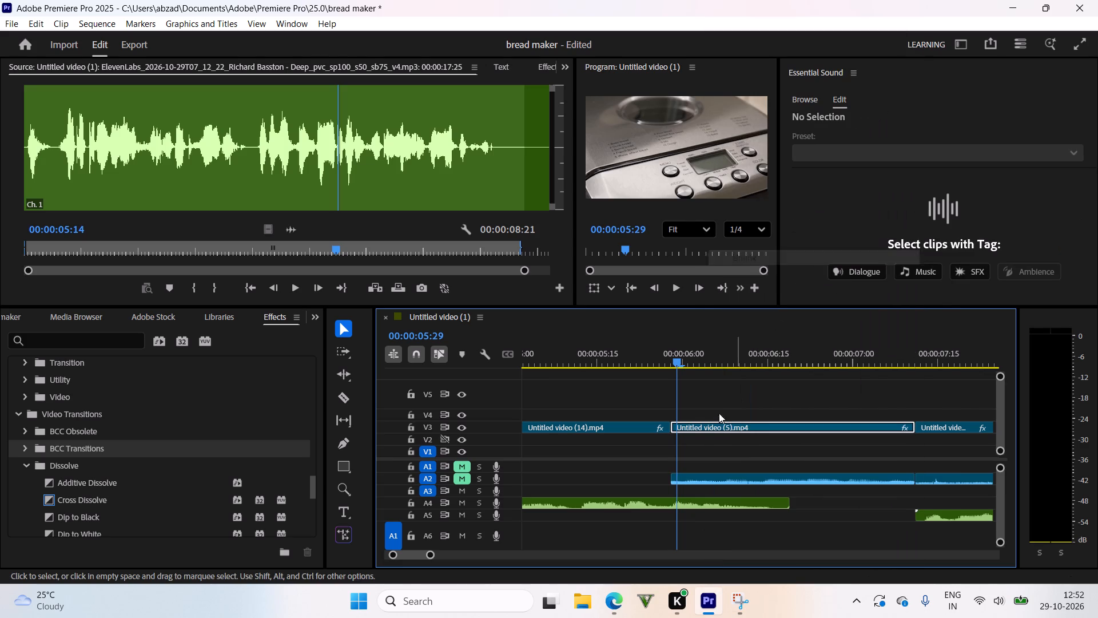
left_click(699, 480)
key("BackSpace")
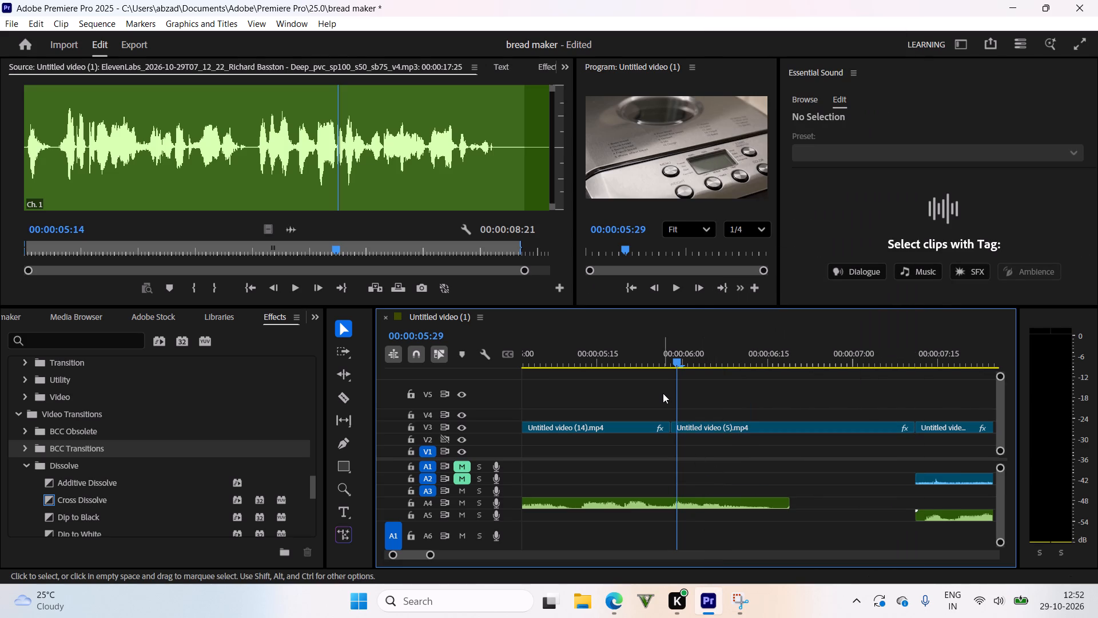
Play on from 00:00:05:29 to about 00:00:13:10 and replay the end of the A6 voice-over near 00:00:11:00.
key("space")
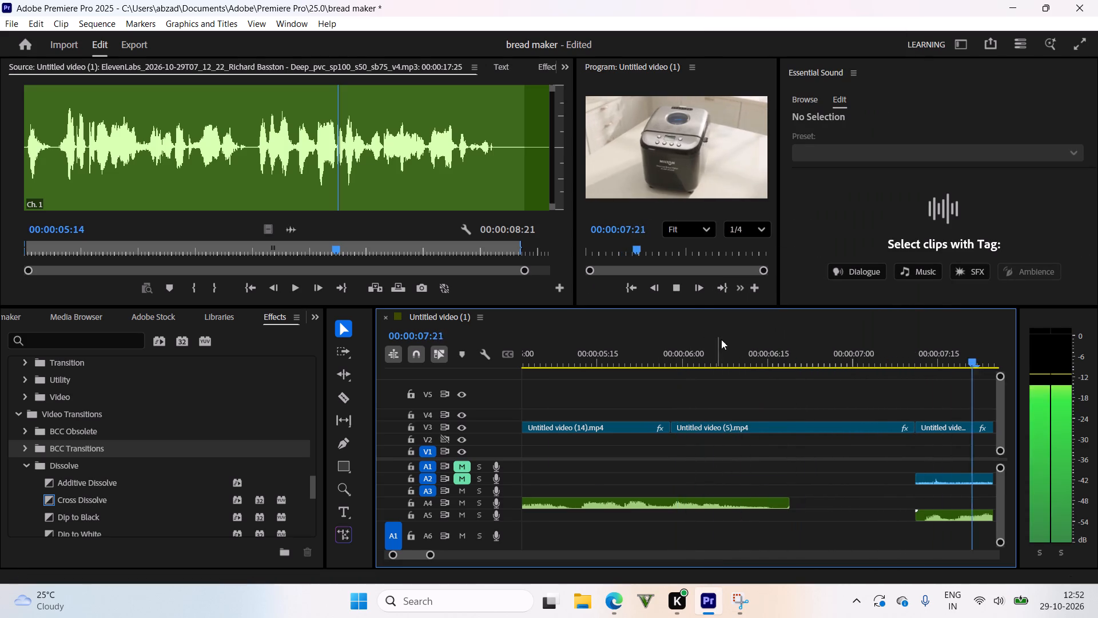
left_click_drag(734, 318, 574, 370)
left_click_drag(683, 360, 564, 383)
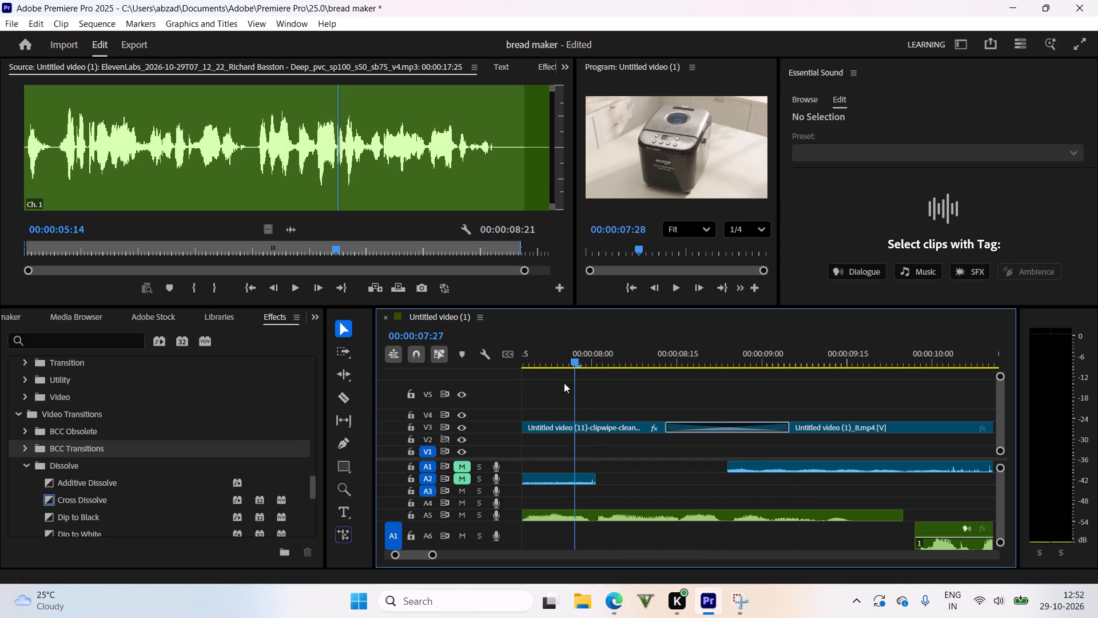
left_click_drag(564, 383, 648, 390)
key("space")
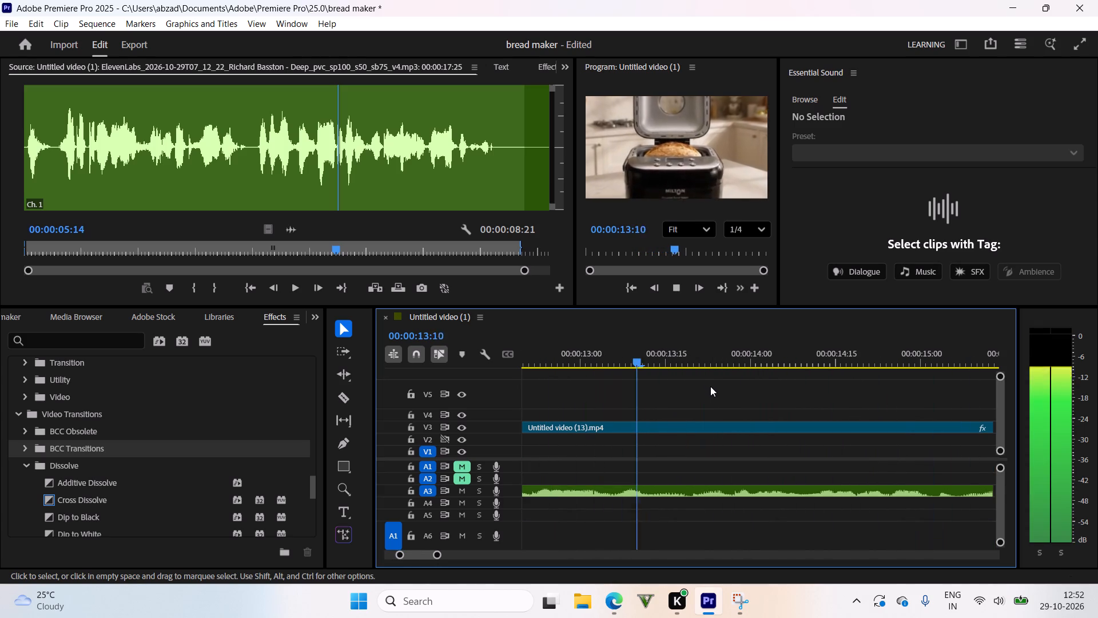
left_click_drag(690, 360, 542, 452)
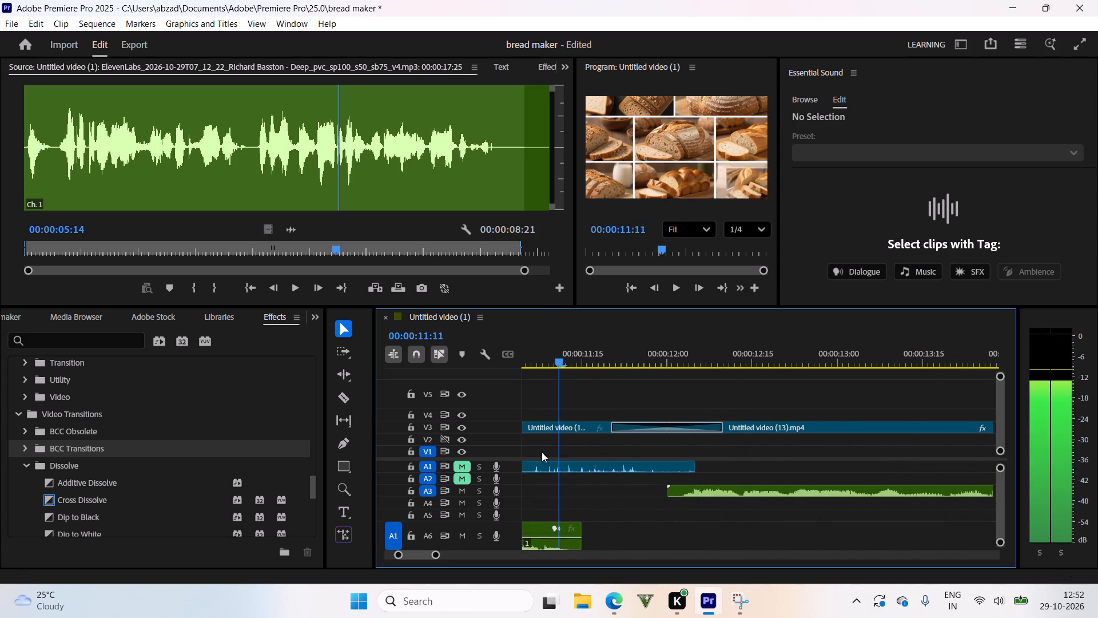
left_click_drag(542, 452, 508, 446)
key("space")
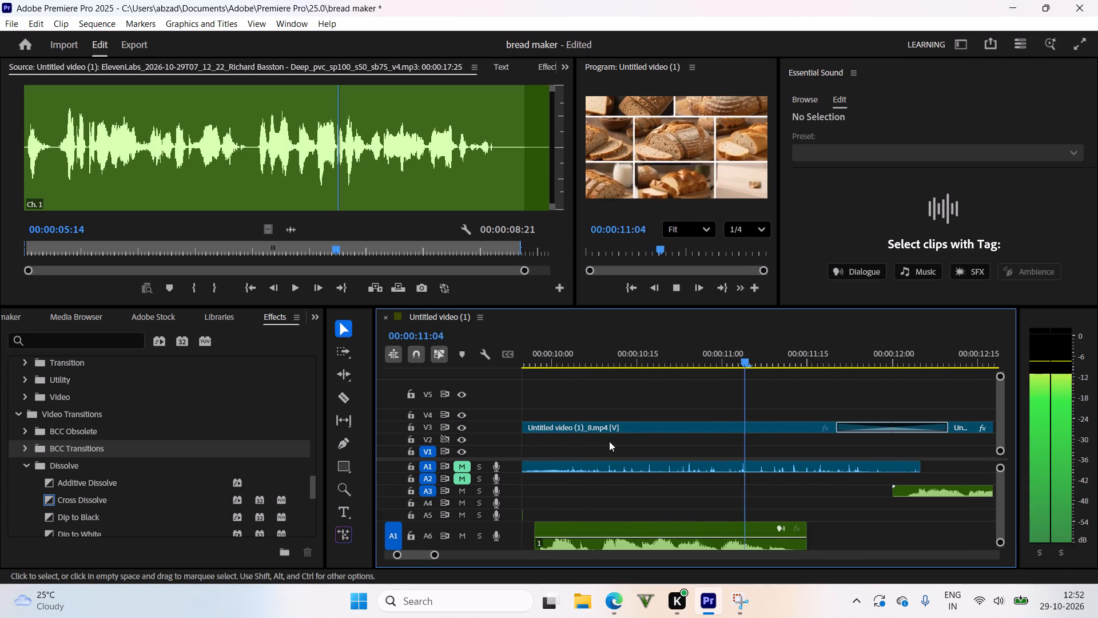
left_click_drag(747, 362, 722, 393)
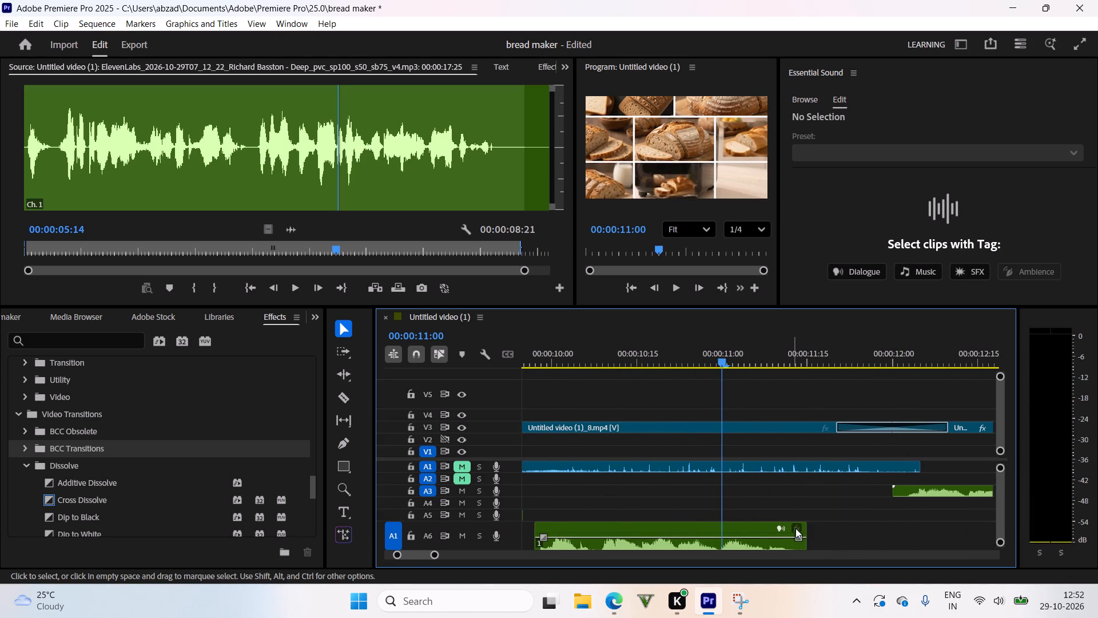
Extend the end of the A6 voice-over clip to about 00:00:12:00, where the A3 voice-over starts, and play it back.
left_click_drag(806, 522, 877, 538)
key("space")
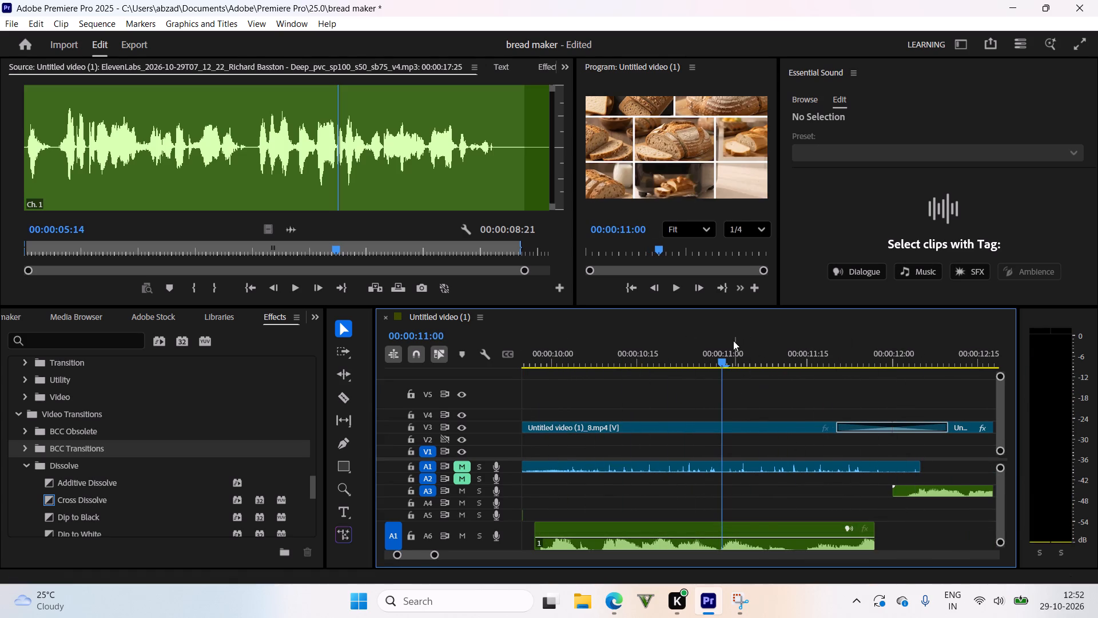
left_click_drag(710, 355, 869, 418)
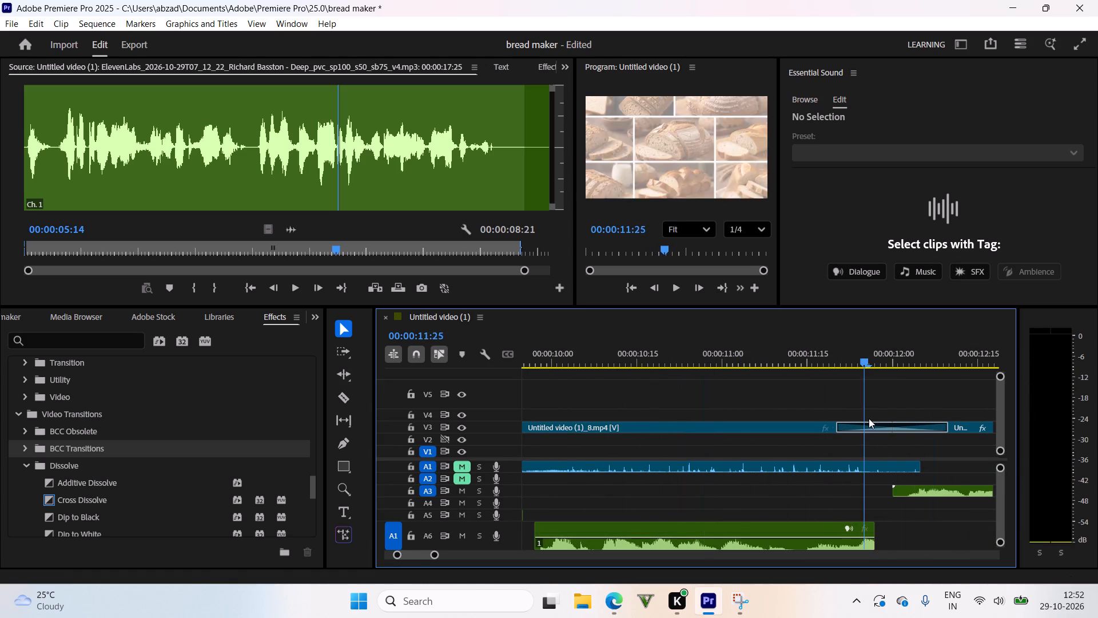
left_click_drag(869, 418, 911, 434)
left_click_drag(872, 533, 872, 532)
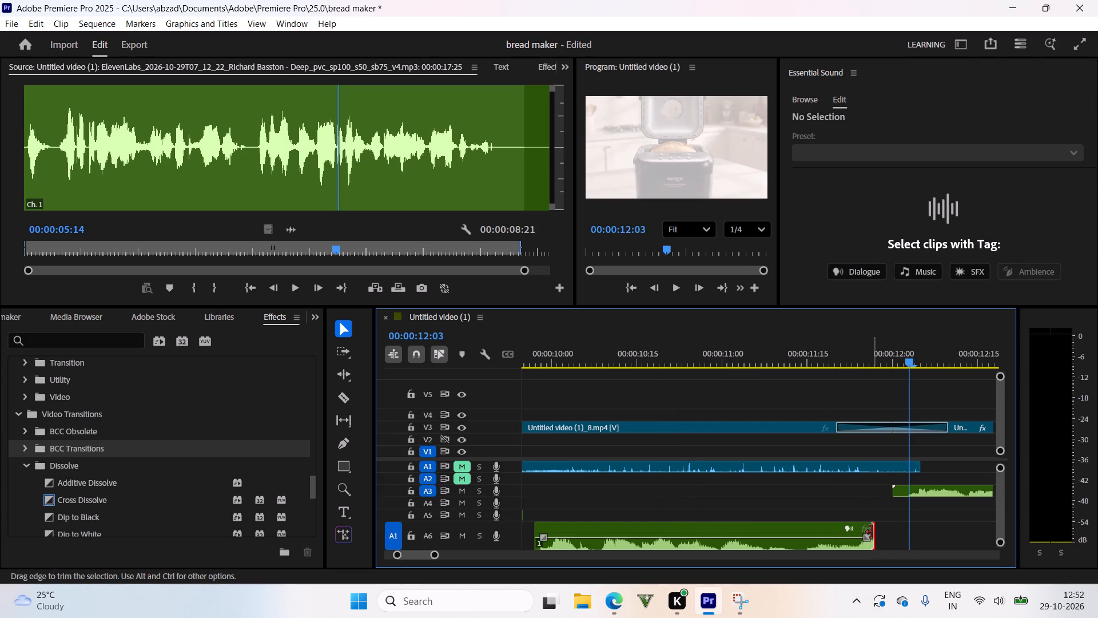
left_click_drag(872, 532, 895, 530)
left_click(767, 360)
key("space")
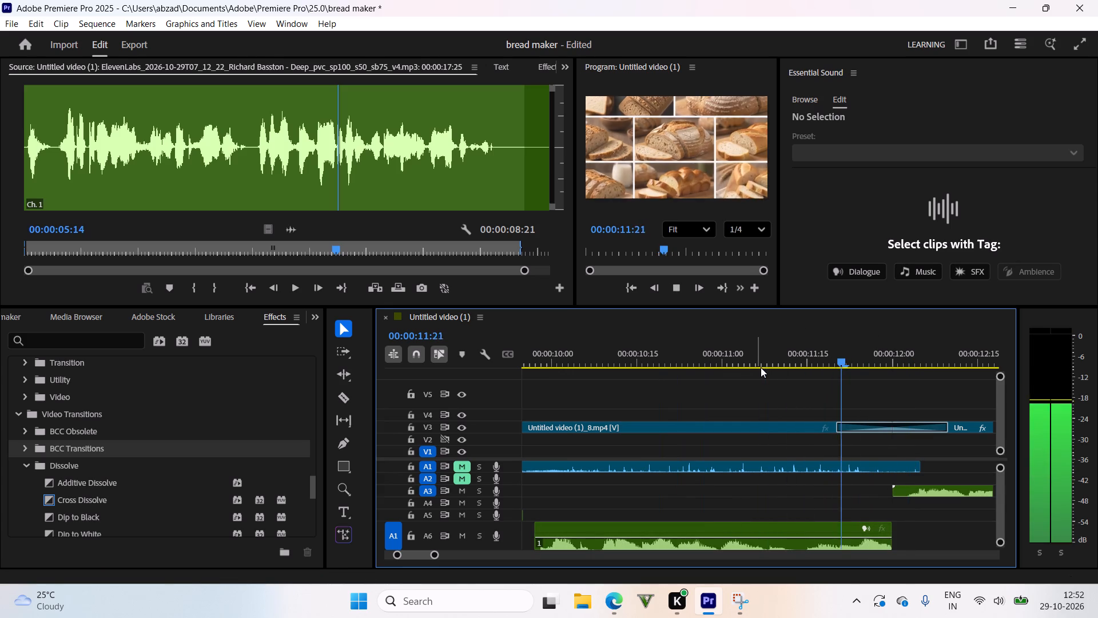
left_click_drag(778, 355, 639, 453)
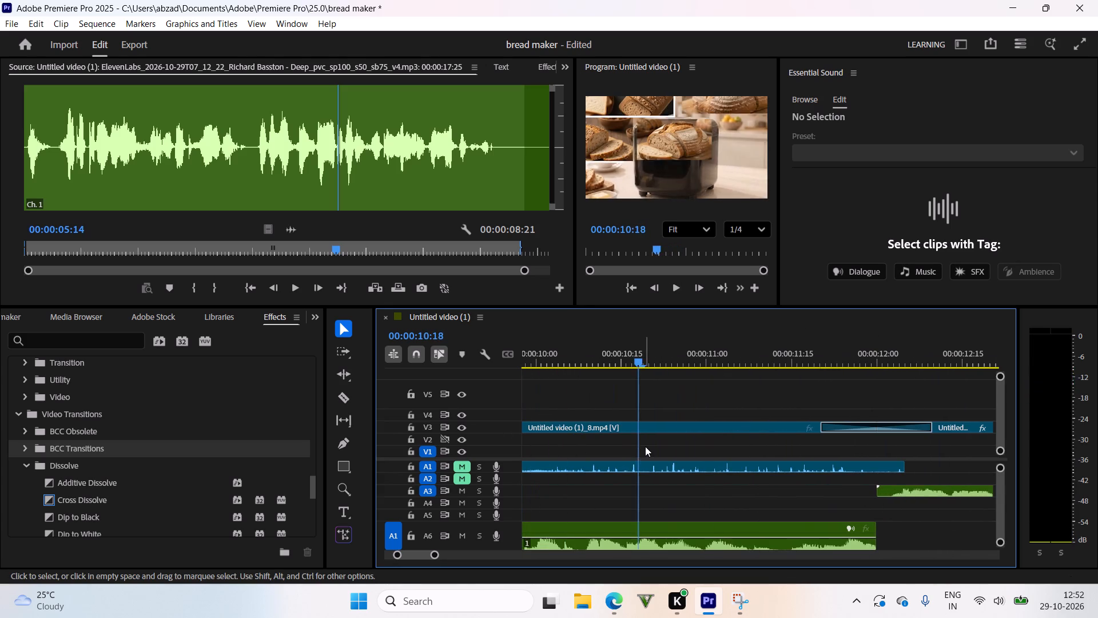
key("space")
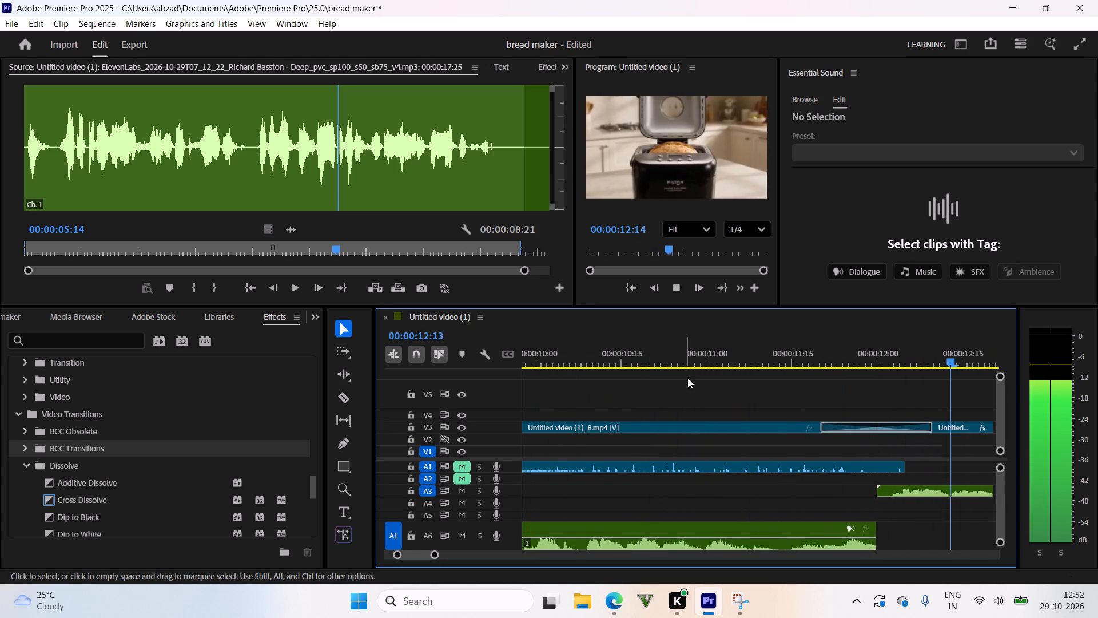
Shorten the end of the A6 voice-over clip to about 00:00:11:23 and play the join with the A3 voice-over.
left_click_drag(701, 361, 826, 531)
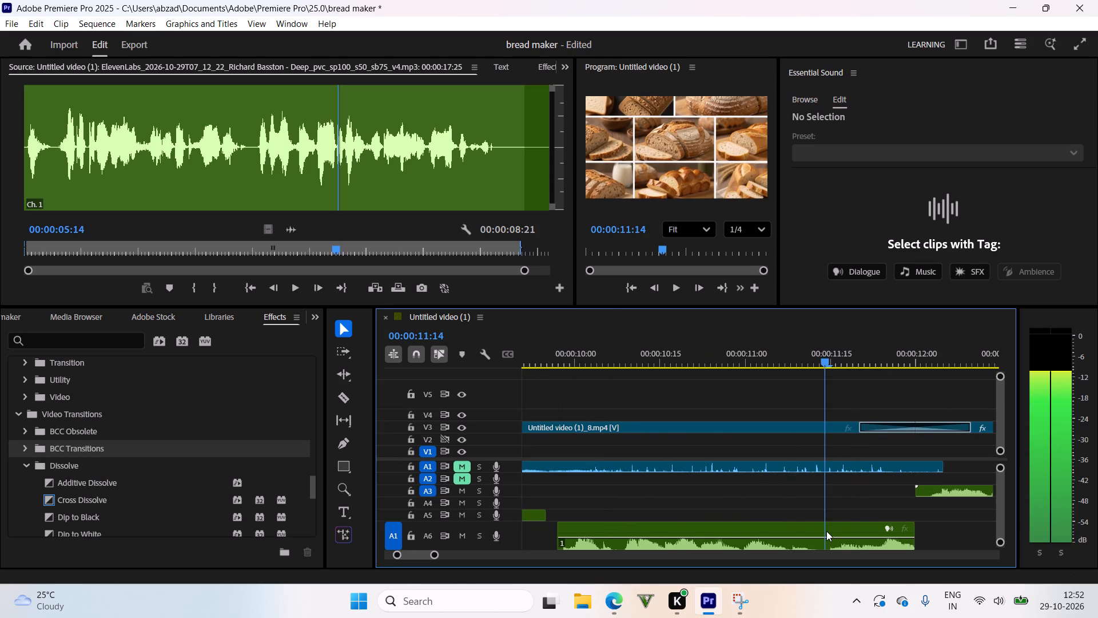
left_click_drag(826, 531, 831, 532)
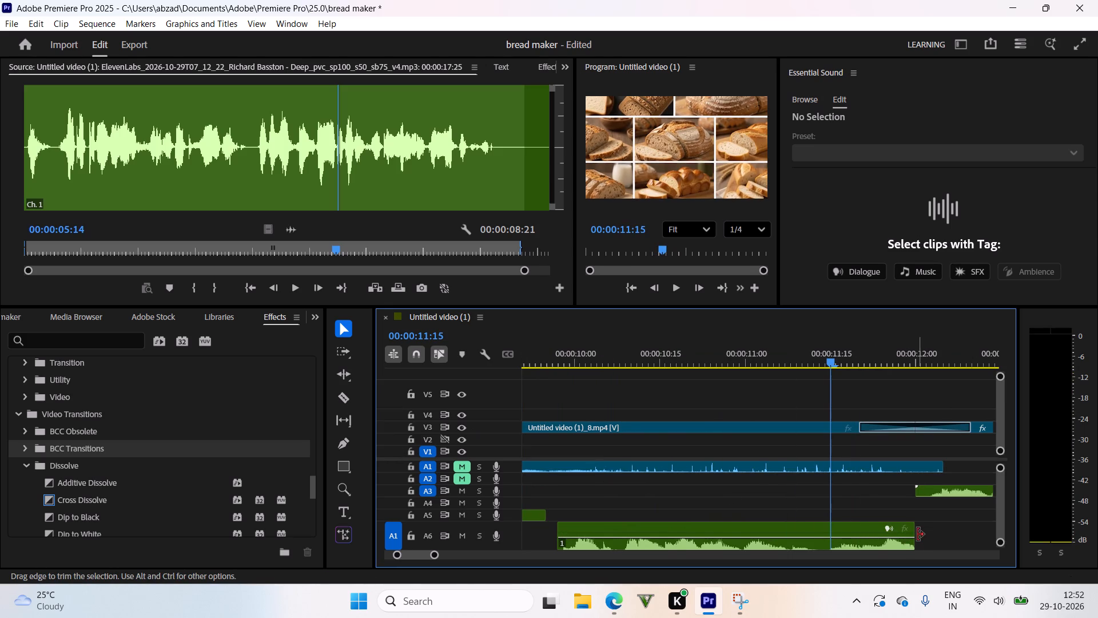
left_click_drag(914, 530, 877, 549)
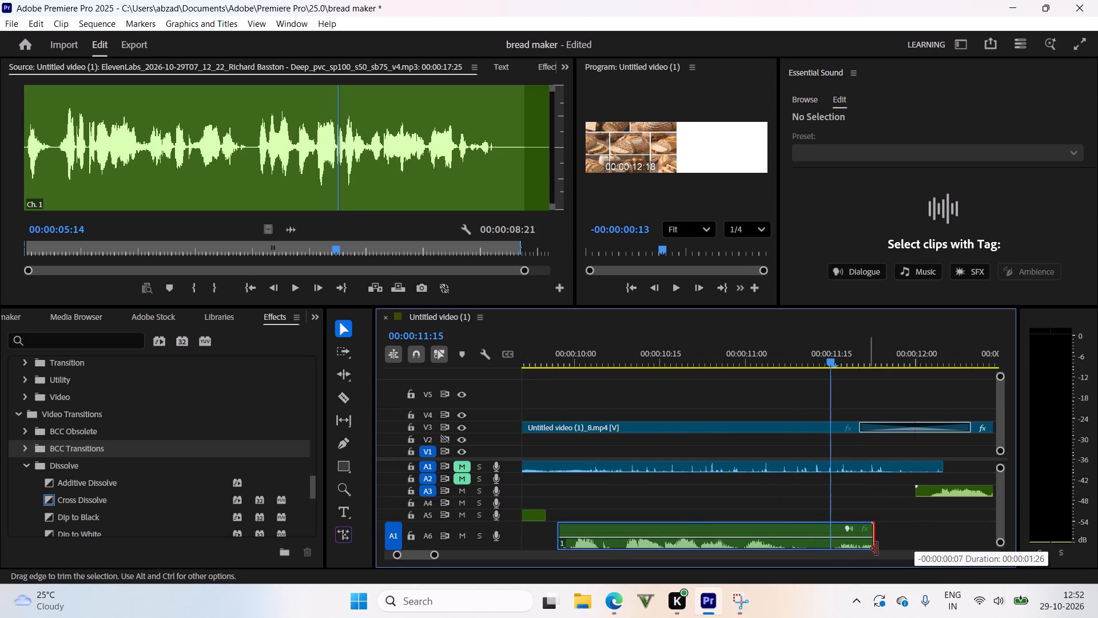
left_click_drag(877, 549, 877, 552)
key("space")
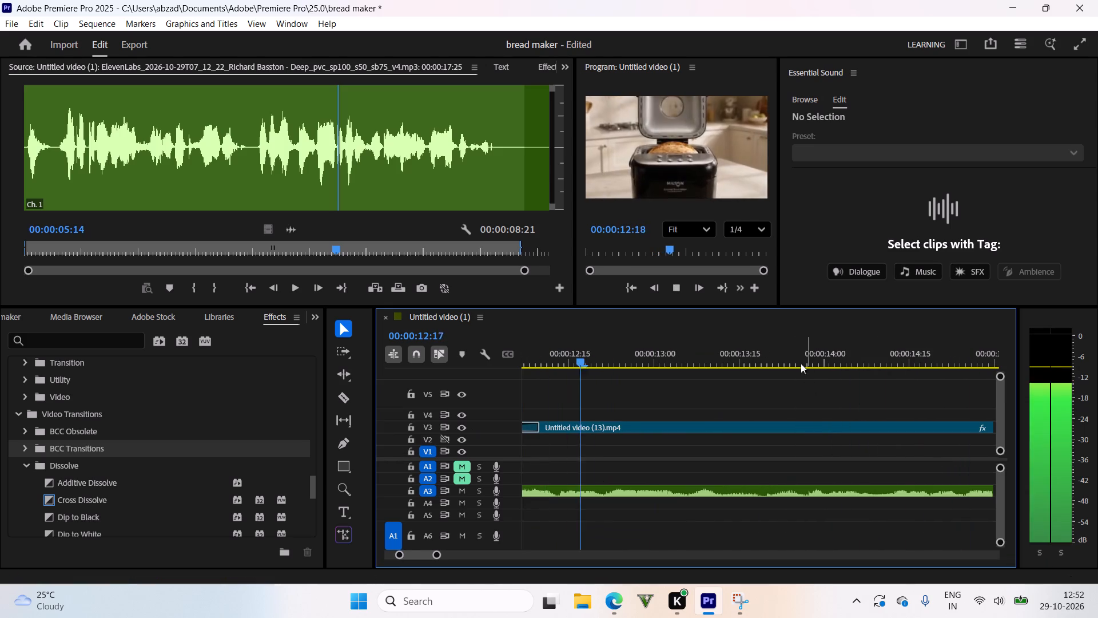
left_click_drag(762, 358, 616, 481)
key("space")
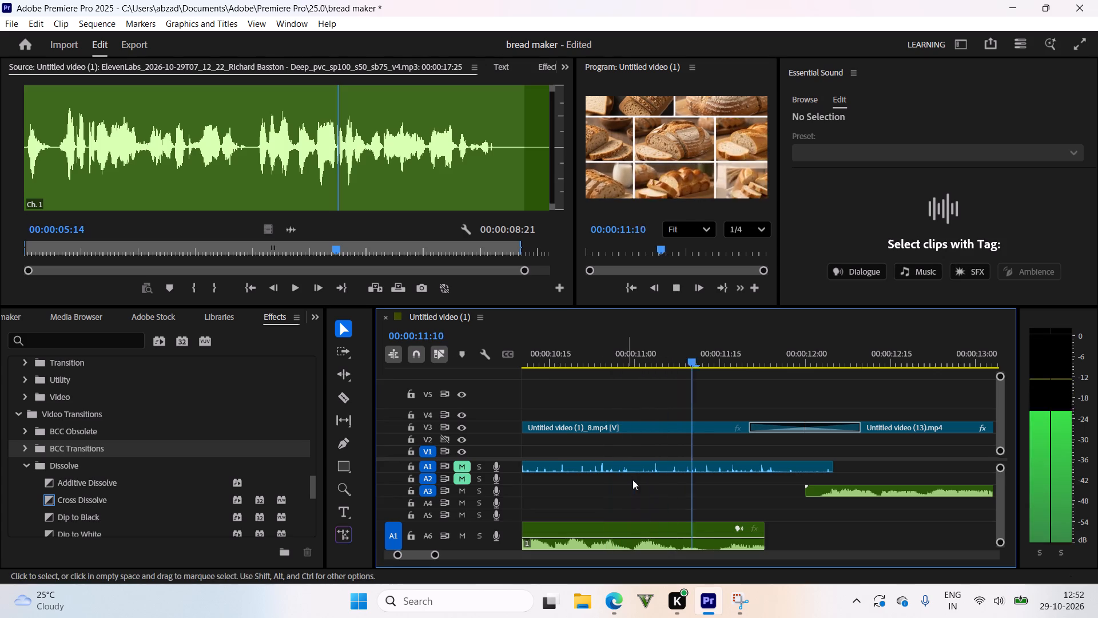
Trim the end of the A6 voice-over clip to 00:00:11:17 and replay it from about 00:00:11:01.
left_click_drag(733, 363, 735, 423)
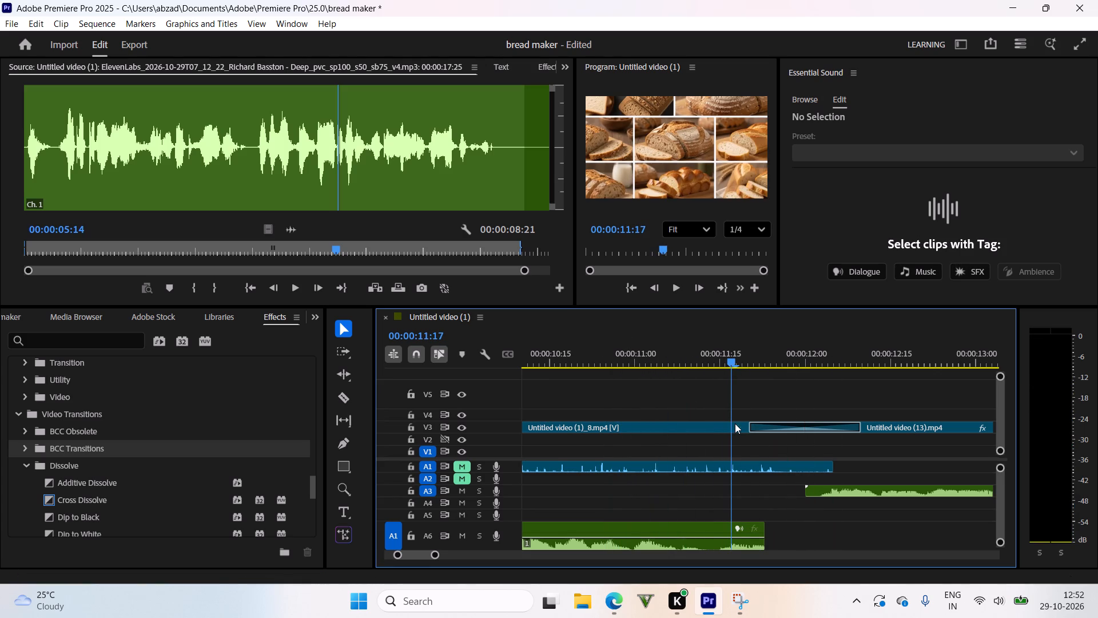
left_click_drag(735, 423, 735, 424)
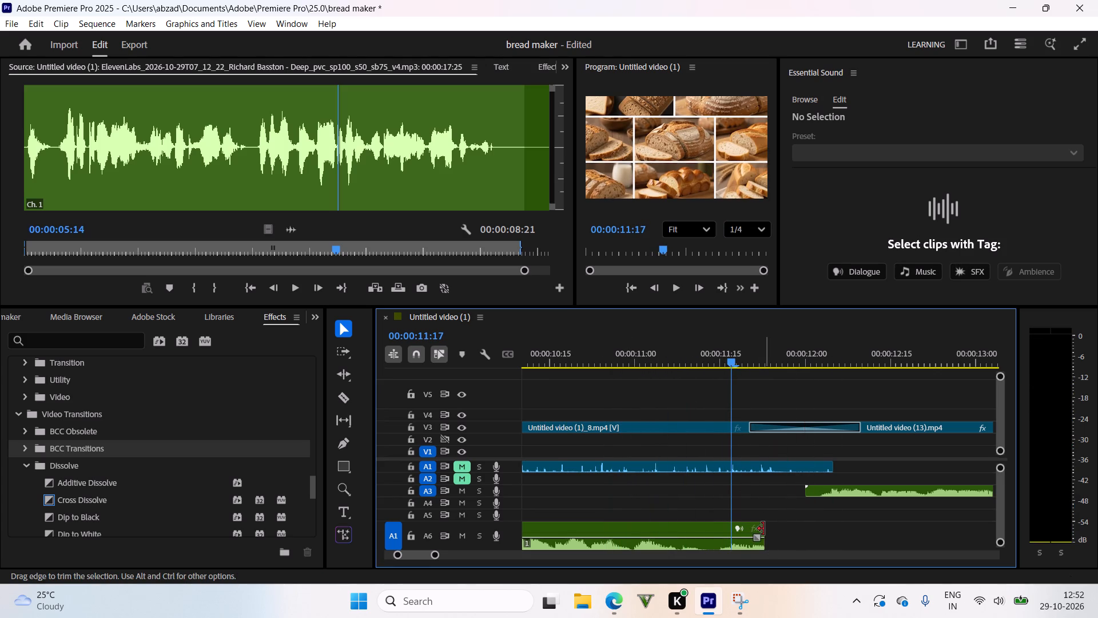
left_click_drag(763, 529, 727, 543)
left_click_drag(707, 350, 644, 366)
key("space")
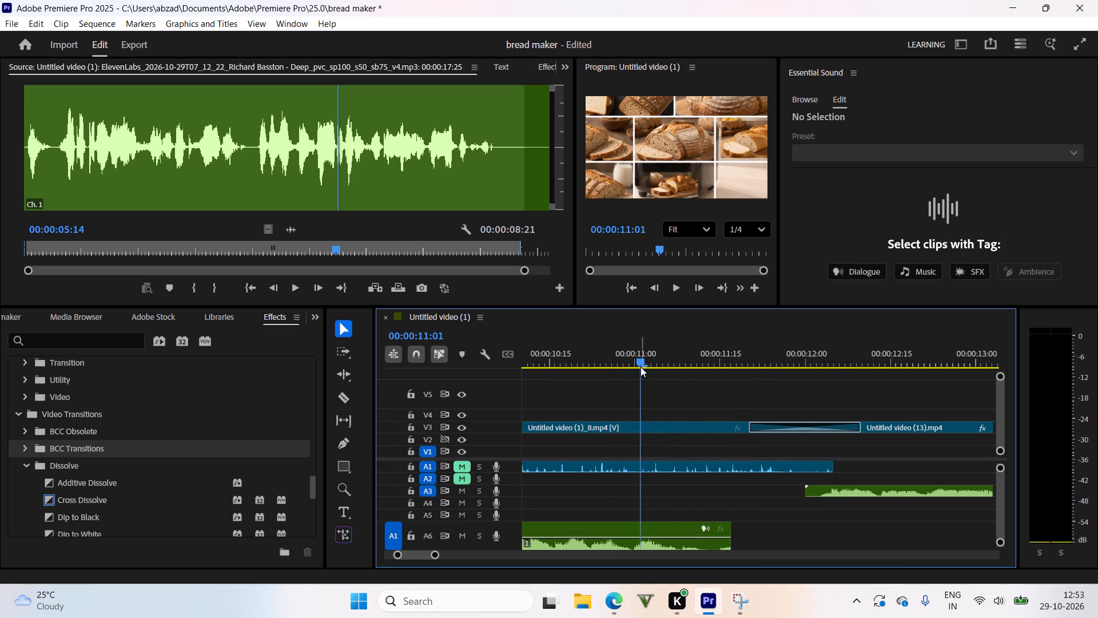
Play the voice-over past the A6 to A3 join, replay it from 00:00:03:19, and return to 00:00:11:20.
left_click_drag(689, 354, 630, 377)
key("space")
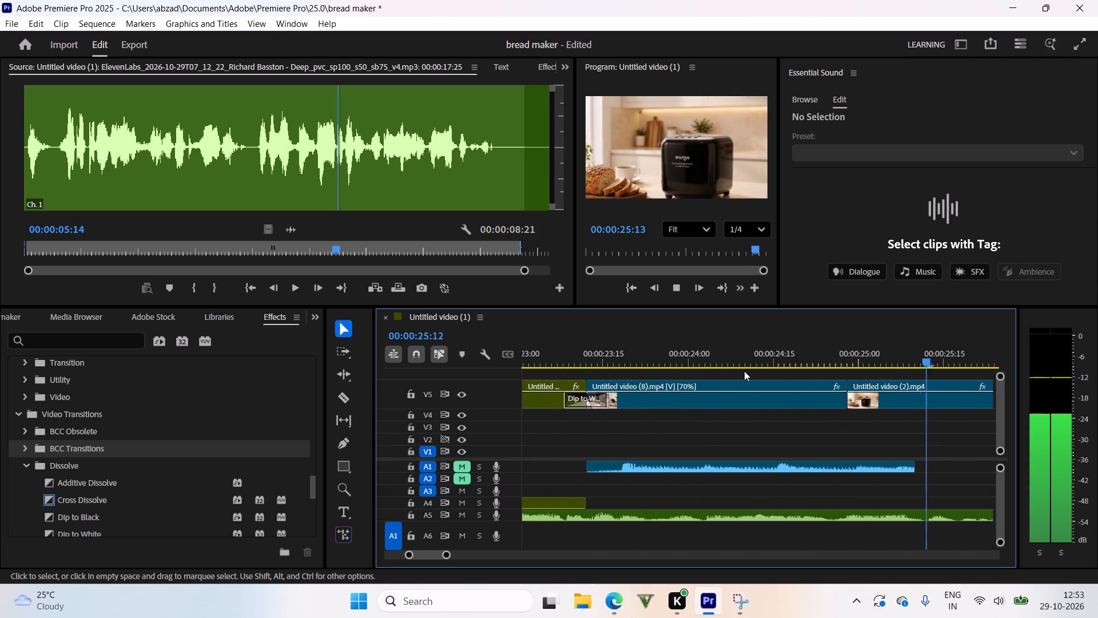
left_click(718, 352)
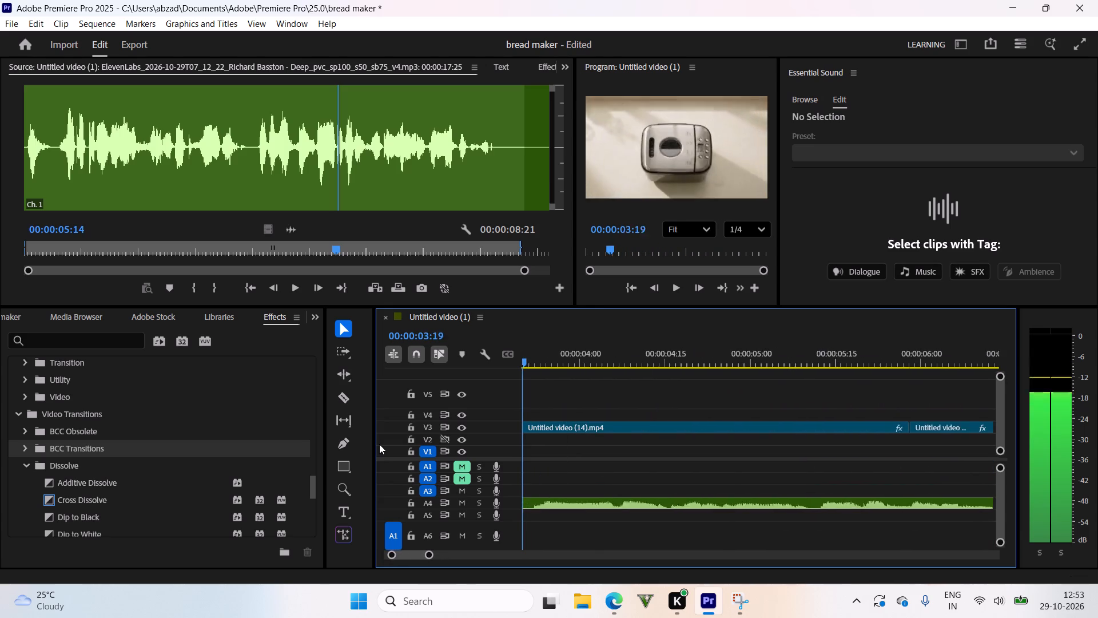
key("space")
key("space")
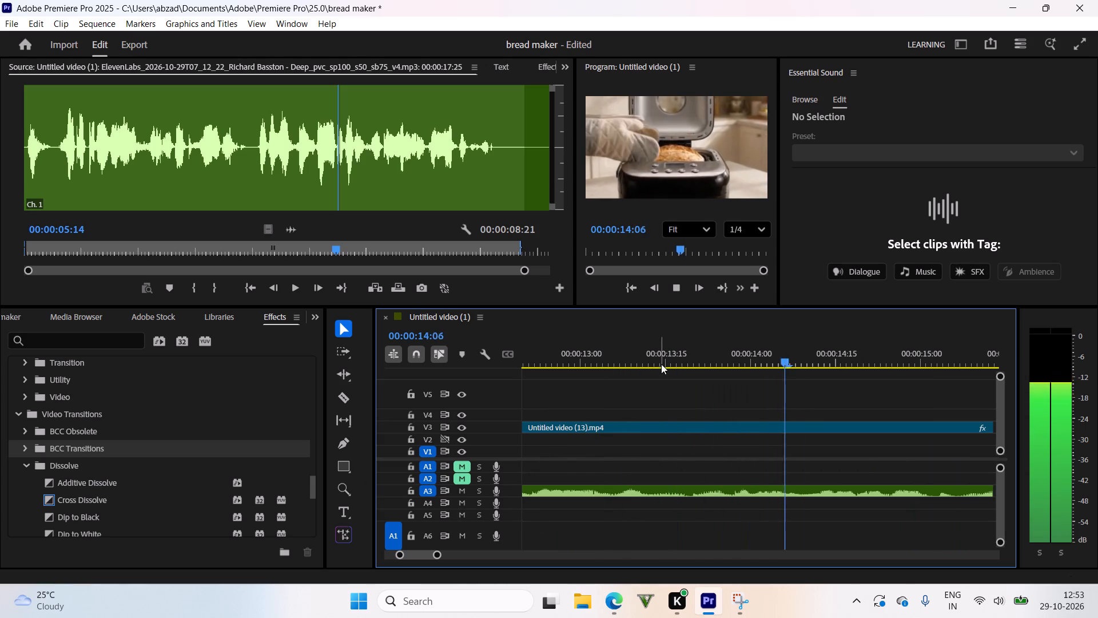
left_click_drag(664, 358, 745, 553)
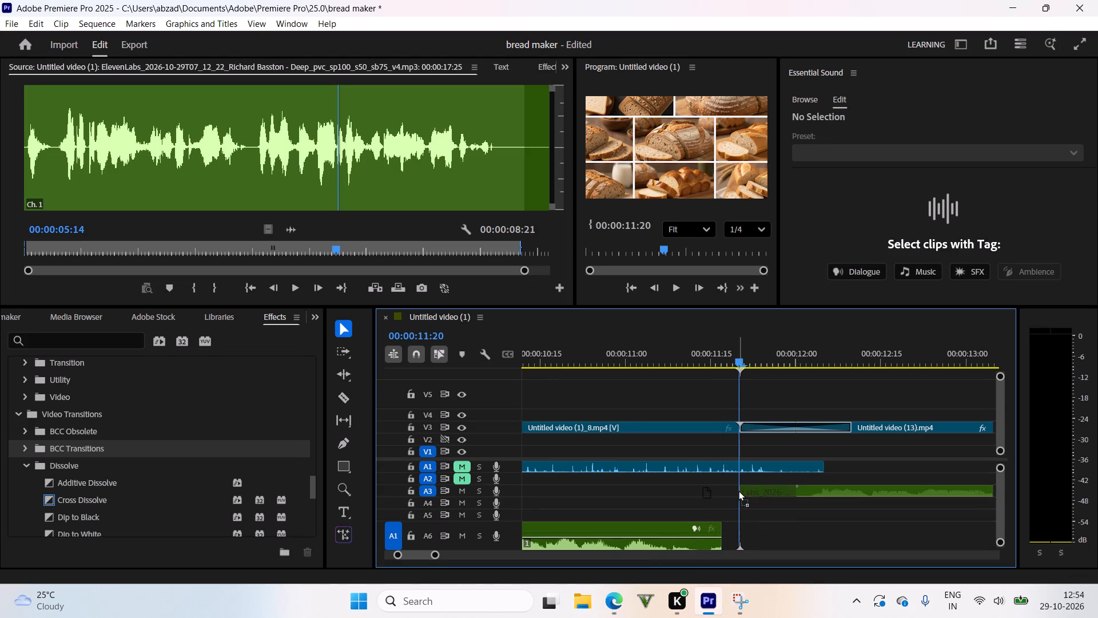
left_click_drag(738, 490, 727, 514)
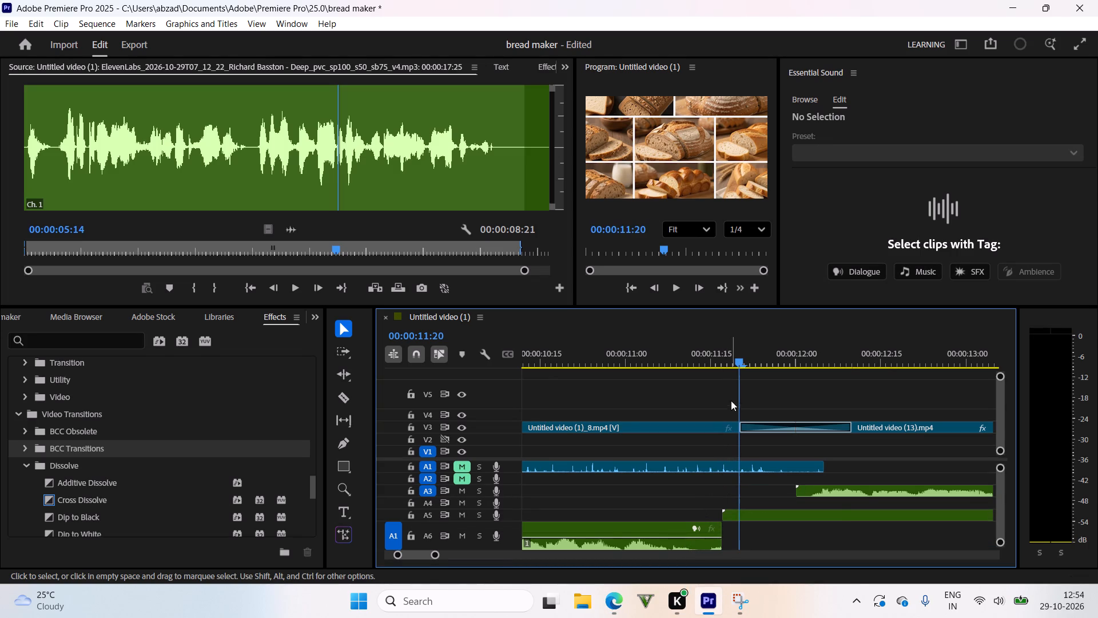
Play the join between the A6 voice-over, the new A5 "and," clip and the A3 voice-over several times.
left_click_drag(731, 361, 709, 367)
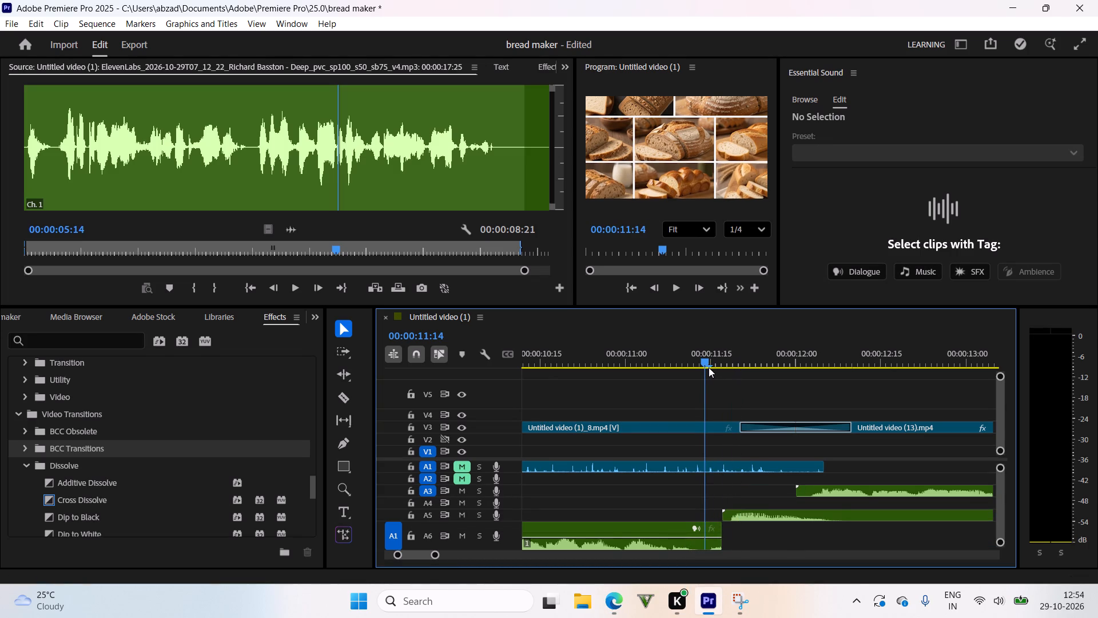
key("space")
left_click_drag(803, 335, 657, 354)
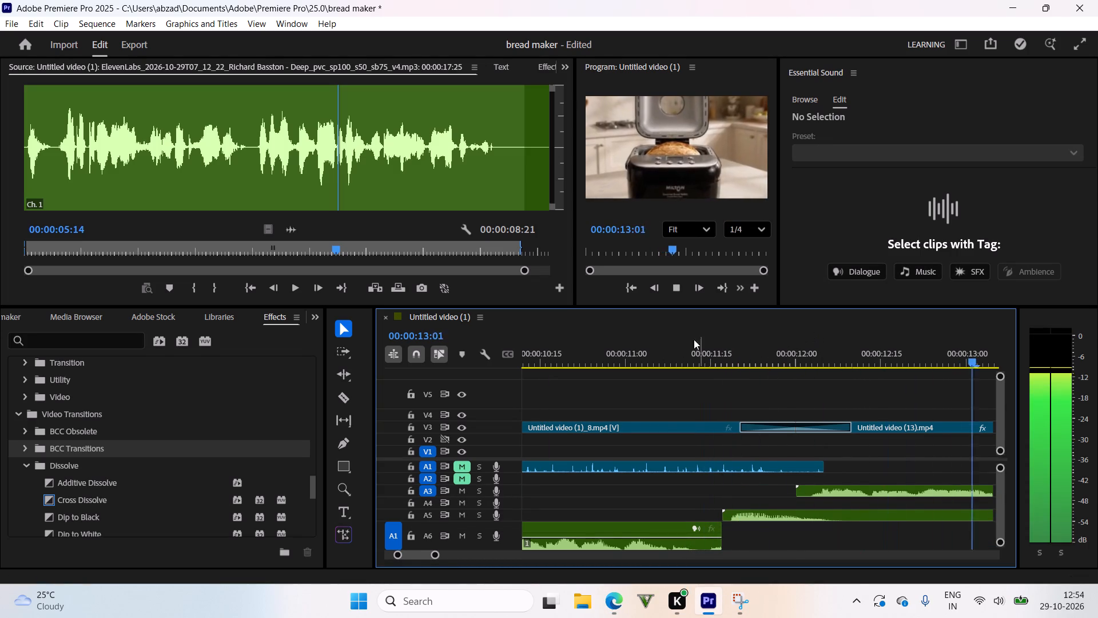
left_click_drag(672, 358, 644, 391)
key("space")
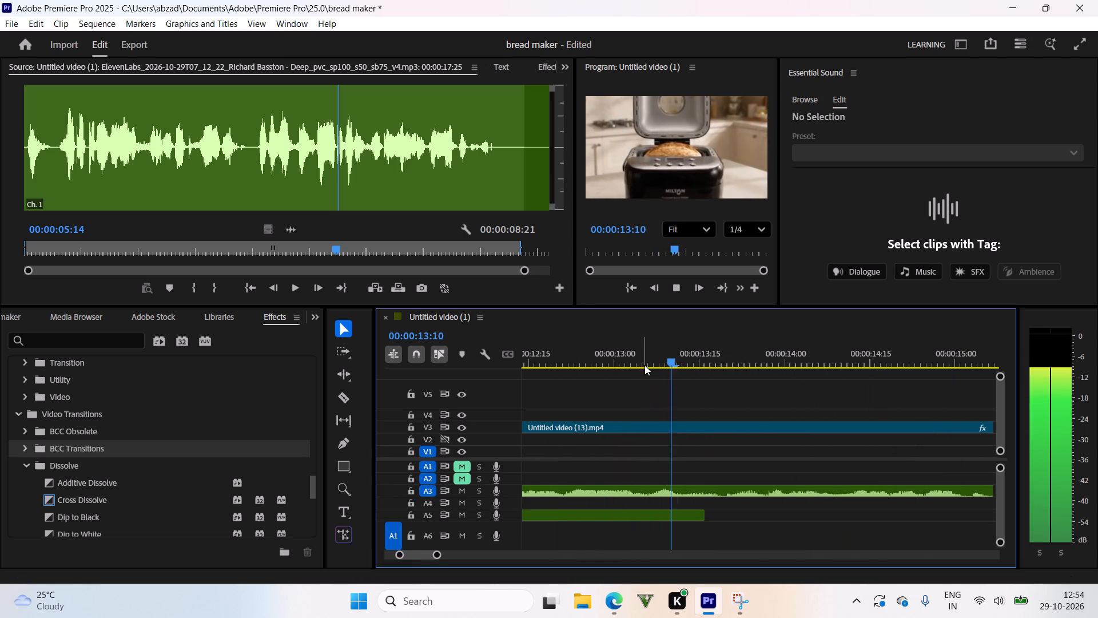
left_click_drag(640, 364, 824, 530)
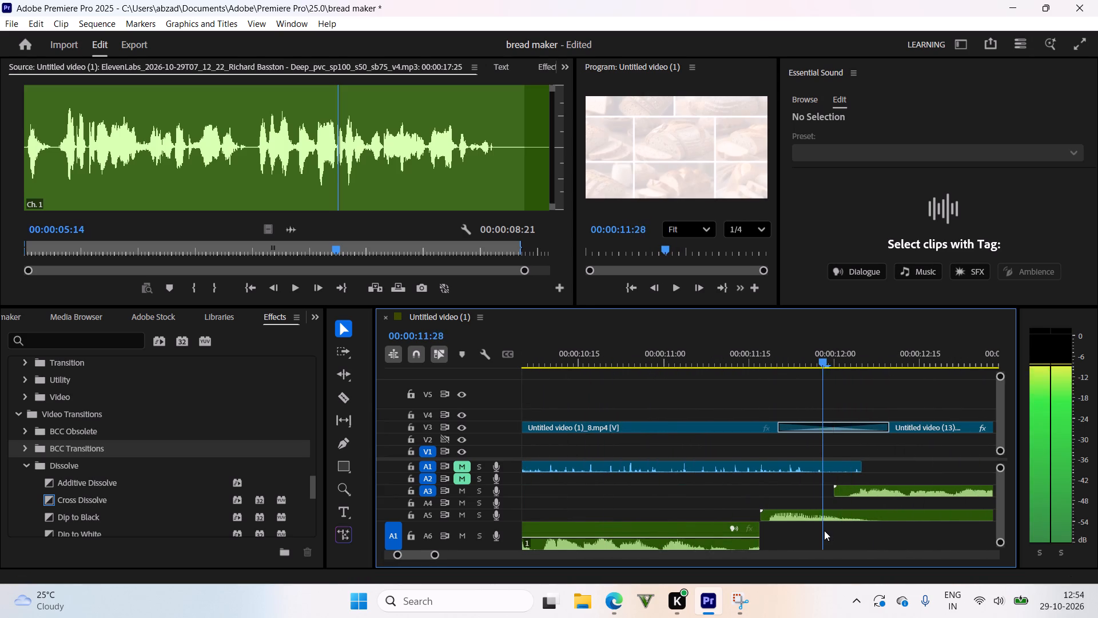
left_click_drag(824, 530, 823, 530)
key("space")
Move the A5 "and," clip to start at 00:00:11:16 and play the join from about 00:00:11:03.
left_click_drag(783, 342, 484, 434)
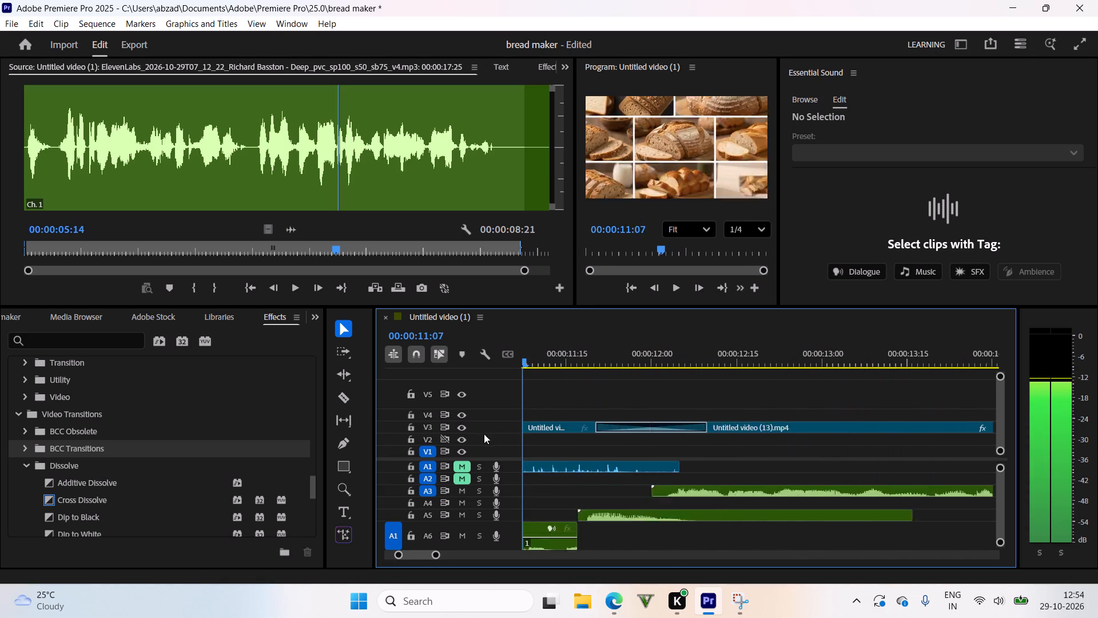
left_click_drag(484, 434, 656, 485)
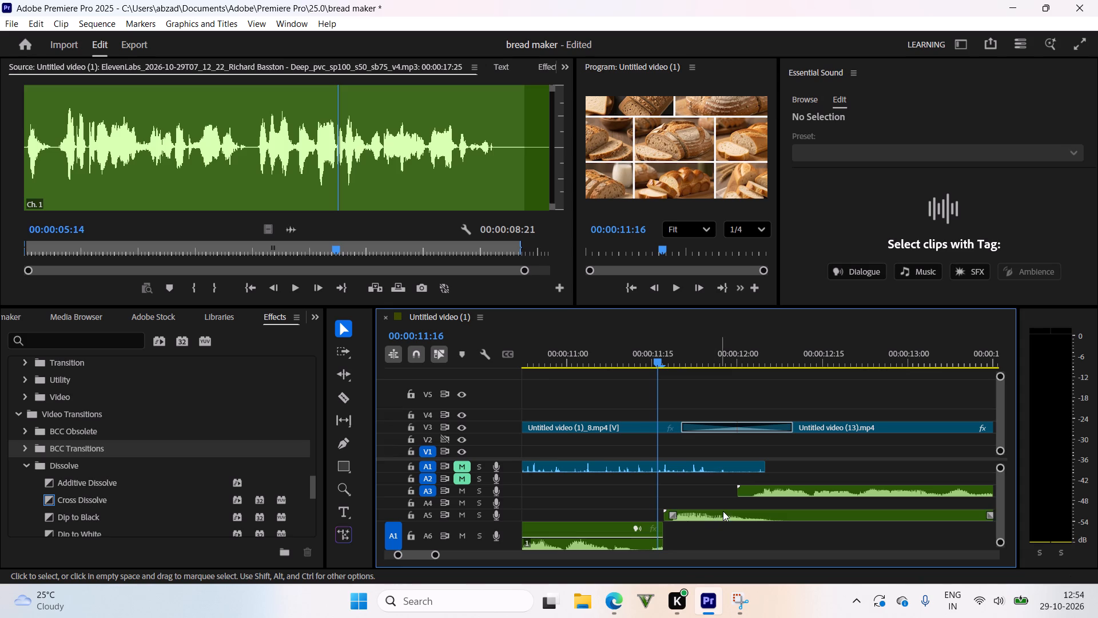
left_click(723, 511)
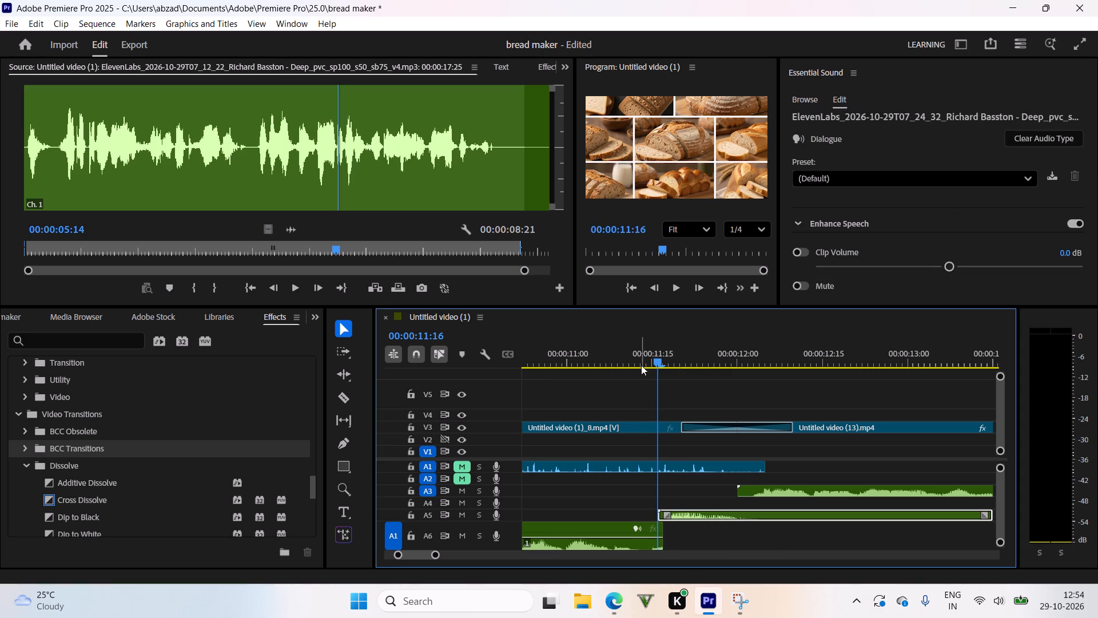
left_click_drag(633, 354, 582, 348)
key("space")
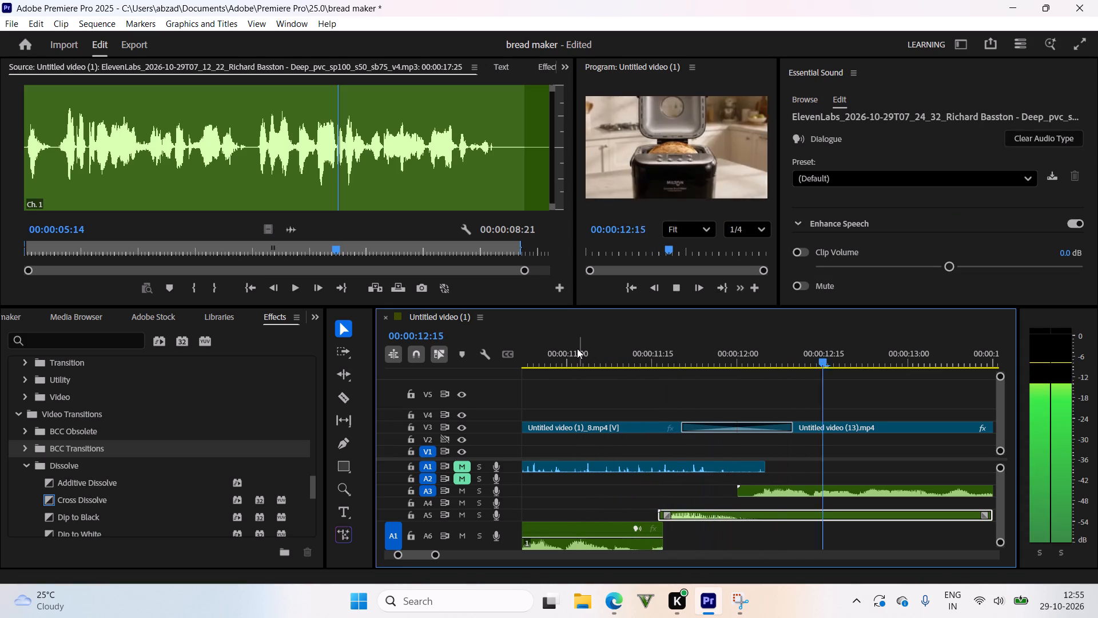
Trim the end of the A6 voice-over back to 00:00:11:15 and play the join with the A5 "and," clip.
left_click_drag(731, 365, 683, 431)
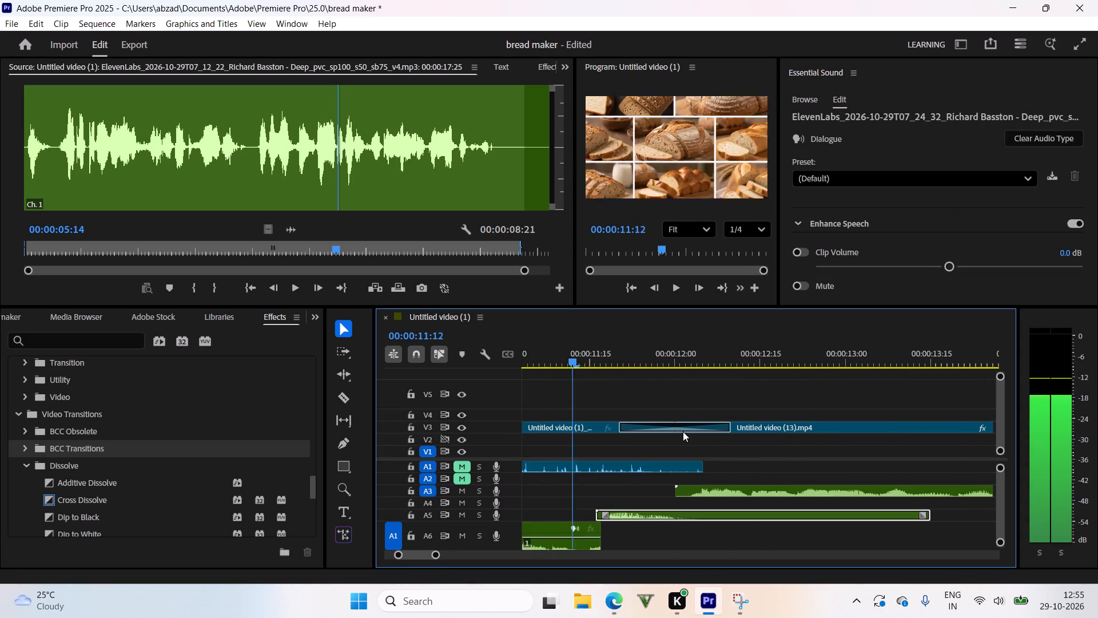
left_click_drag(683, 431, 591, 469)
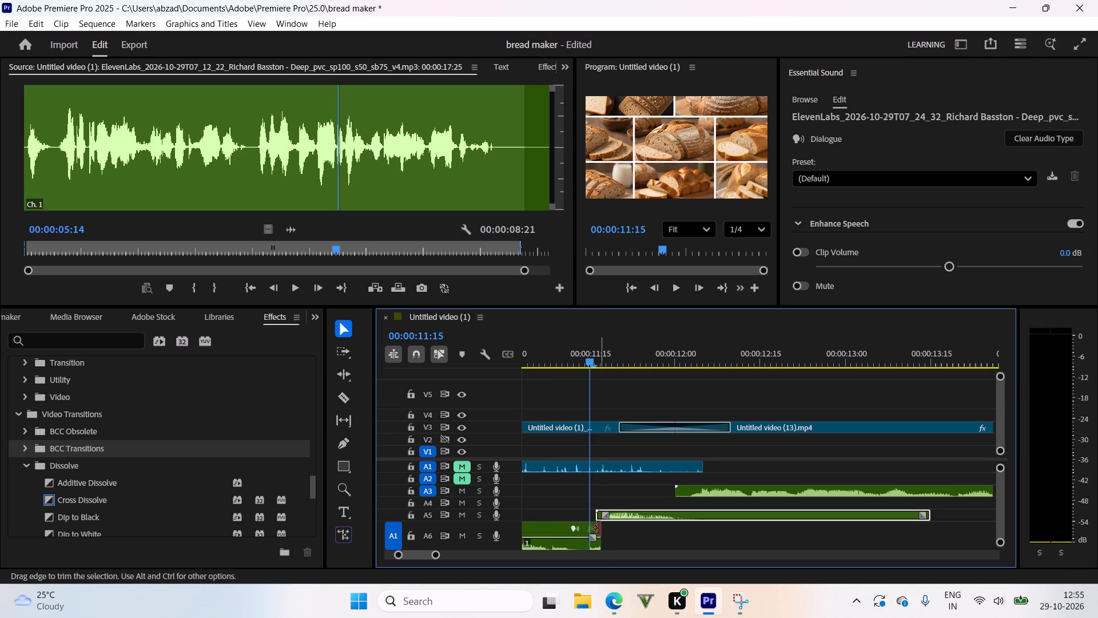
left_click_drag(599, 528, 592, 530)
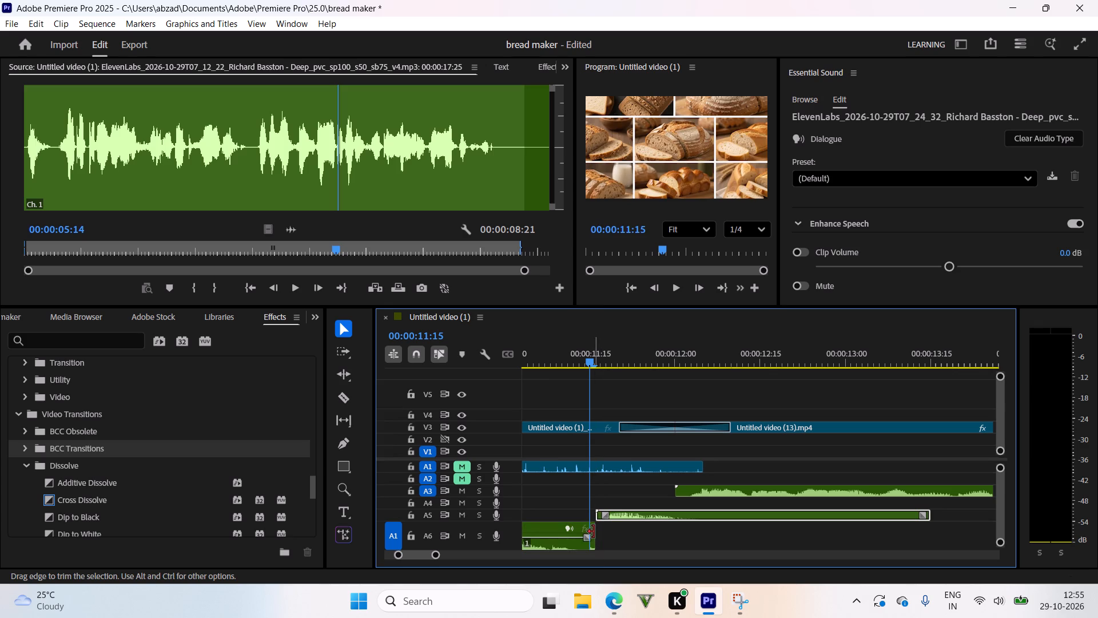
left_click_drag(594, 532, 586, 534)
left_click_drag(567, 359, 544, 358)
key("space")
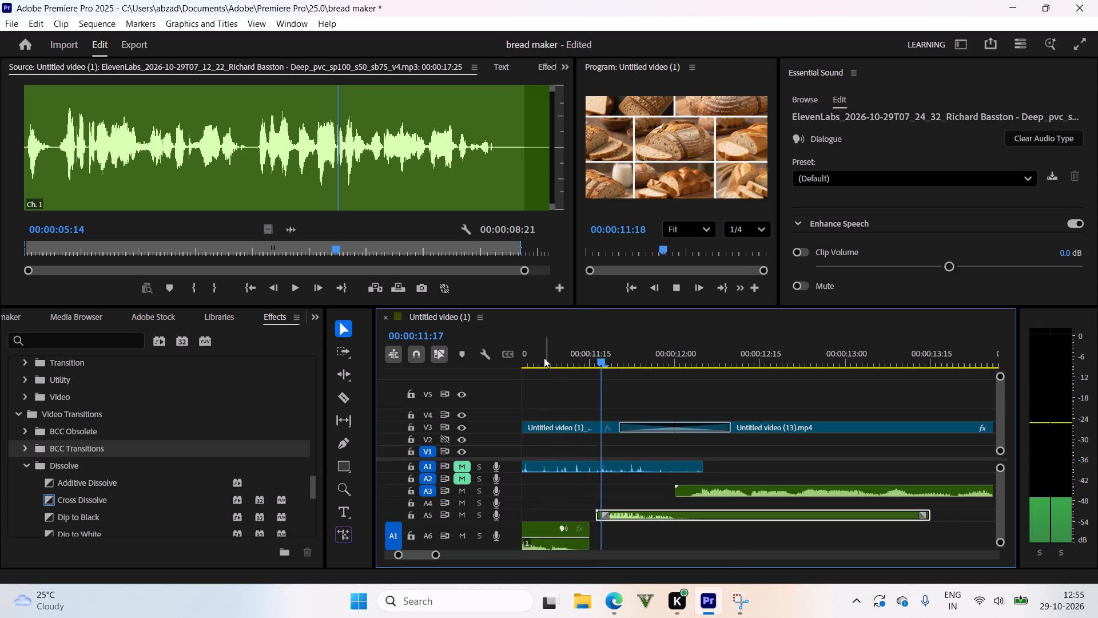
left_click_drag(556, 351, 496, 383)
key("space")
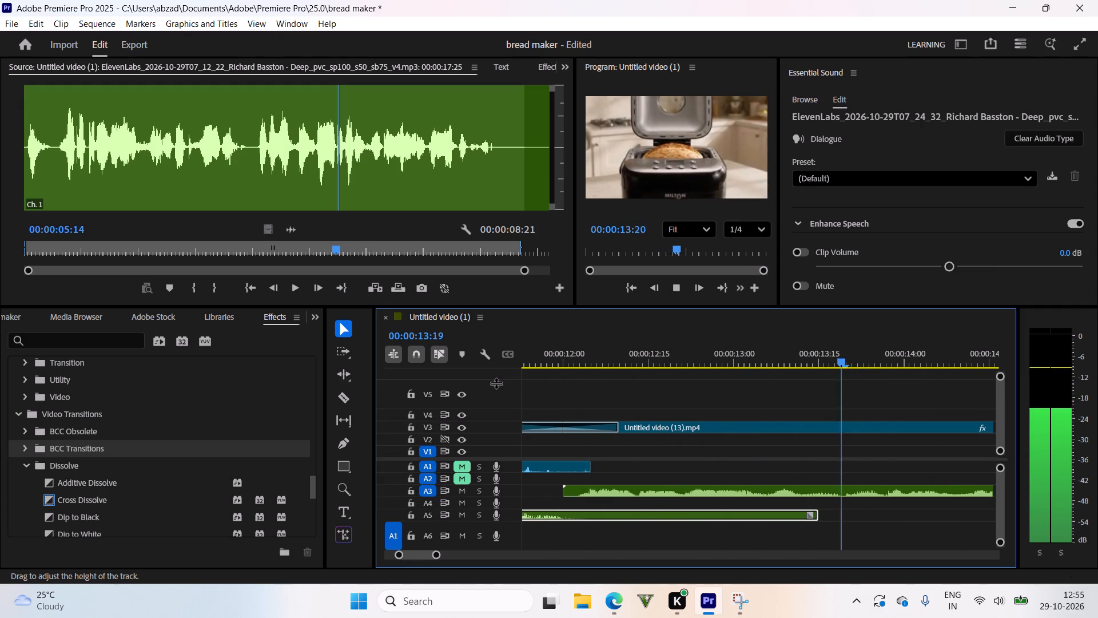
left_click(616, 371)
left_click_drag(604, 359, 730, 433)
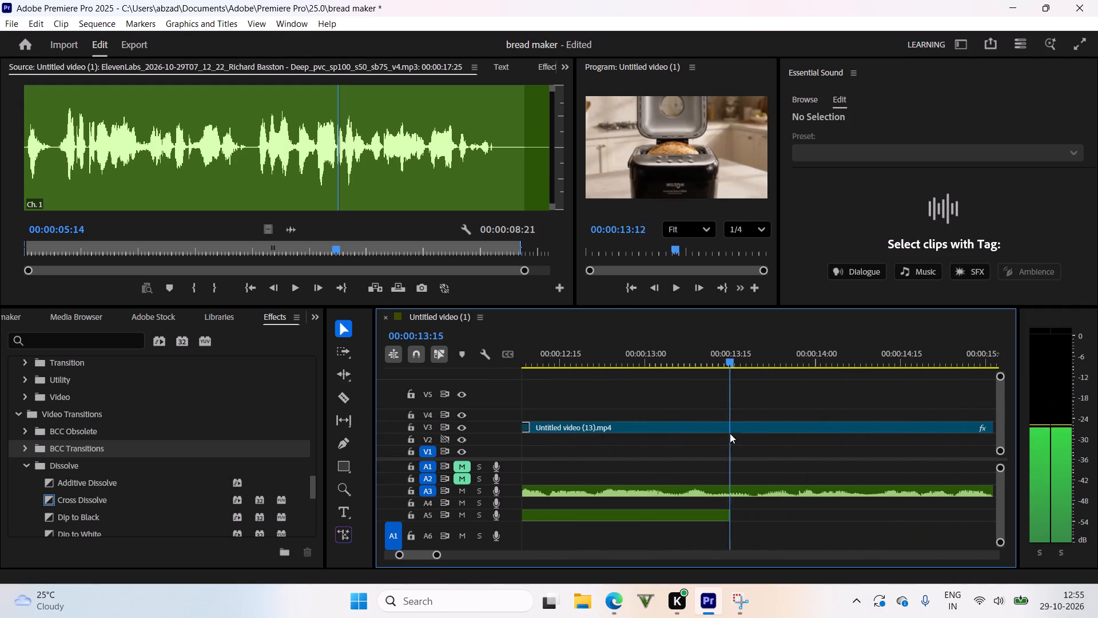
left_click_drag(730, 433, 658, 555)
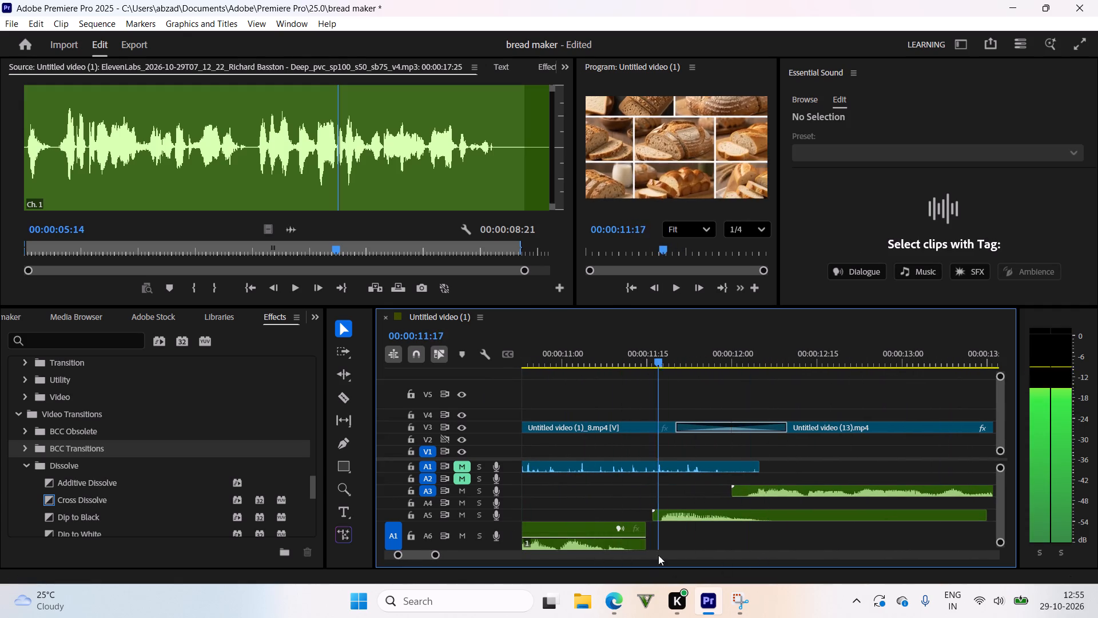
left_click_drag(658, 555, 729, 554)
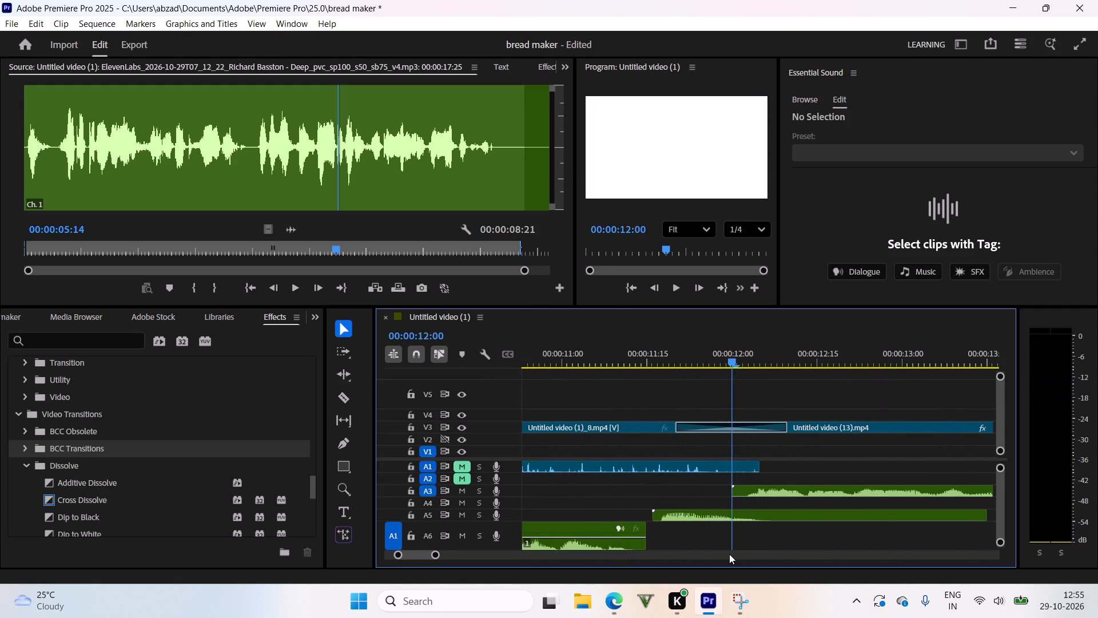
Undo the A6 end trims and the placement of the "and," clip on track A5.
key("ctrl+z")
key("ctrl+z")
key("z")
key("z")
key("z")
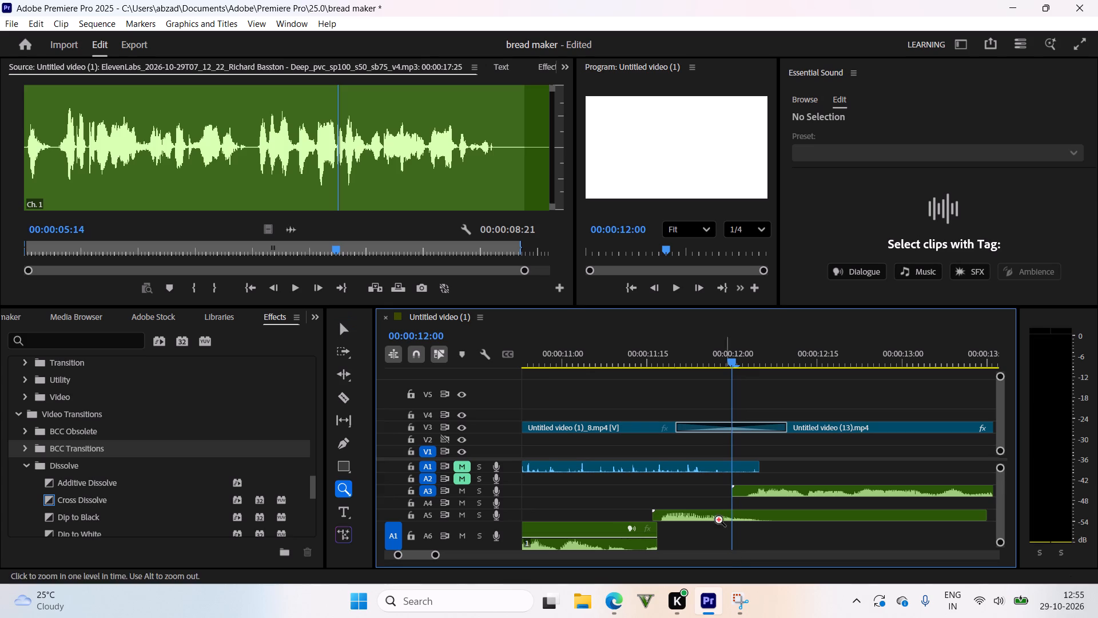
key("ctrl+z")
key("z")
key("ctrl+z")
type("c")
Play the promo from 00:00:12:00 through the closing clips and replay the ending from about 00:00:22:05.
key("space")
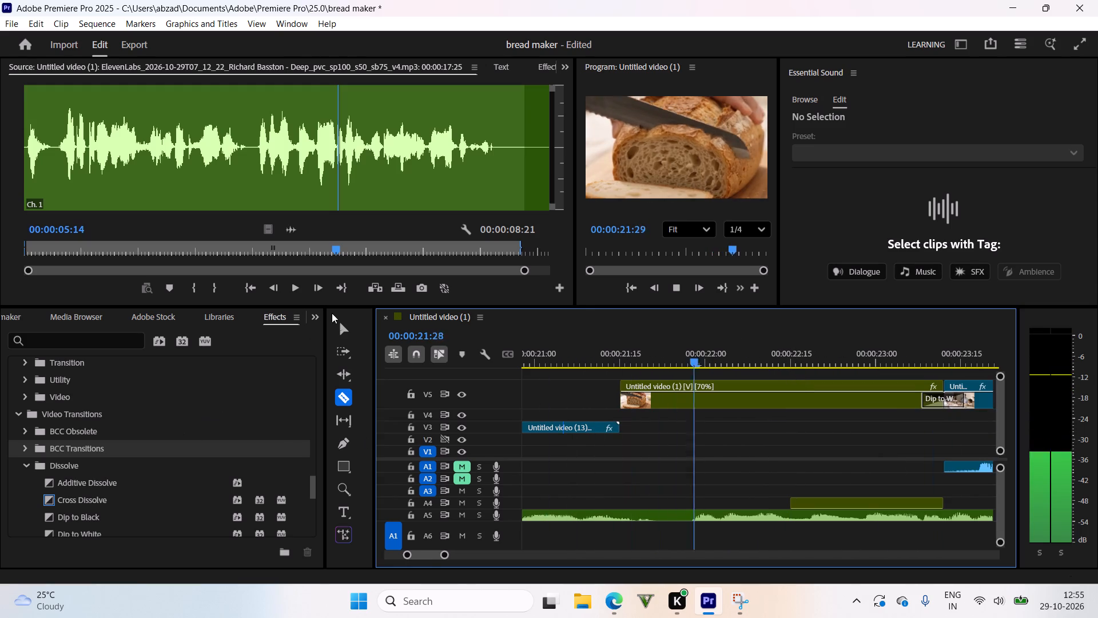
left_click(341, 327)
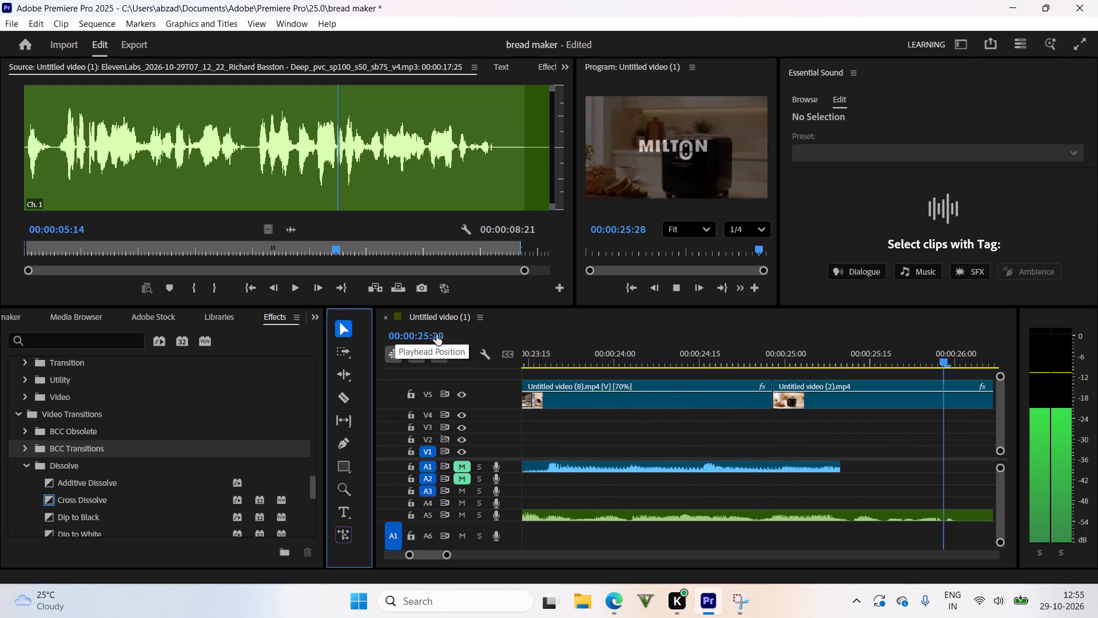
left_click_drag(607, 366, 550, 366)
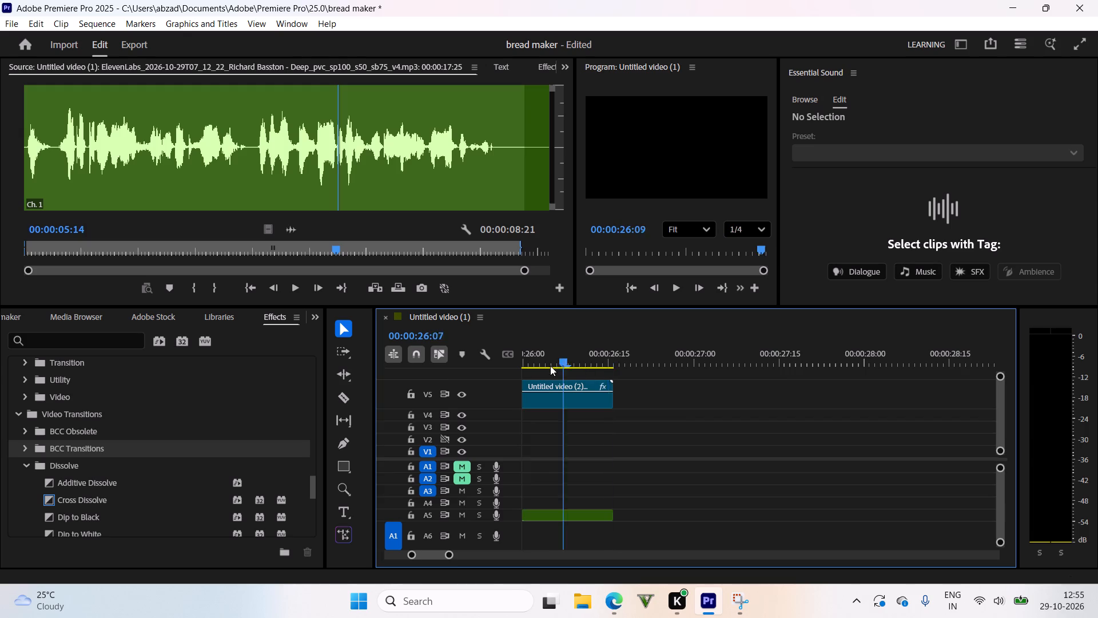
left_click_drag(550, 366, 750, 415)
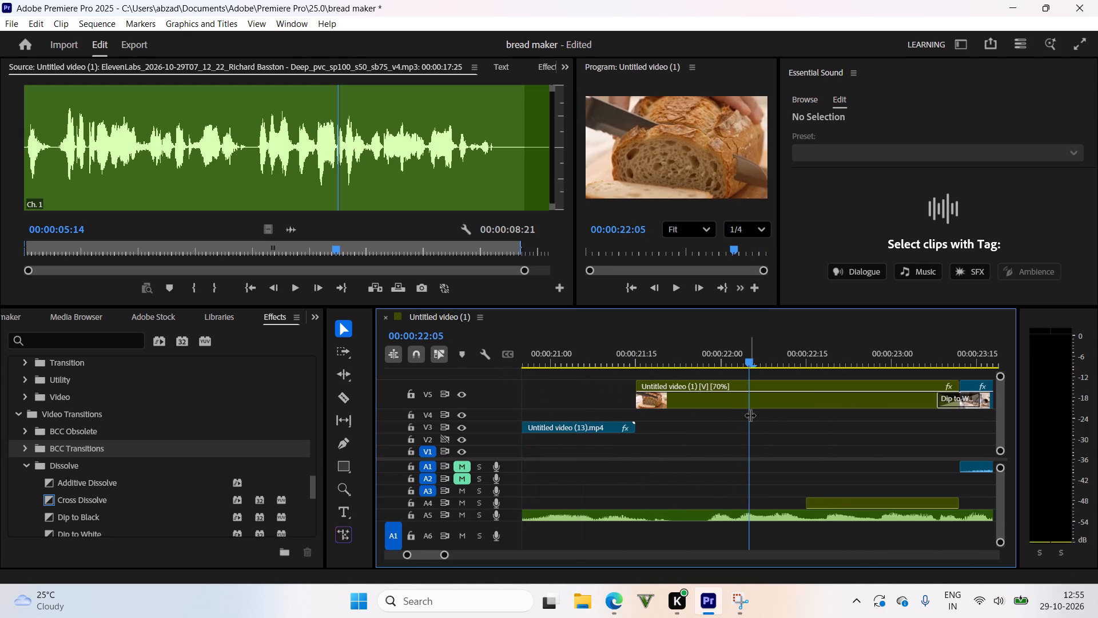
key("space")
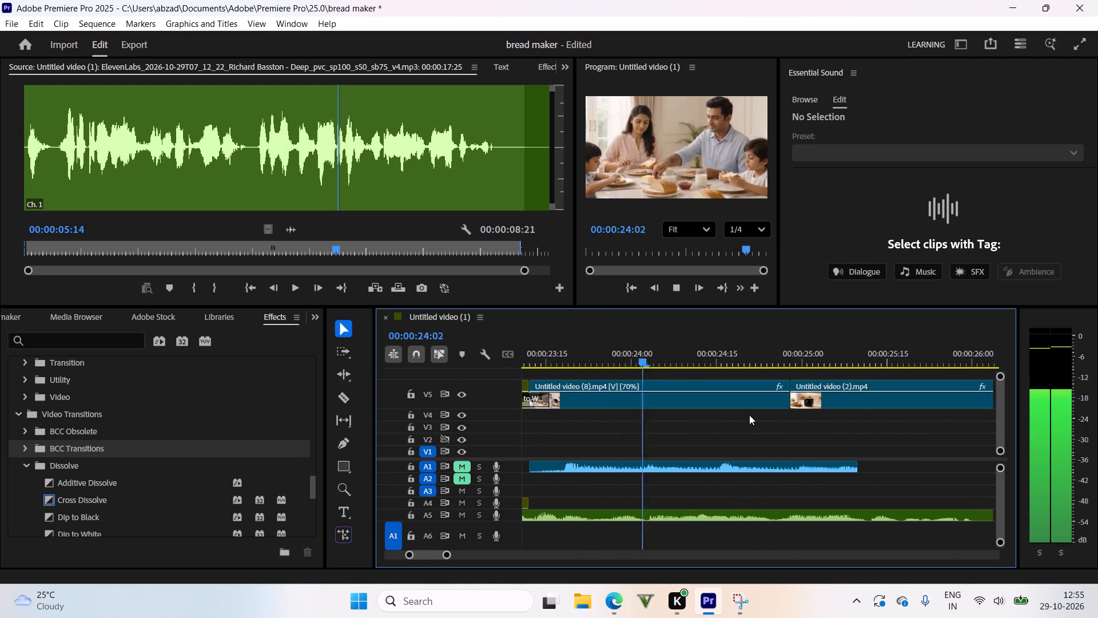
left_click_drag(774, 351, 742, 357)
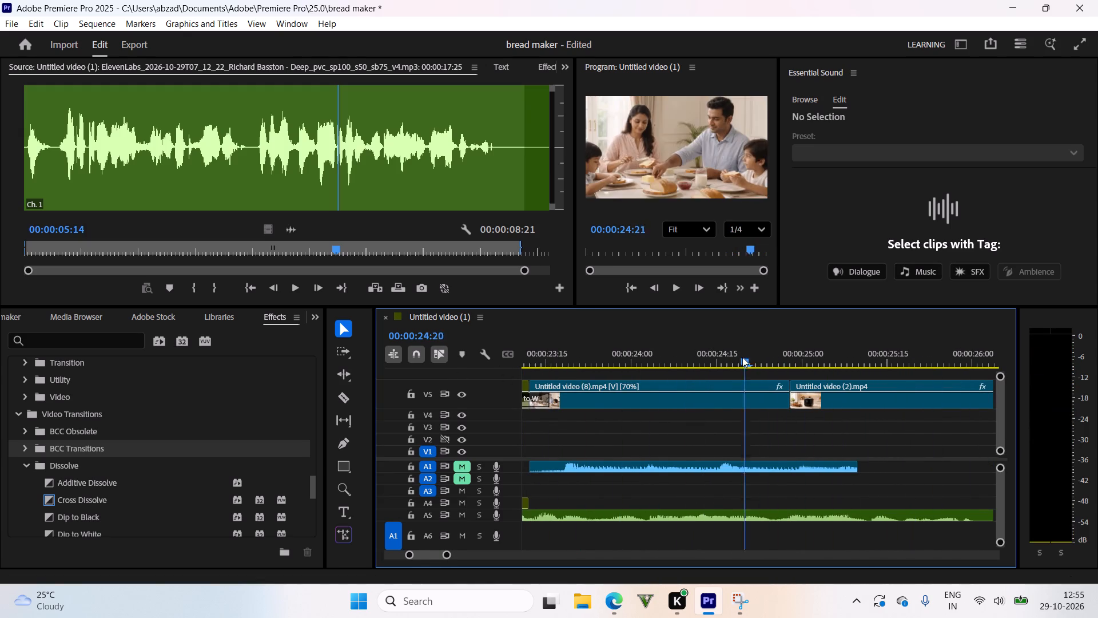
left_click_drag(742, 357, 667, 397)
key("space")
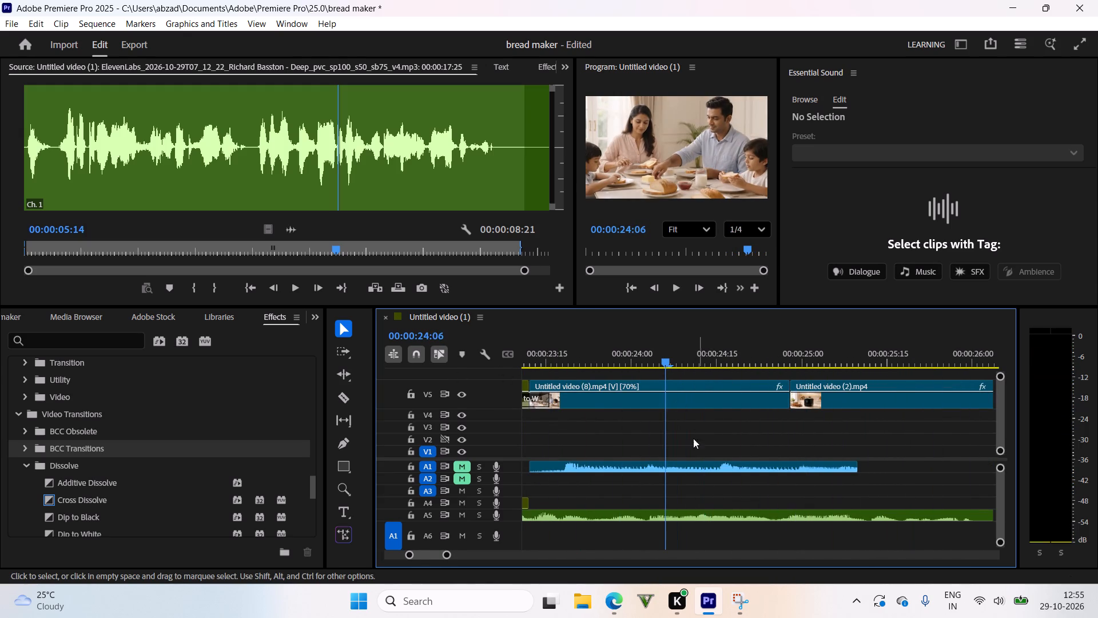
key("space")
Play back the earlier part of the promo, then return the playhead to 00:00:00:00.
left_click_drag(714, 348, 354, 482)
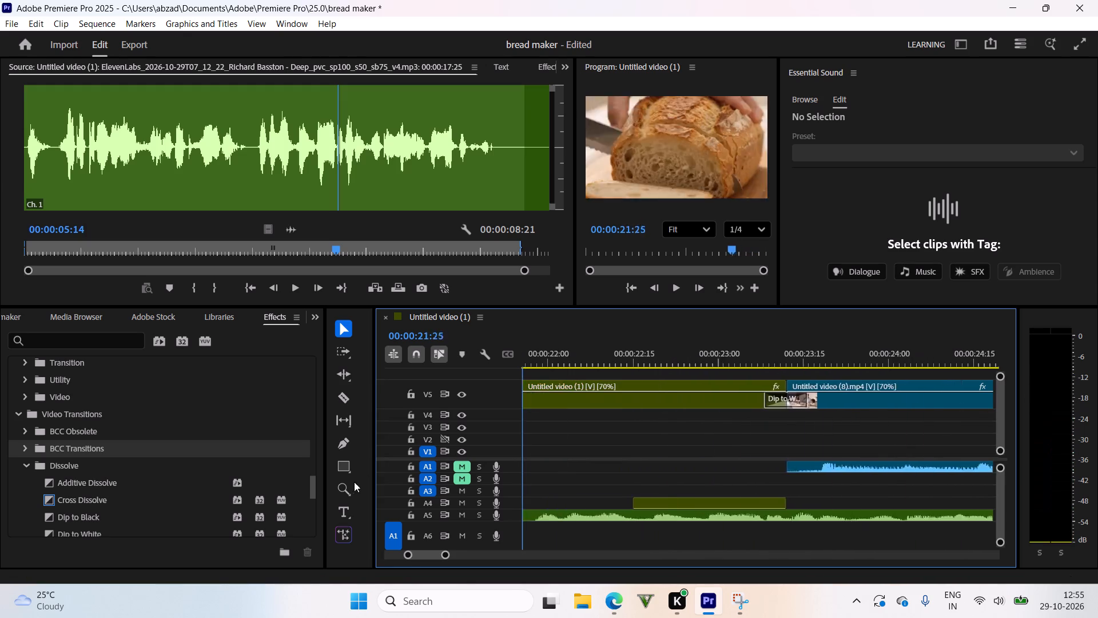
left_click_drag(354, 482, 323, 485)
key("space")
key("space")
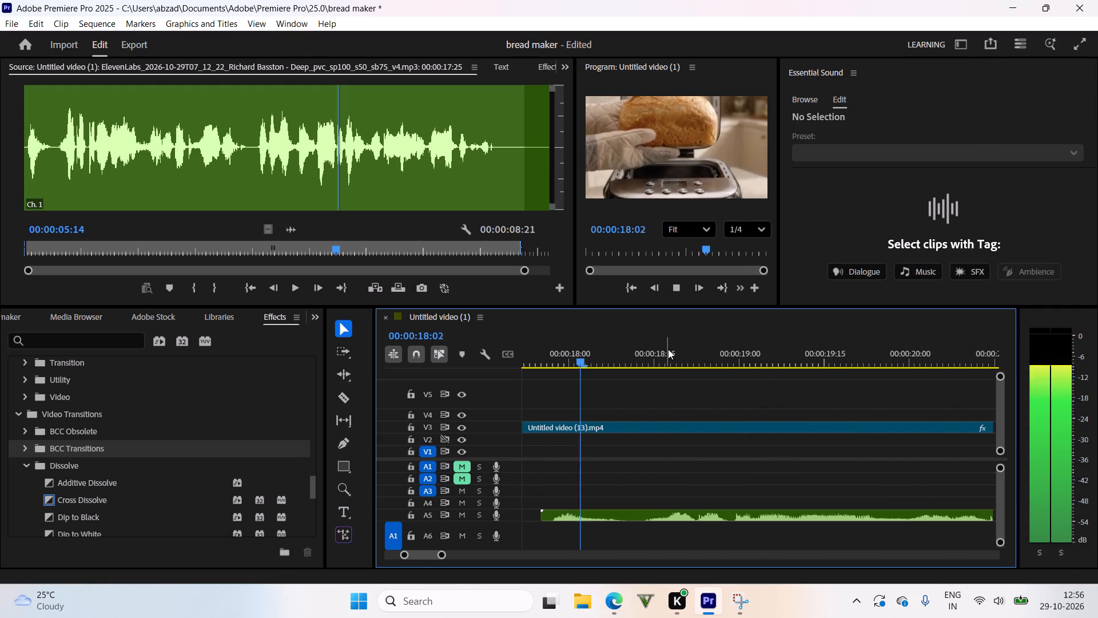
left_click_drag(635, 359, 361, 484)
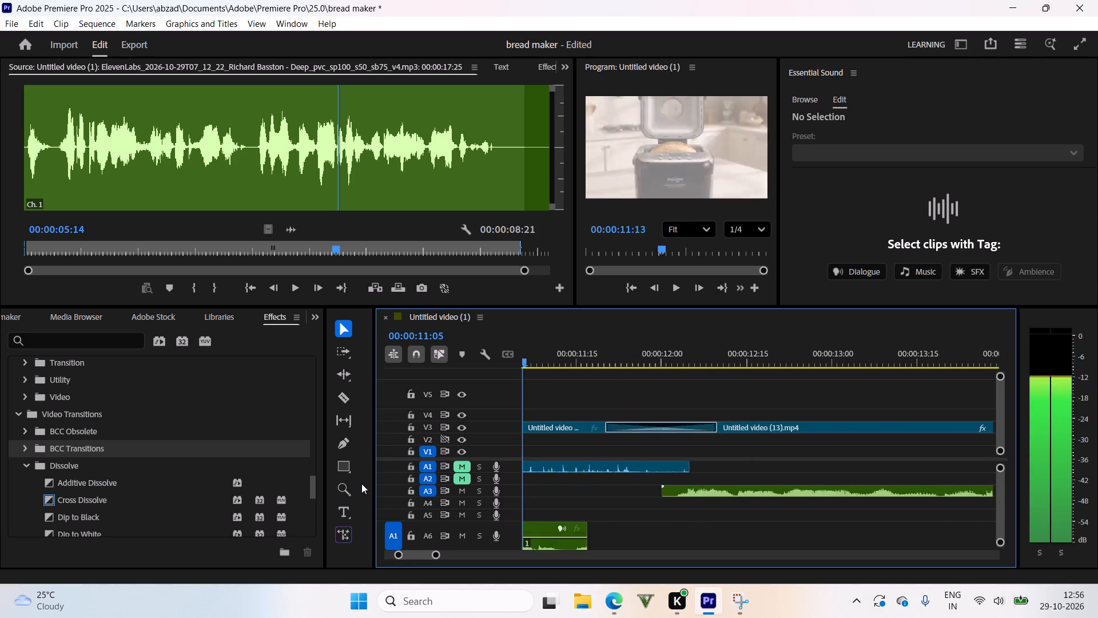
left_click_drag(361, 484, 908, 551)
key("space")
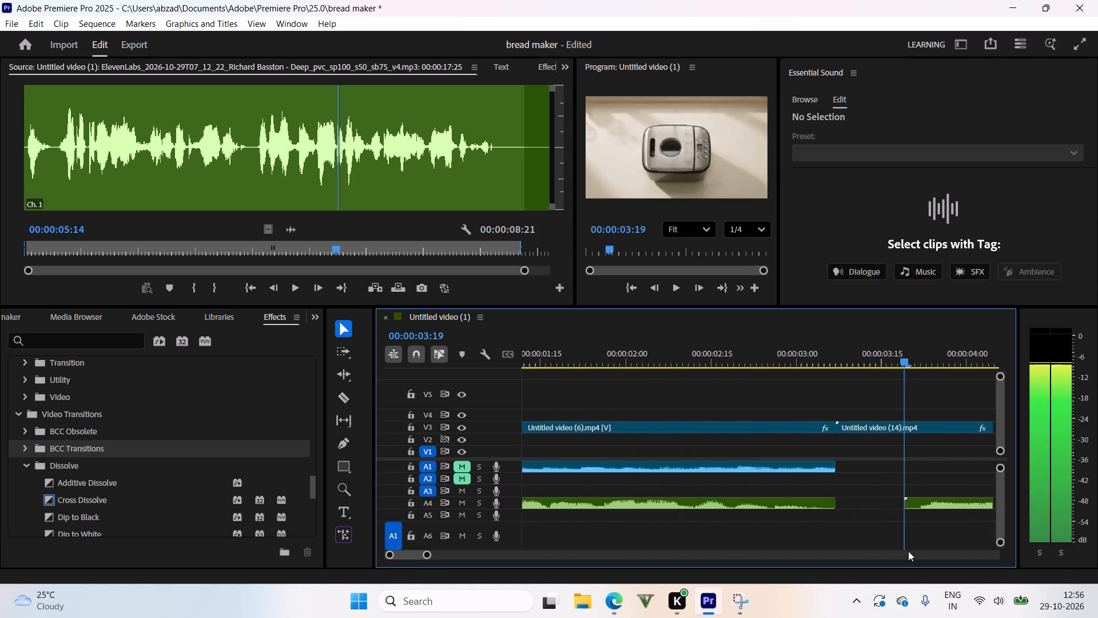
left_click_drag(908, 551, 709, 550)
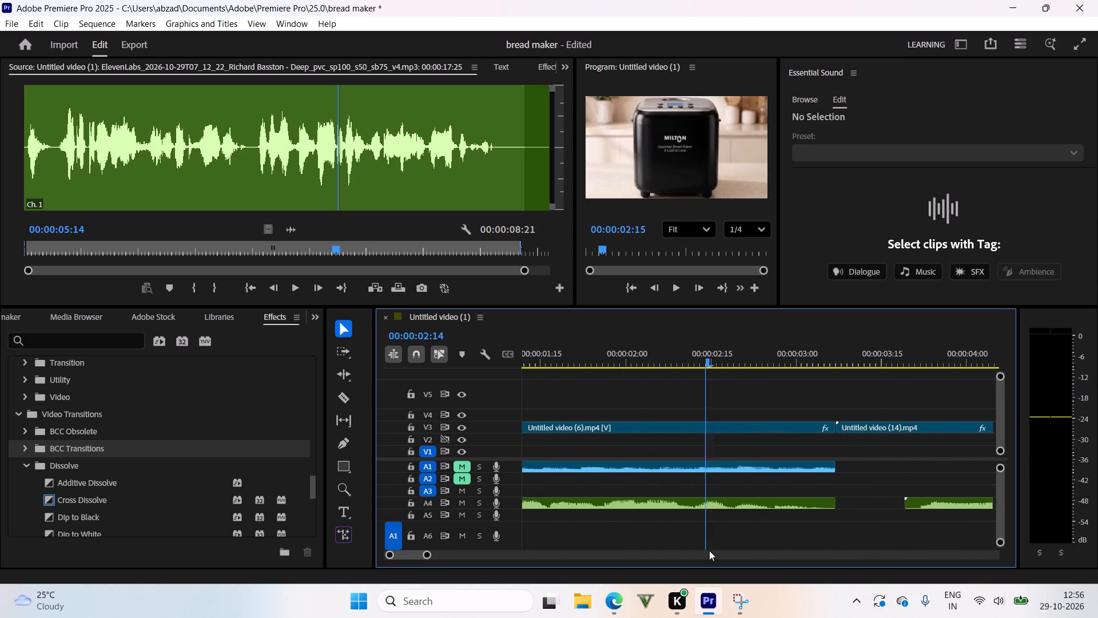
left_click_drag(709, 550, 371, 523)
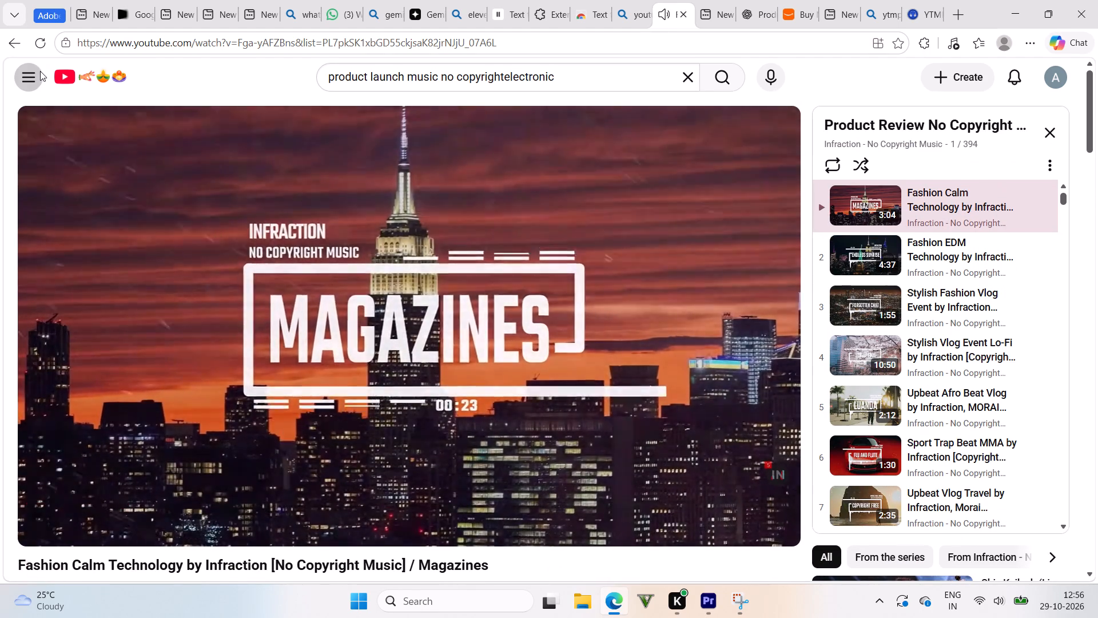
Return to the search results and preview "Upbeat Drums" from the advertisement background music playlist, skipping ahead partway into the track.
left_click(11, 47)
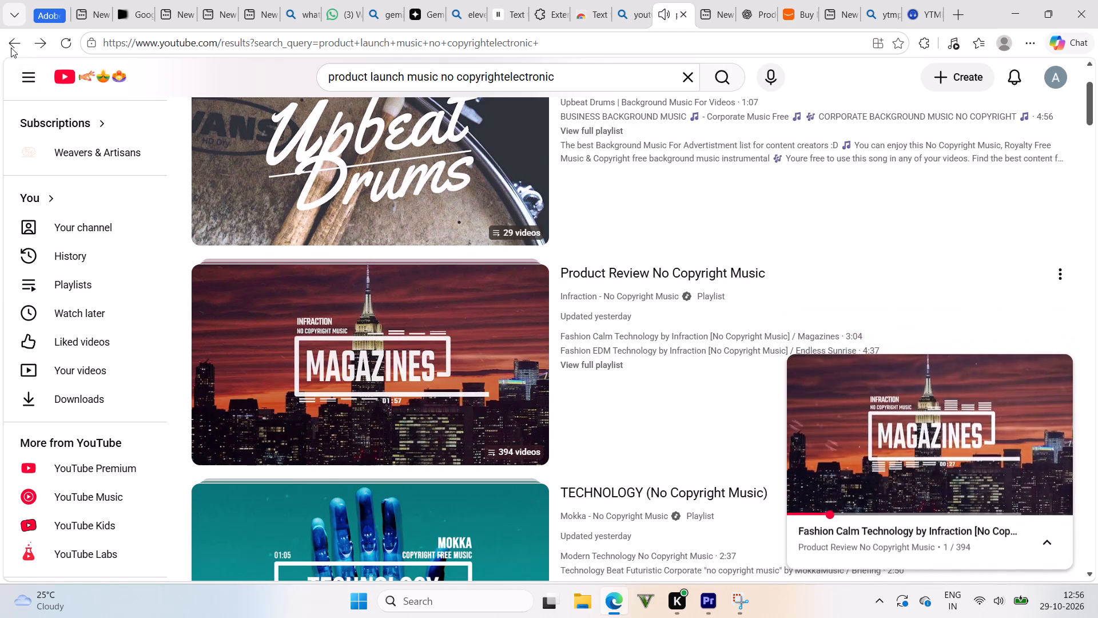
scroll(640, 251, "up", 2)
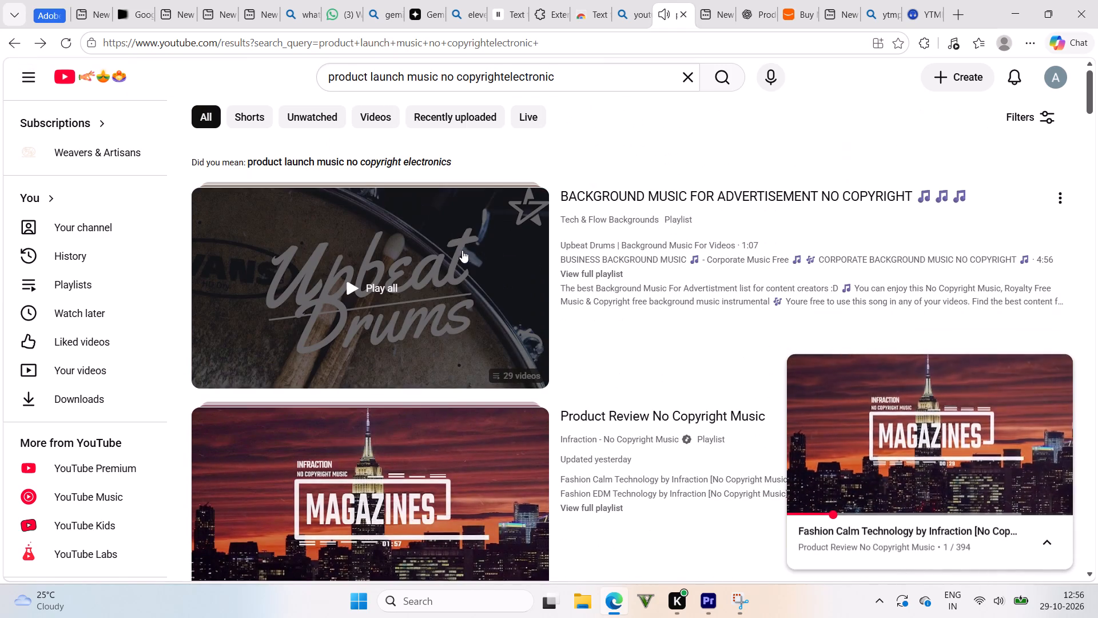
left_click(462, 251)
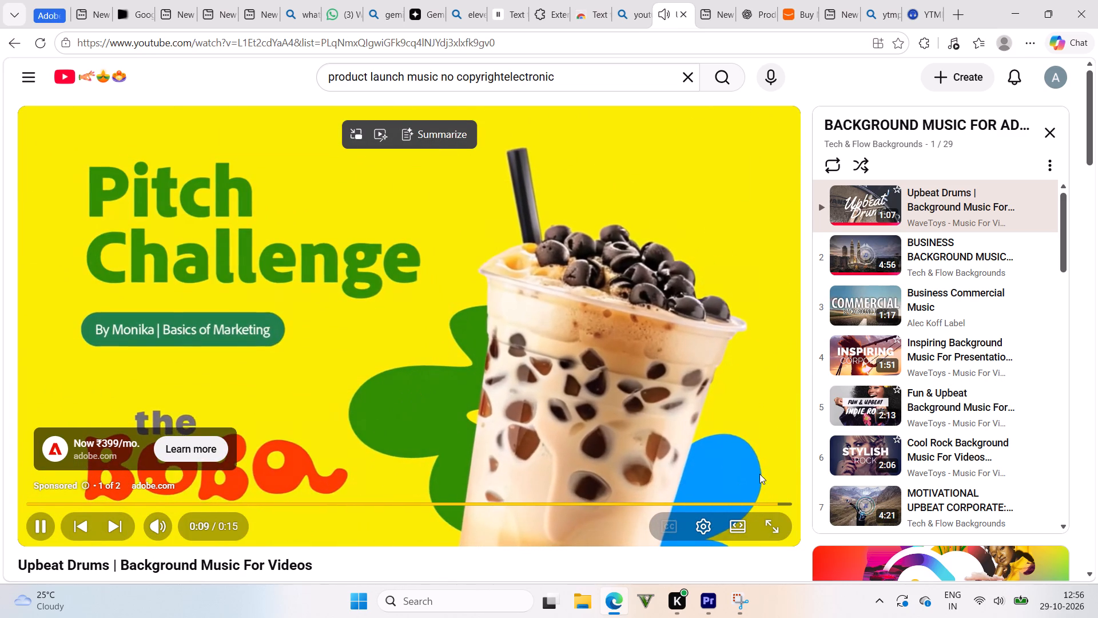
left_click(769, 478)
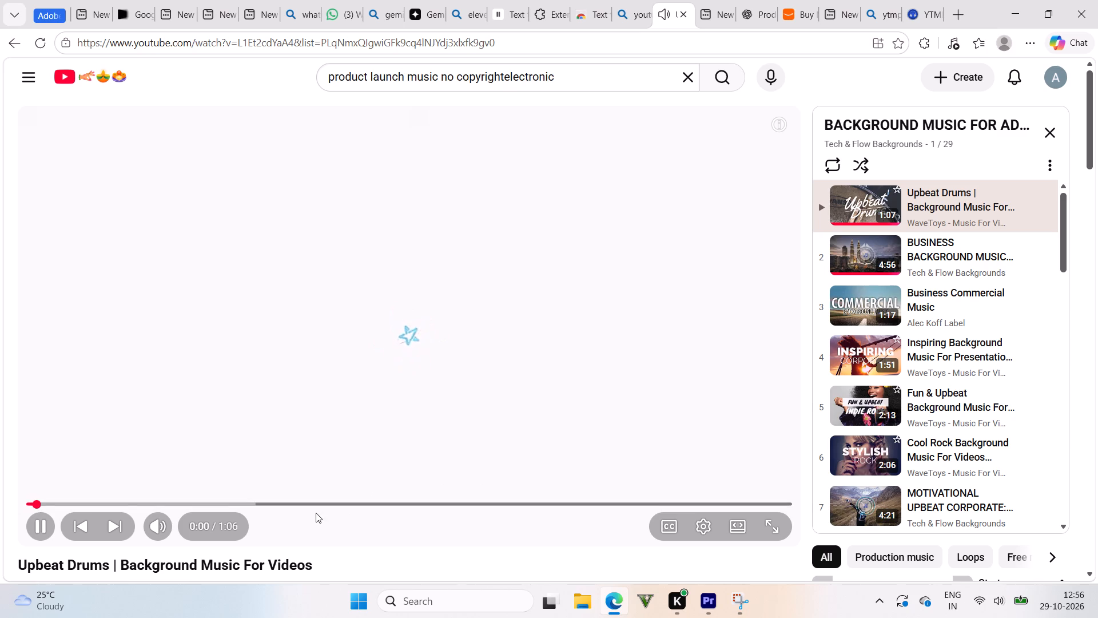
left_click(313, 501)
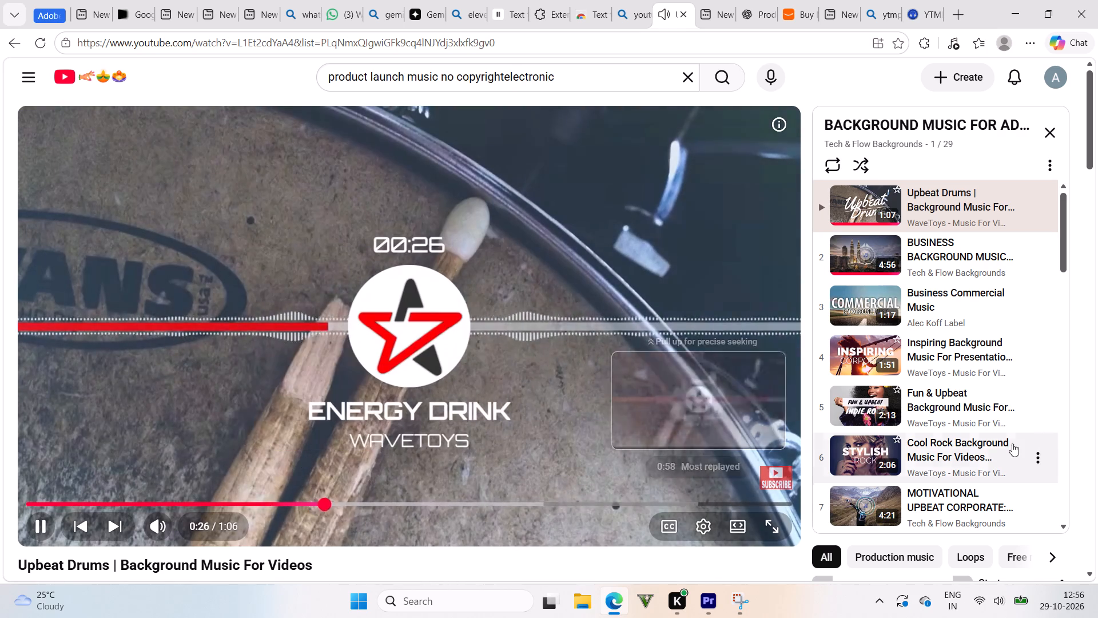
Preview "Business Commercial Music" from the same playlist starting at about 0:28 and check its description.
left_click(939, 322)
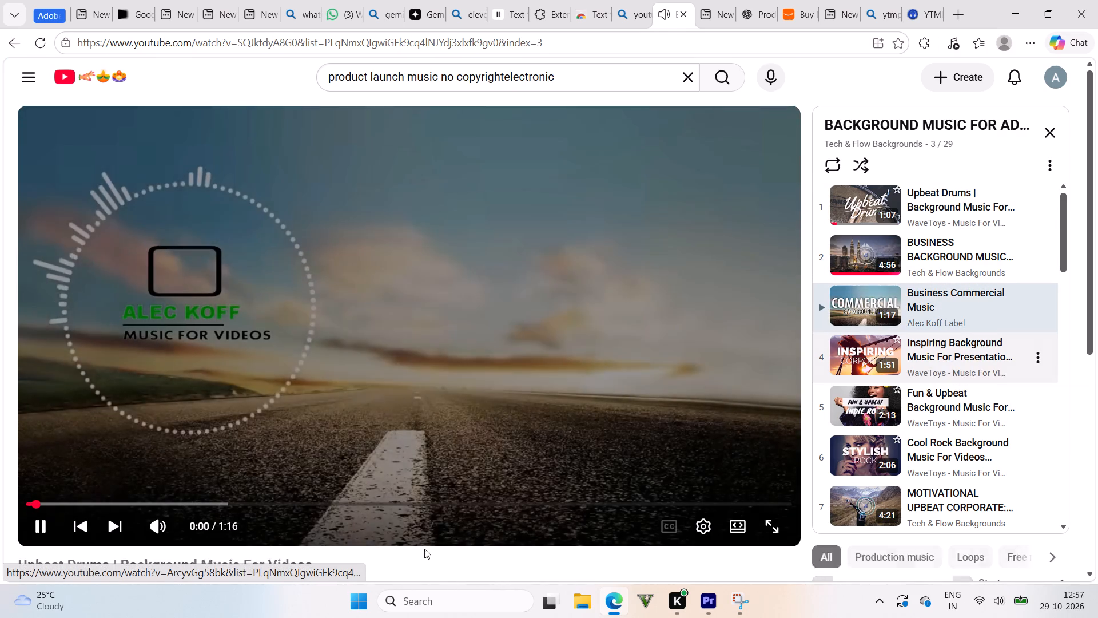
left_click(319, 502)
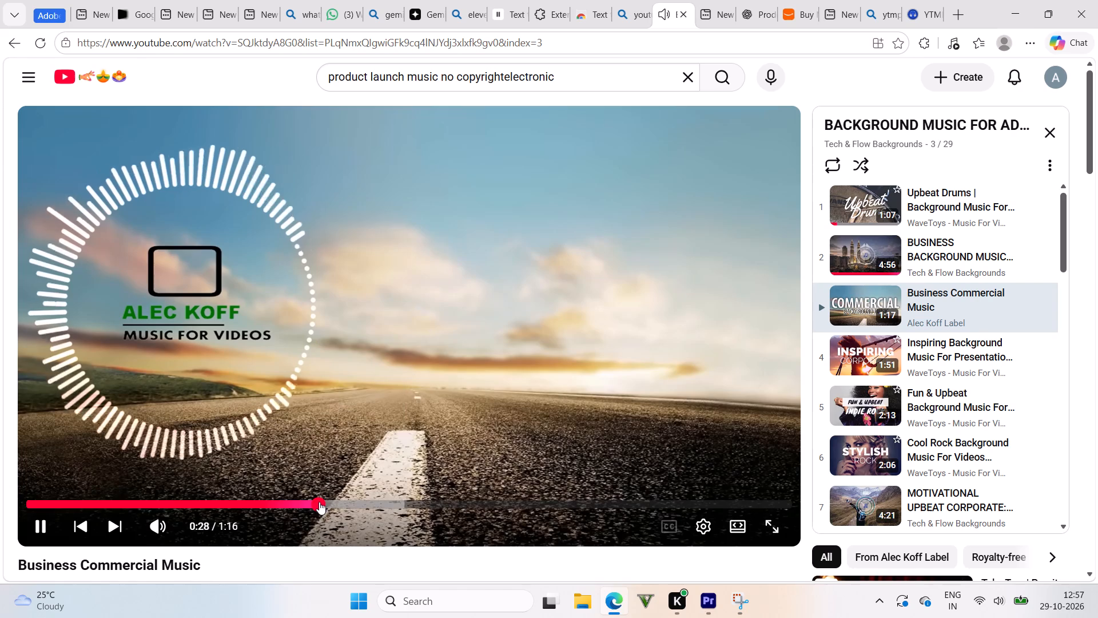
scroll(398, 485, "down", 2)
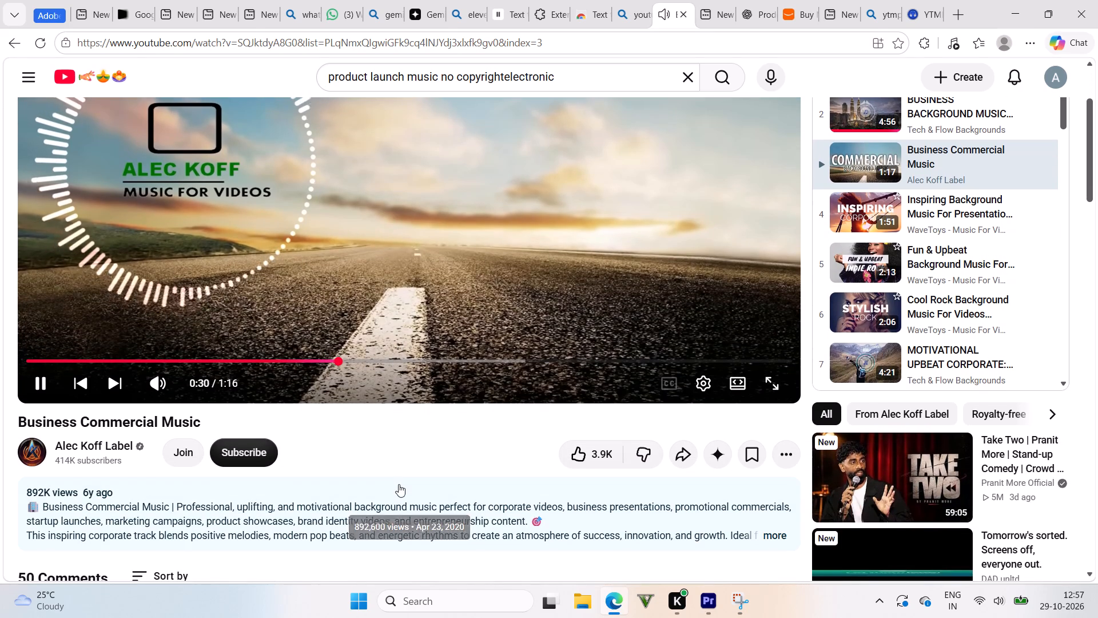
Leave "Business Commercial Music" and preview "Fun & Upbeat Background Music For Advertising Videos" from the same playlist, skipping ahead partway into the track.
scroll(671, 502, "down", 1)
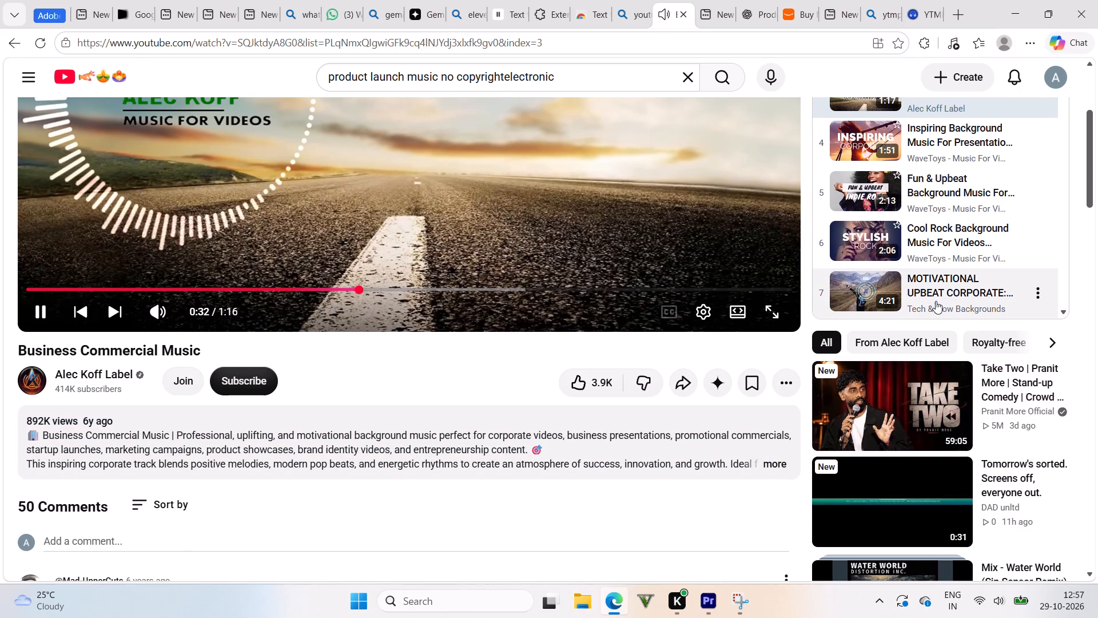
scroll(928, 299, "up", 2)
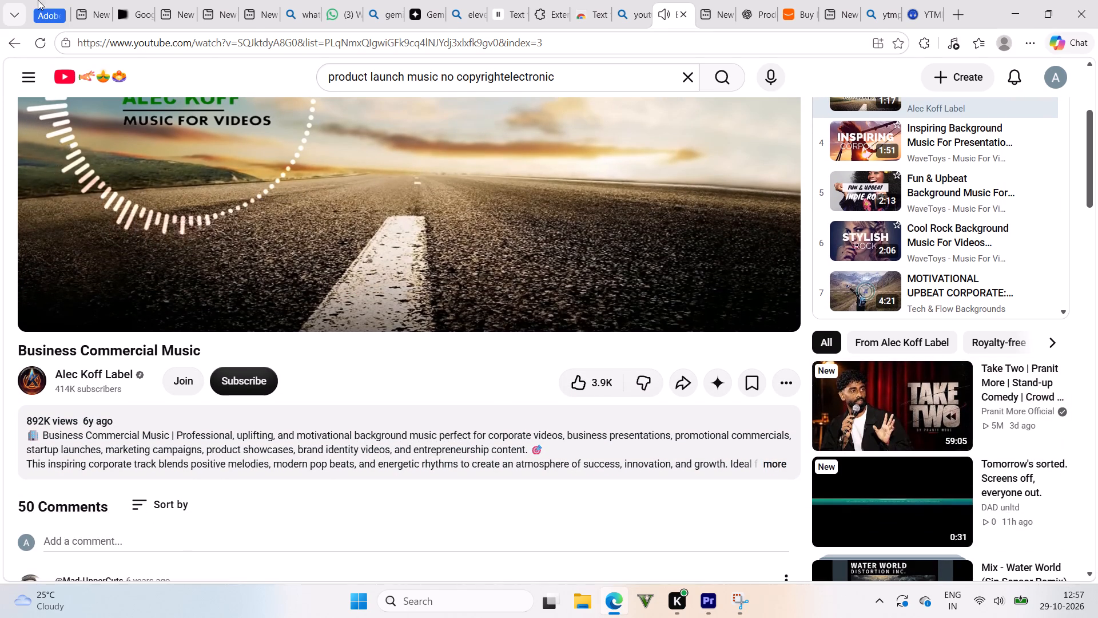
left_click(22, 39)
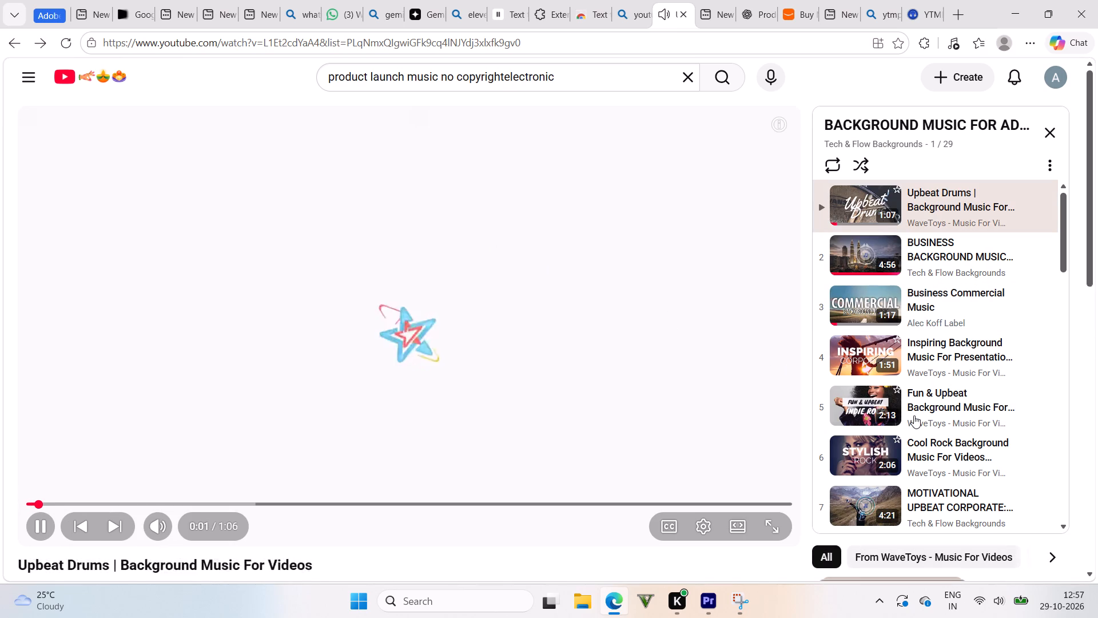
left_click(914, 409)
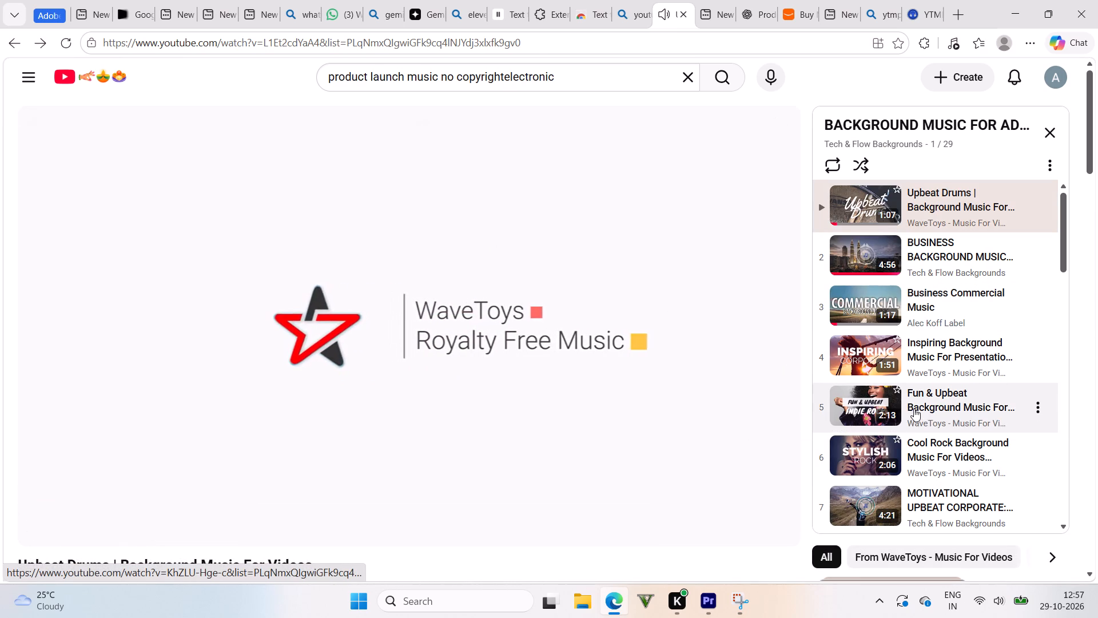
scroll(913, 410, "down", 1)
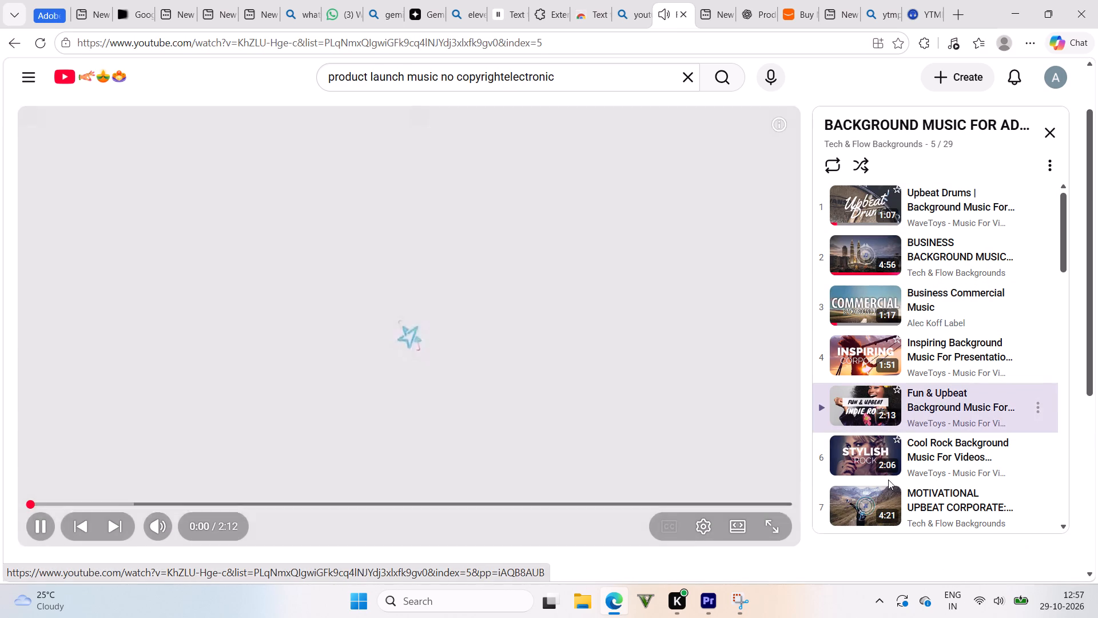
scroll(893, 426, "down", 1)
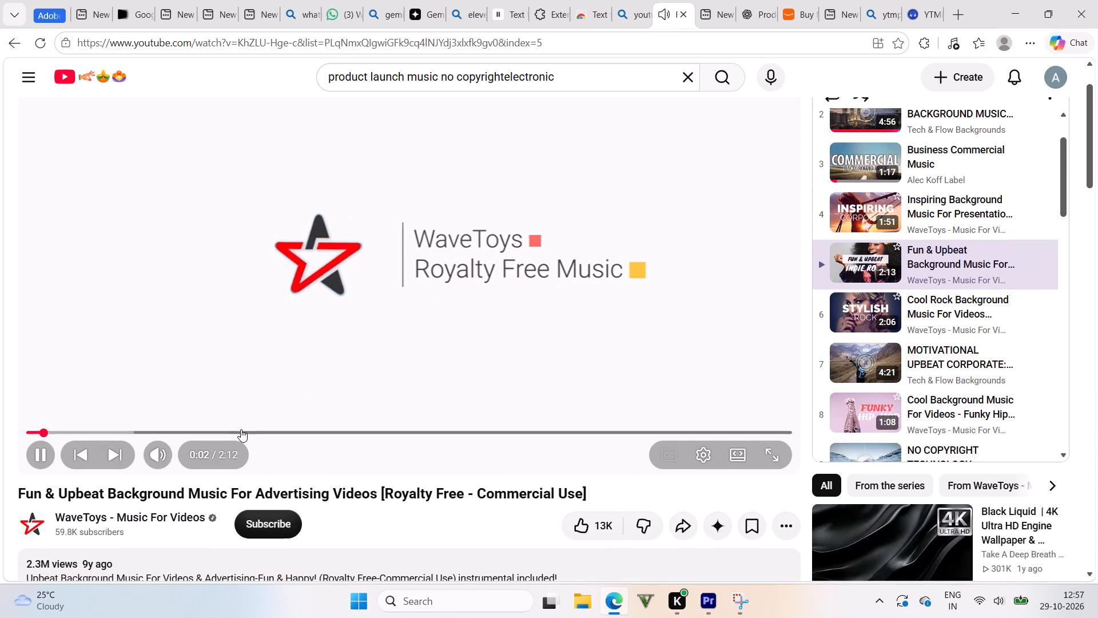
left_click(242, 430)
Return to the "product launch music no copyrightelectronic" search results and close the mini player with "Upbeat Drums".
left_click(23, 38)
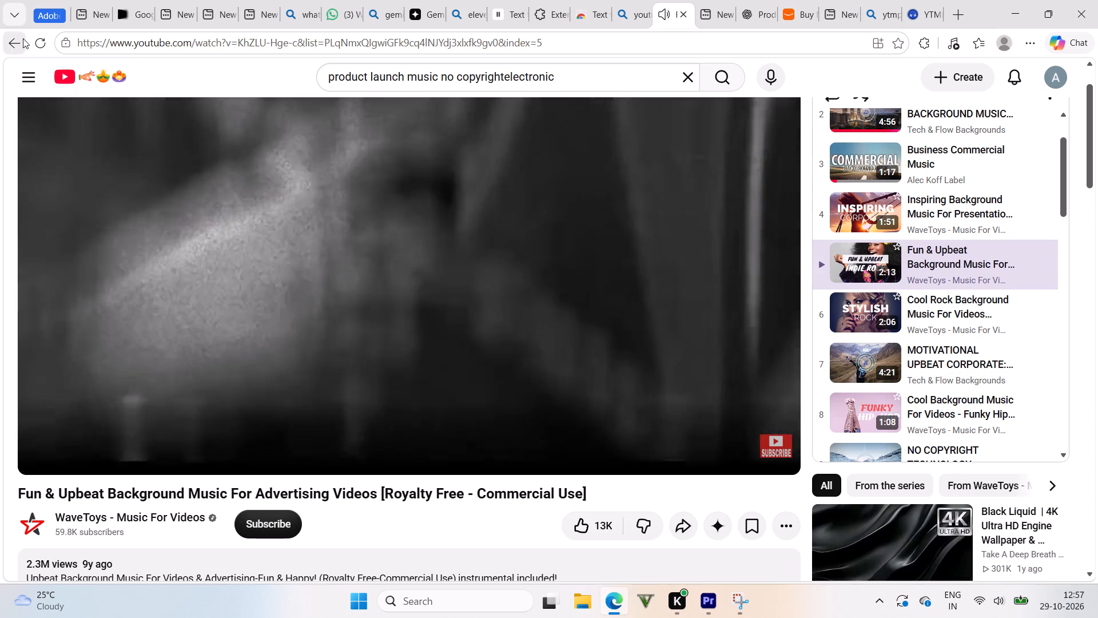
left_click(23, 38)
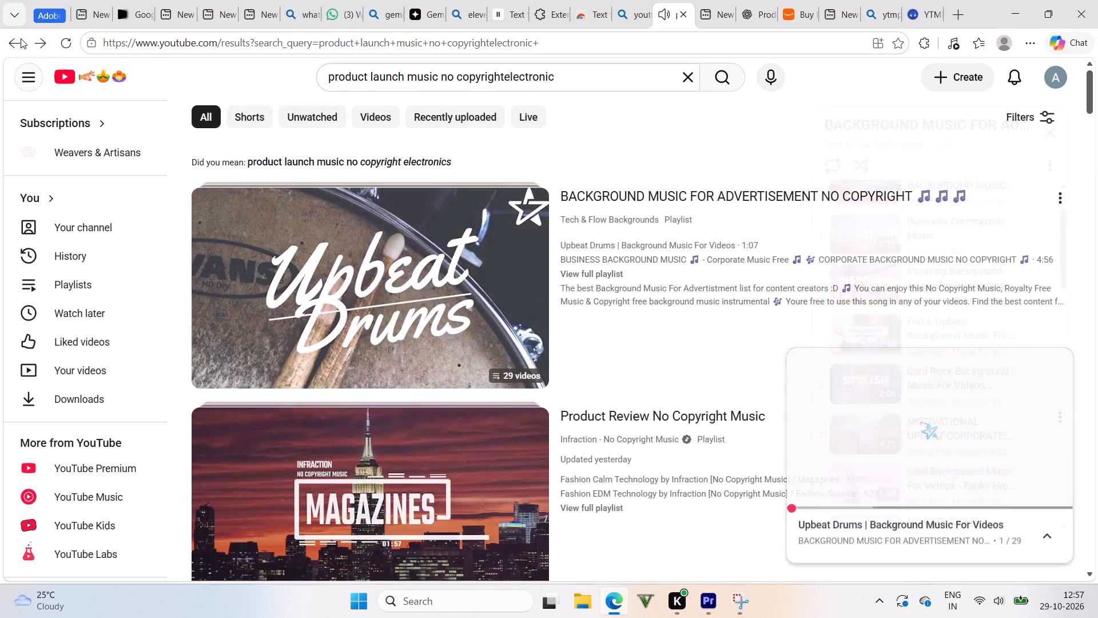
left_click(925, 443)
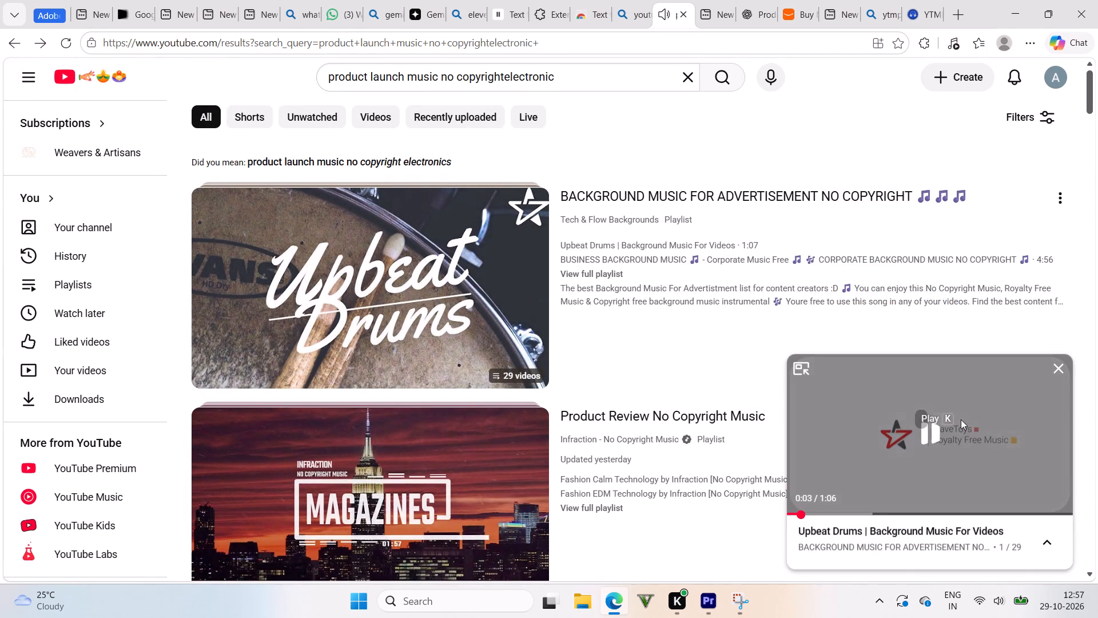
left_click(1059, 368)
Look through the "product launch music no copyrightelectronic" search results for suitable background music playlists, checking the sound output along the way.
scroll(487, 371, "down", 4)
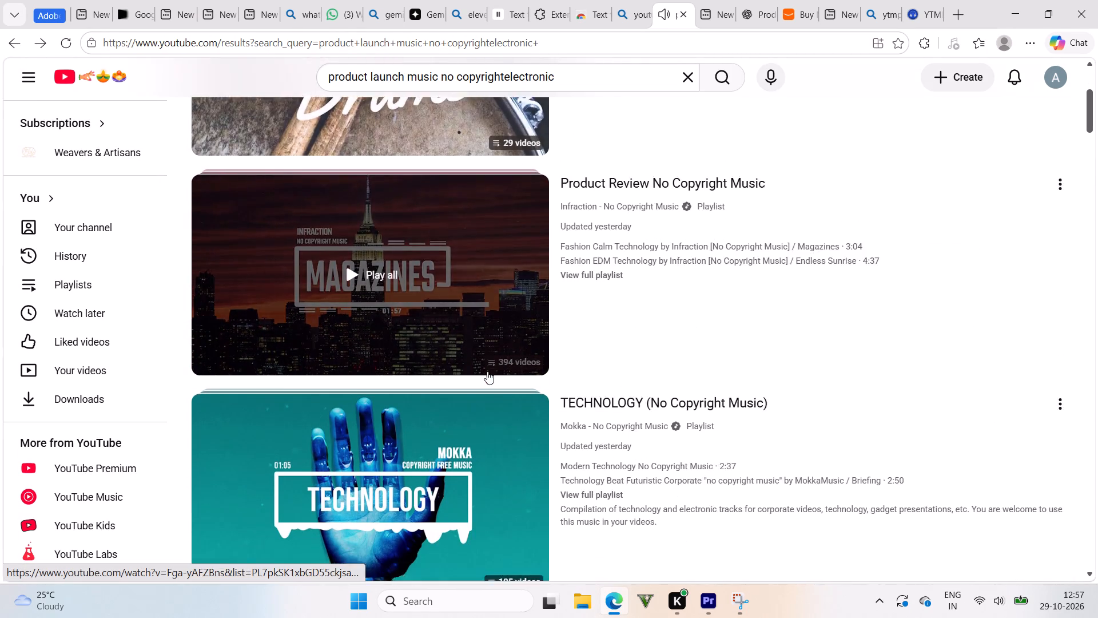
scroll(487, 371, "down", 3)
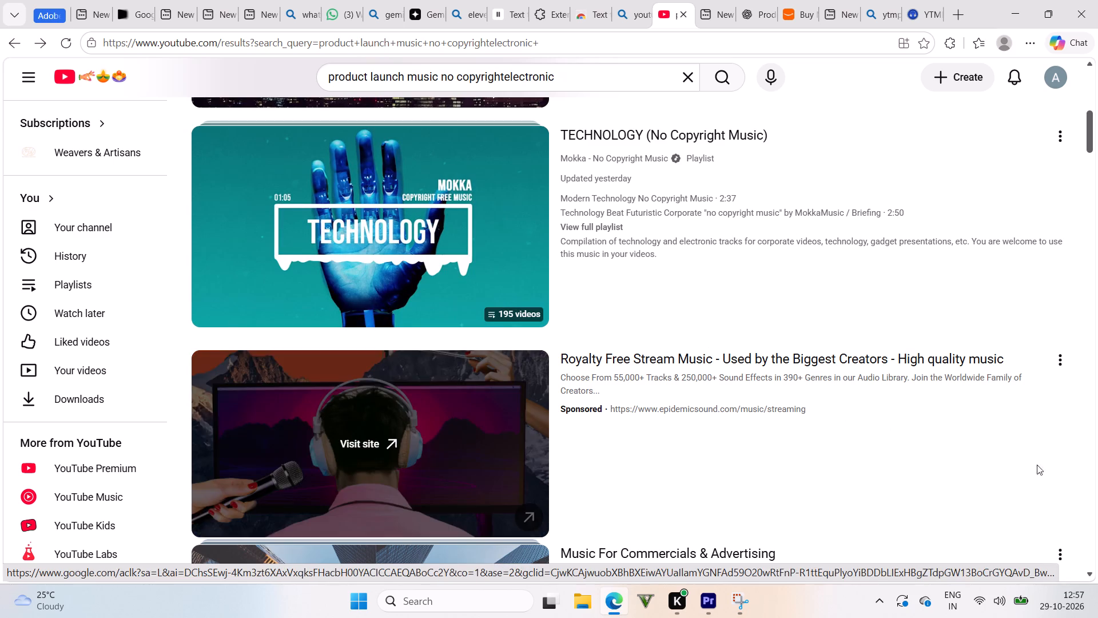
left_click(982, 613)
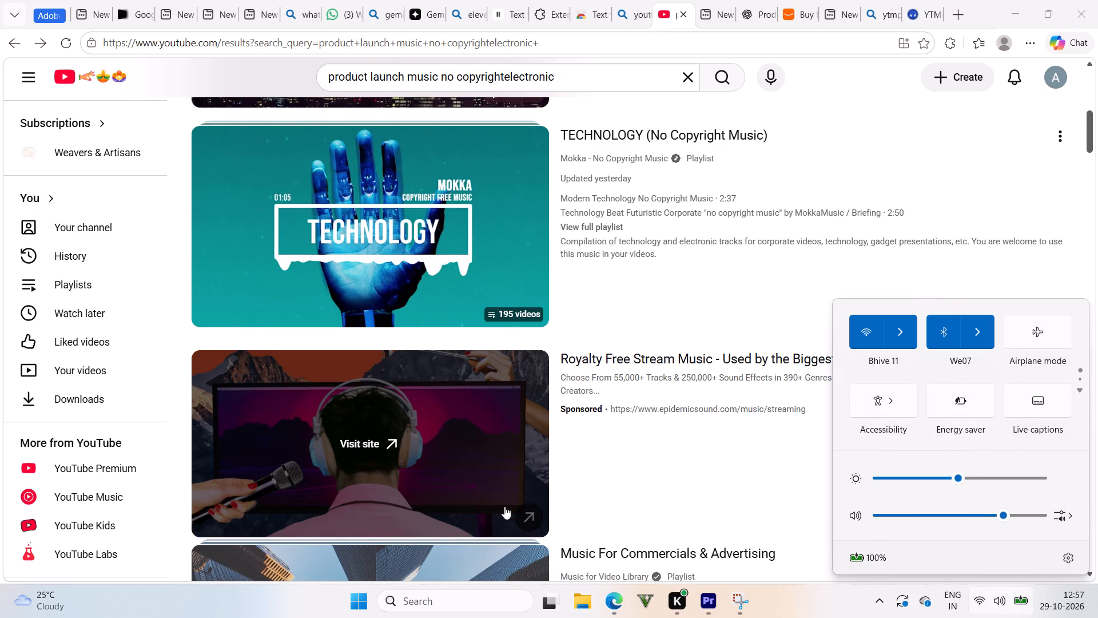
scroll(589, 437, "down", 2)
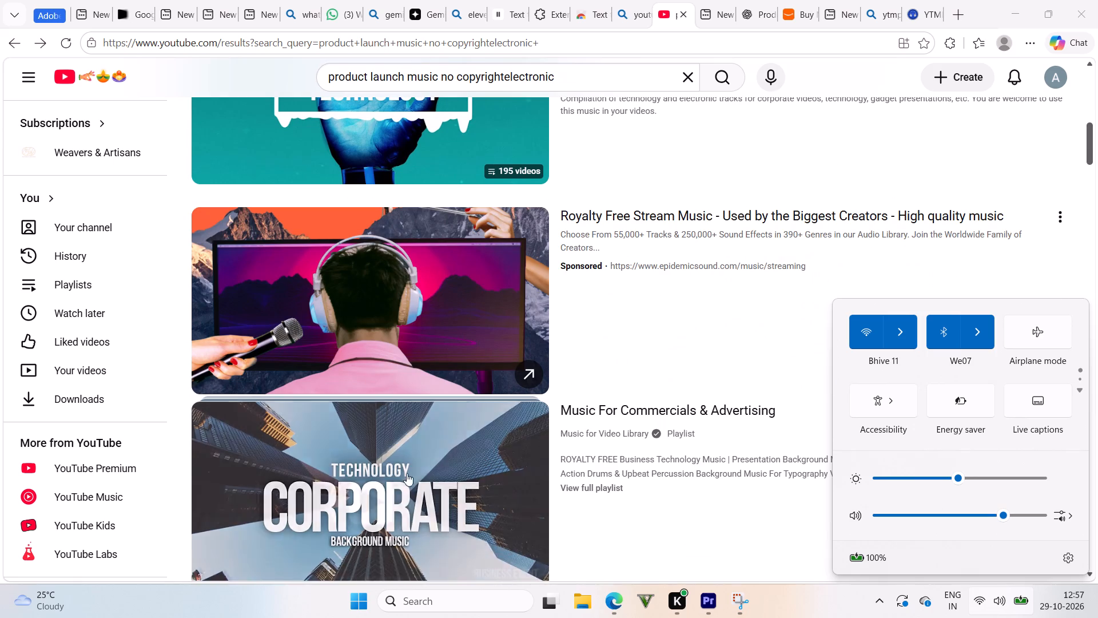
scroll(526, 486, "down", 1)
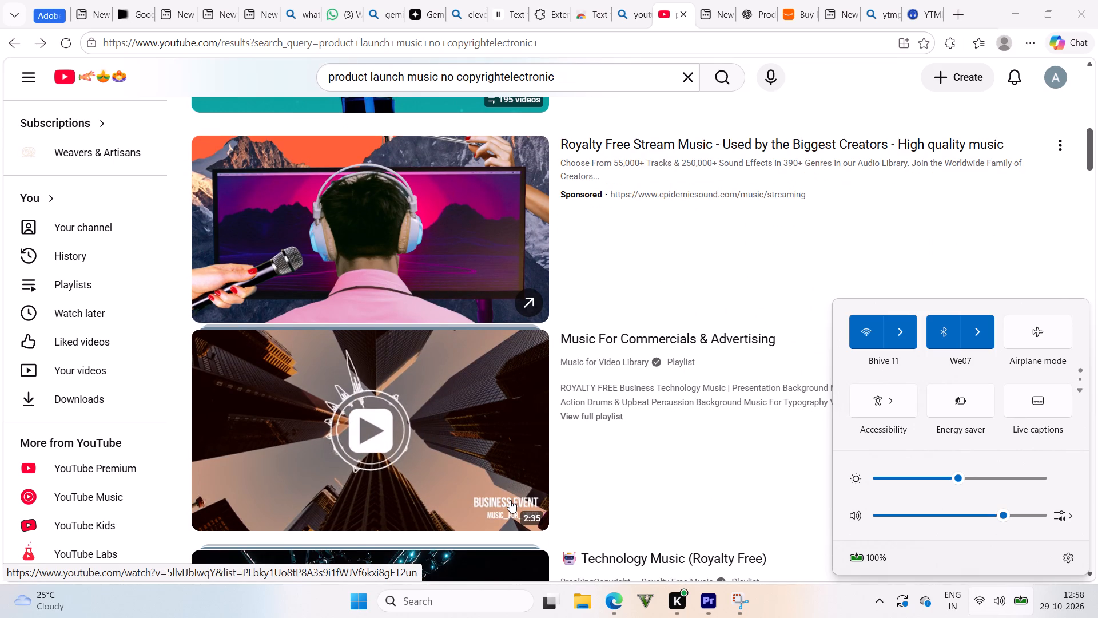
scroll(559, 476, "down", 2)
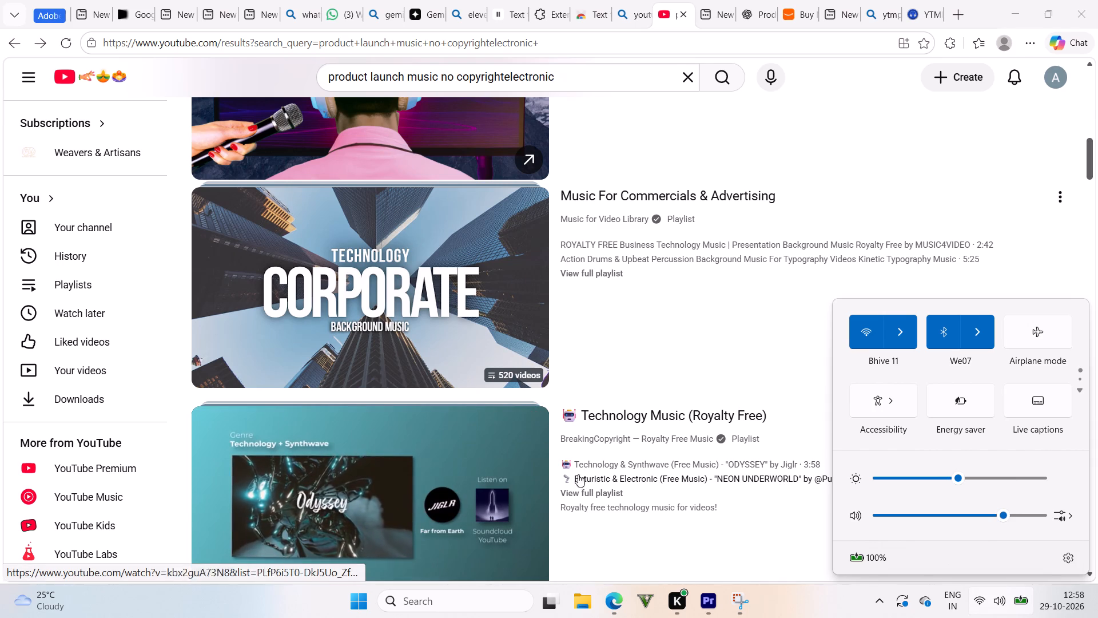
scroll(551, 399, "down", 2)
scroll(536, 465, "down", 2)
scroll(532, 518, "down", 1)
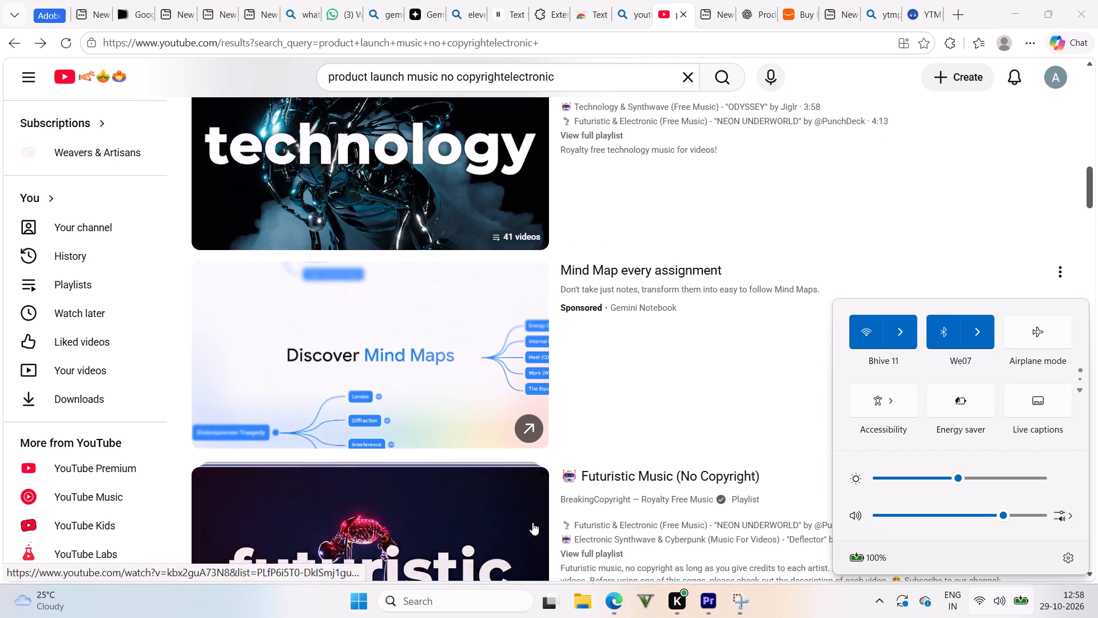
scroll(532, 523, "down", 5)
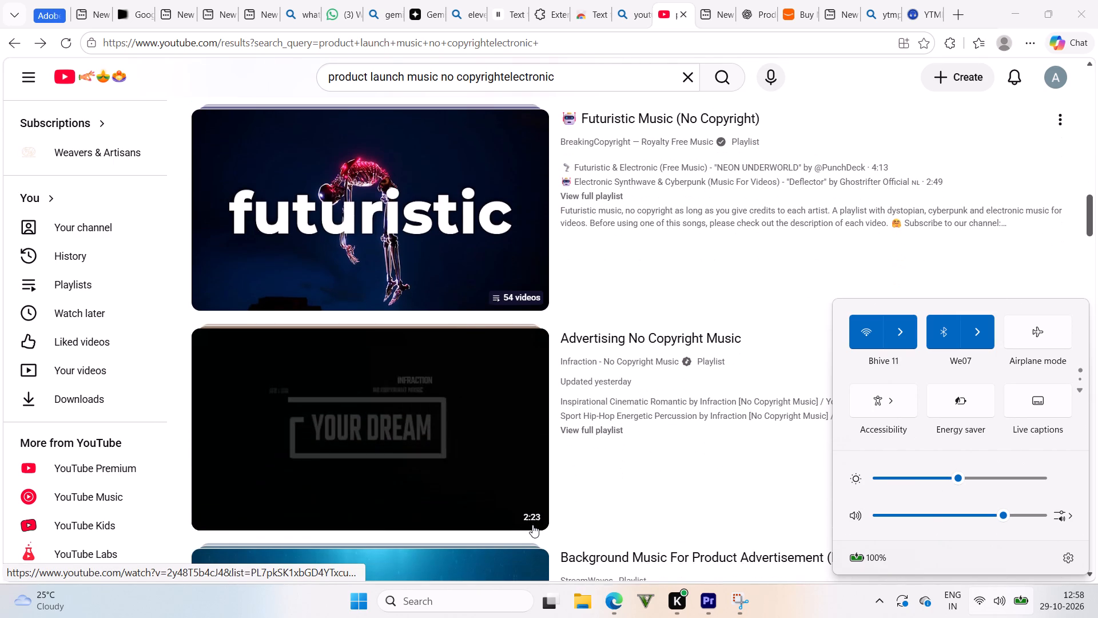
scroll(532, 525, "down", 2)
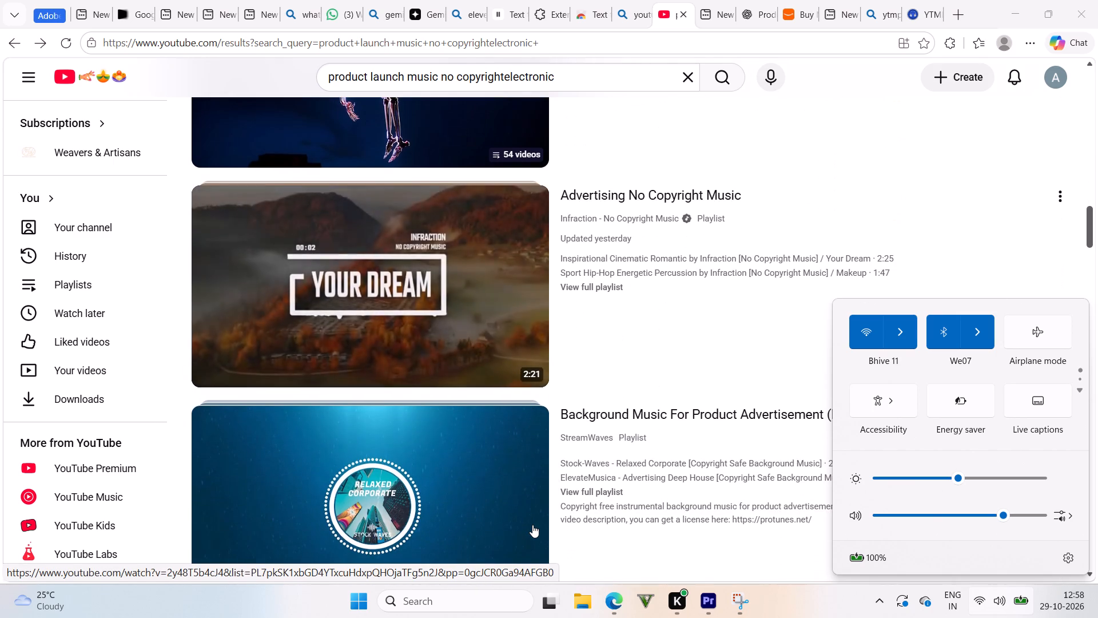
Preview "Inspirational Cinematic Romantic" (Your Dream) from the "Advertising No Copyright Music" playlist, skipping ahead partway into the track.
left_click(462, 362)
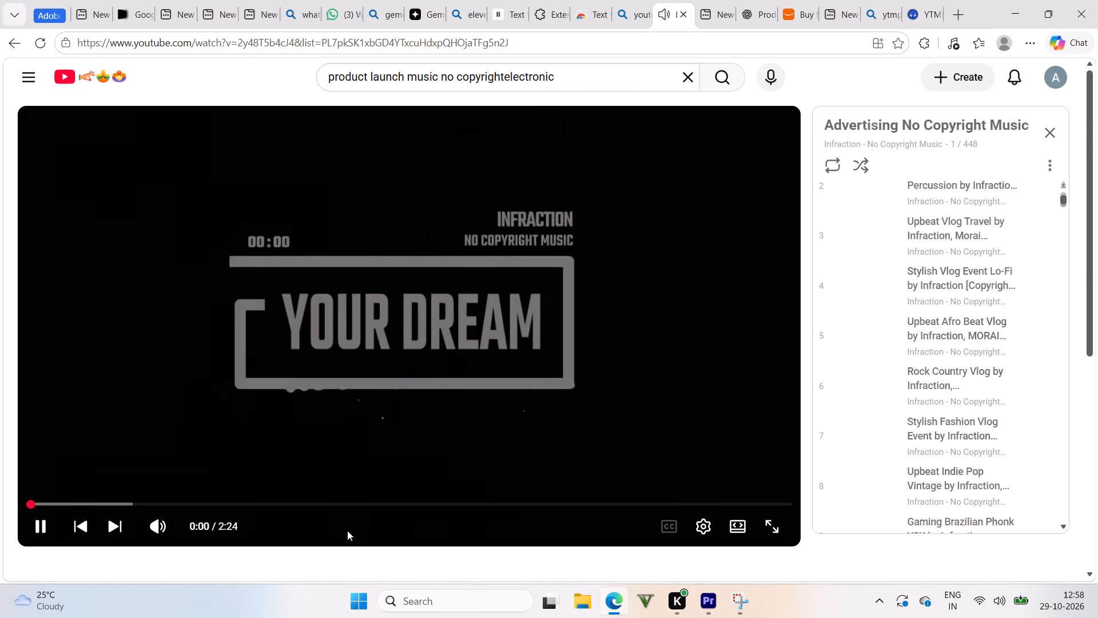
left_click(320, 500)
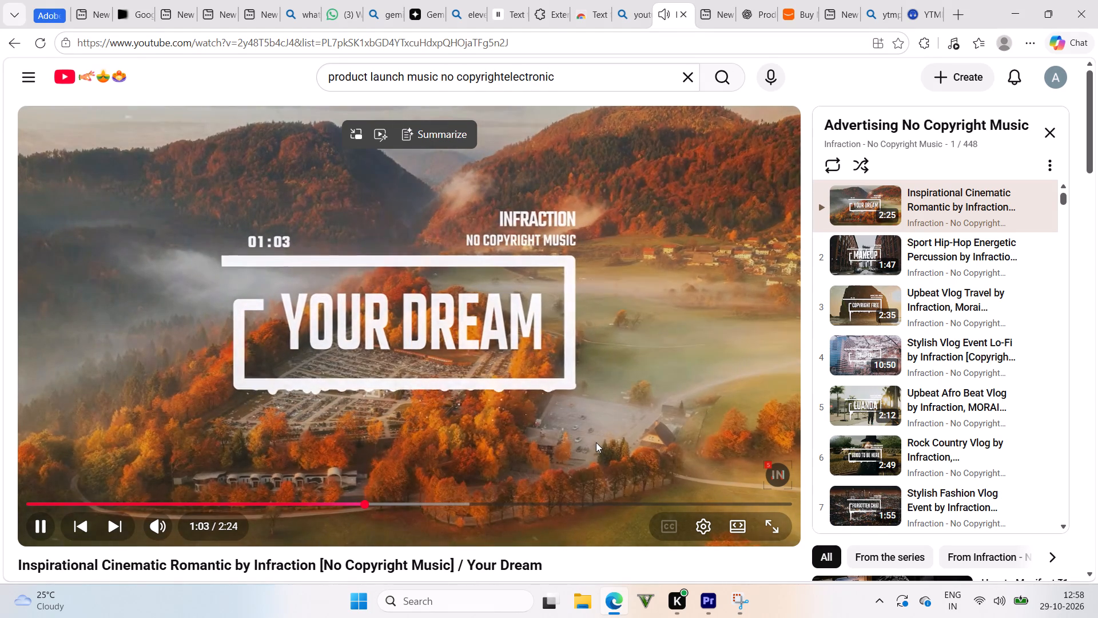
scroll(596, 442, "down", 1)
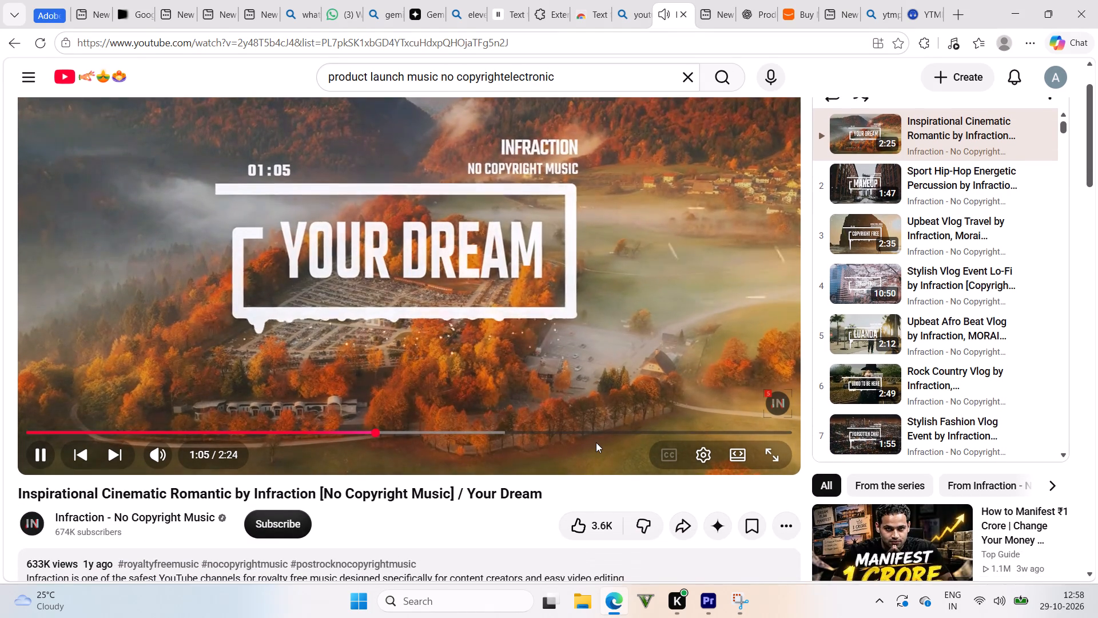
scroll(596, 442, "up", 1)
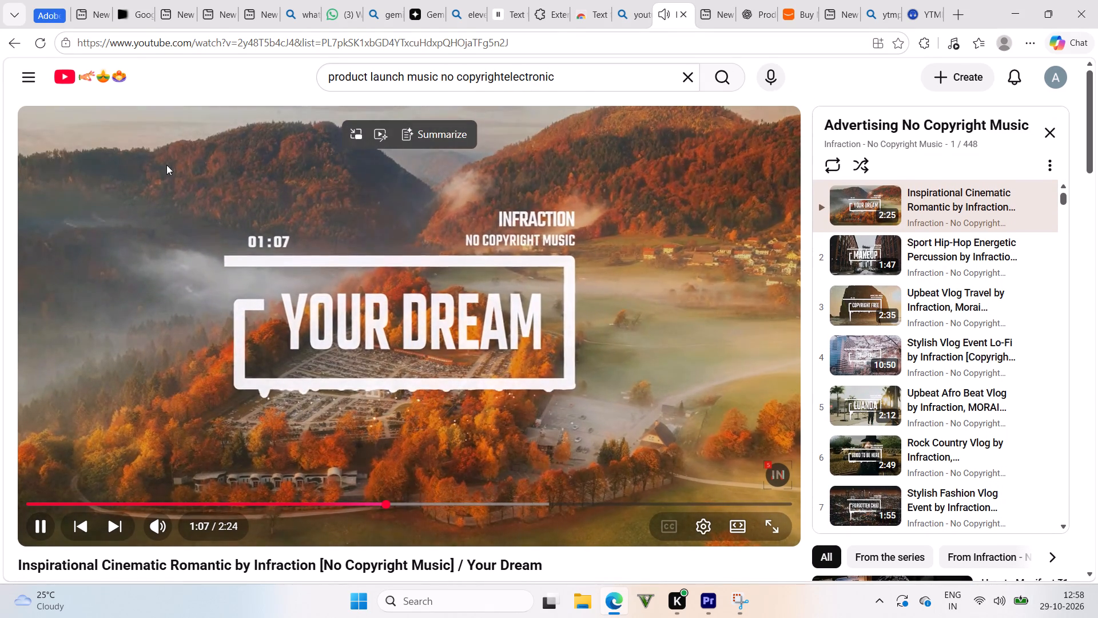
Return to the search results and preview Elysium Audio Labs' "Cinematic Trailer Music for Movies, Games and YouTube" from about 0:31.
left_click(14, 44)
scroll(573, 421, "down", 3)
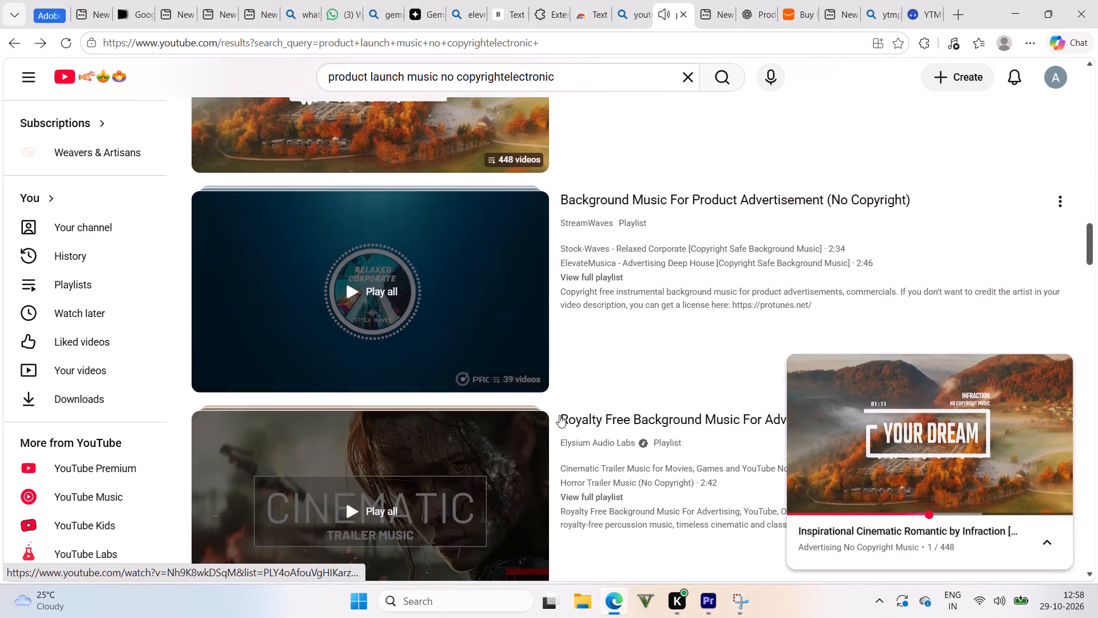
scroll(529, 405, "down", 1)
left_click(424, 422)
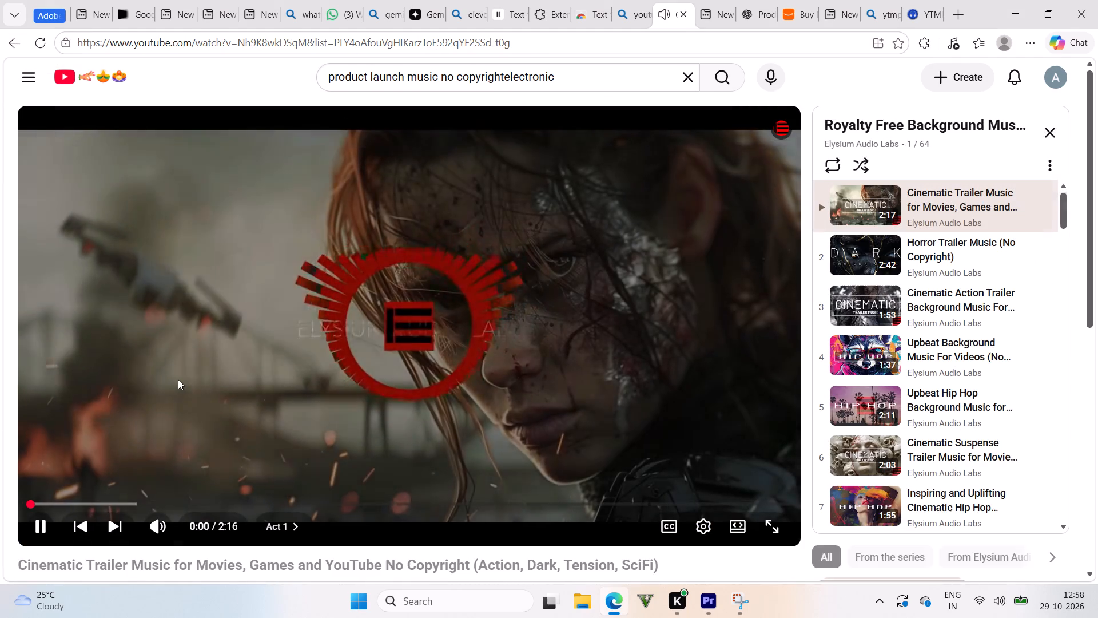
scroll(178, 379, "down", 1)
left_click(197, 429)
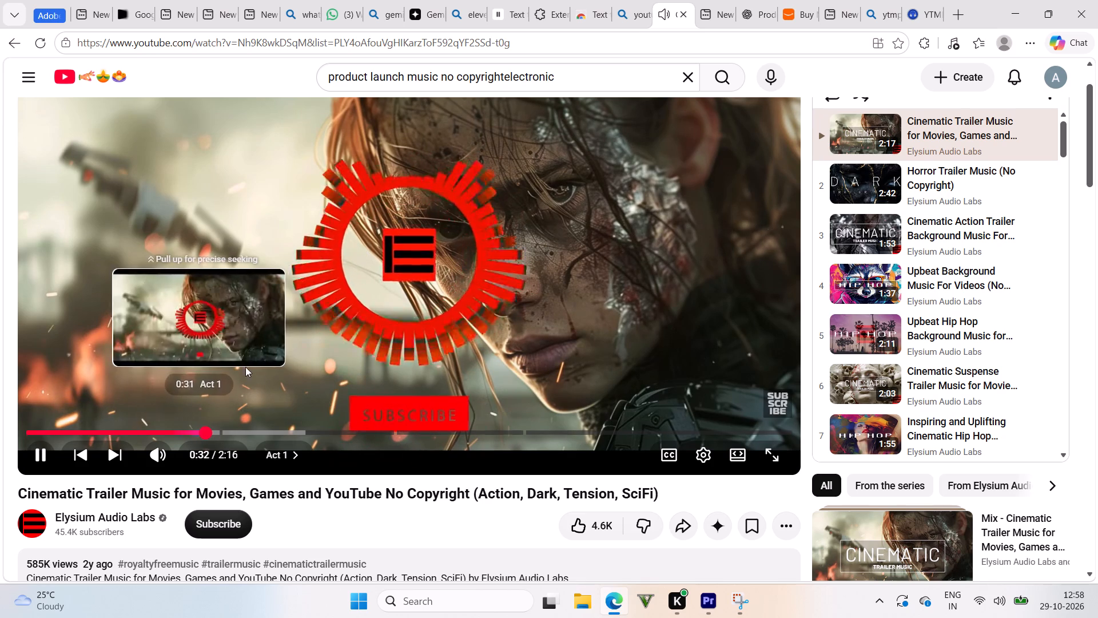
Return to the search results and preview "REPLICANT WORLD" from the EDM (Royalty Free Music) playlist, skipping ahead partway into the track.
left_click(17, 43)
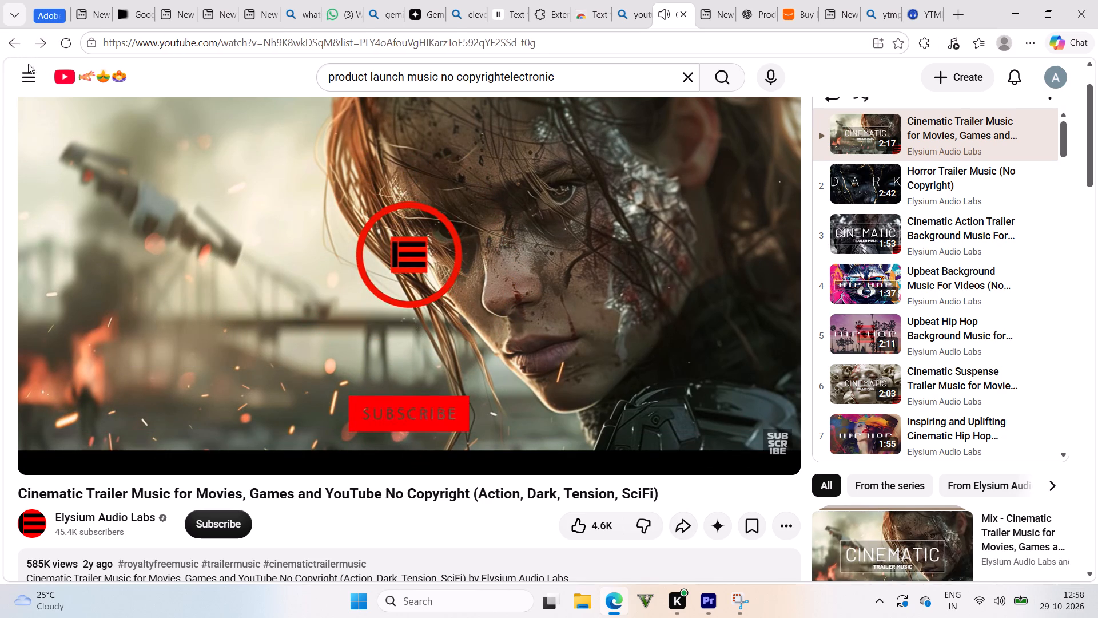
scroll(633, 410, "down", 3)
scroll(523, 453, "down", 1)
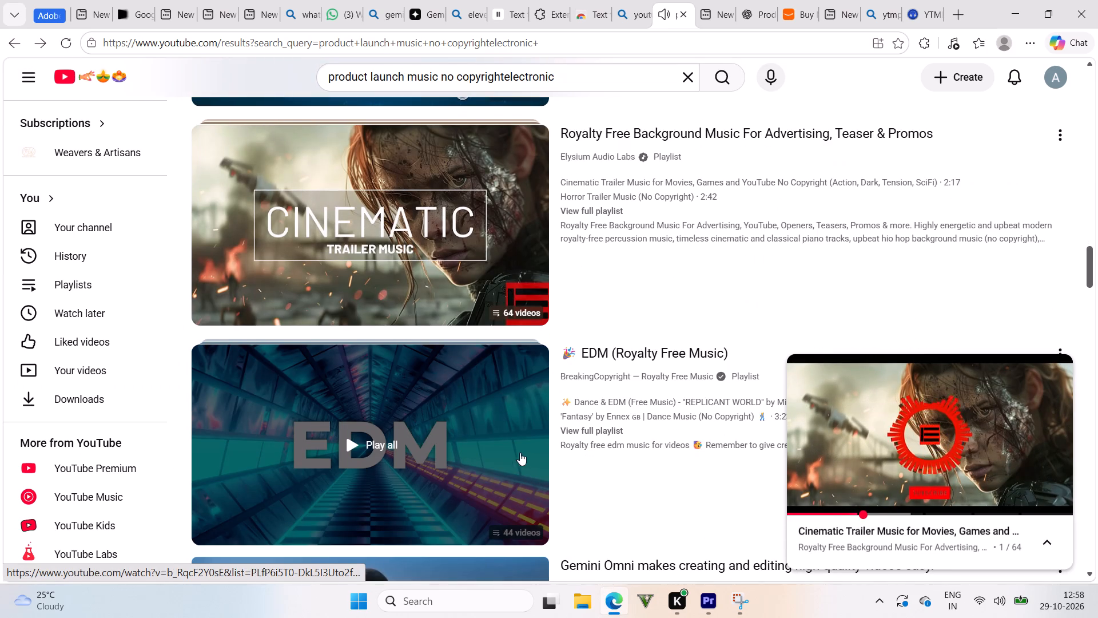
scroll(476, 442, "down", 3)
left_click(460, 196)
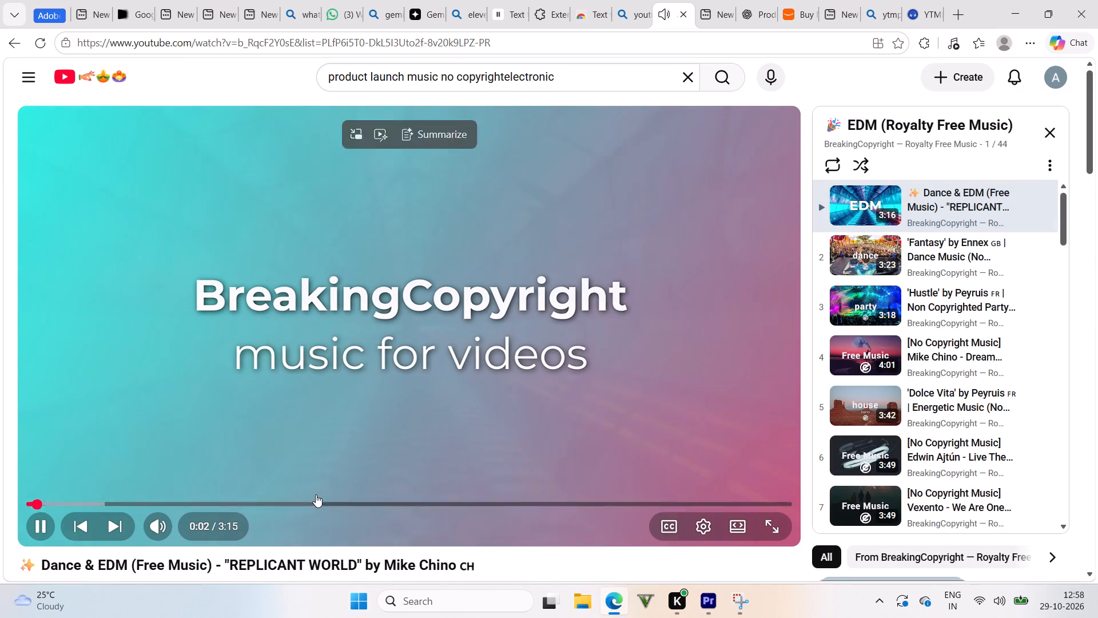
left_click(313, 496)
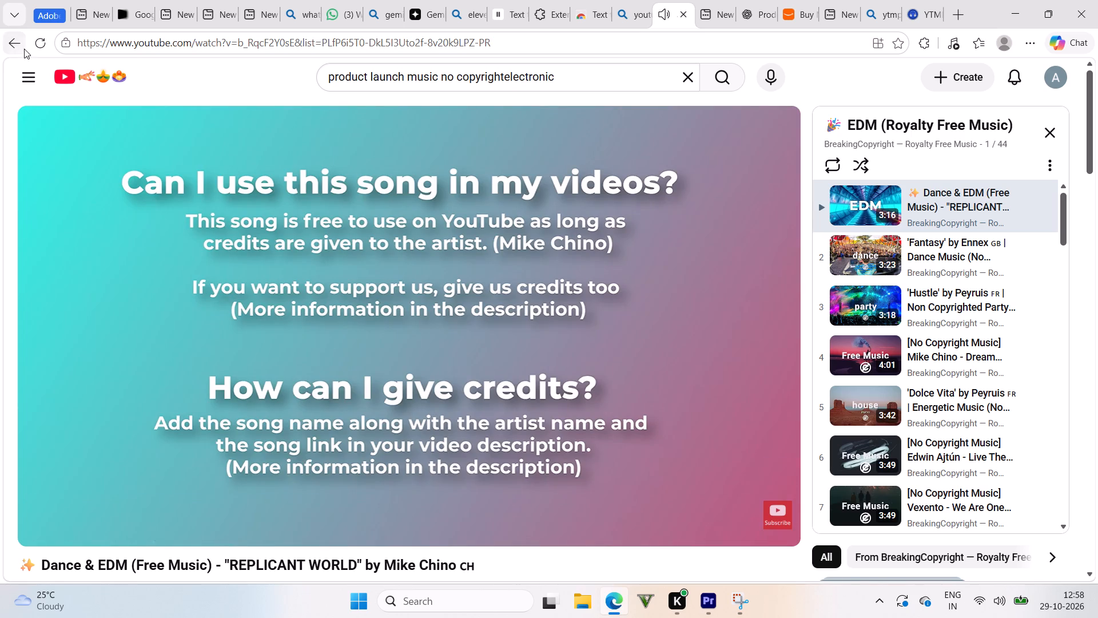
Return to the search results, preview "Journey To The Stars" from the Epic Music playlist at about 5:29 and check its description.
left_click(22, 45)
scroll(551, 340, "down", 4)
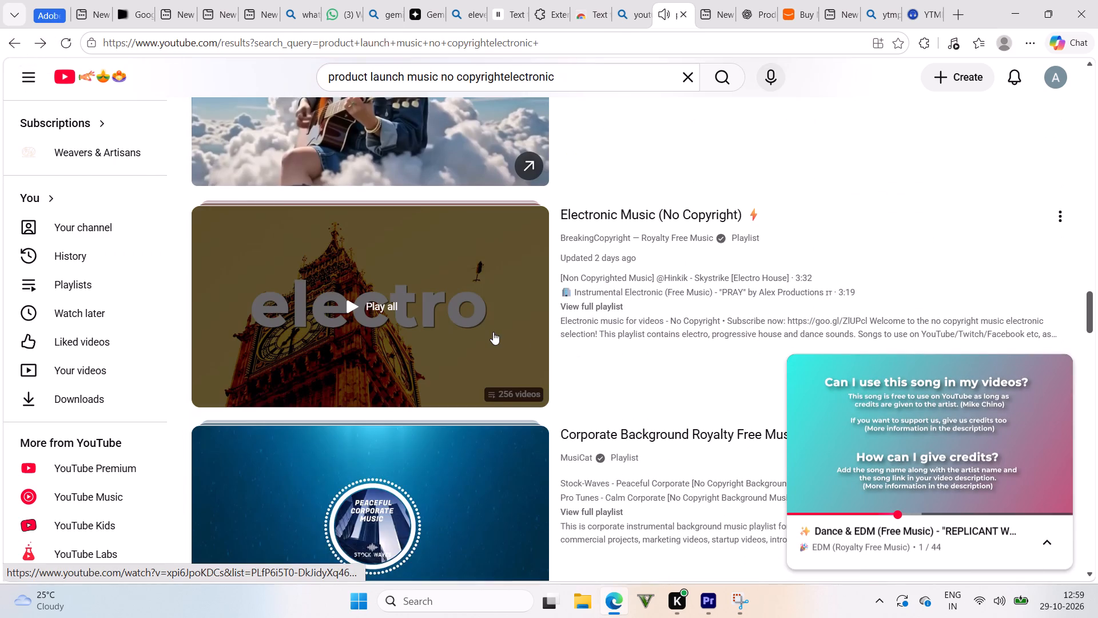
scroll(488, 333, "down", 6)
left_click(487, 334)
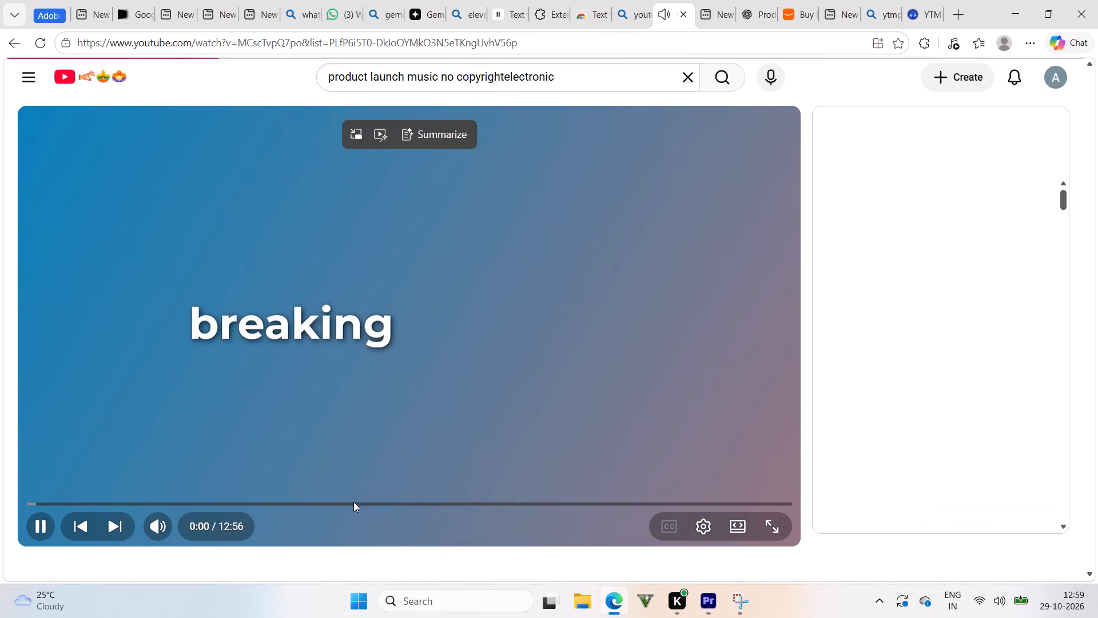
left_click(353, 496)
left_click(353, 501)
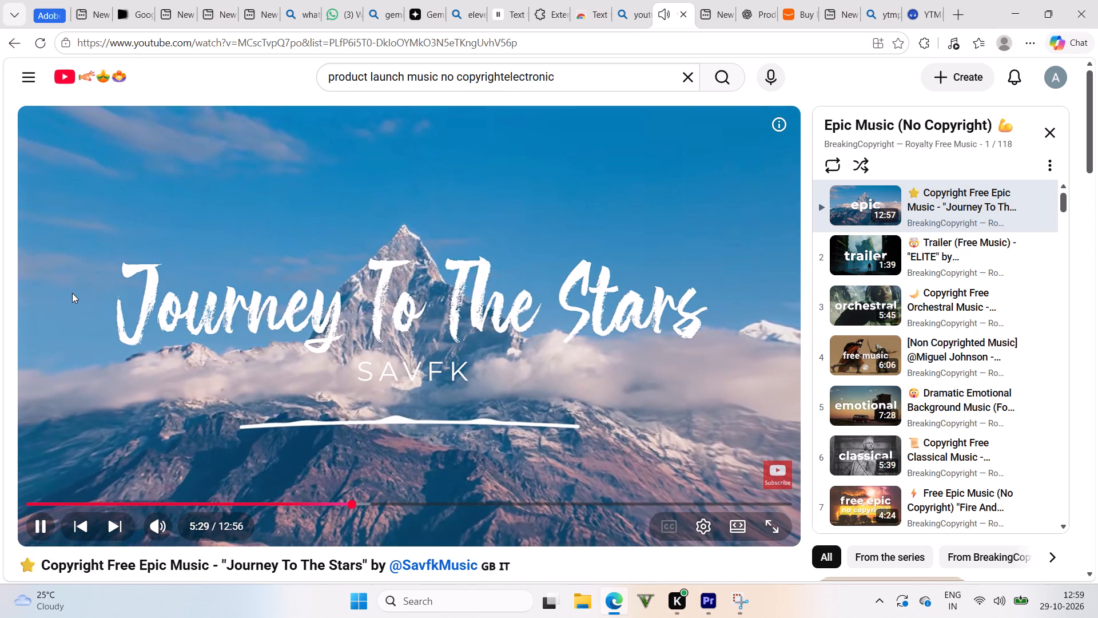
scroll(320, 441, "down", 2)
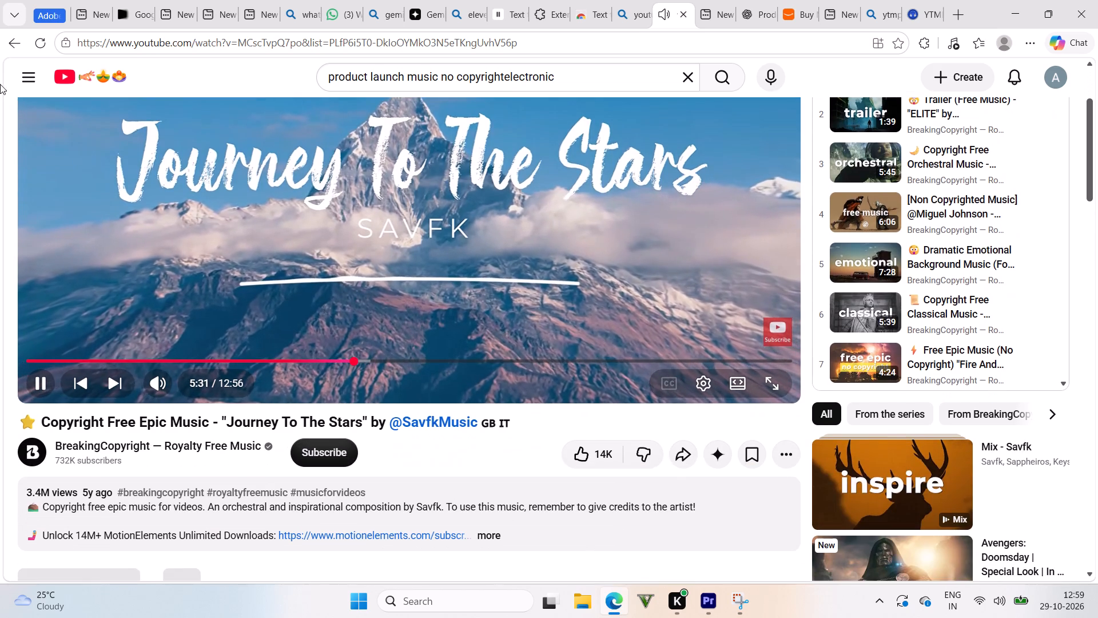
Return to the search results and preview "Electro-Light - Symbolism" from the Upbeat Electronic Background Music playlist at about 0:22 and 0:38.
left_click(2, 39)
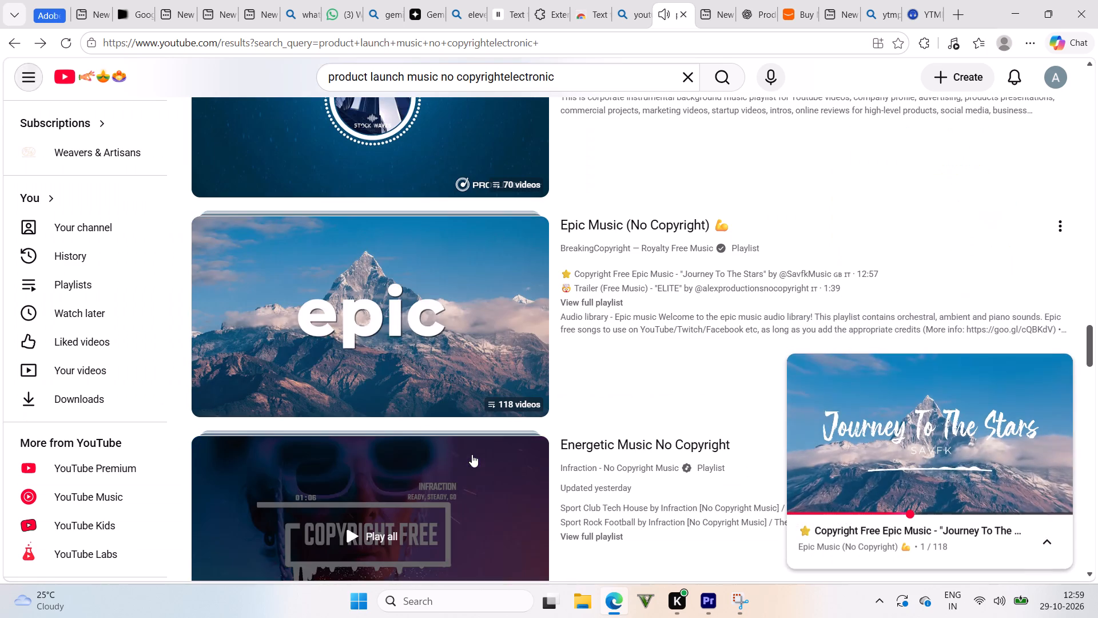
scroll(469, 456, "down", 7)
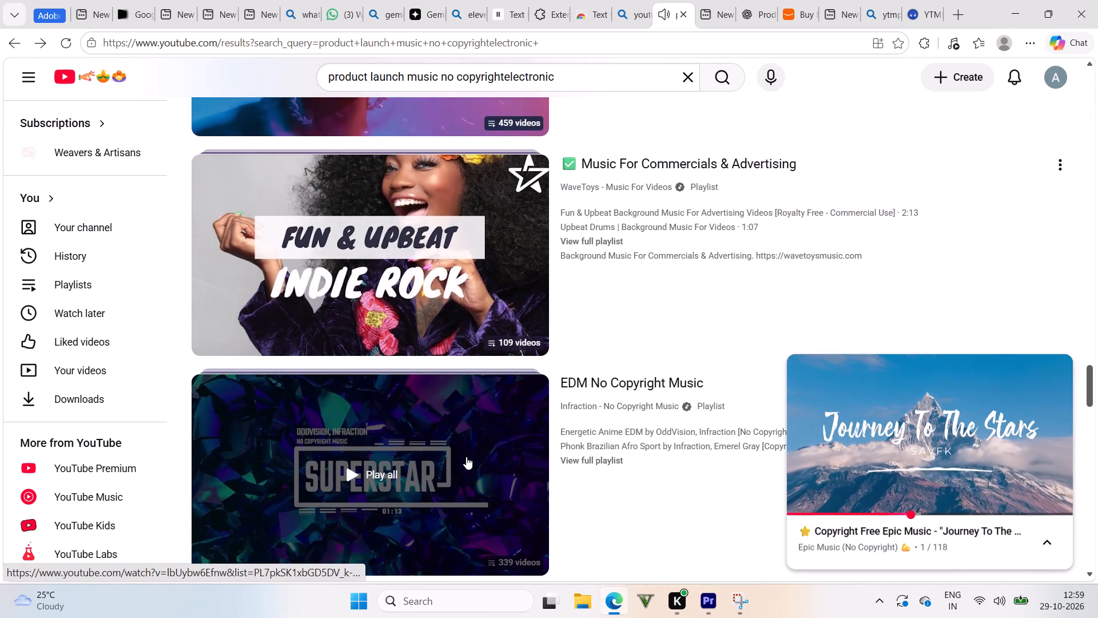
scroll(466, 457, "down", 4)
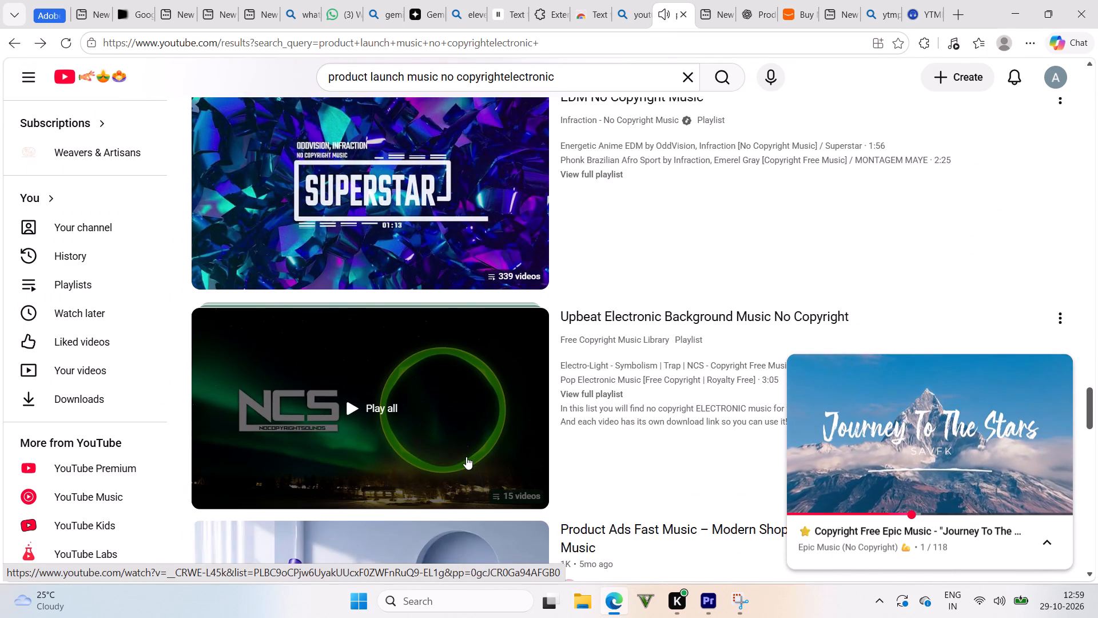
scroll(466, 457, "down", 1)
left_click(399, 390)
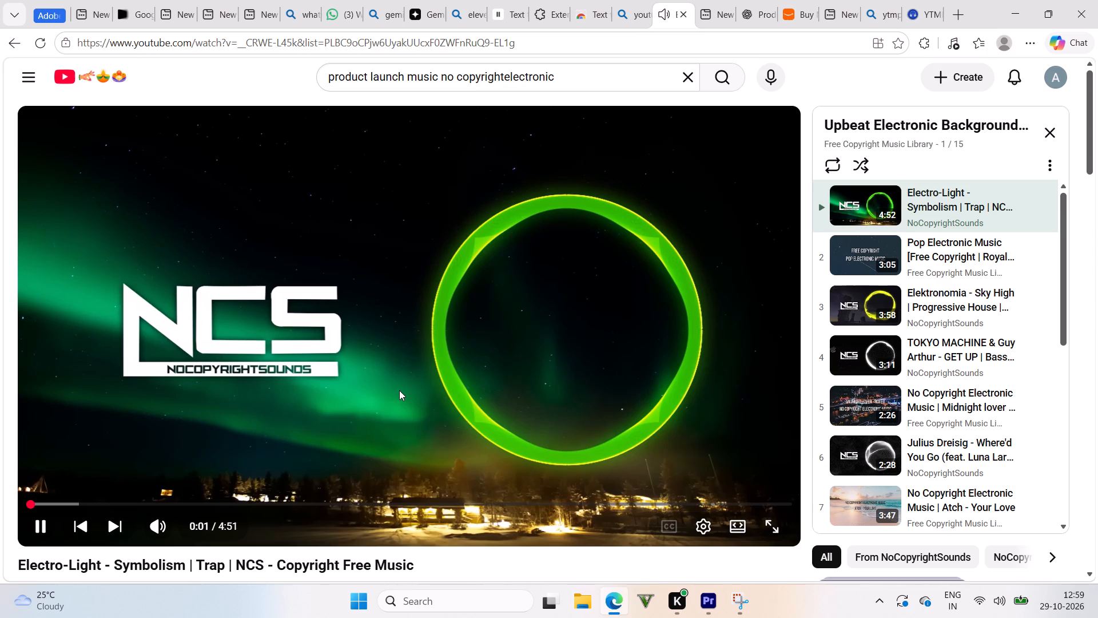
scroll(399, 390, "down", 1)
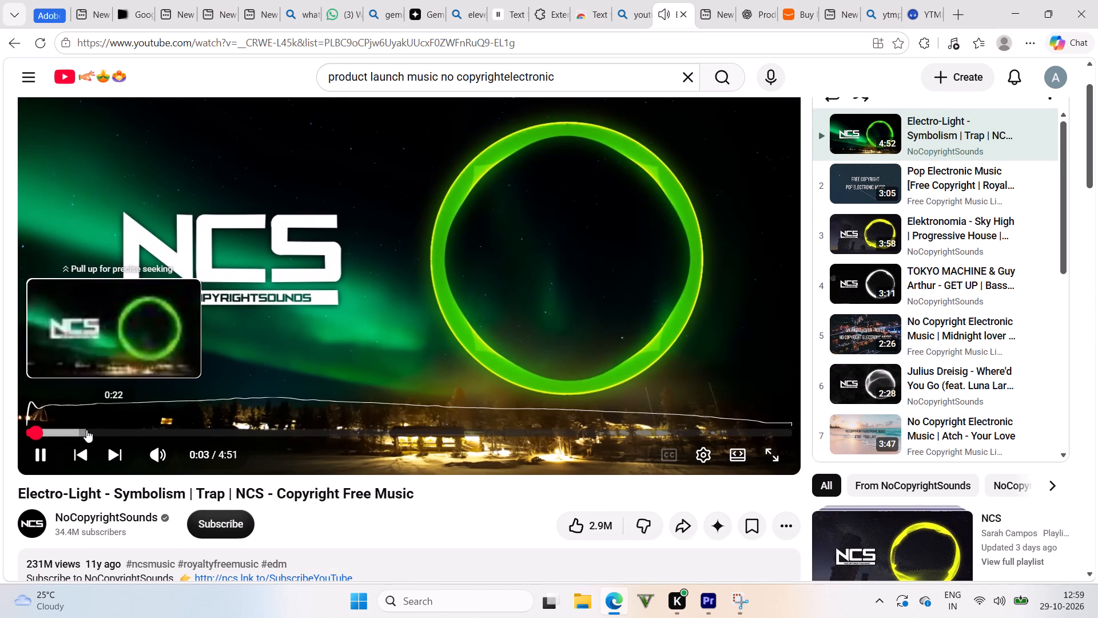
left_click(86, 430)
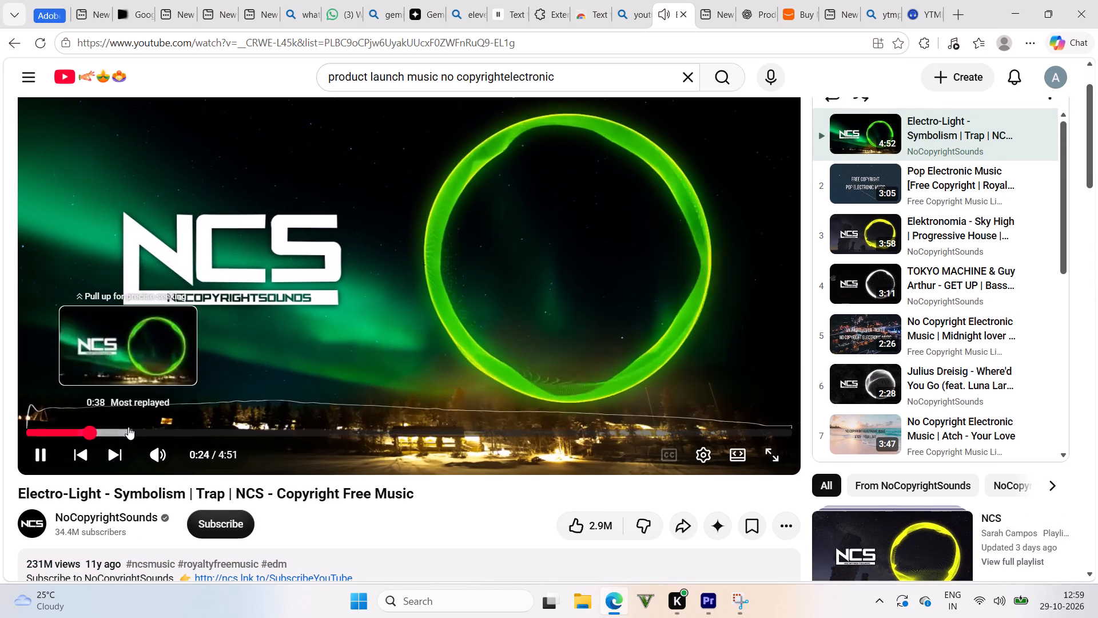
left_click(128, 427)
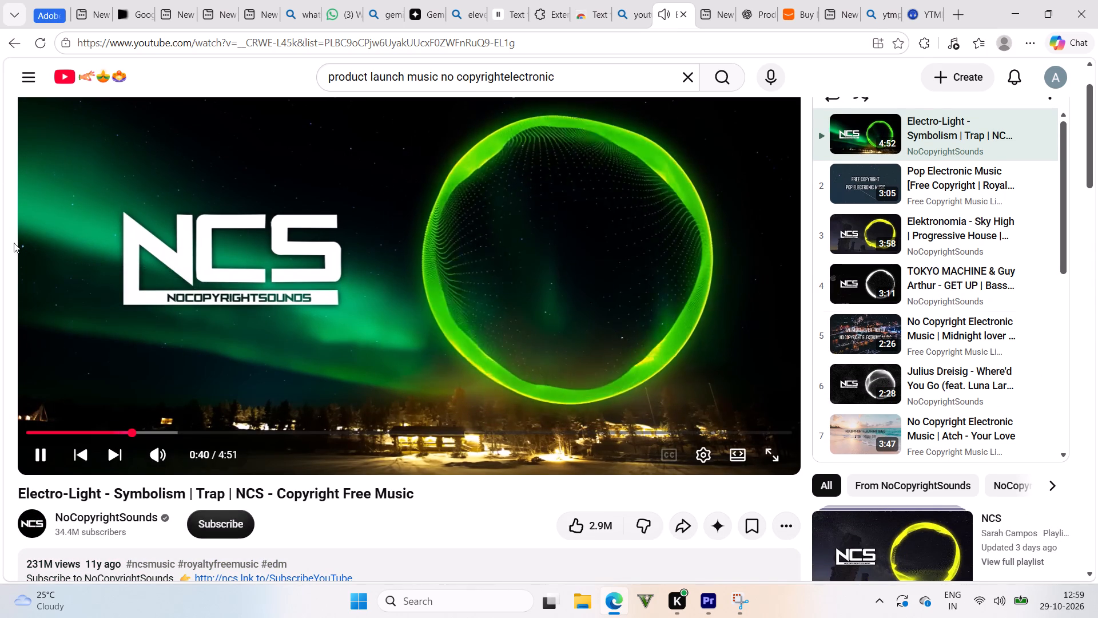
Return to the search results and preview "Product Ads Fast Music – Modern Shopping Commercial BGM" by Creator Beats Studio.
left_click(2, 44)
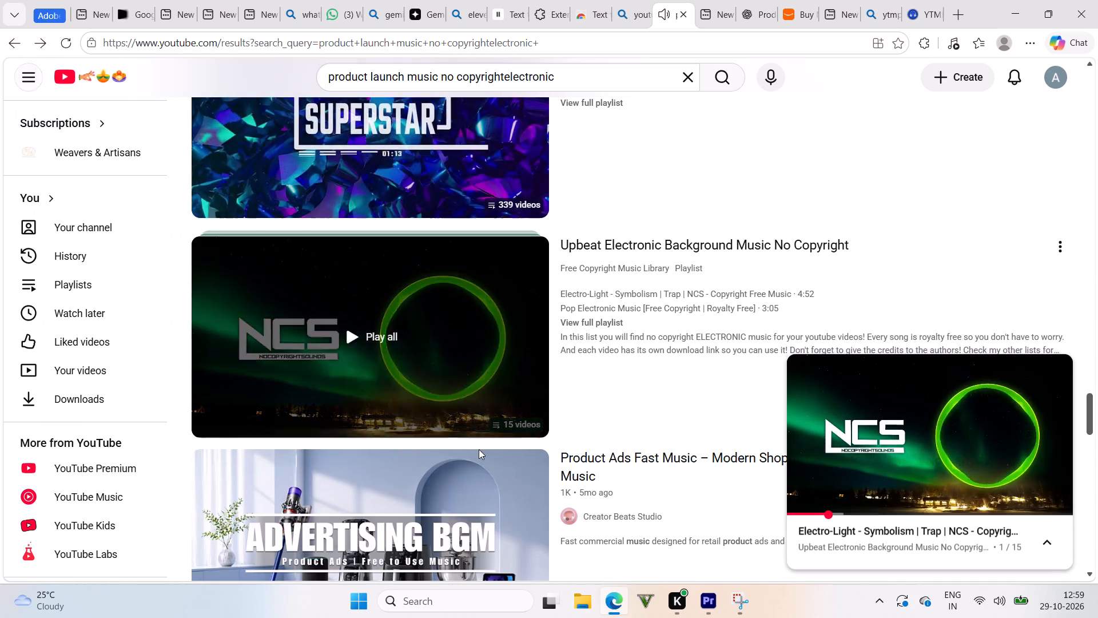
scroll(479, 449, "down", 2)
left_click(447, 453)
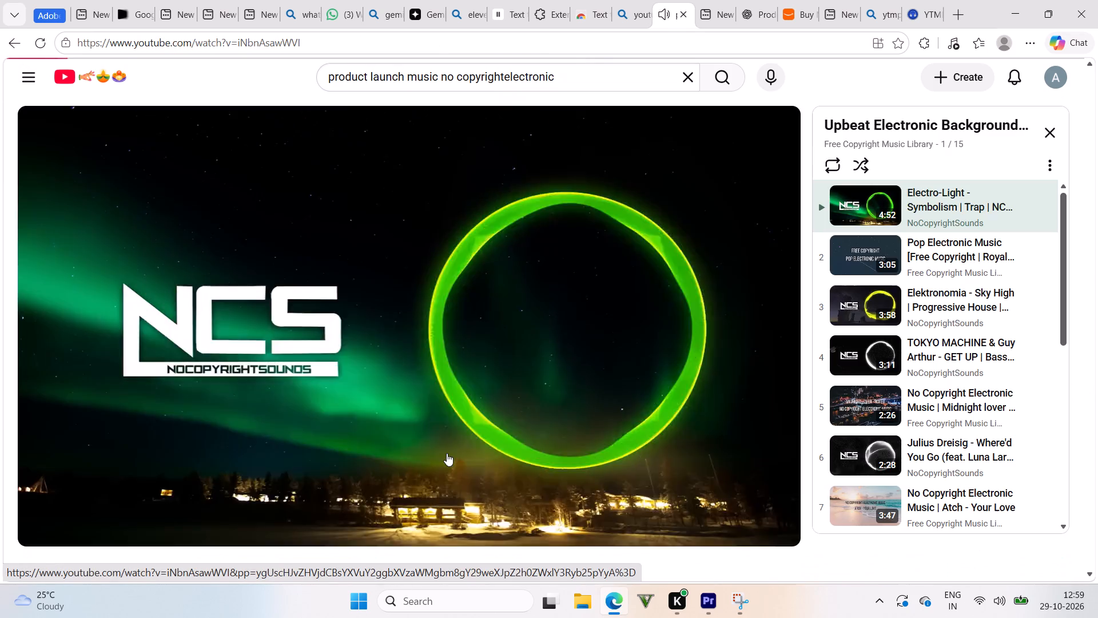
scroll(531, 515, "down", 1)
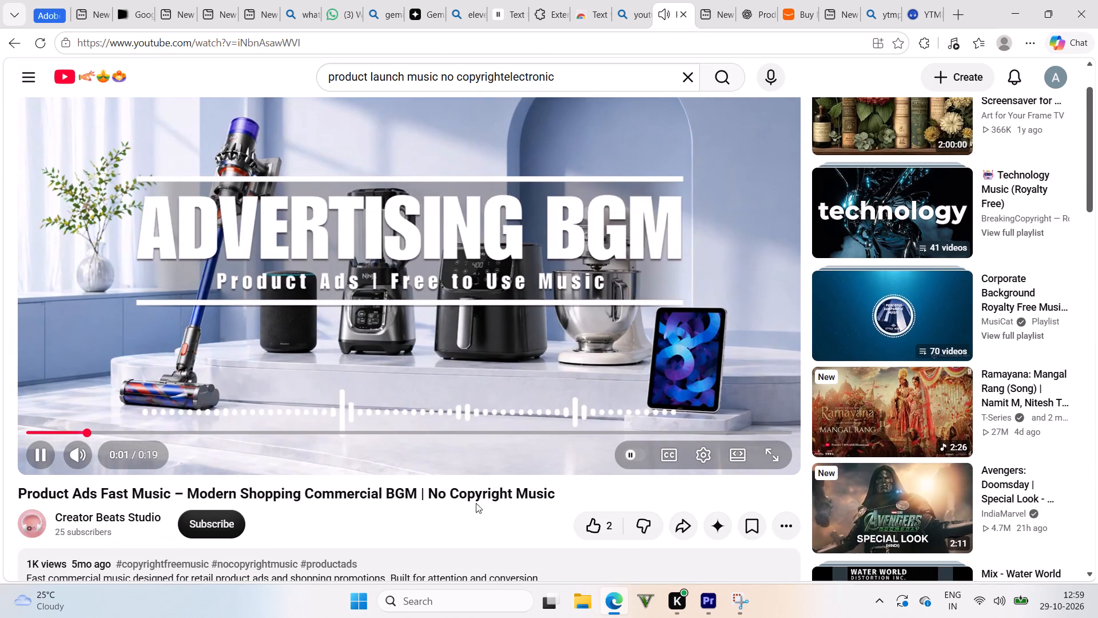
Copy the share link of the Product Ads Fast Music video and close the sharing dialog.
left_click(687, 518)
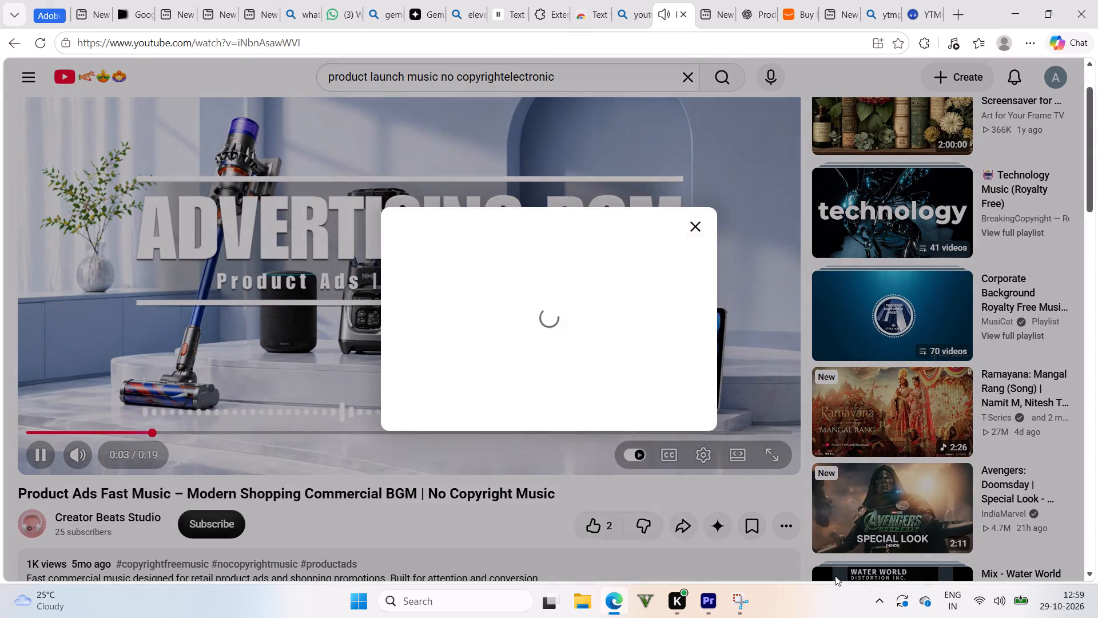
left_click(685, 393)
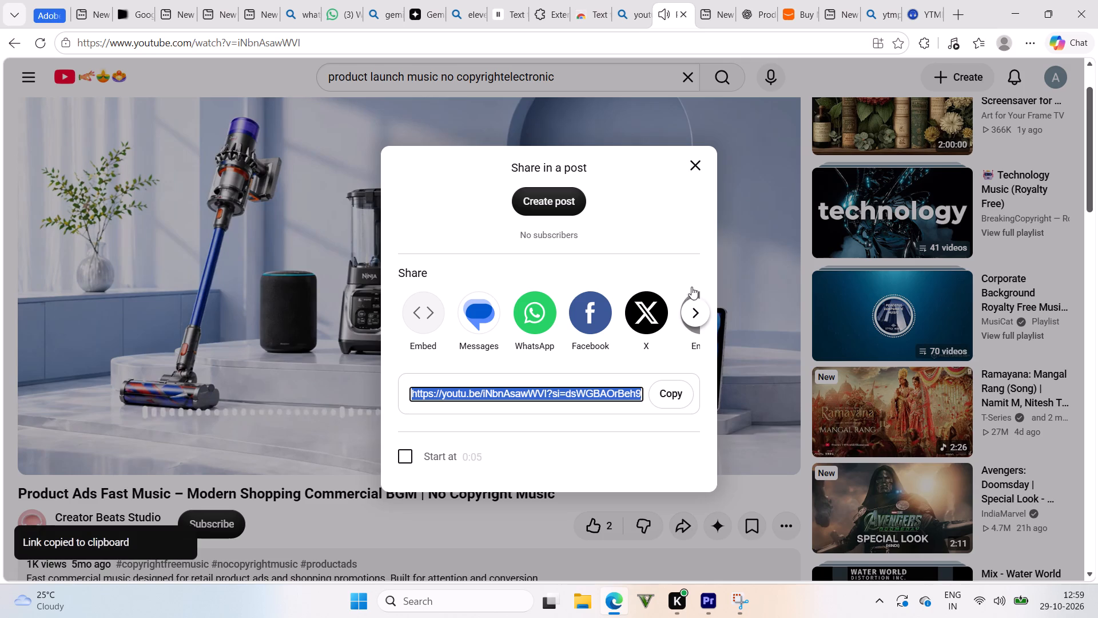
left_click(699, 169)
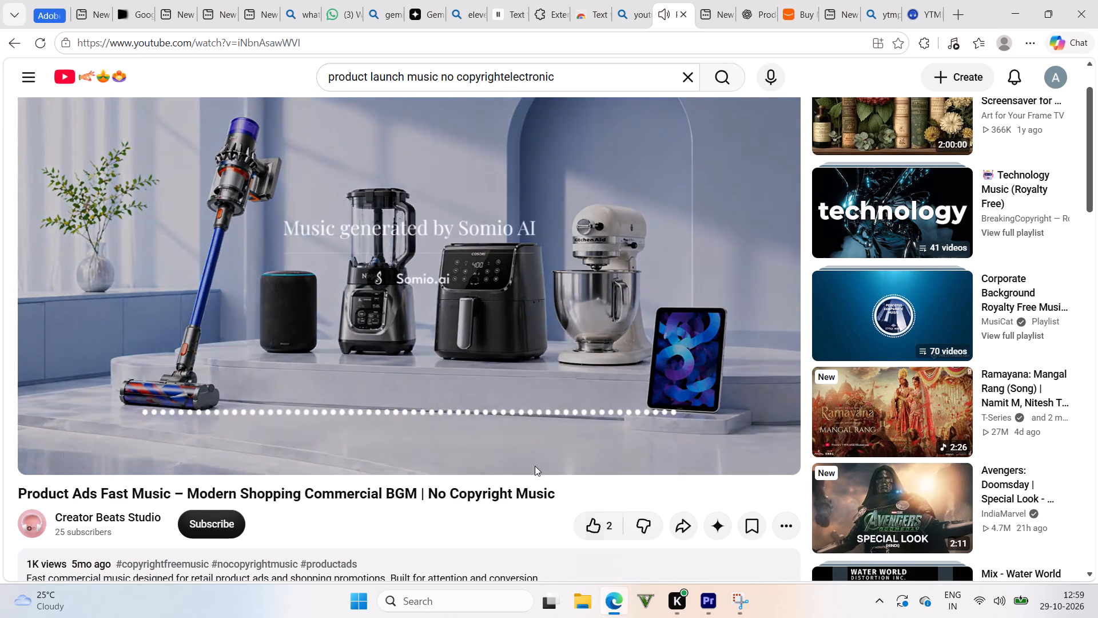
Examine the video's comment and full description for usage rights and how the music was made.
scroll(520, 446, "down", 8)
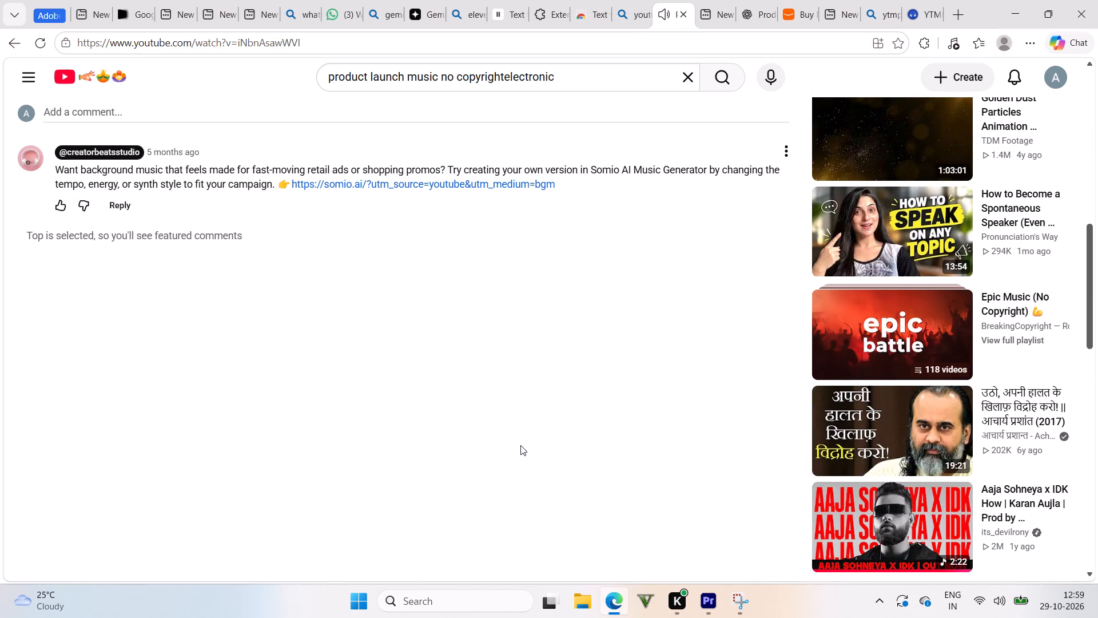
scroll(520, 445, "down", 1)
scroll(520, 445, "up", 3)
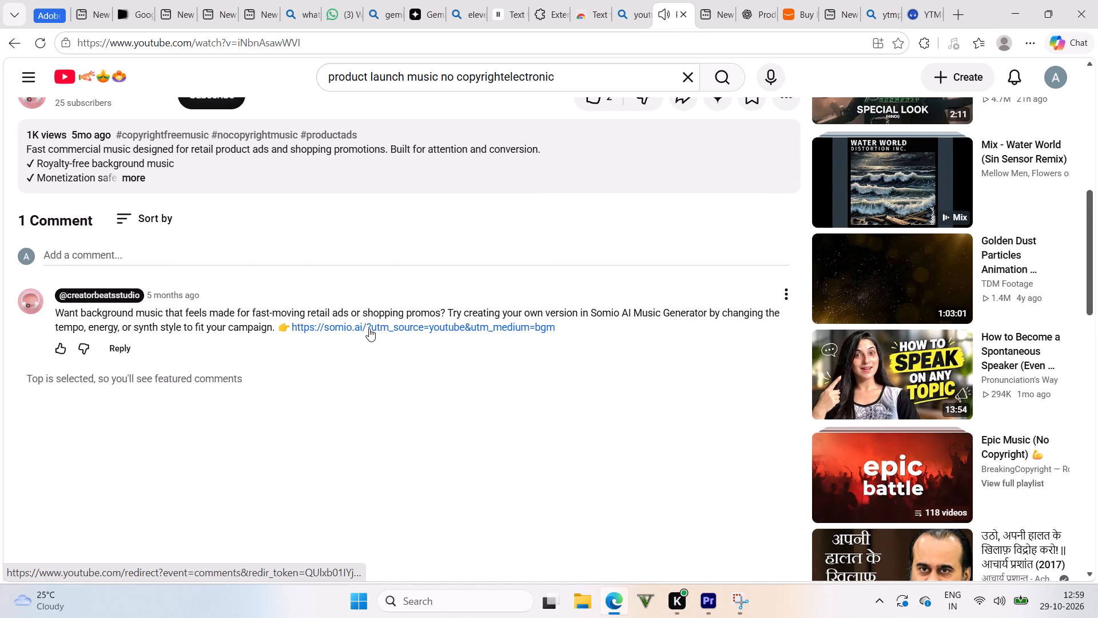
scroll(369, 328, "up", 3)
left_click(325, 377)
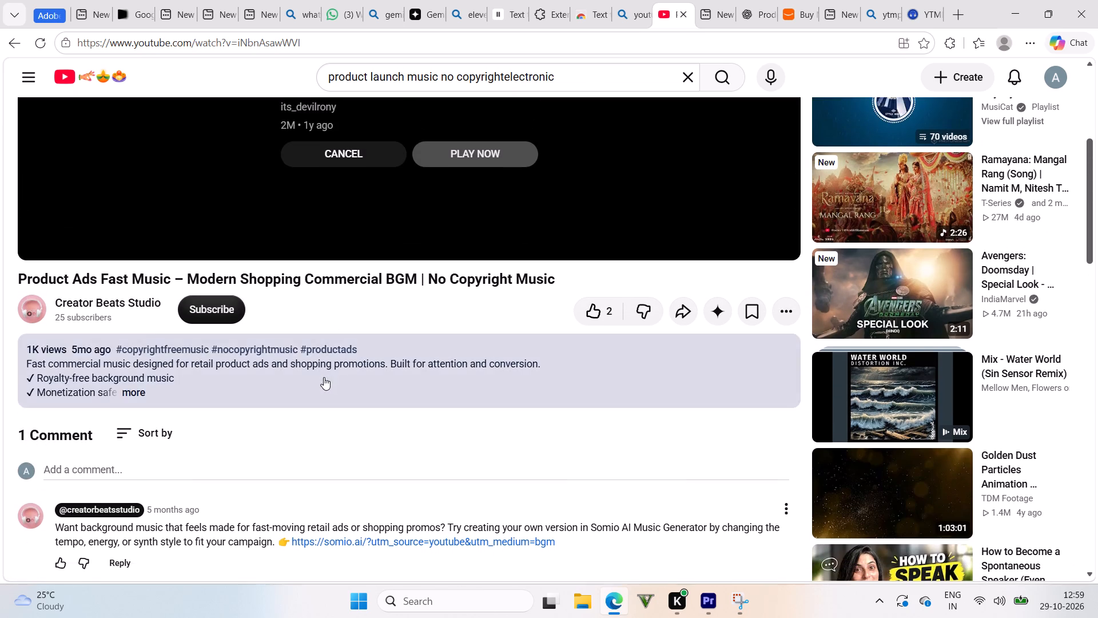
scroll(279, 390, "down", 5)
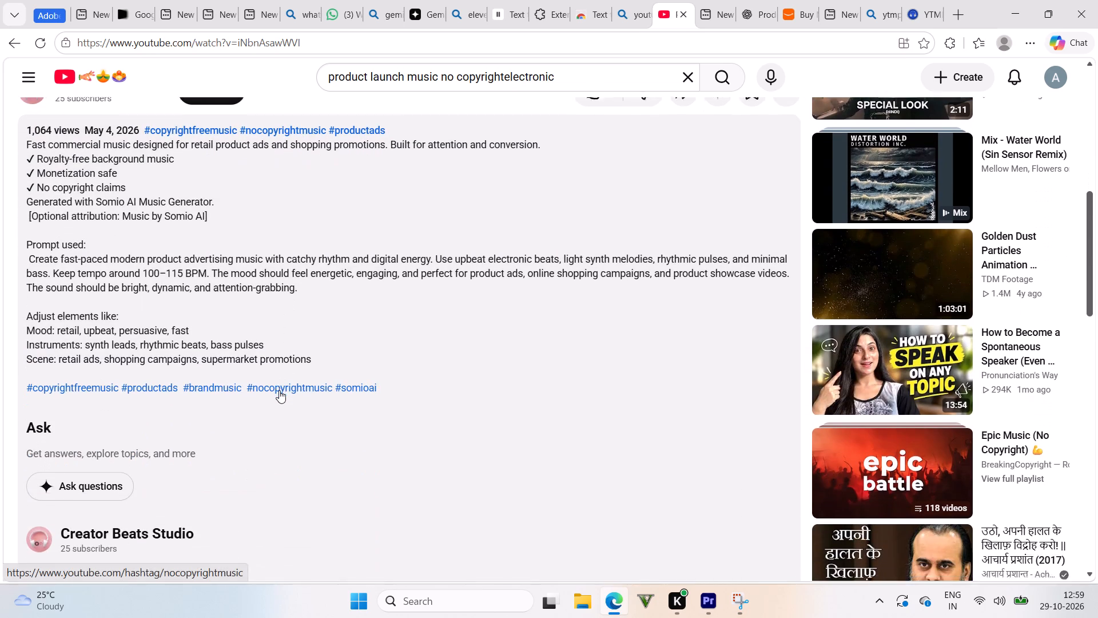
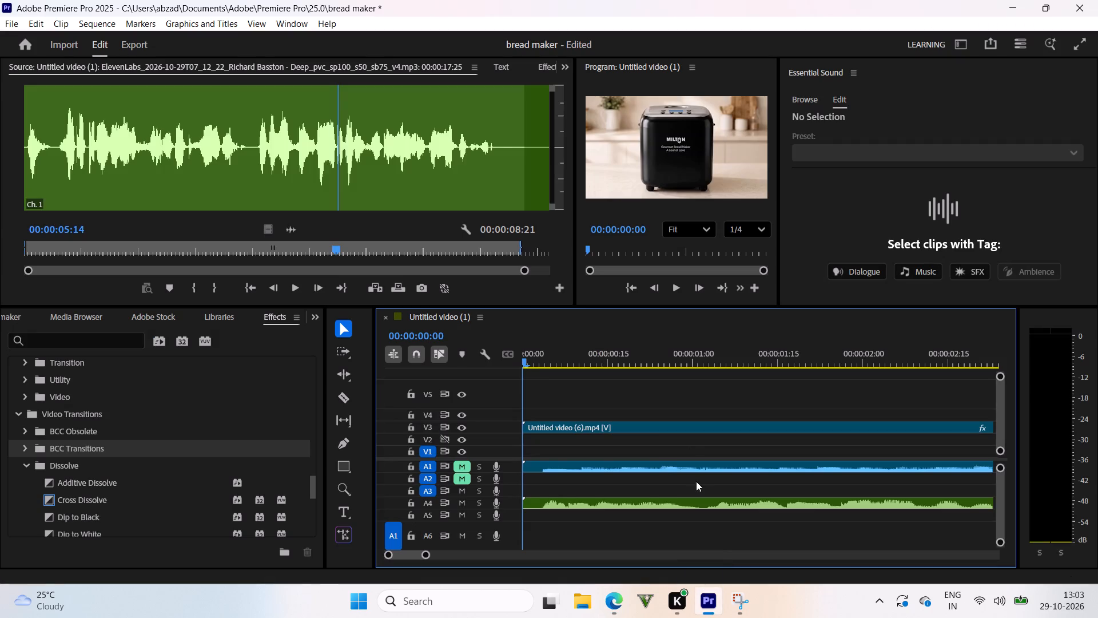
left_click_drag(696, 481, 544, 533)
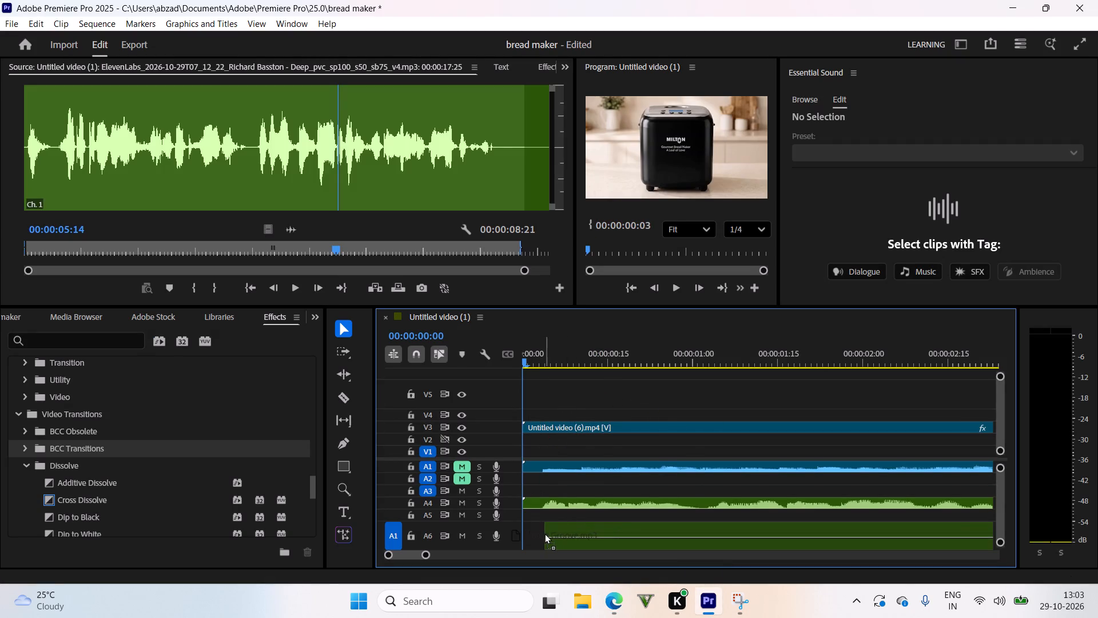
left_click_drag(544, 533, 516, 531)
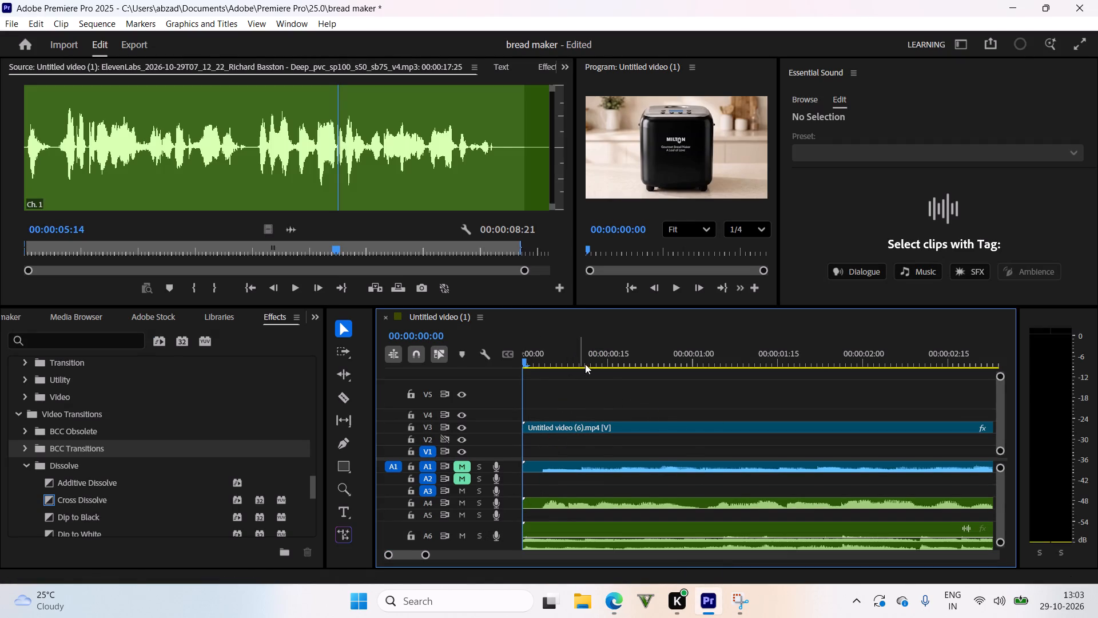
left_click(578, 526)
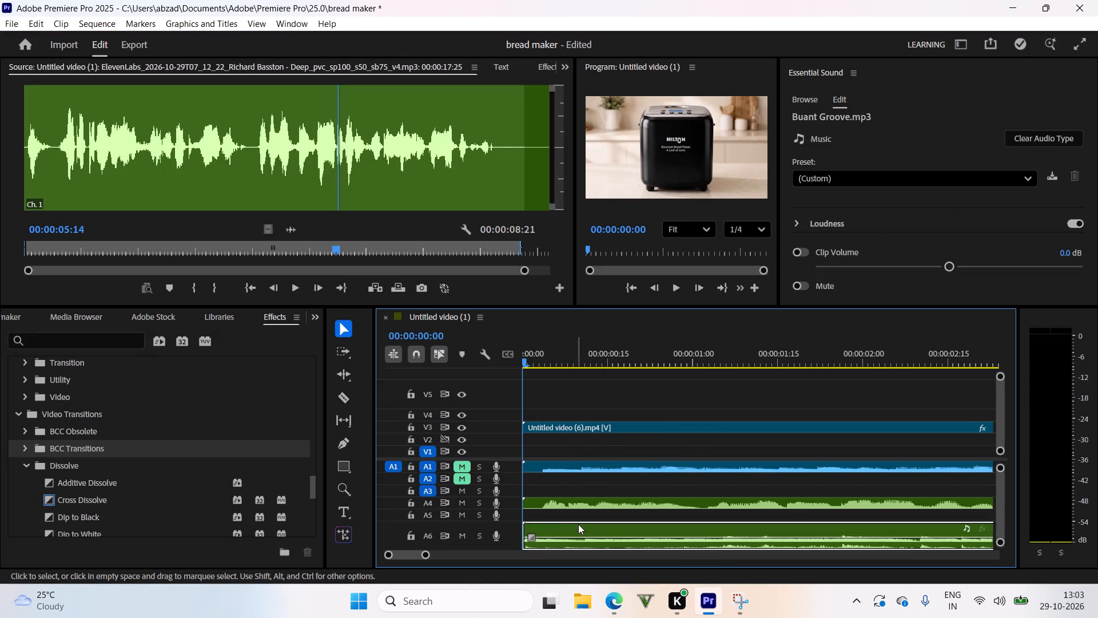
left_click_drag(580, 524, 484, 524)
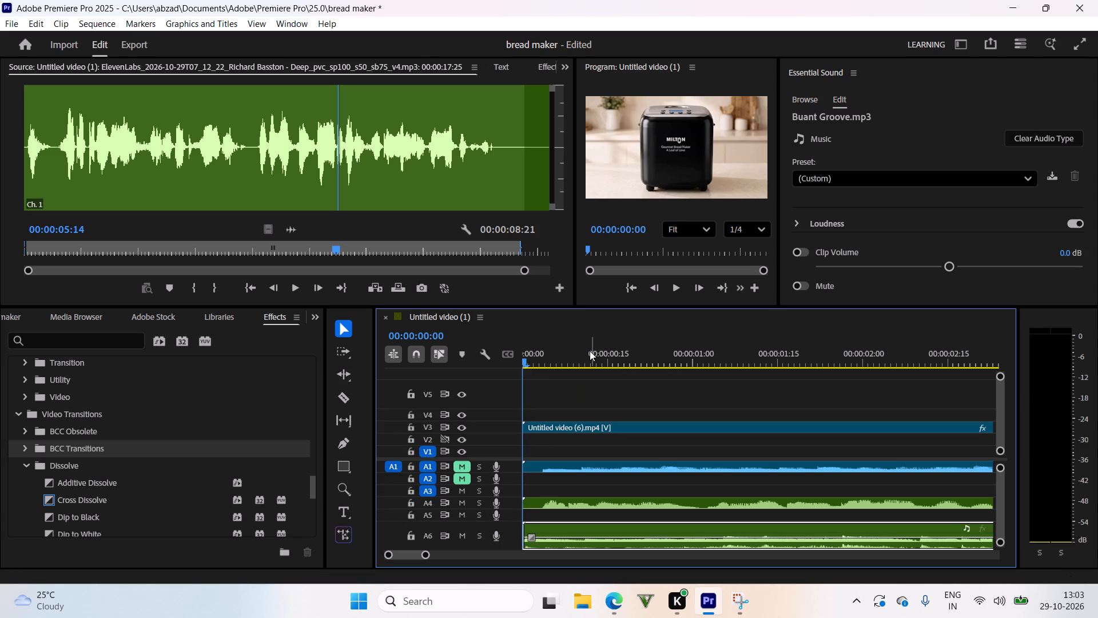
Play the promo with the new music under the voice-over, pausing the browser's own playback of the track.
key("space")
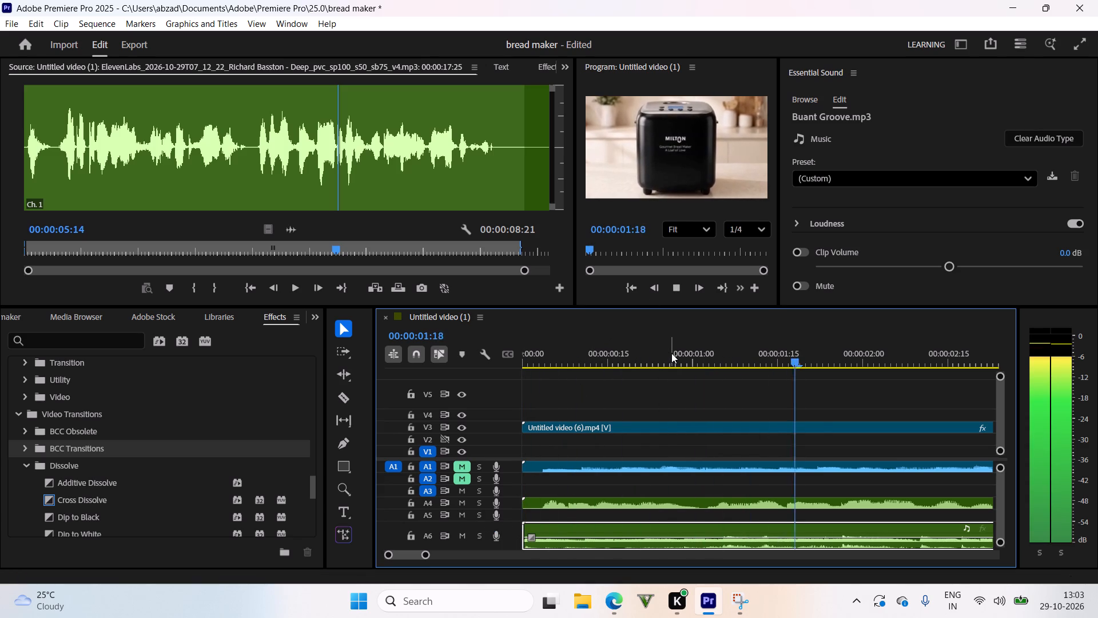
left_click_drag(673, 353, 656, 367)
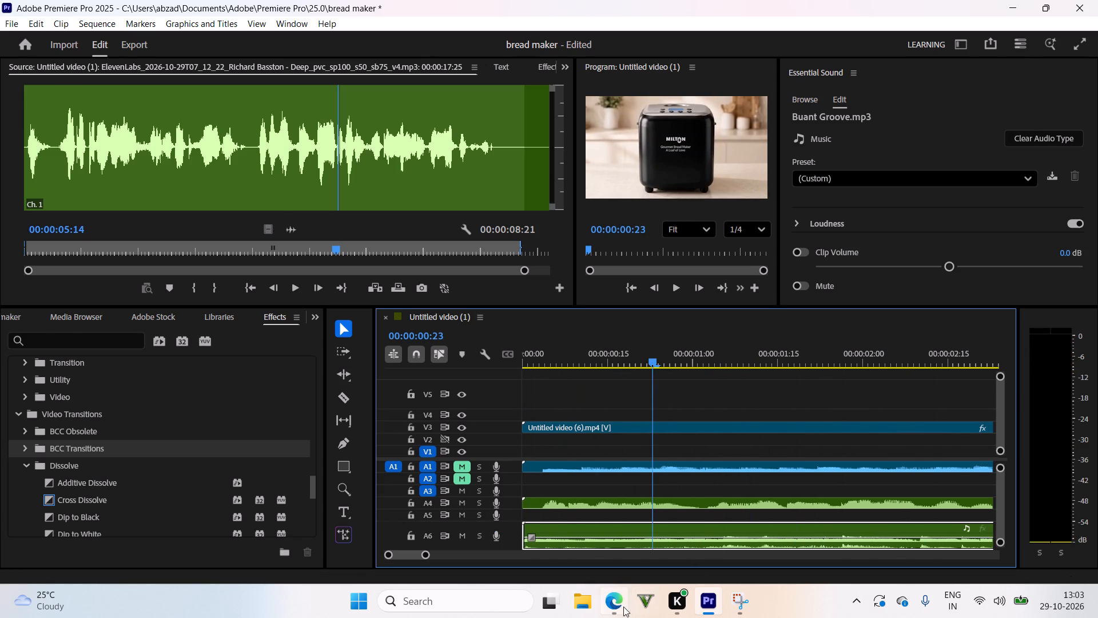
left_click(622, 608)
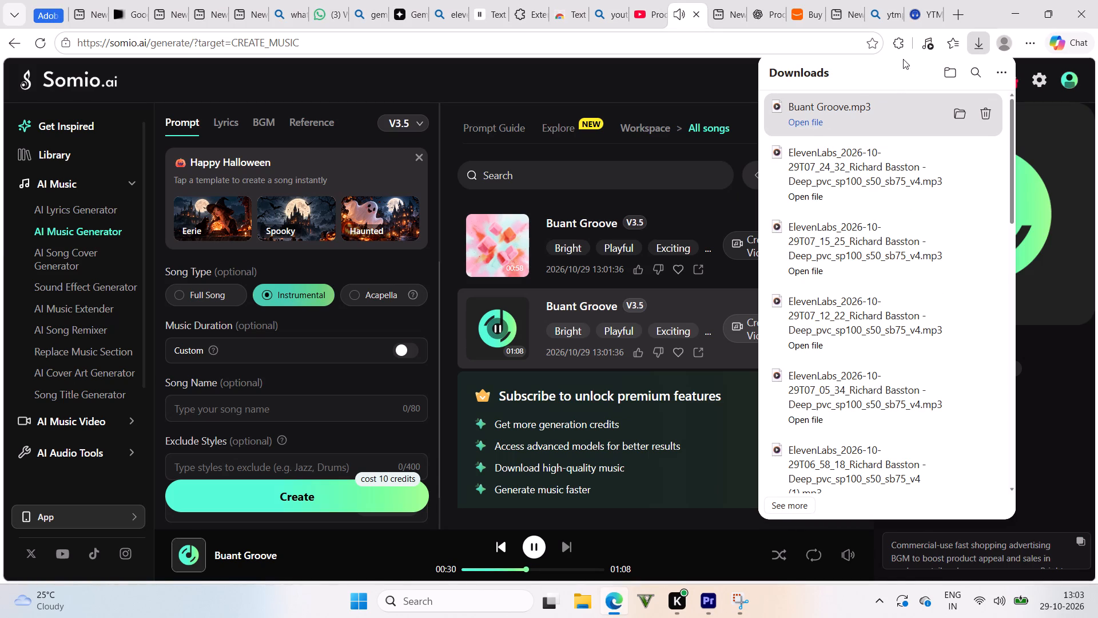
left_click(920, 45)
left_click(933, 141)
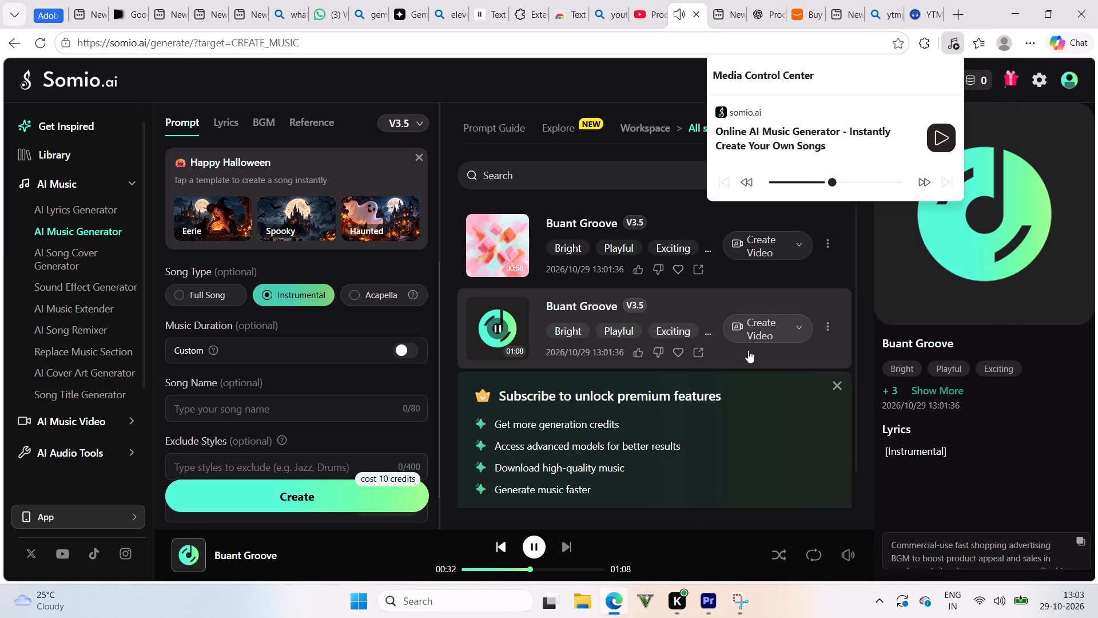
left_click(706, 601)
key("space")
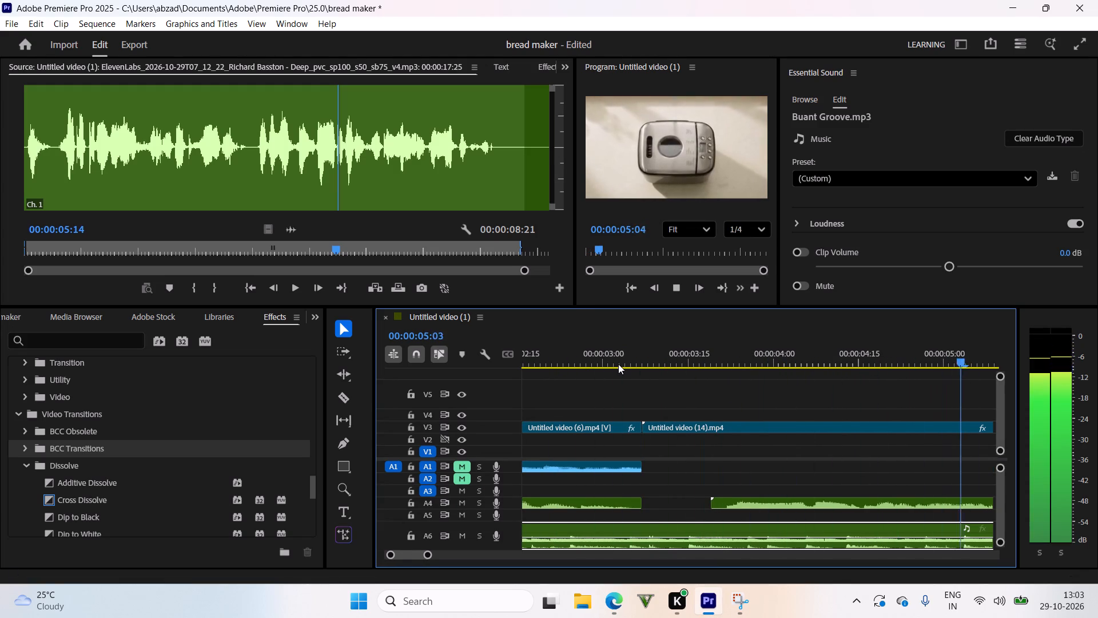
left_click_drag(661, 350, 466, 409)
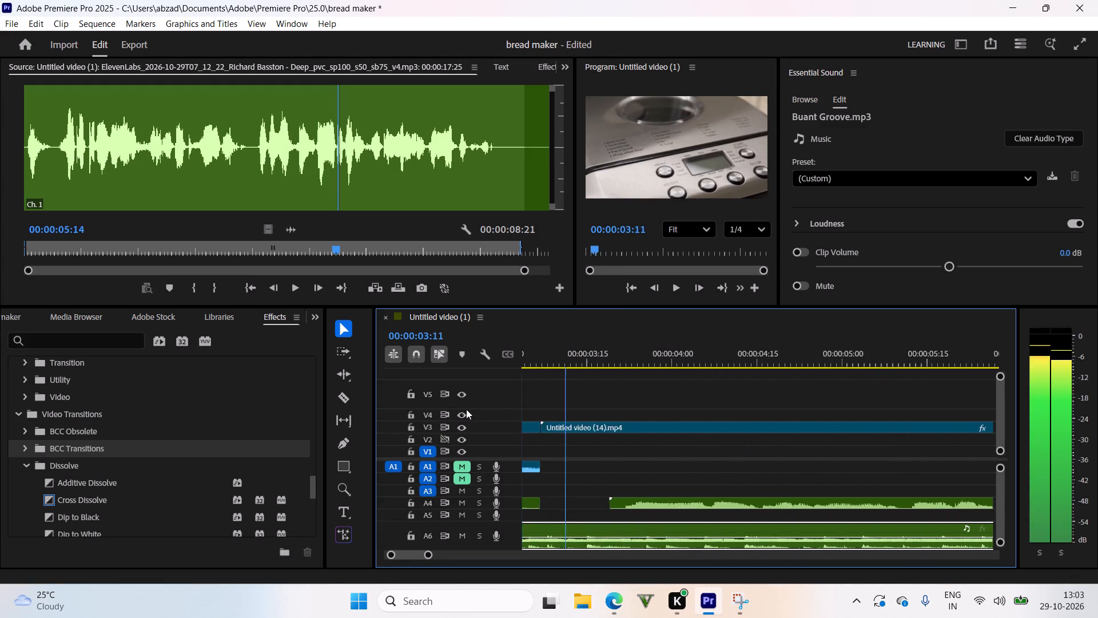
left_click_drag(466, 409, 462, 409)
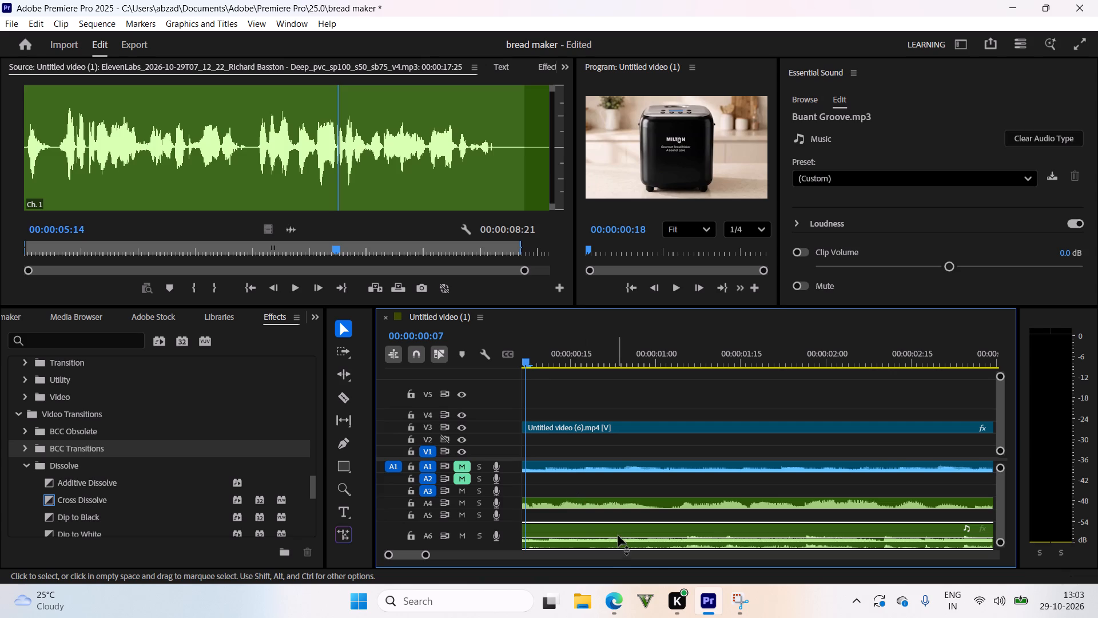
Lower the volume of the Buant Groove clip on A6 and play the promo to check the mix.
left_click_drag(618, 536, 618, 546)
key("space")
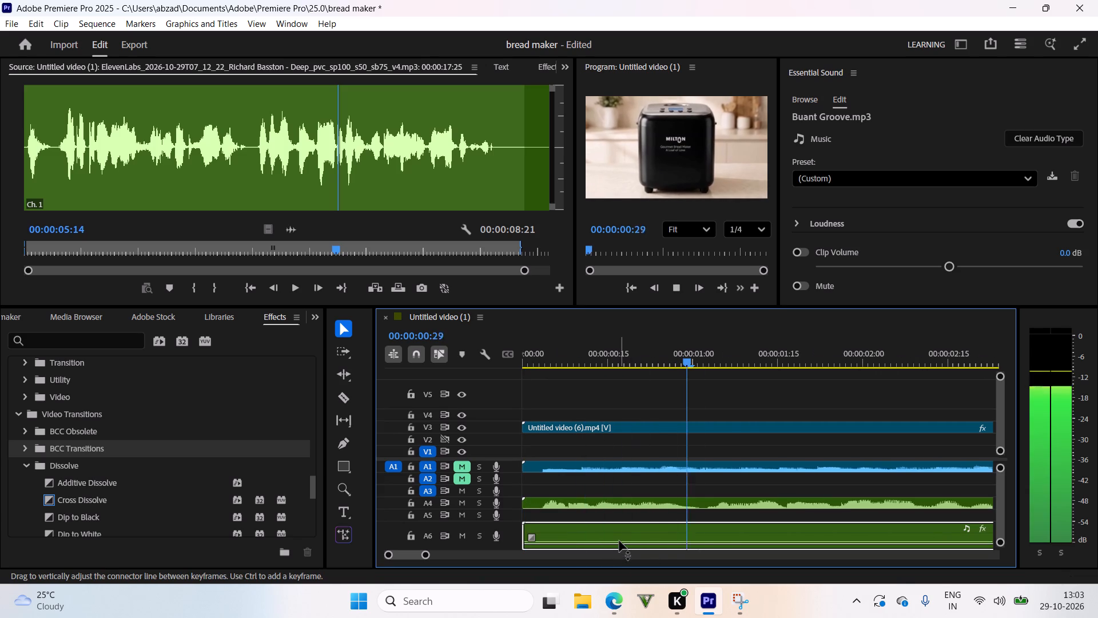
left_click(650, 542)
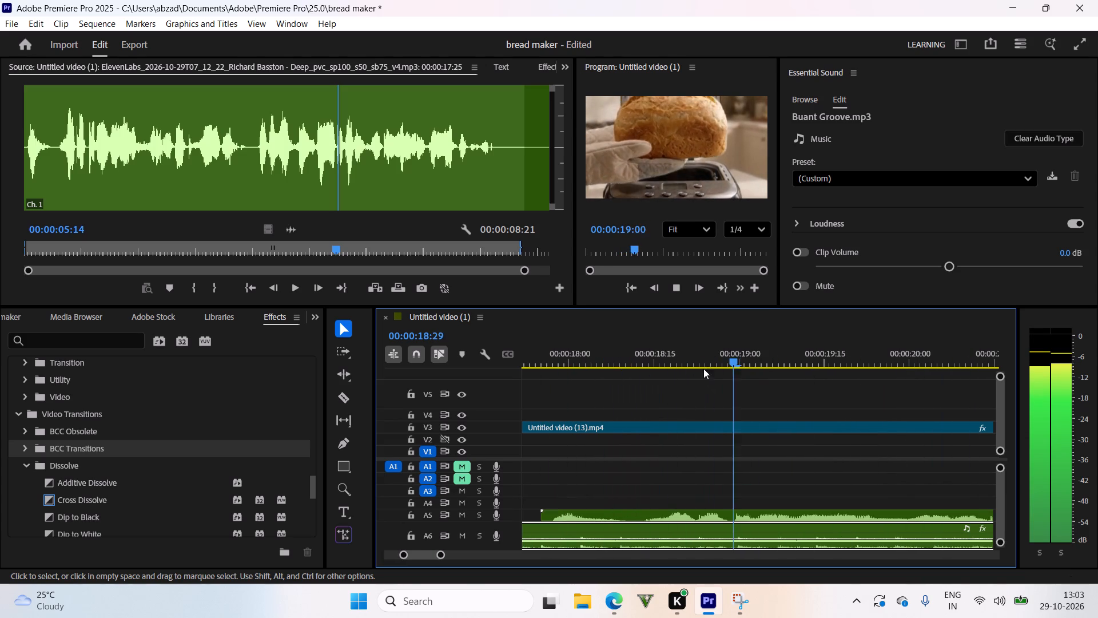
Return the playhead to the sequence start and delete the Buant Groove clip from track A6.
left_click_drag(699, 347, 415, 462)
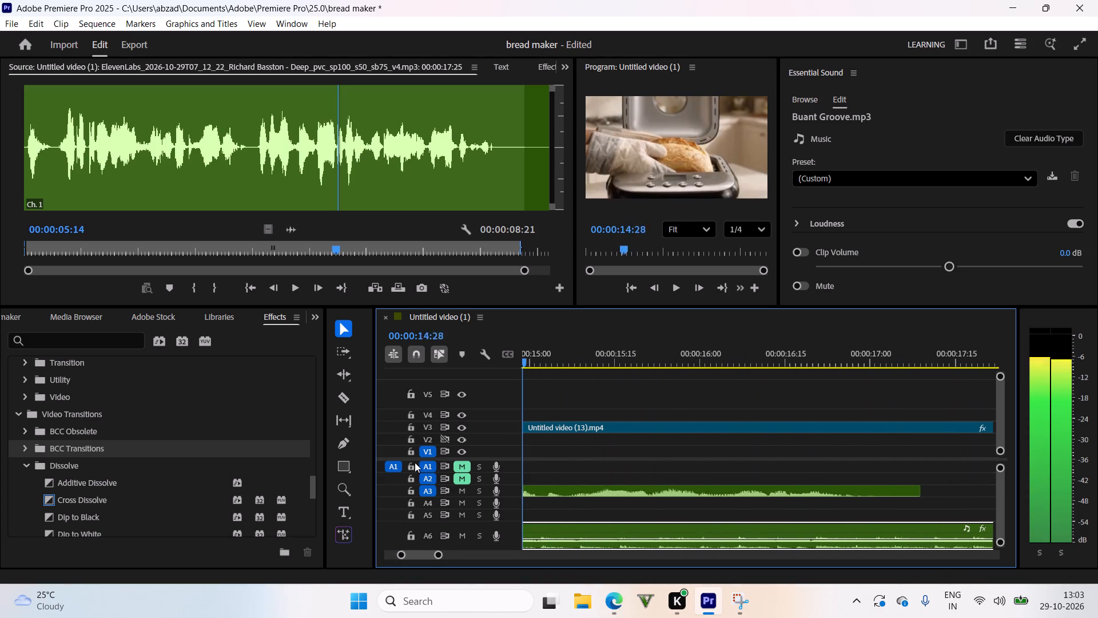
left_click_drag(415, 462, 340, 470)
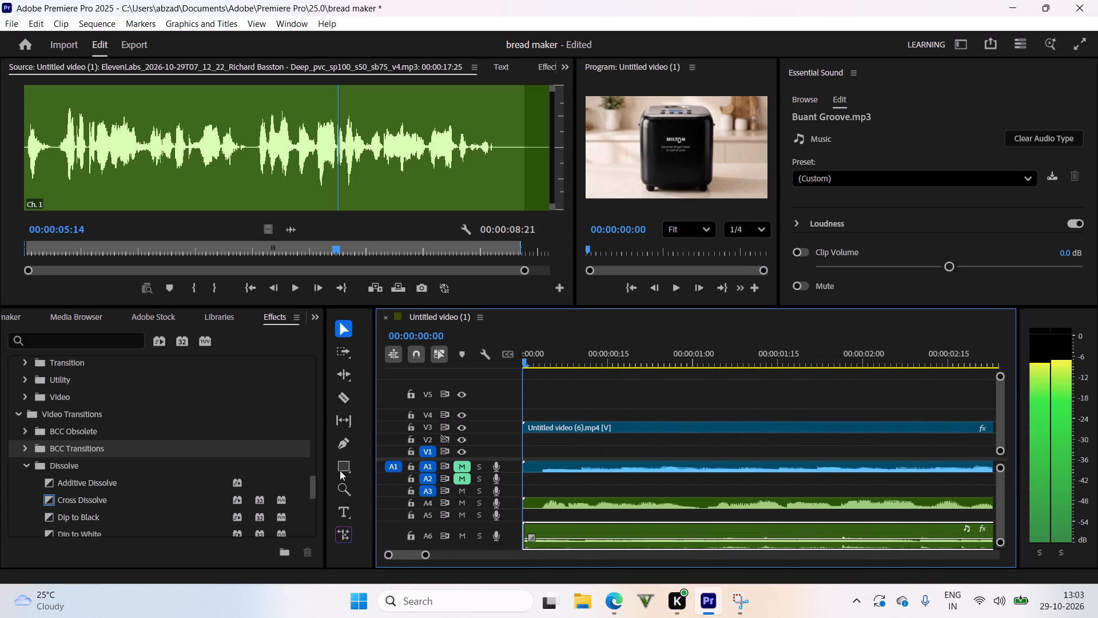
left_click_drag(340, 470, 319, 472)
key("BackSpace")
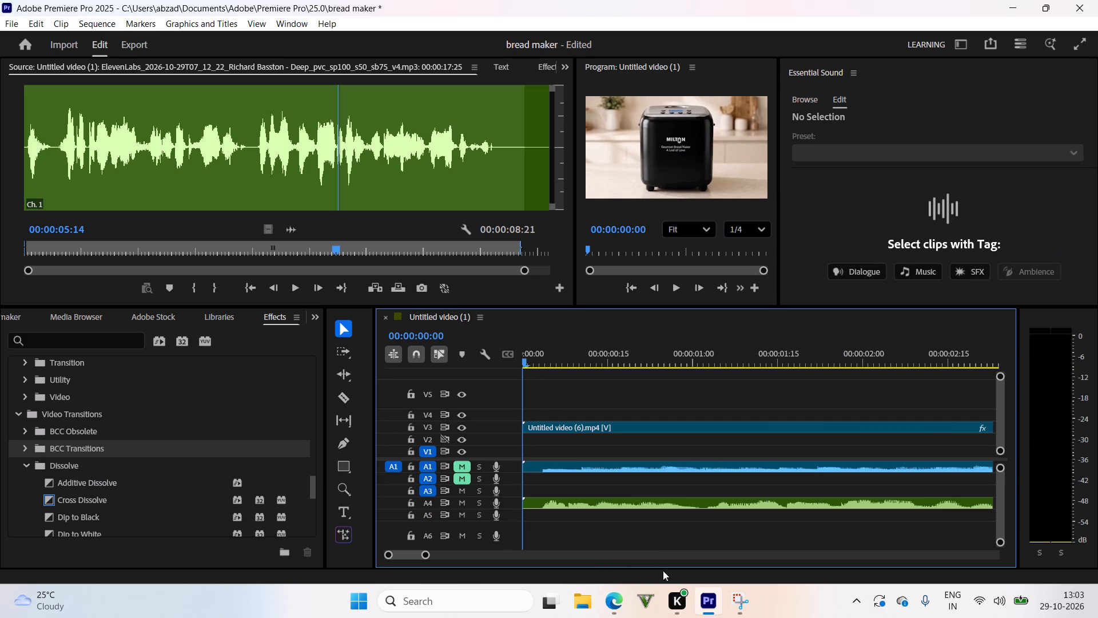
Switch to the browser and copy the share link of the YouTube video Product Ads Fast Music – Modern Shopping Commercial BGM.
left_click(619, 604)
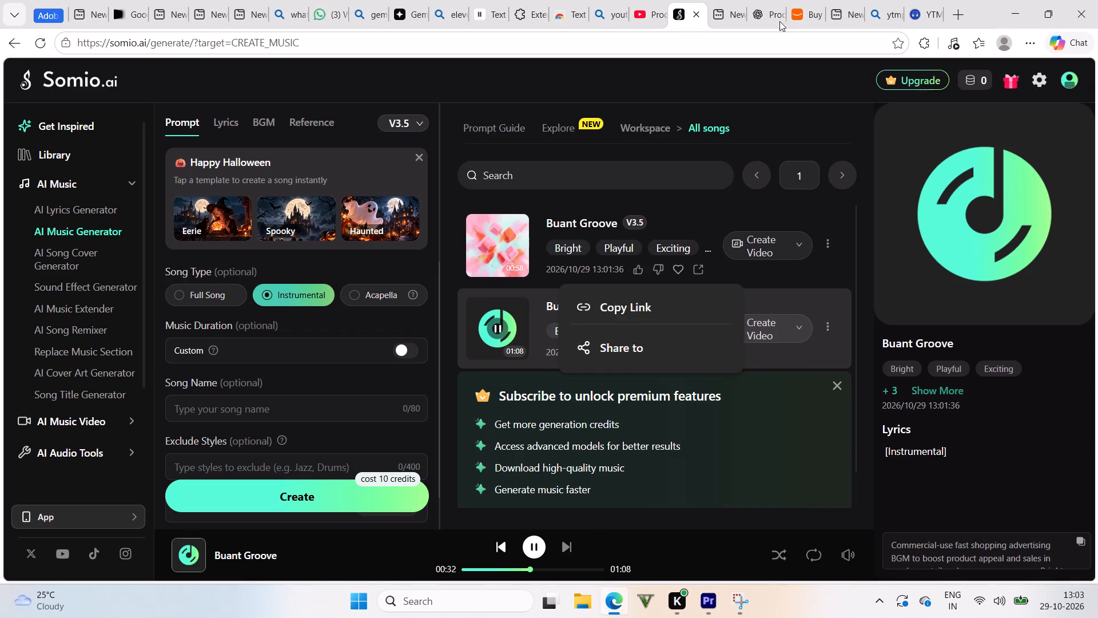
left_click(648, 23)
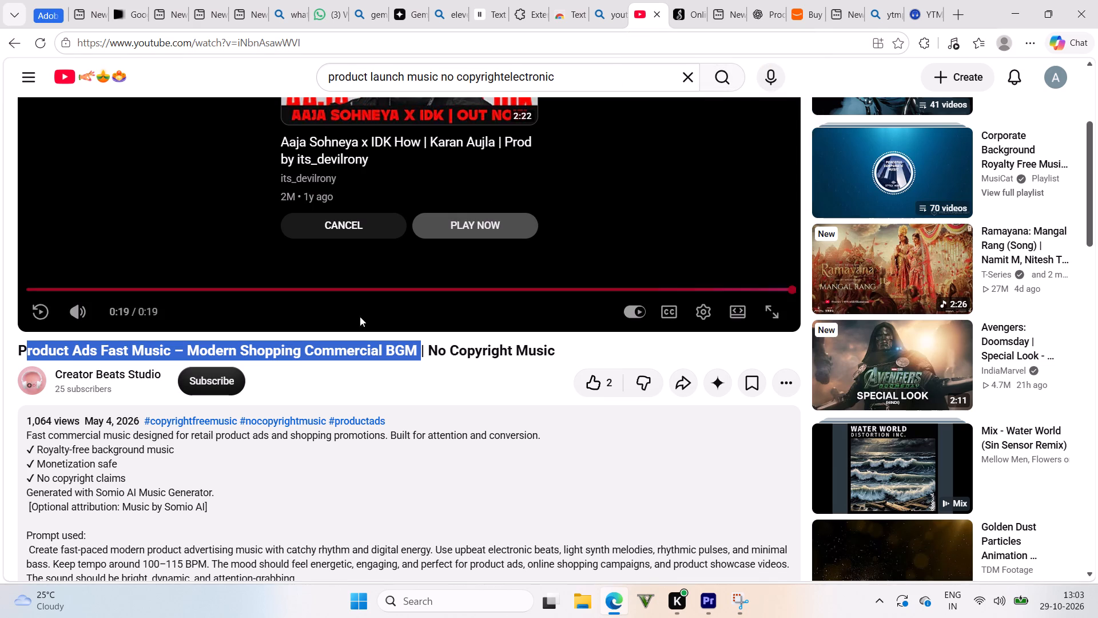
left_click(683, 391)
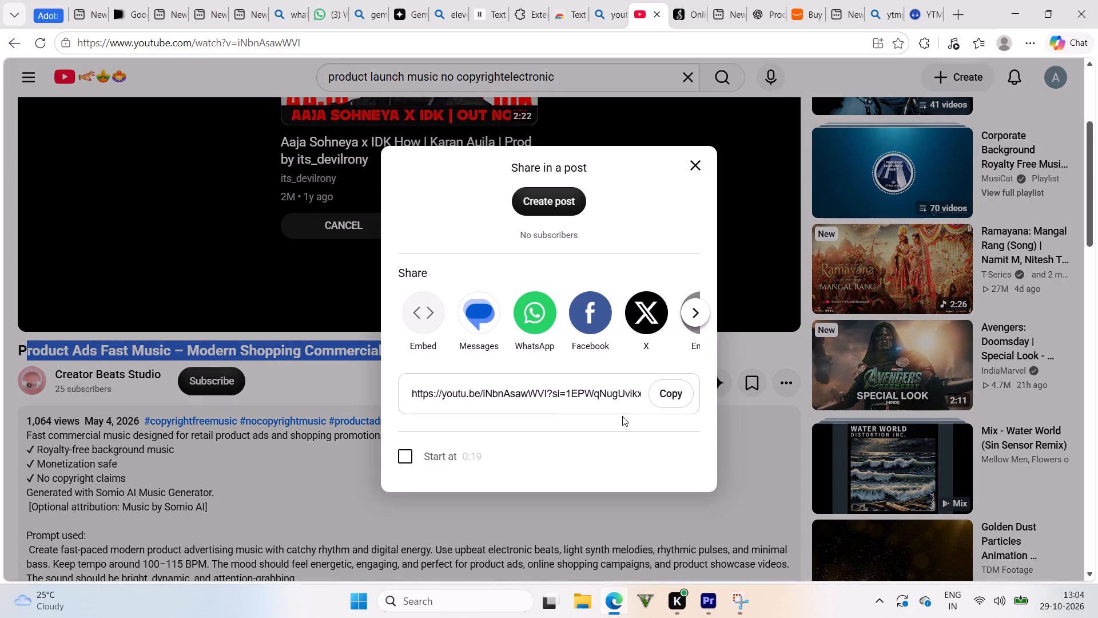
left_click(663, 408)
Enter the copied YouTube link in the YTMP3 converter and convert it with the MP3 format.
left_click(922, 22)
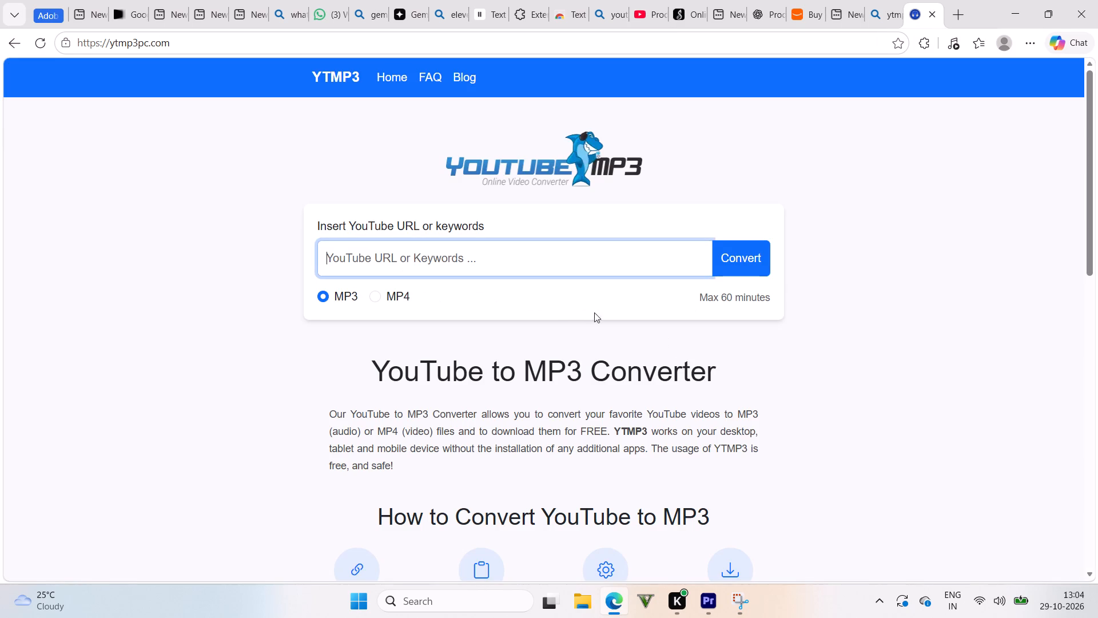
right_click(570, 271)
left_click(655, 361)
left_click(753, 284)
left_click(747, 271)
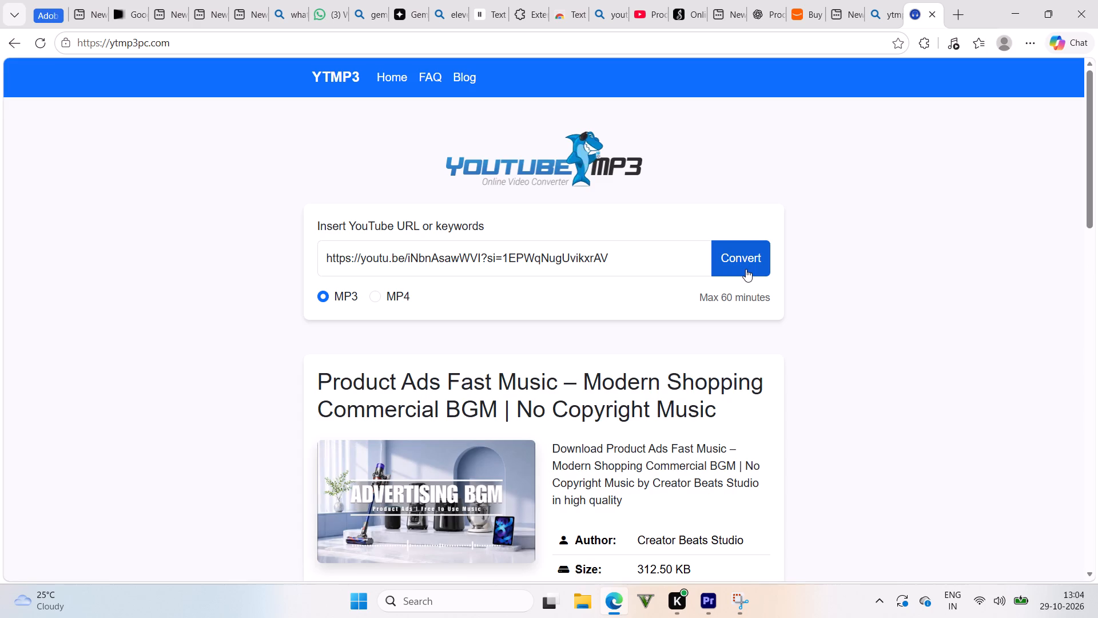
Download the Product Ads Fast Music track as a 320 kbps MP3, returning from the ad page that opens.
scroll(299, 278, "down", 4)
left_click(603, 386)
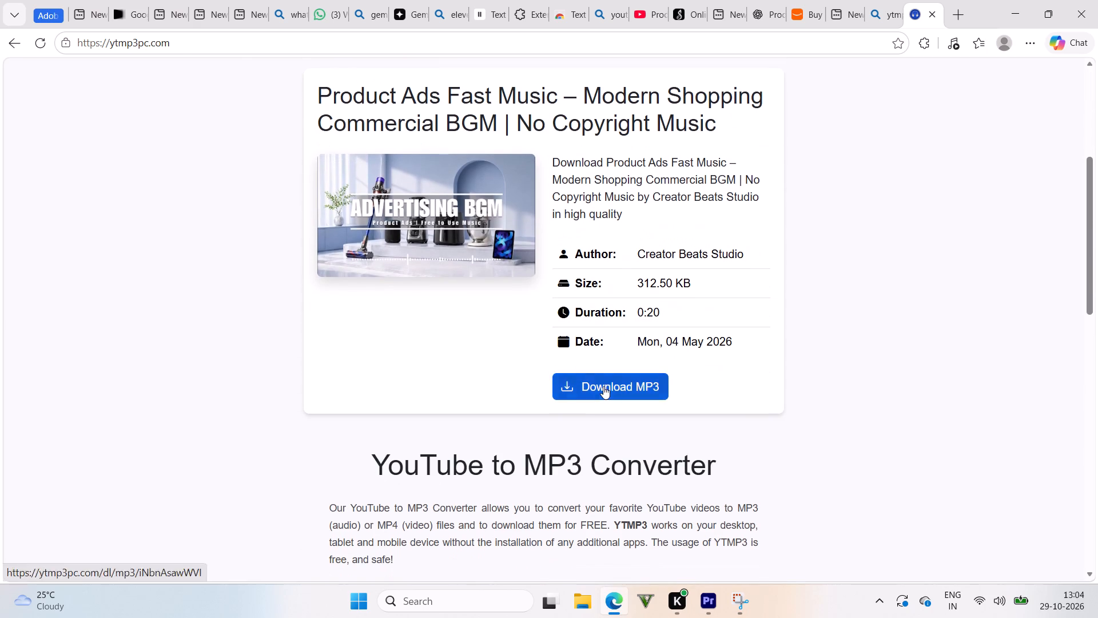
scroll(618, 327, "down", 1)
scroll(734, 353, "down", 2)
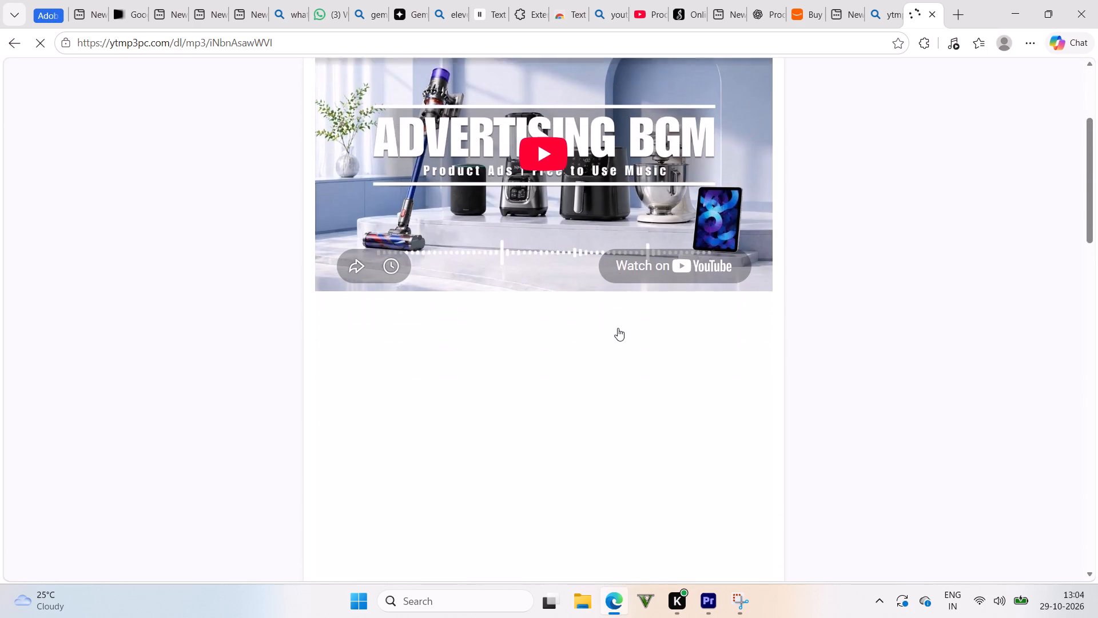
scroll(618, 327, "down", 4)
scroll(552, 314, "down", 1)
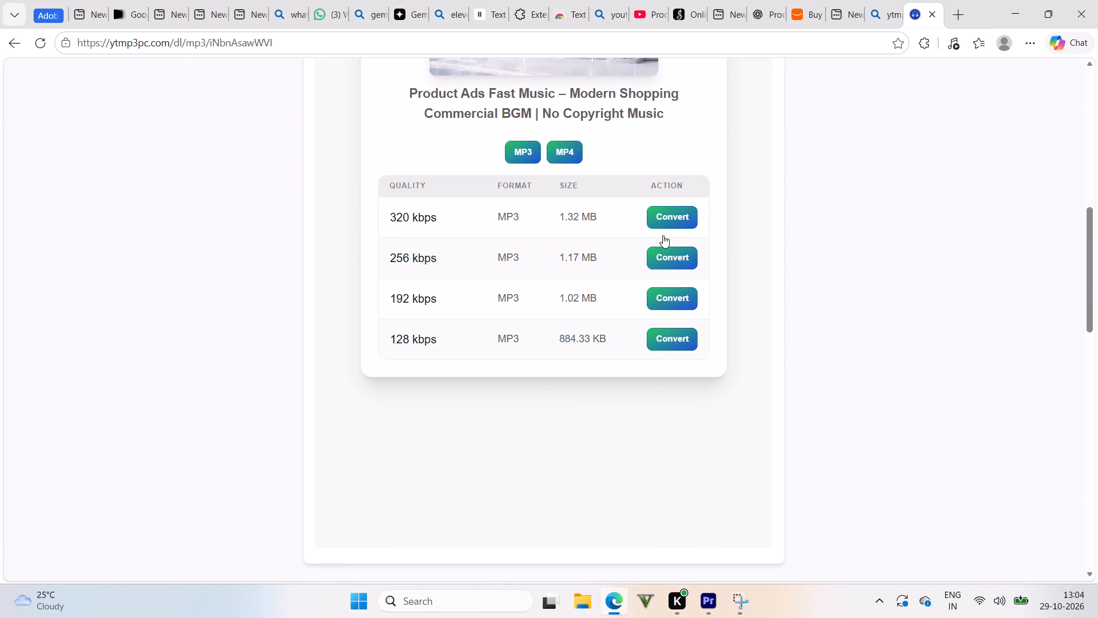
left_click(667, 227)
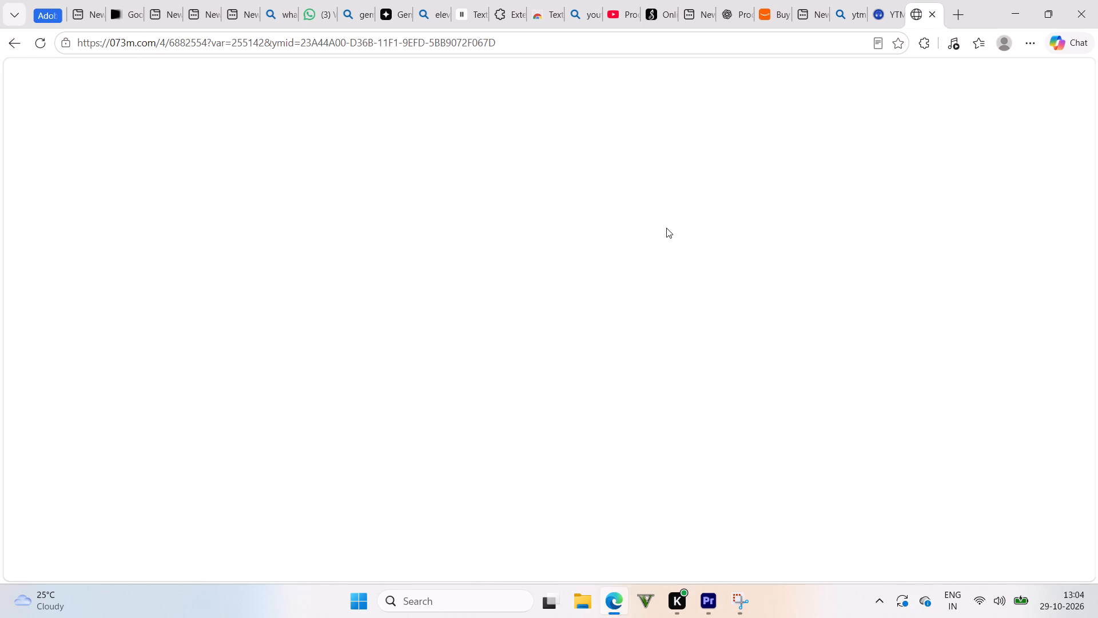
left_click(885, 15)
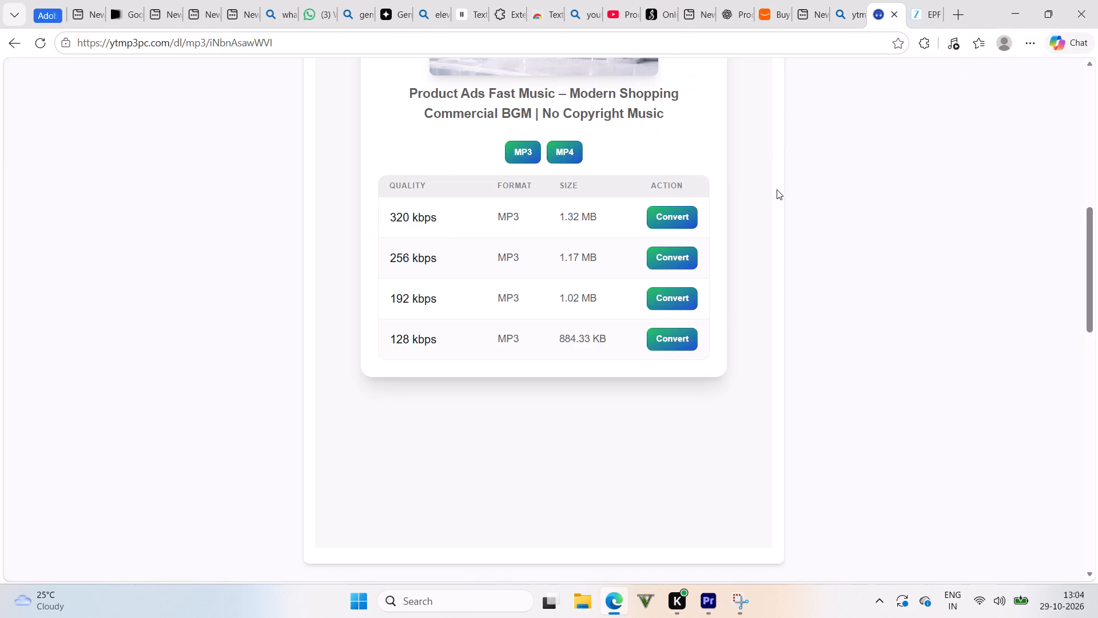
left_click(672, 217)
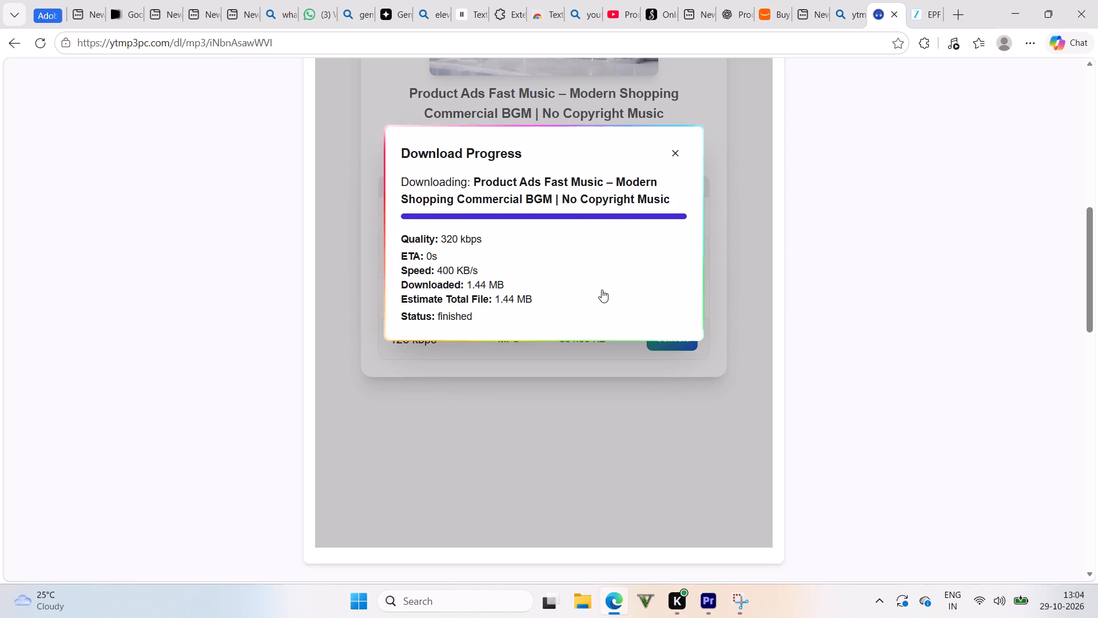
Place the downloaded Product Ads Fast Music MP3 on track A6 at the start of the Premiere sequence and play its opening.
left_click_drag(838, 109, 706, 382)
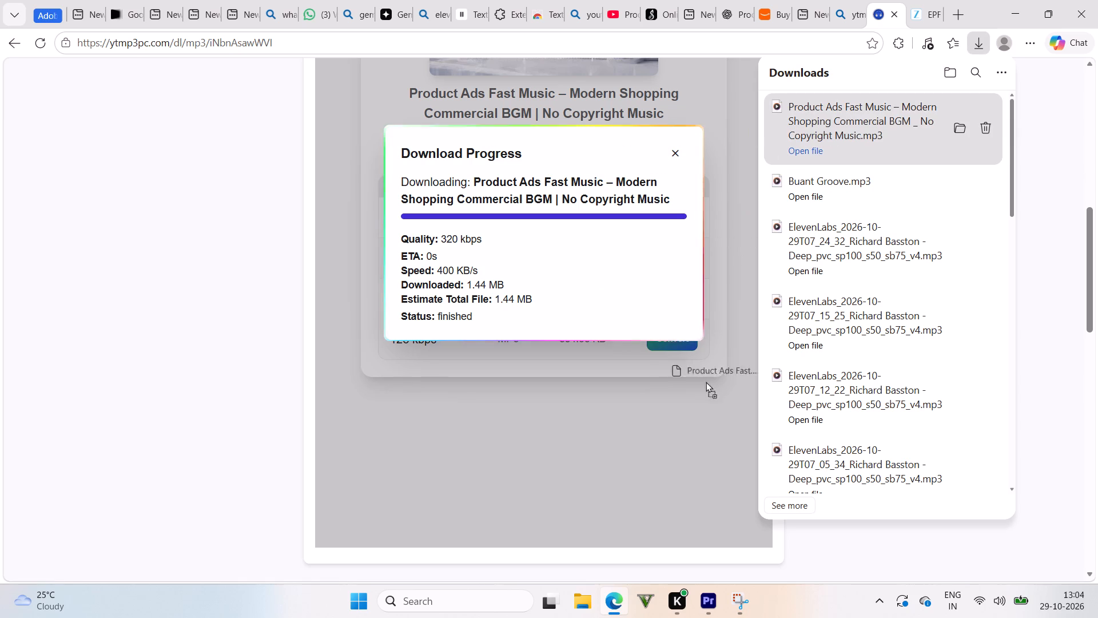
left_click_drag(706, 382, 668, 386)
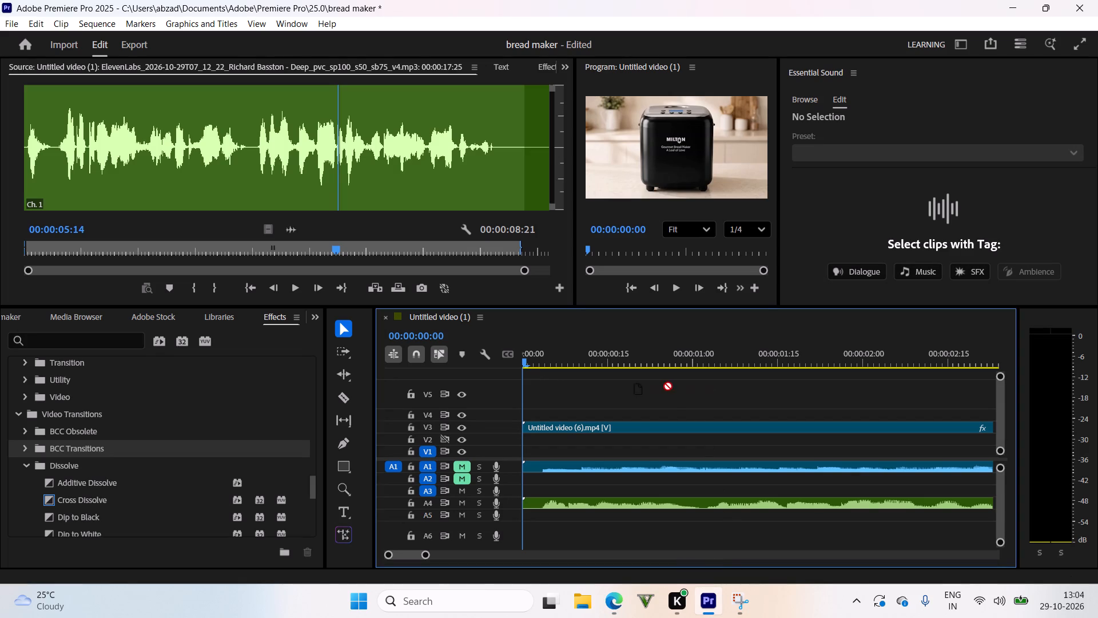
left_click_drag(668, 386, 510, 537)
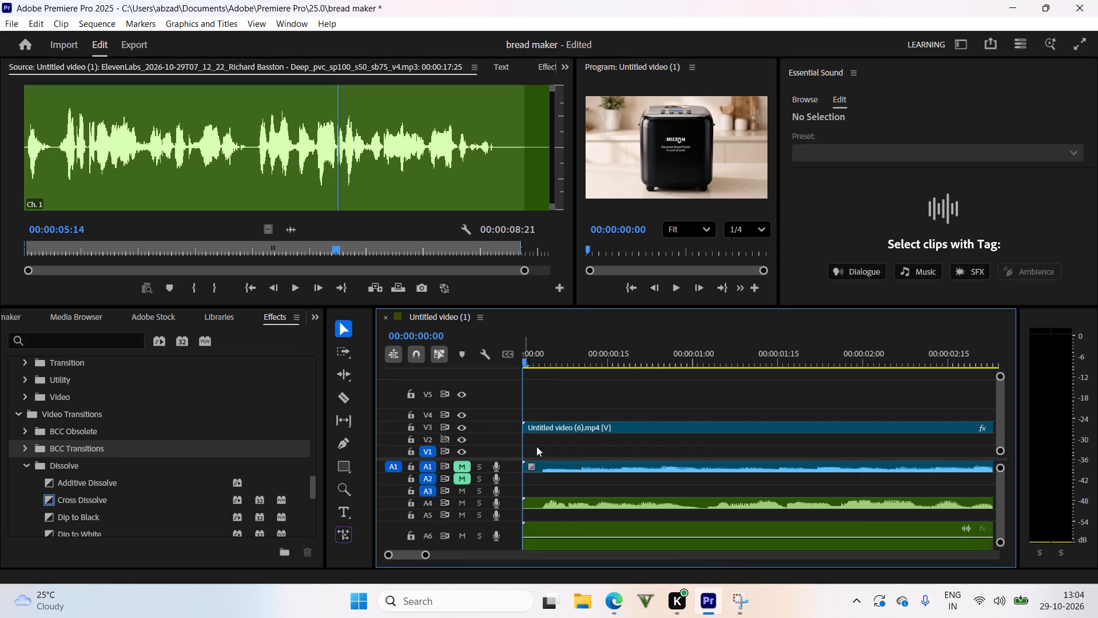
key("space")
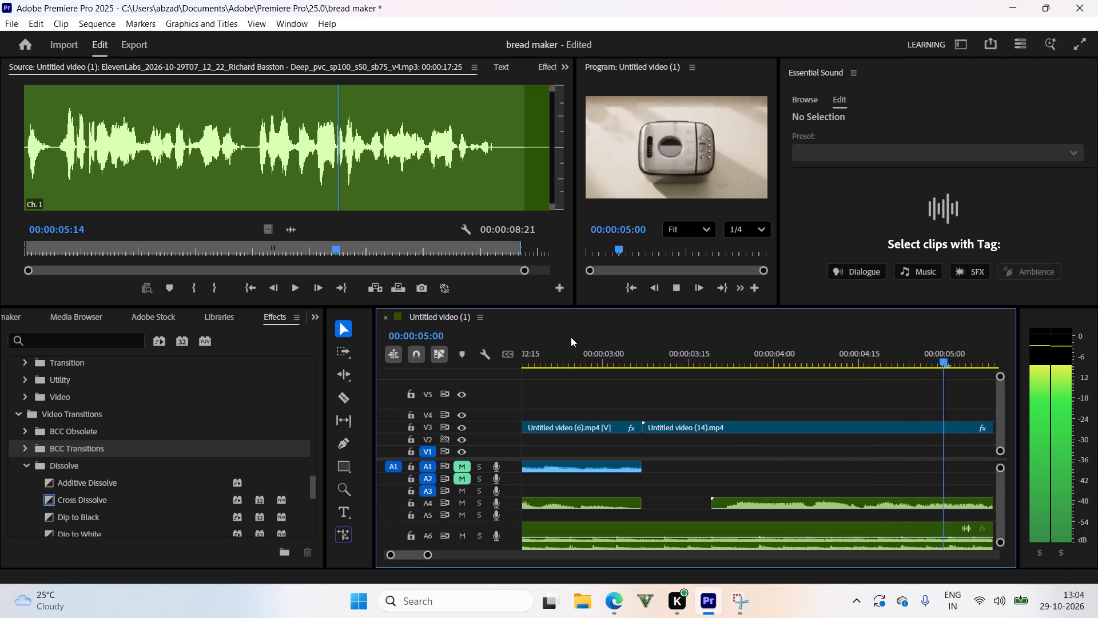
left_click_drag(636, 352, 438, 393)
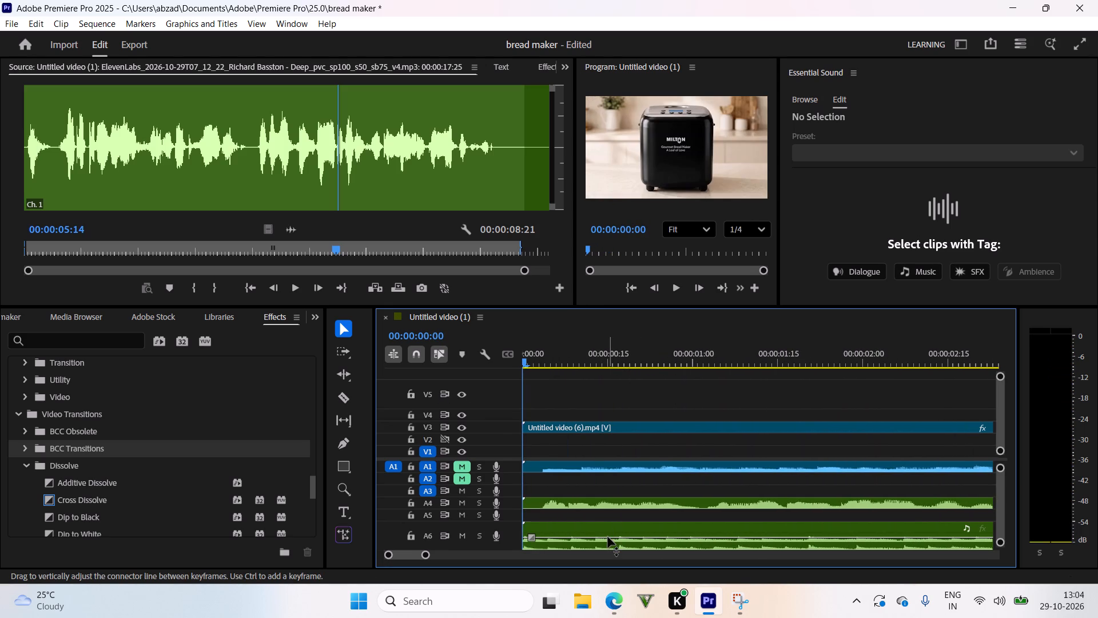
Slightly lower the volume line of the A6 music clip and play the sequence from the start to check the balance.
left_click_drag(608, 537, 619, 537)
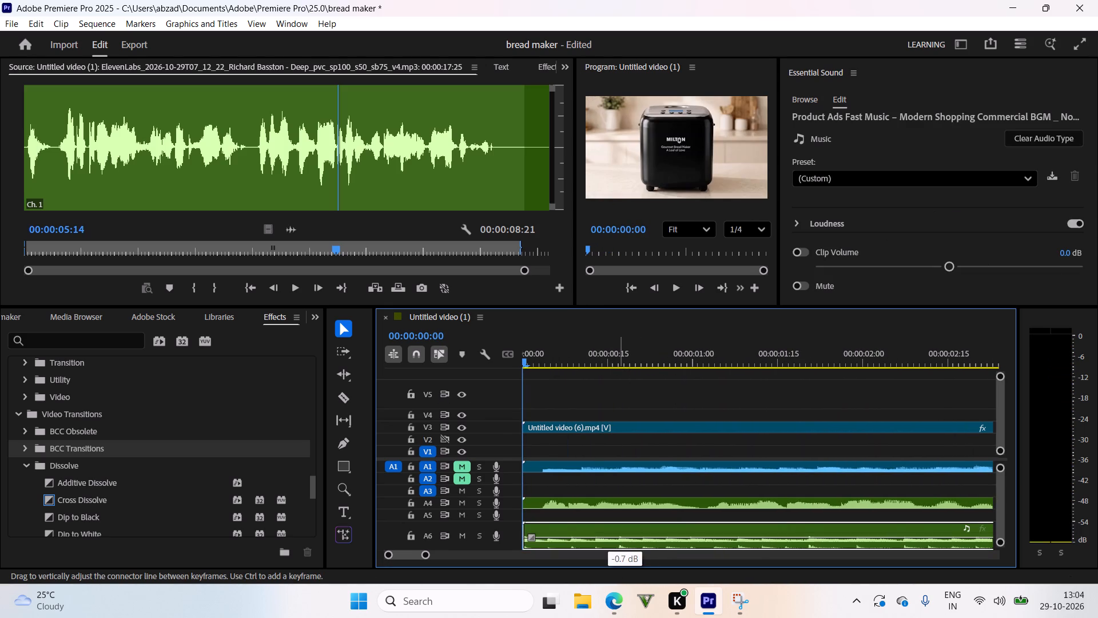
left_click_drag(619, 537, 640, 538)
key("space")
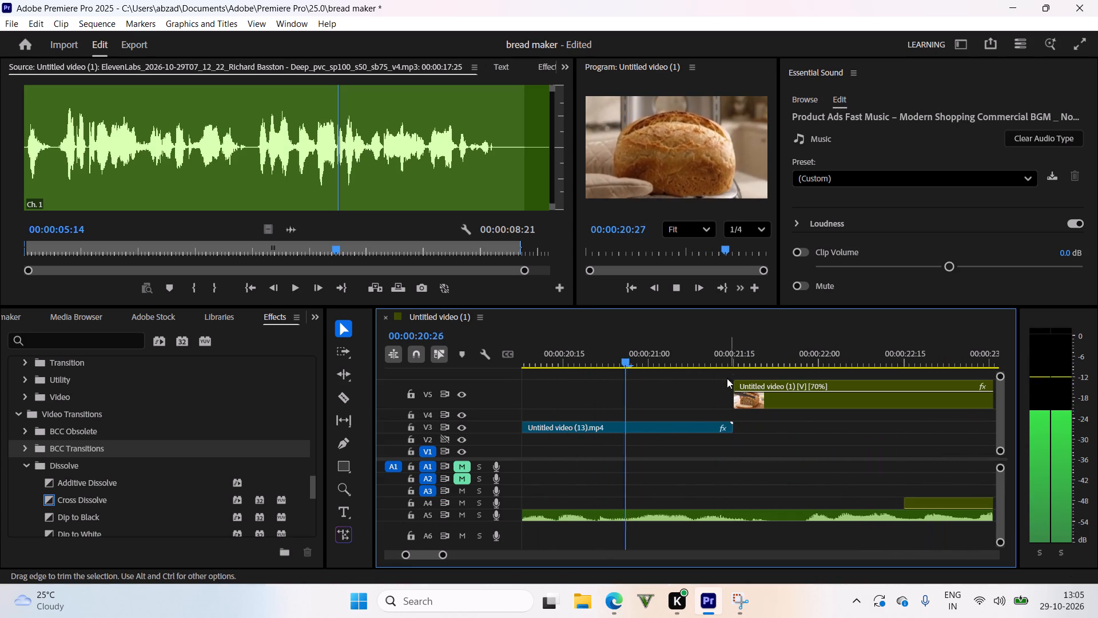
Position the playhead at the end of the A6 music clip, at 00:00:19:23.
left_click_drag(710, 358, 650, 435)
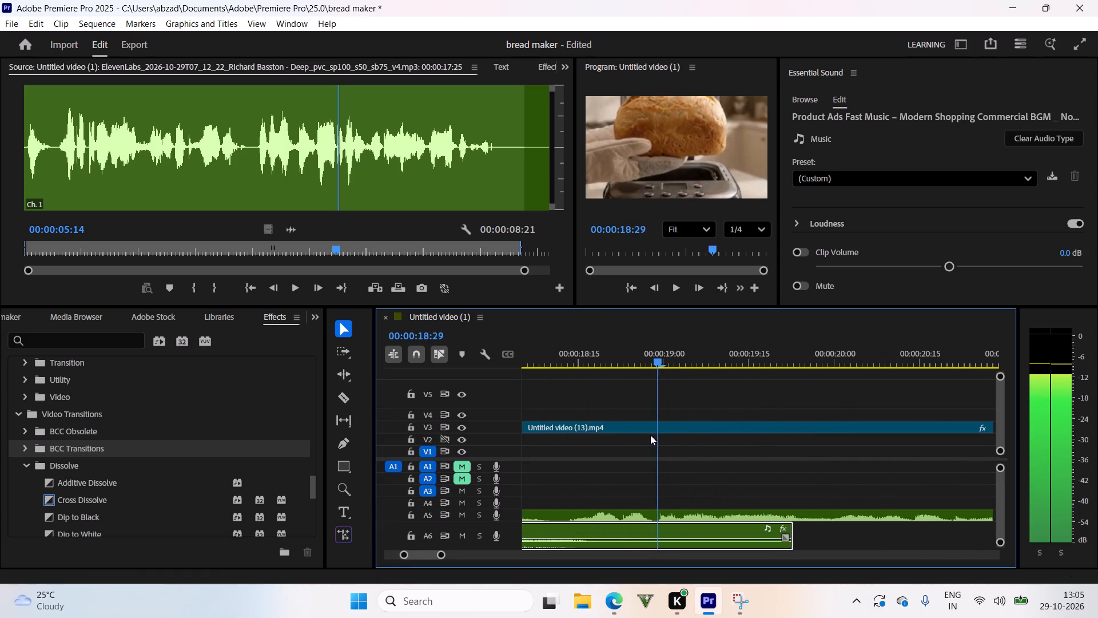
left_click_drag(650, 435, 793, 446)
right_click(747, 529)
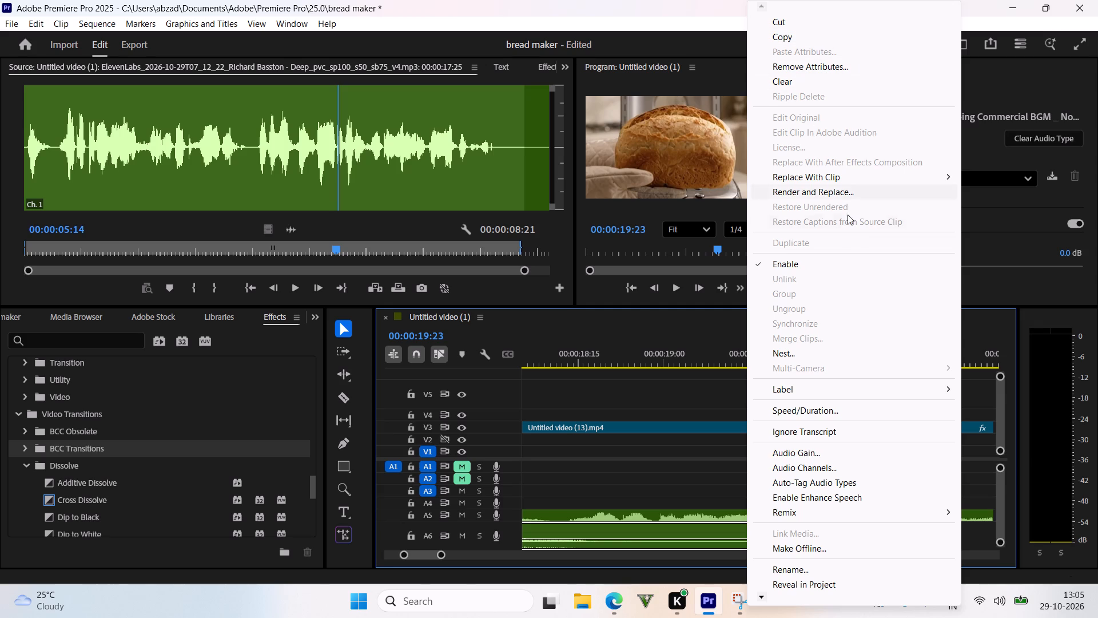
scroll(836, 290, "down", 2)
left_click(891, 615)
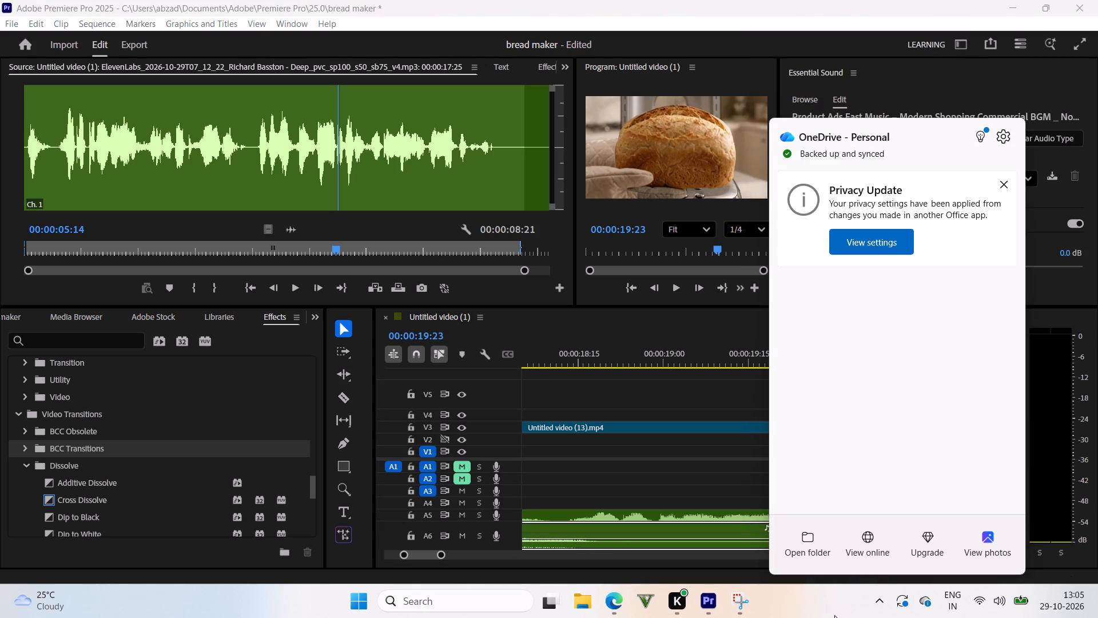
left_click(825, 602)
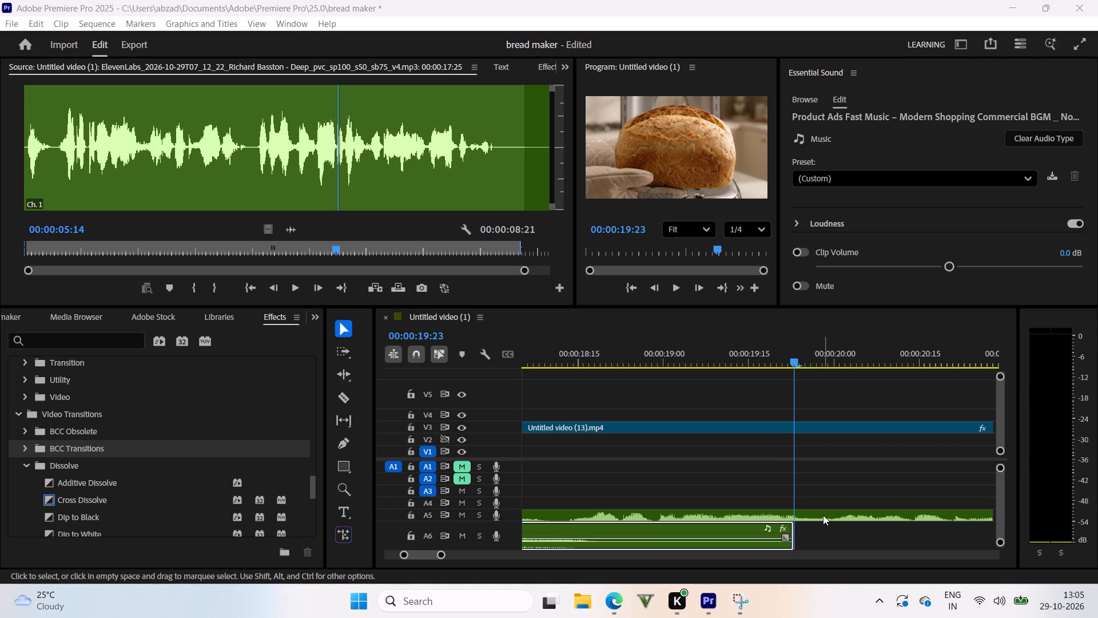
Copy the Product Ads Fast Music clip on A6 and paste a second copy at the playhead, directly after the first.
key("ctrl+c")
key("ctrl+v")
left_click(697, 524)
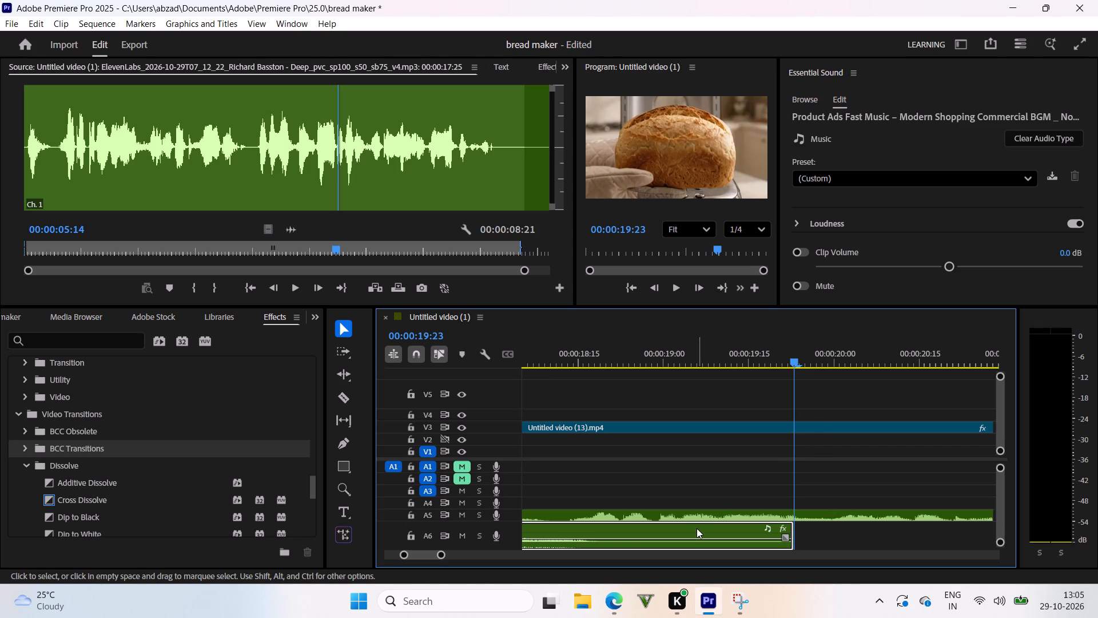
left_click(697, 528)
key("ctrl+c")
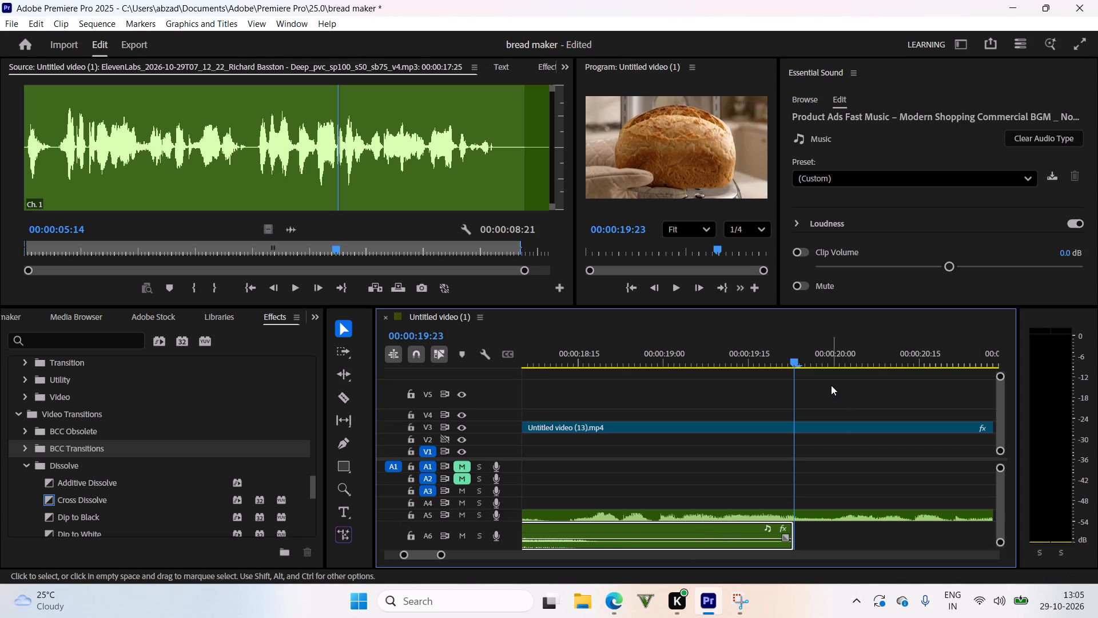
key("ctrl+v")
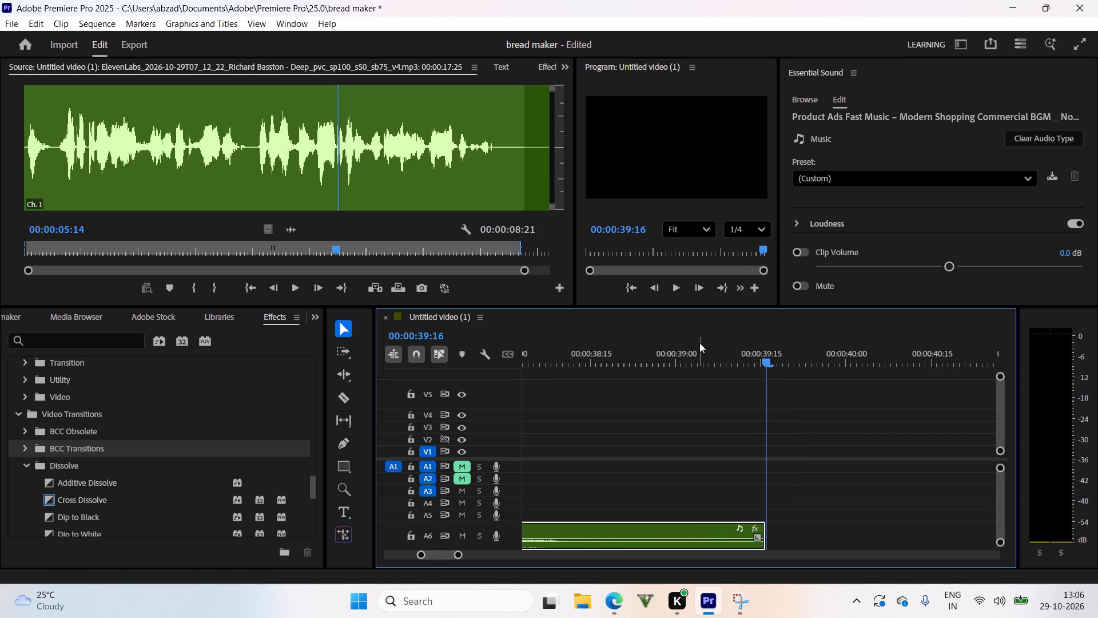
Split the second music clip on A6 at 00:00:22:00, ripple delete the part before the cut, and play across the join.
left_click_drag(699, 346, 433, 410)
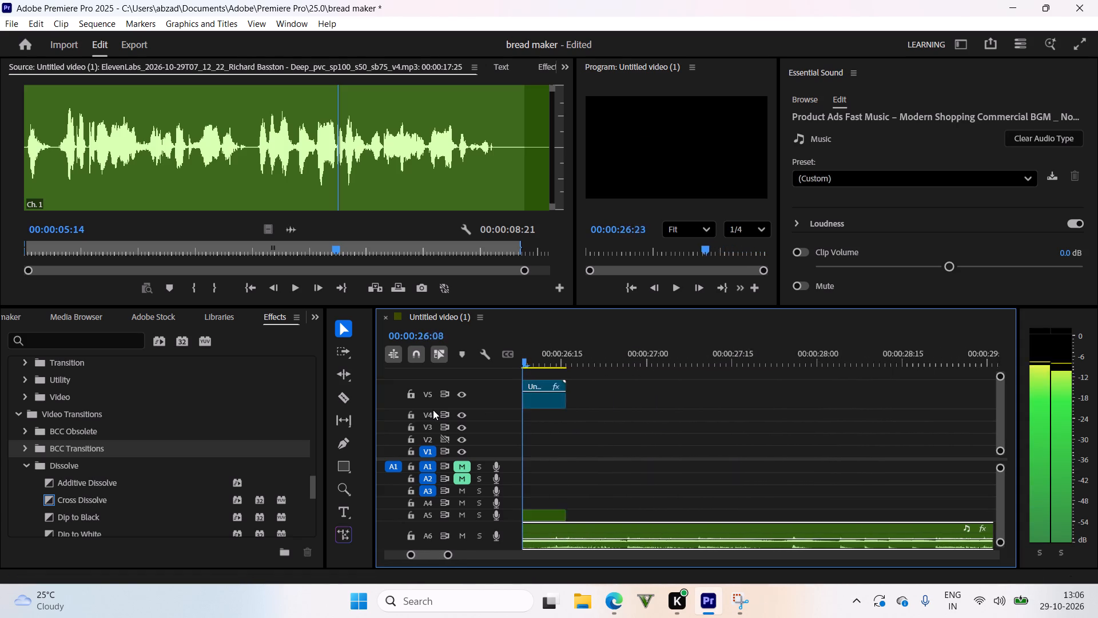
left_click_drag(433, 410, 473, 410)
key("space")
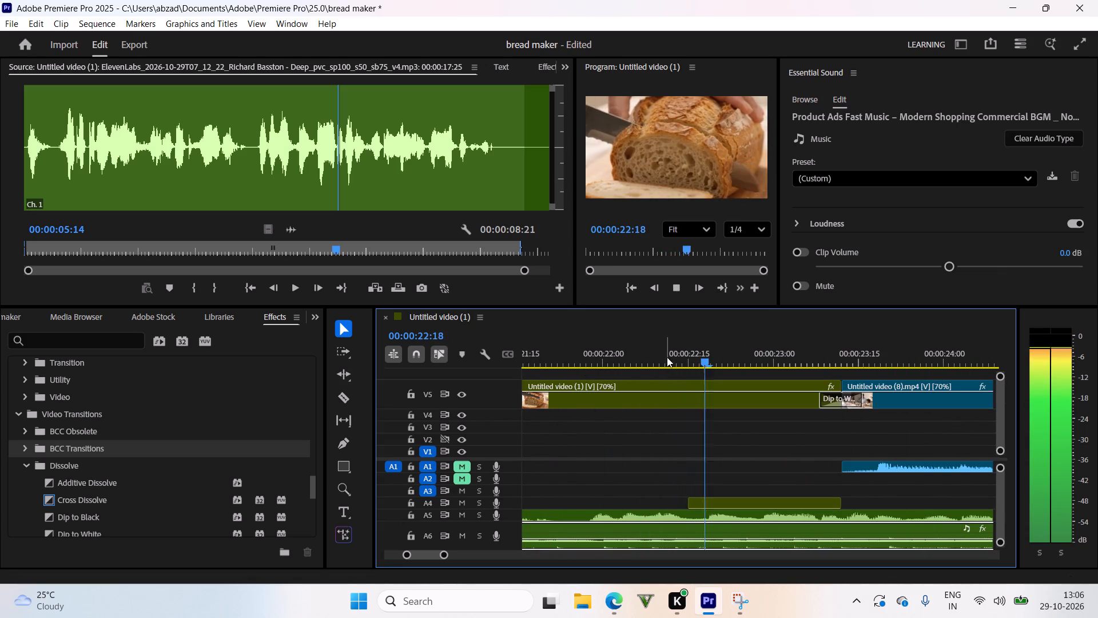
left_click_drag(667, 357, 604, 399)
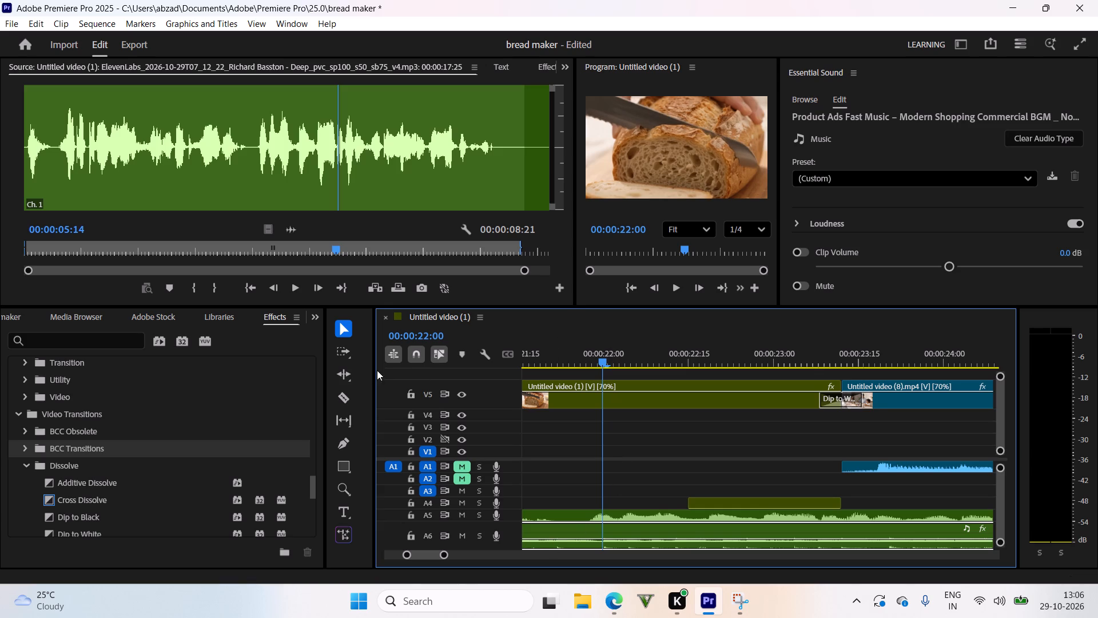
left_click(345, 390)
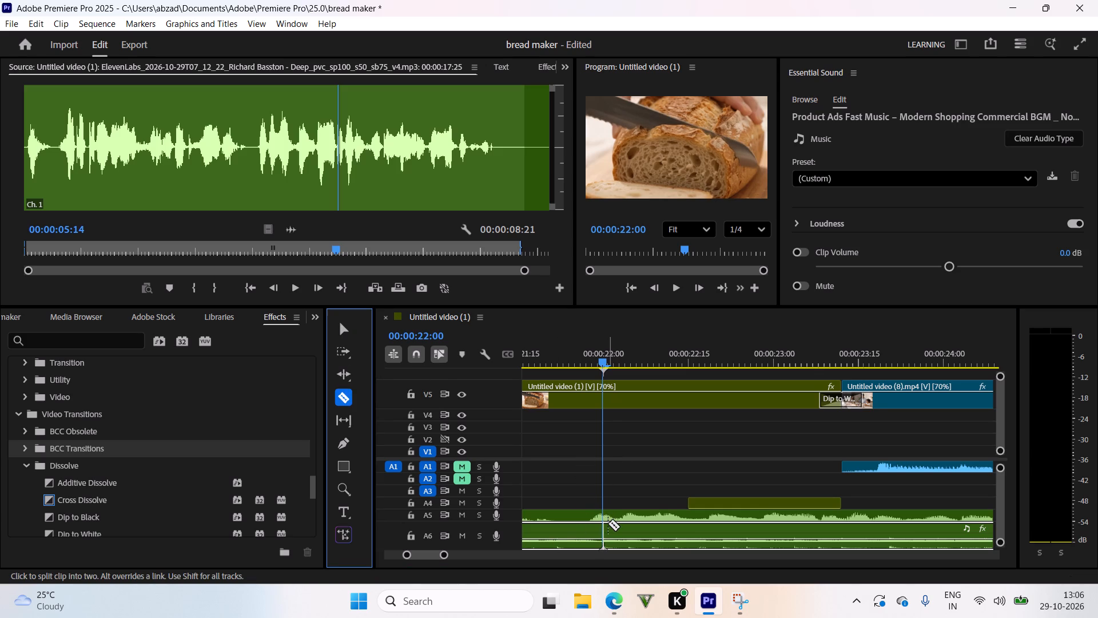
left_click(608, 525)
left_click(339, 327)
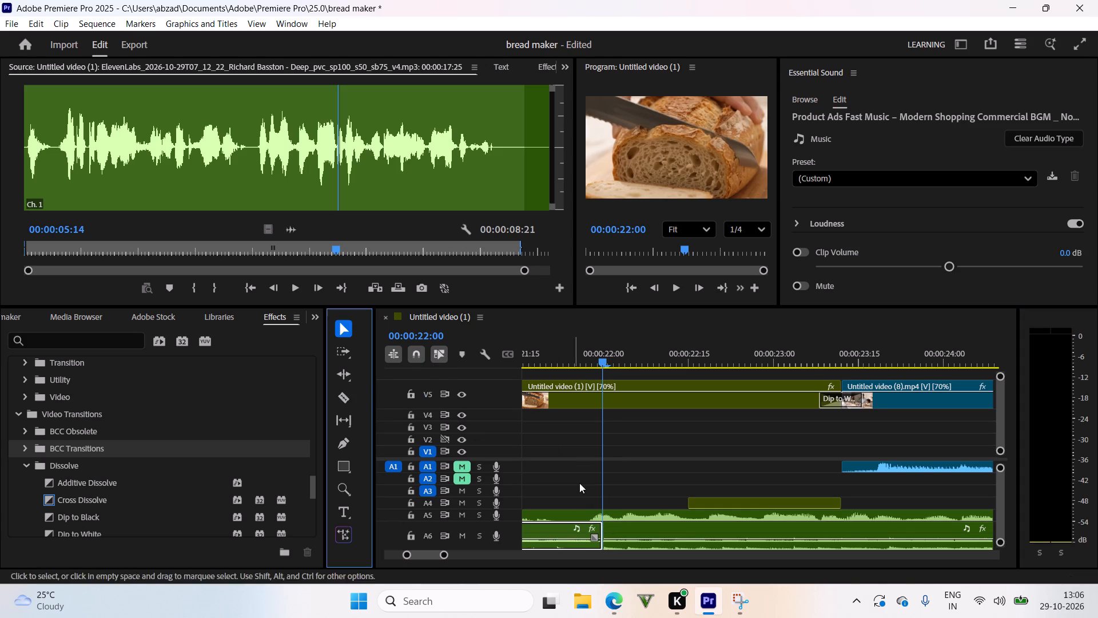
right_click(547, 528)
left_click(686, 102)
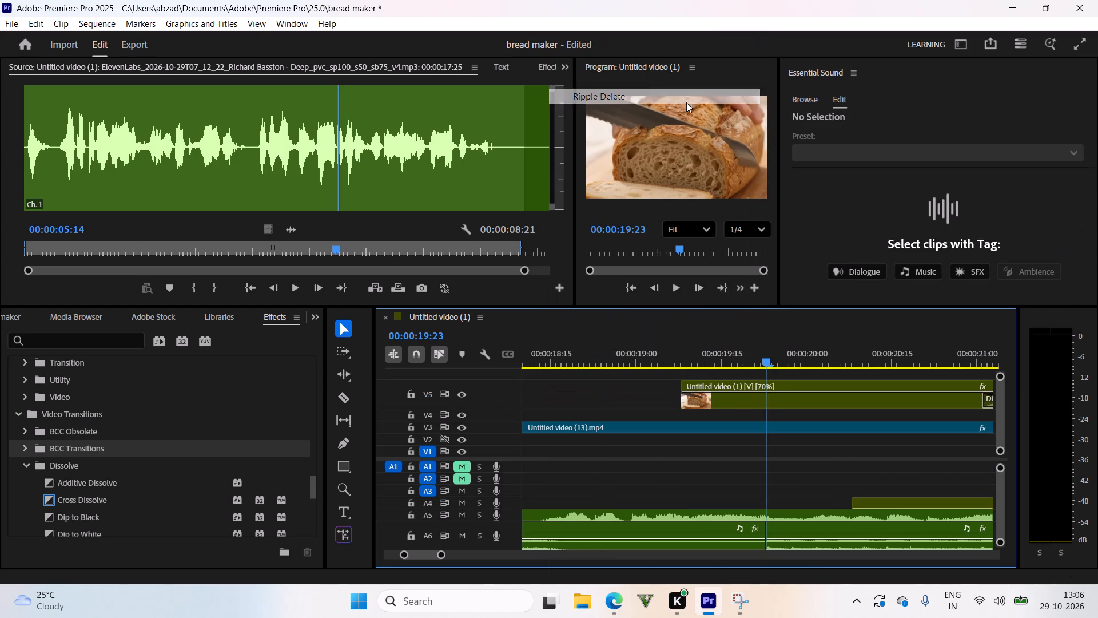
key("space")
left_click_drag(677, 330, 640, 342)
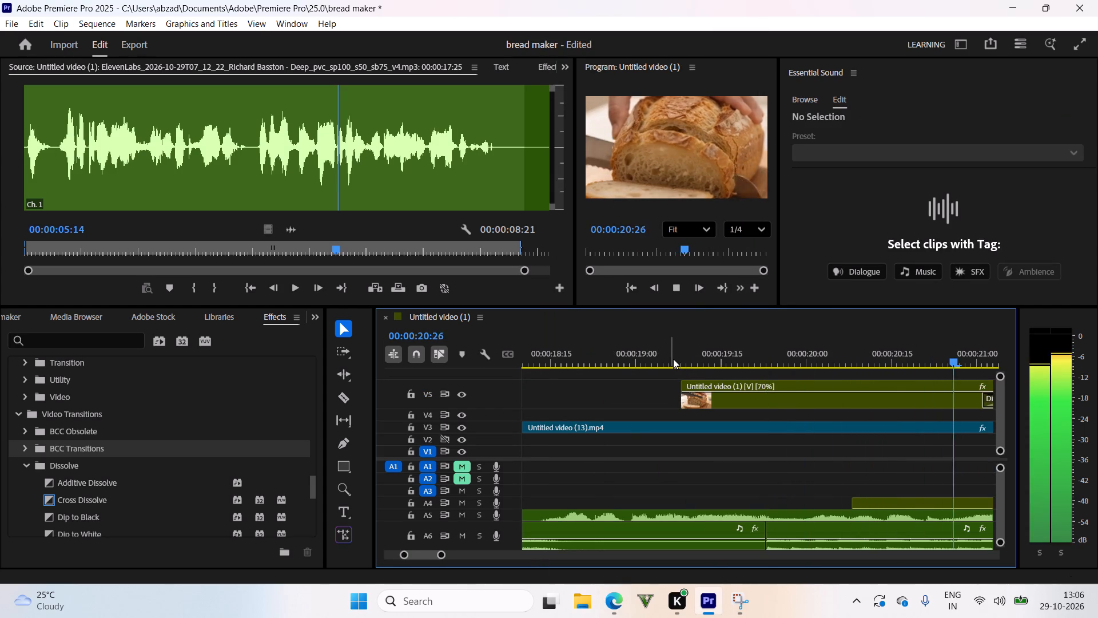
left_click_drag(671, 359, 577, 370)
key("space")
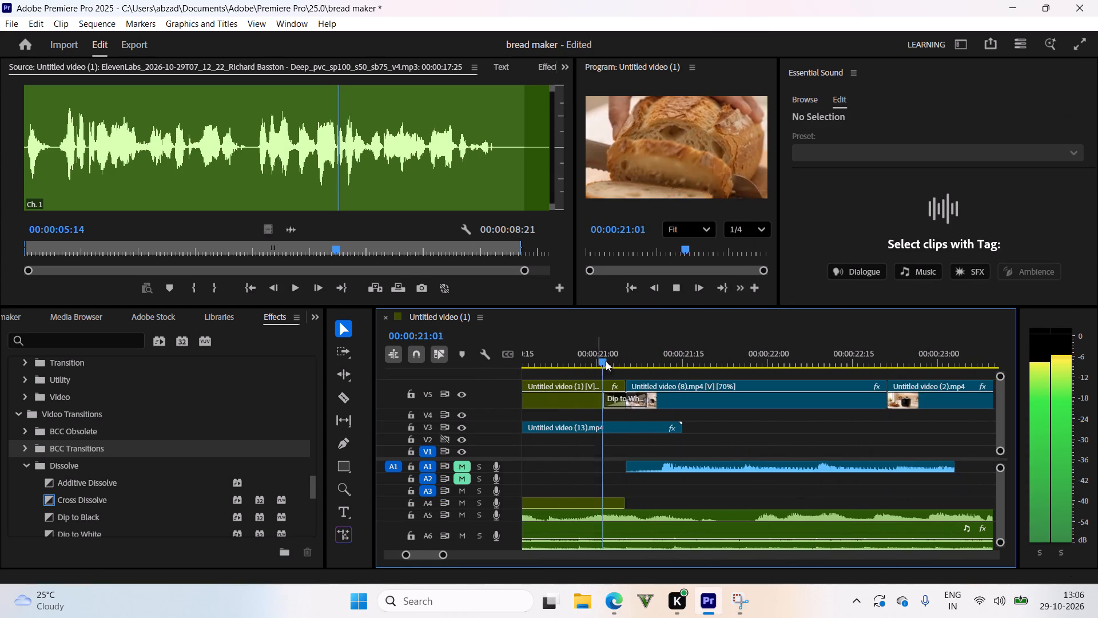
Unlink the Untitled video (1) clip on V5 and delete its audio portion on track A4.
left_click_drag(660, 352, 583, 383)
left_click(575, 383)
right_click(575, 383)
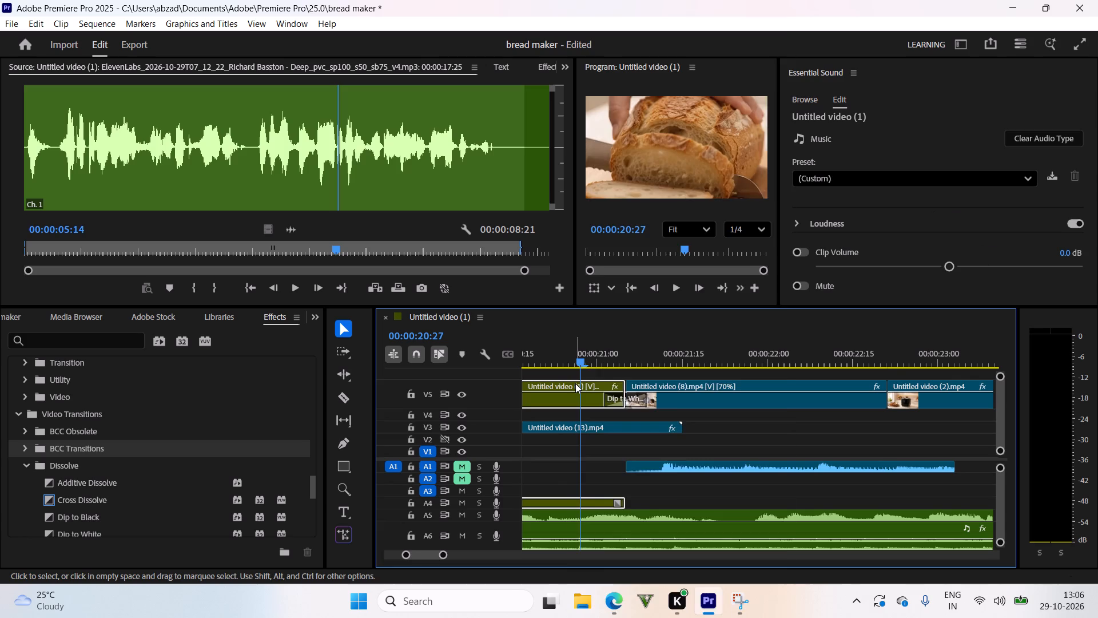
left_click(655, 263)
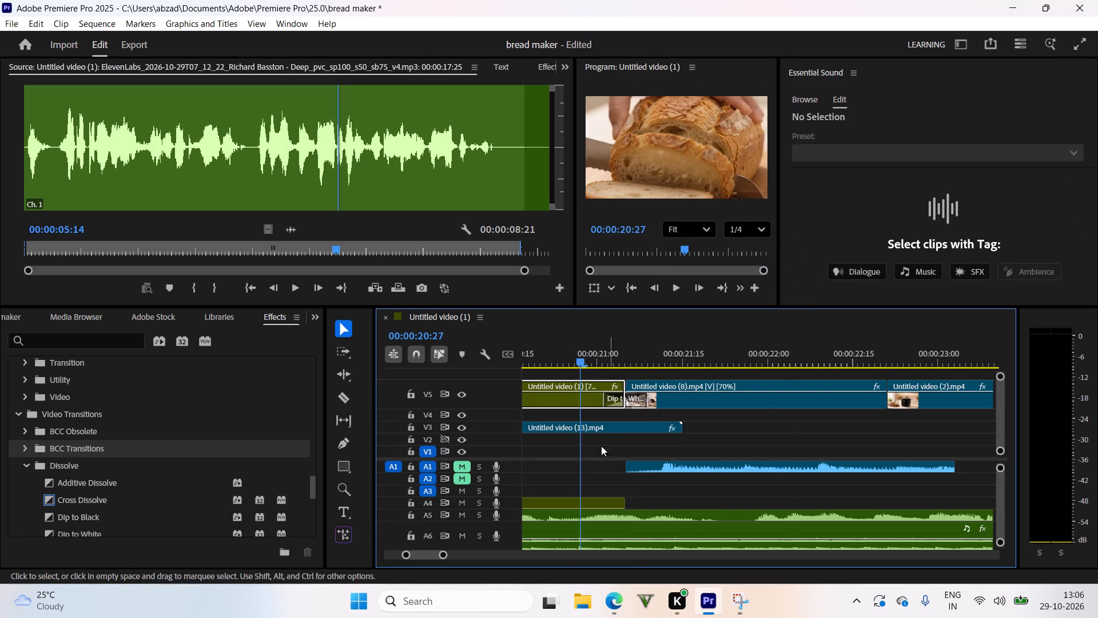
left_click(592, 496)
left_click(595, 498)
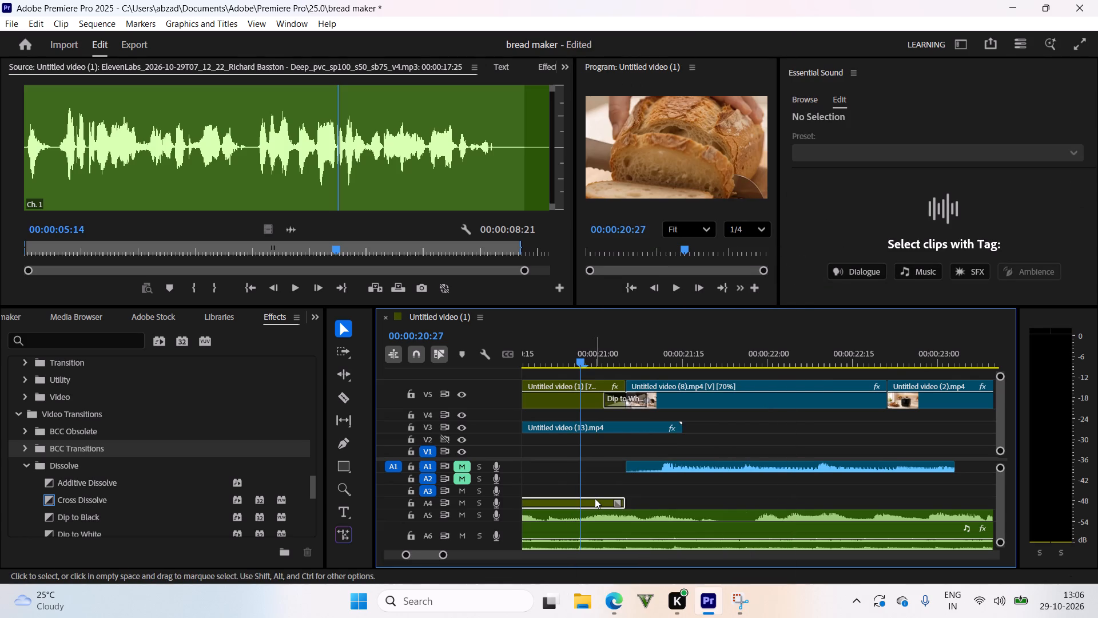
key("BackSpace")
Play to the end of the last video clip and split the A5 voice-over and A6 music there, at 00:00:24:09.
key("space")
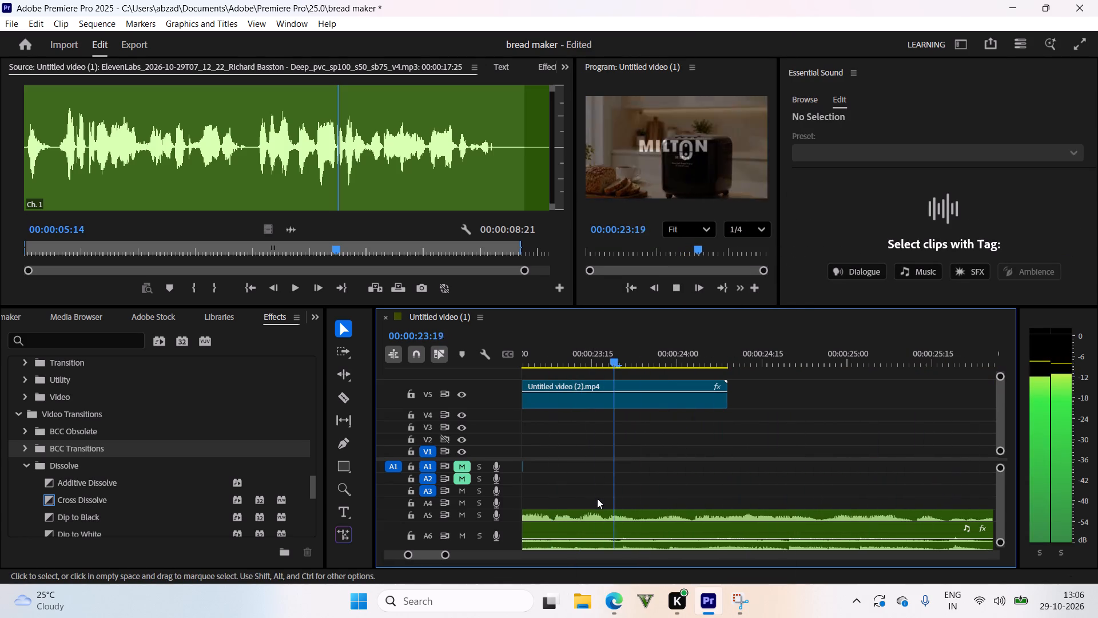
left_click_drag(725, 359, 730, 365)
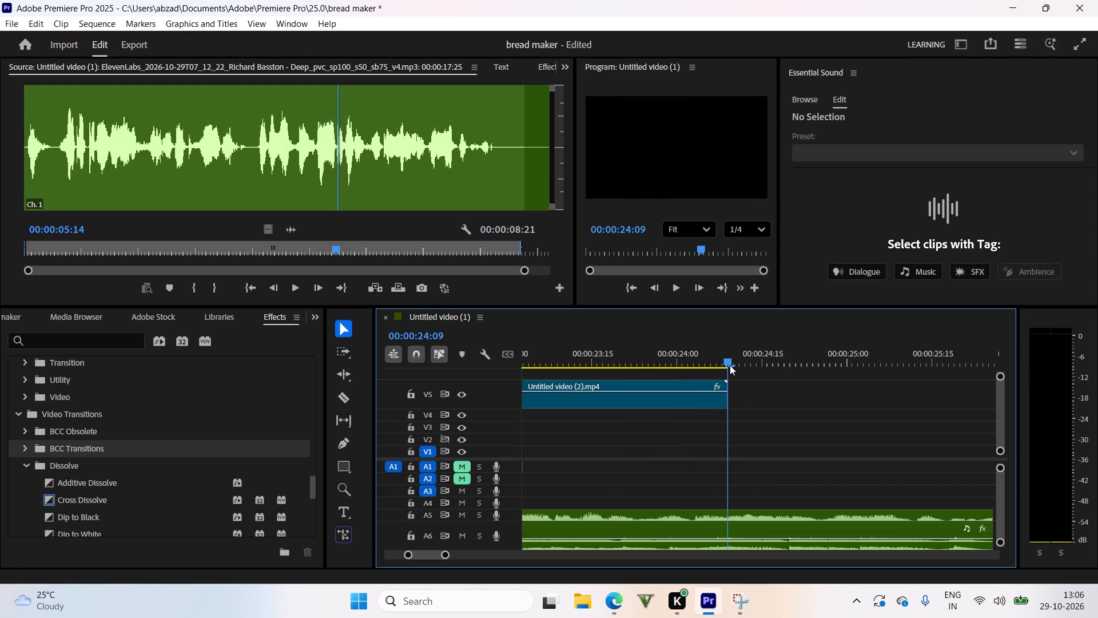
left_click_drag(730, 365, 729, 367)
left_click(738, 514)
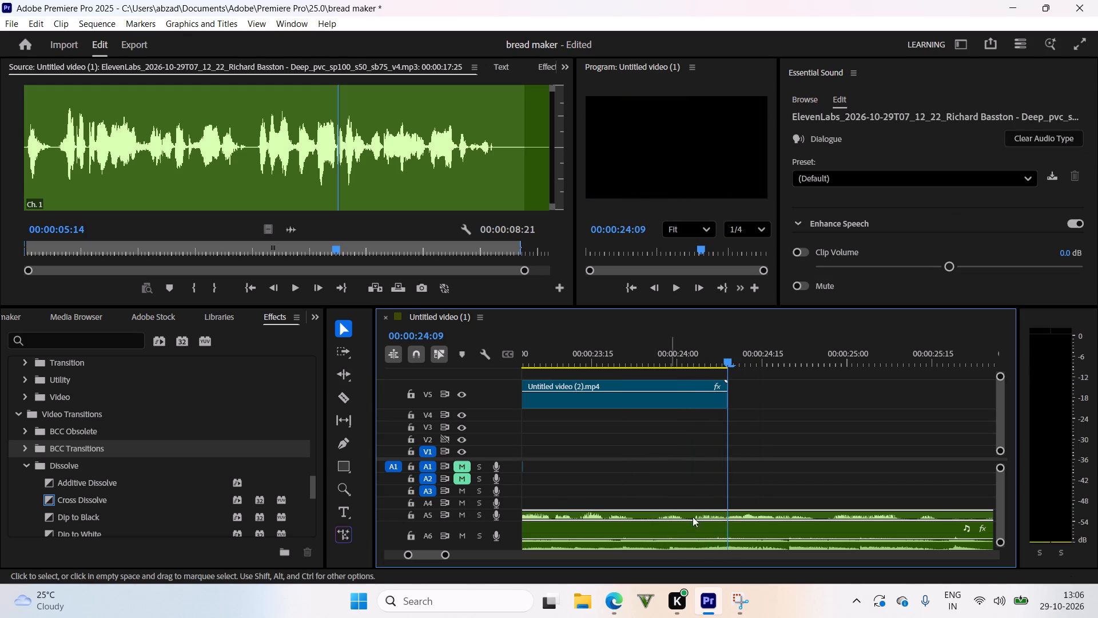
left_click(344, 397)
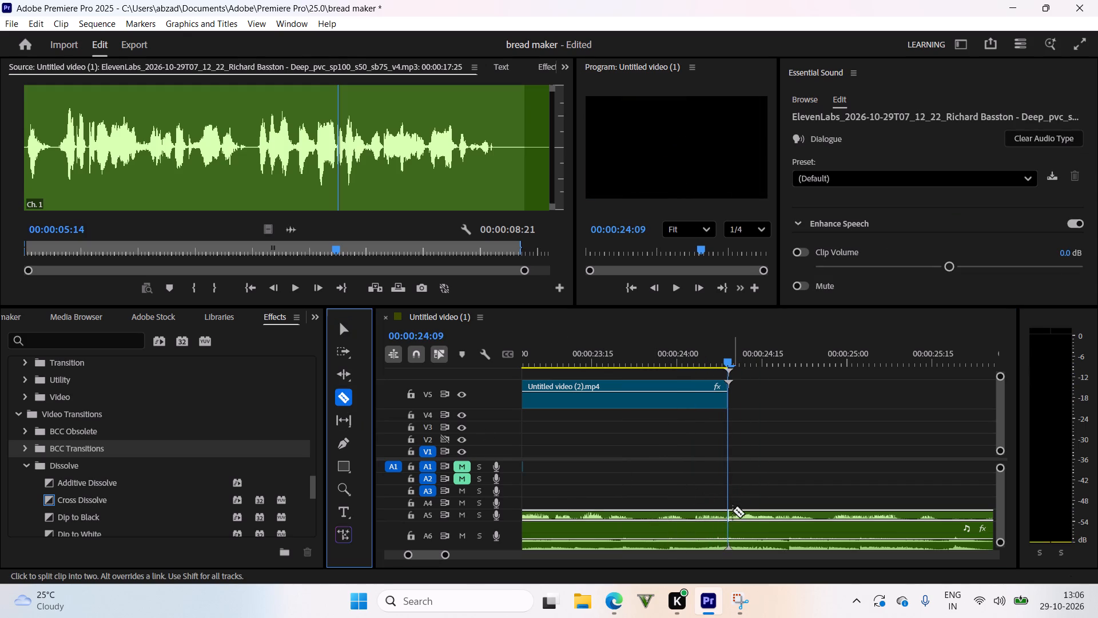
left_click(732, 514)
left_click(731, 544)
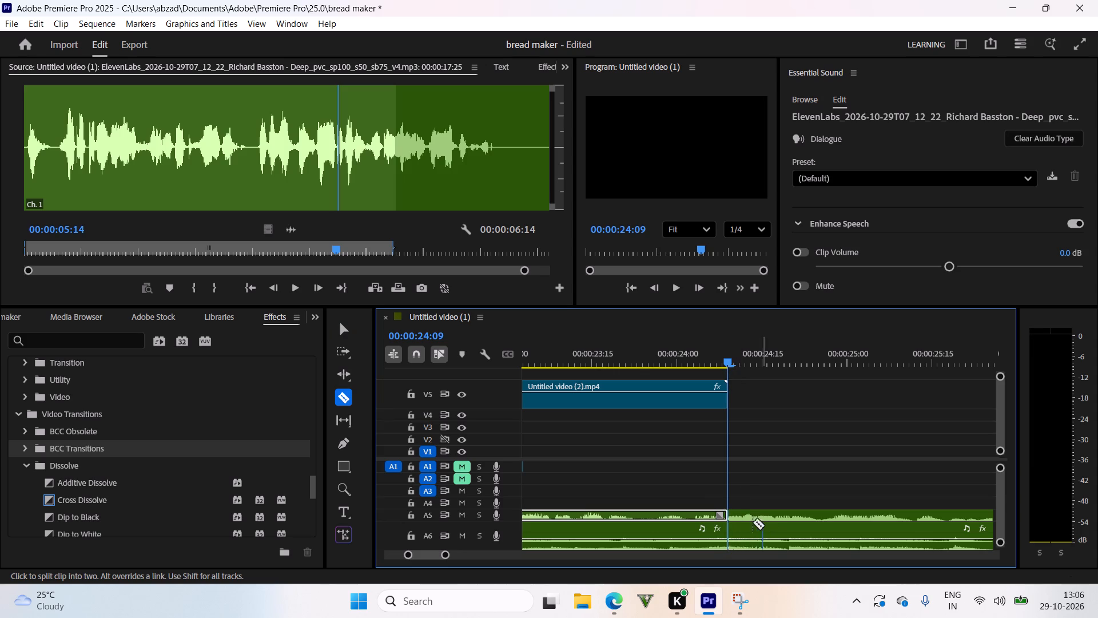
Ripple delete the leftover voice-over portion on A5 after 00:00:24:09.
left_click(339, 327)
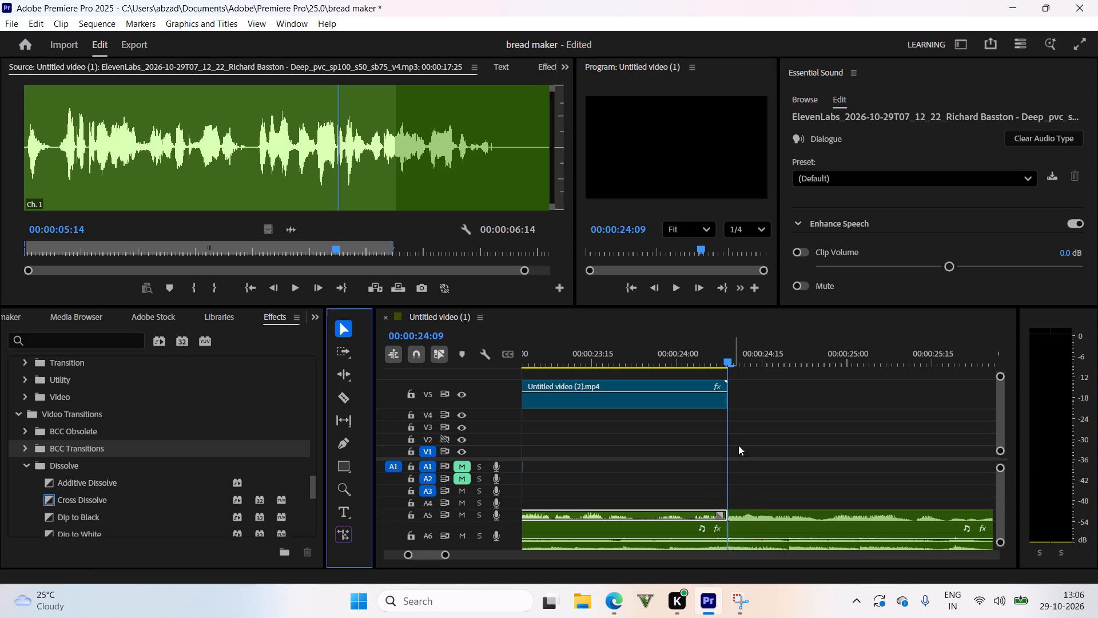
left_click(778, 517)
right_click(779, 517)
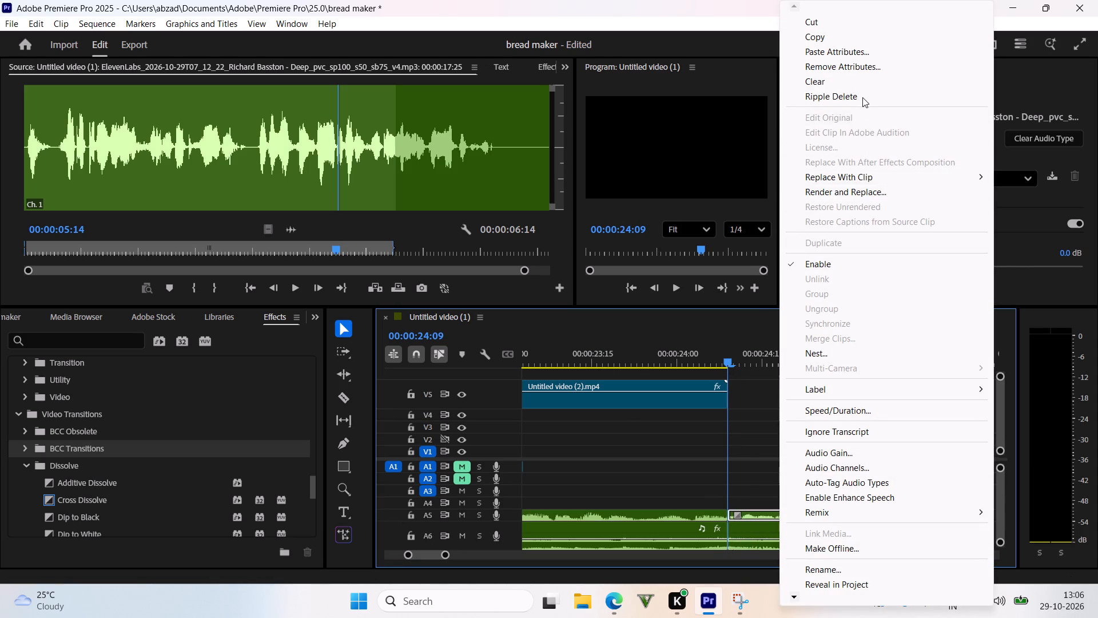
left_click_drag(865, 92, 865, 100)
Ripple delete the leftover music portion on A6 after 00:00:24:09.
left_click(777, 531)
right_click(777, 531)
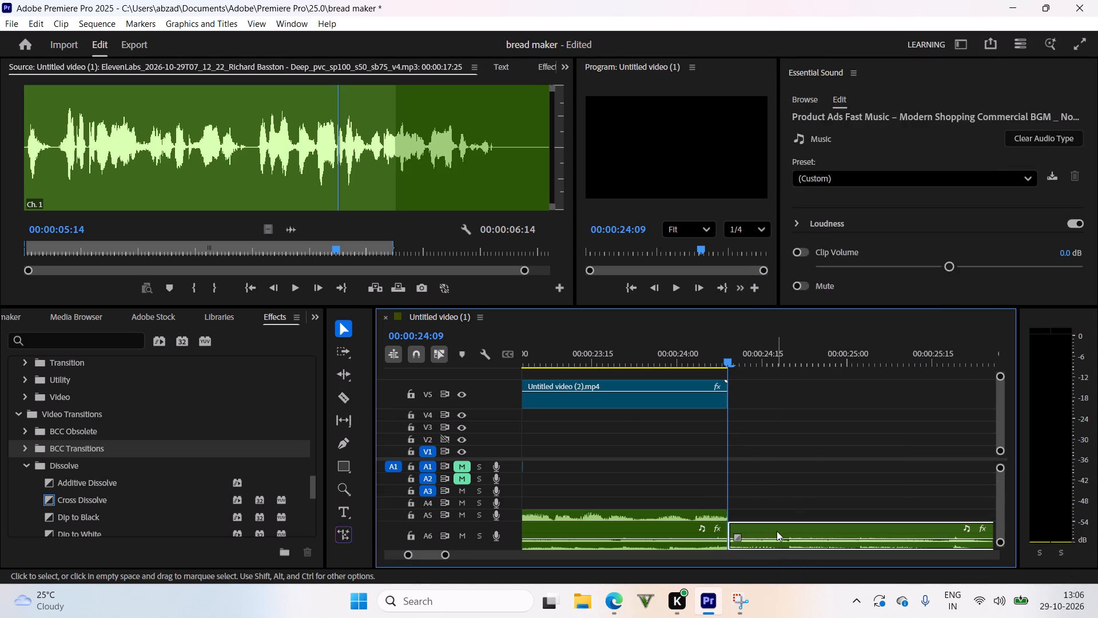
left_click(830, 94)
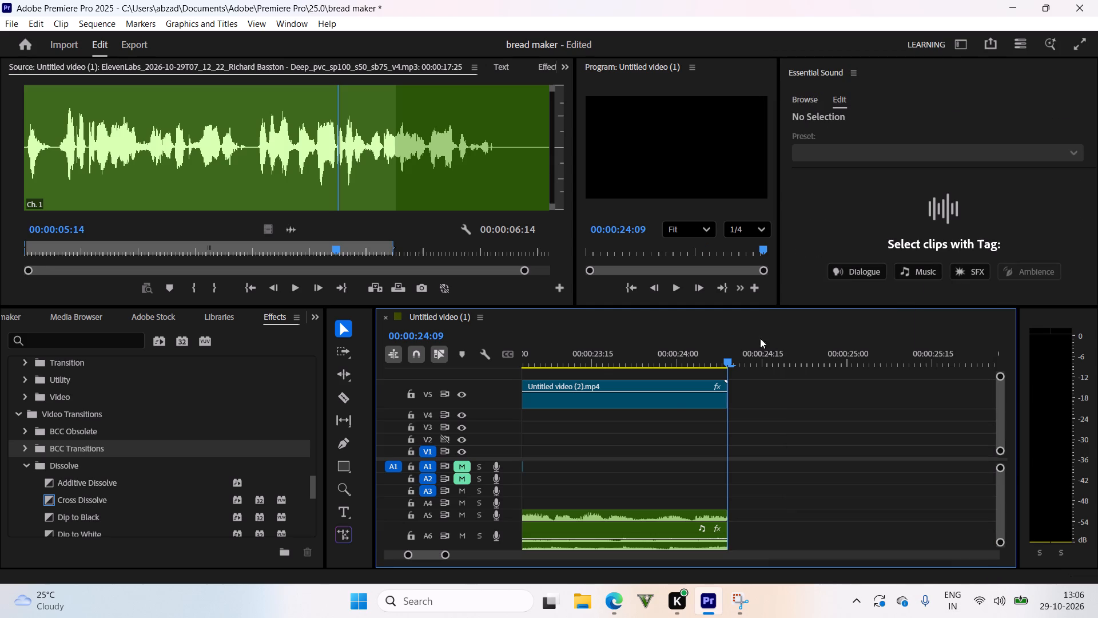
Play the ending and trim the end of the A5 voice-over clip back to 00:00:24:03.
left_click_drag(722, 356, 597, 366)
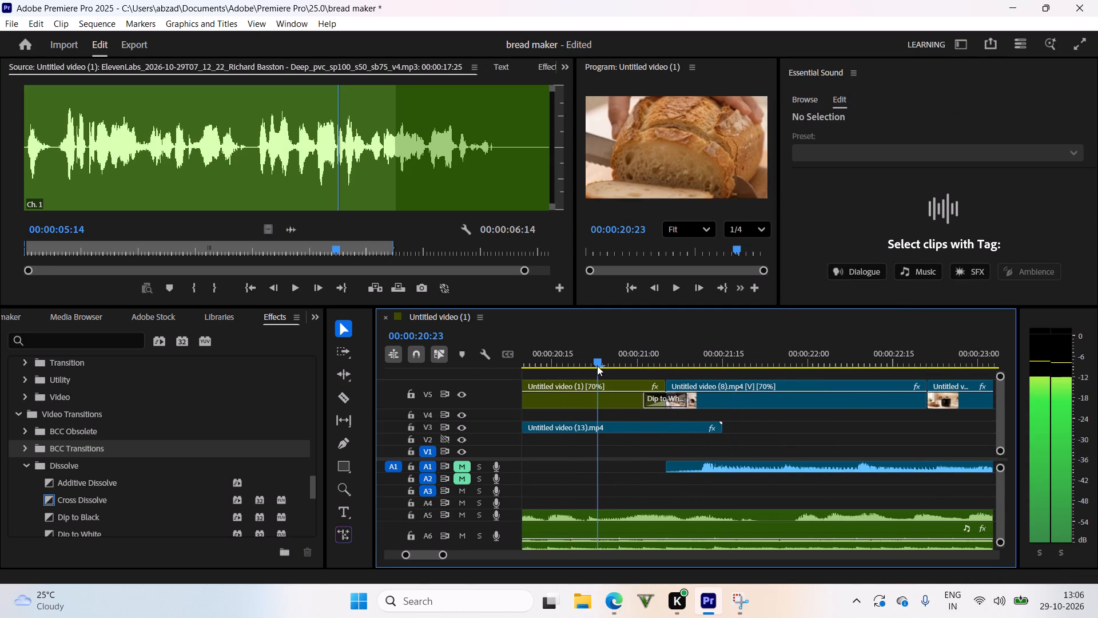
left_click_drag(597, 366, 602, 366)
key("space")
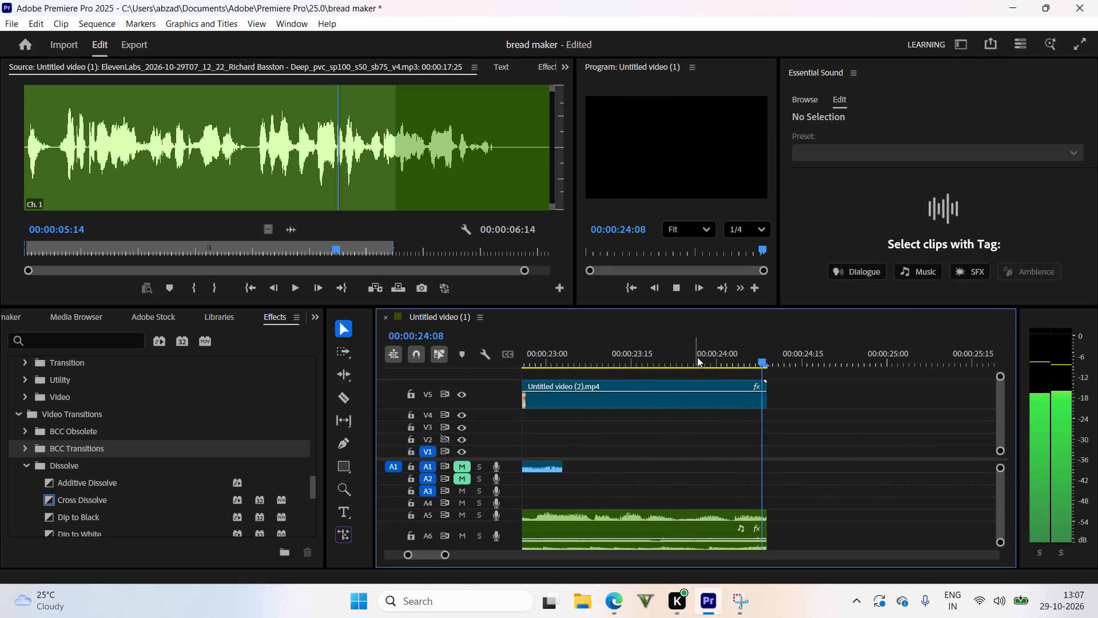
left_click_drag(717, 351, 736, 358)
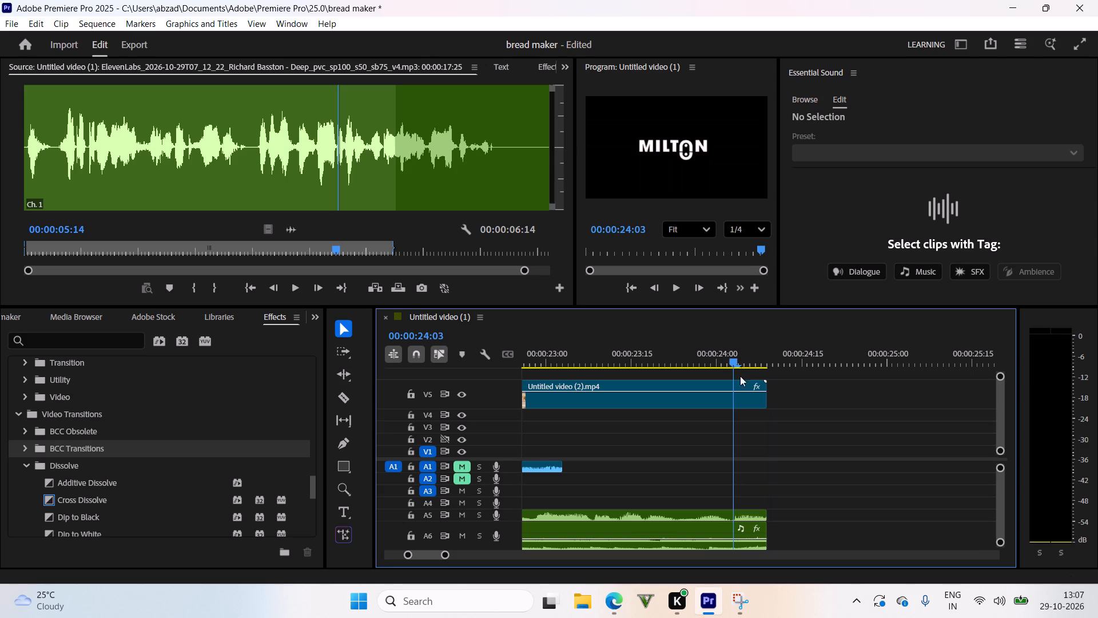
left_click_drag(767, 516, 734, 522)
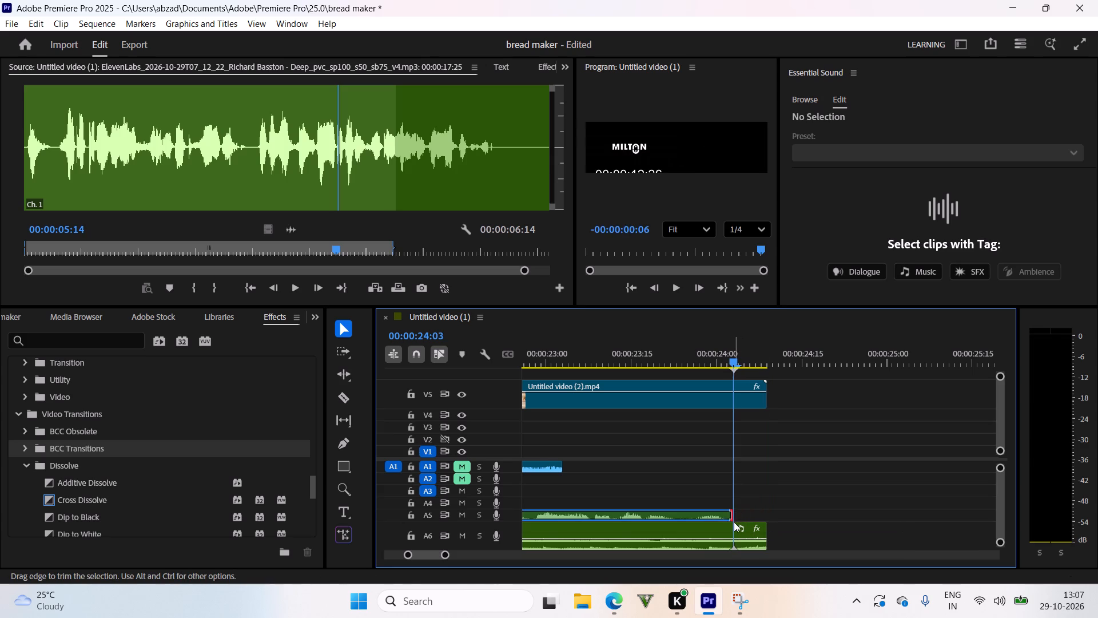
Play back the closing section up to the Milton logo to check how the voice-over ends against the picture.
left_click_drag(691, 343, 640, 346)
key("space")
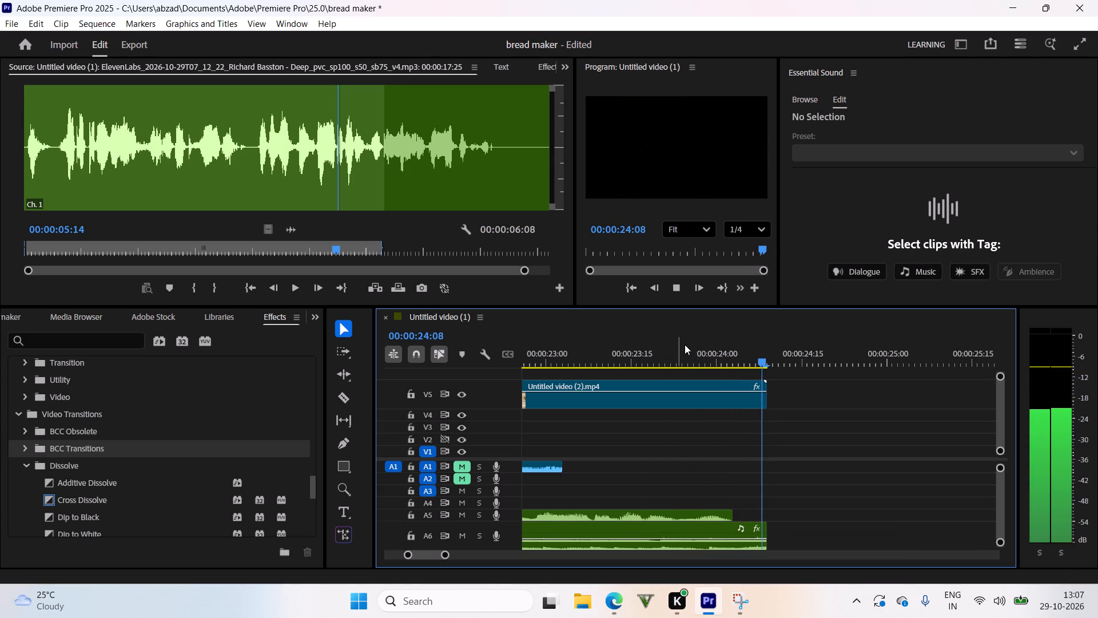
left_click_drag(685, 349, 688, 365)
key("space")
left_click_drag(718, 360, 727, 377)
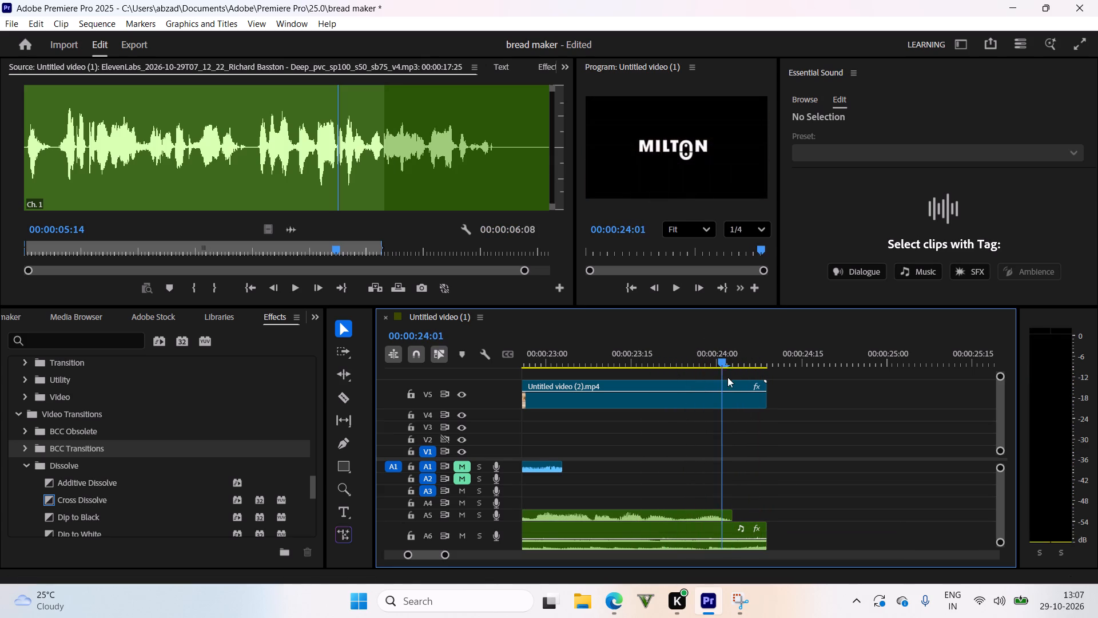
left_click_drag(727, 377, 558, 352)
key("space")
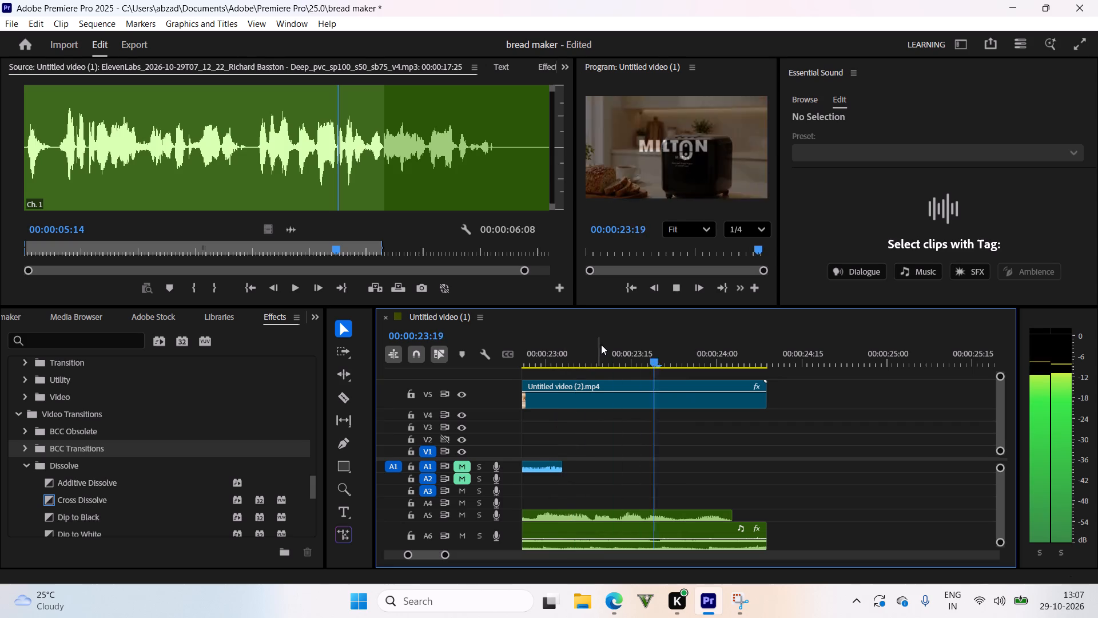
left_click_drag(628, 343, 571, 366)
key("space")
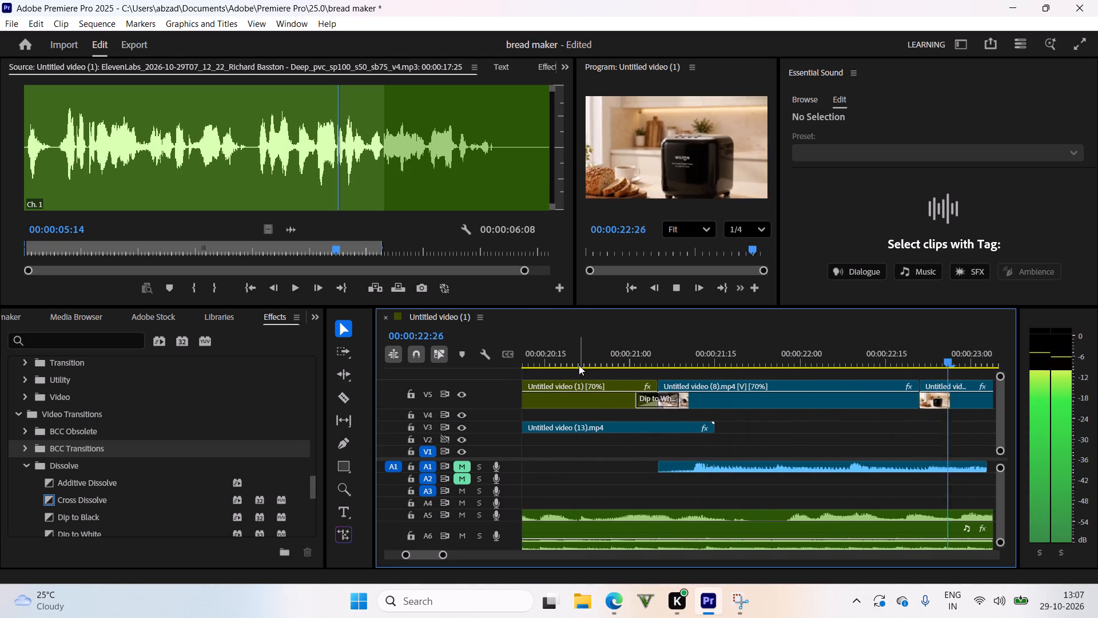
left_click_drag(555, 355, 522, 380)
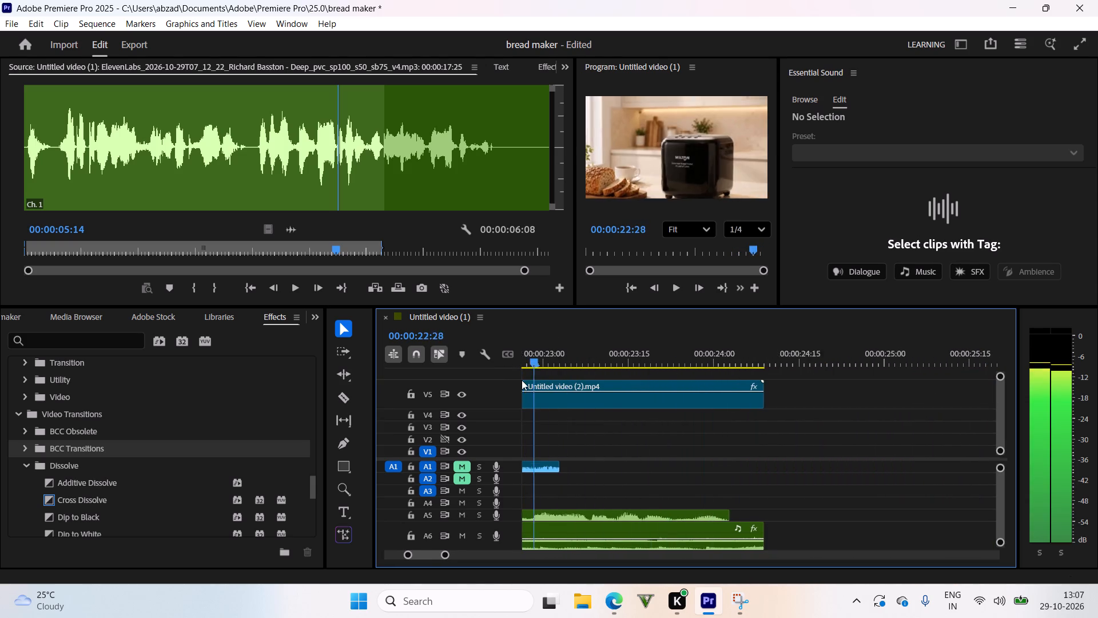
left_click_drag(522, 380, 643, 387)
key("space")
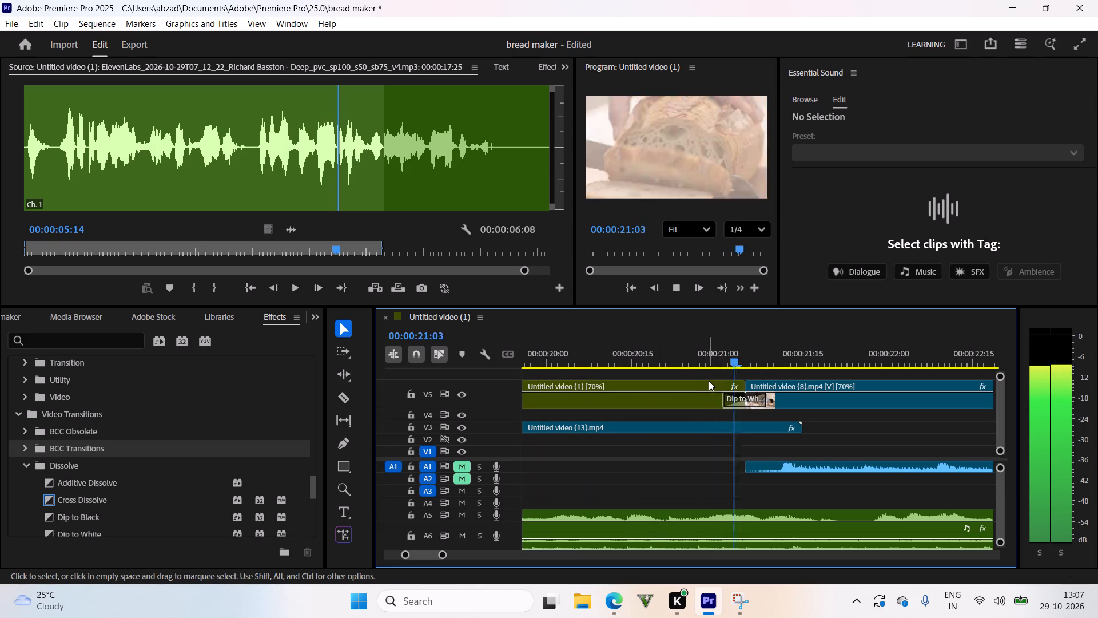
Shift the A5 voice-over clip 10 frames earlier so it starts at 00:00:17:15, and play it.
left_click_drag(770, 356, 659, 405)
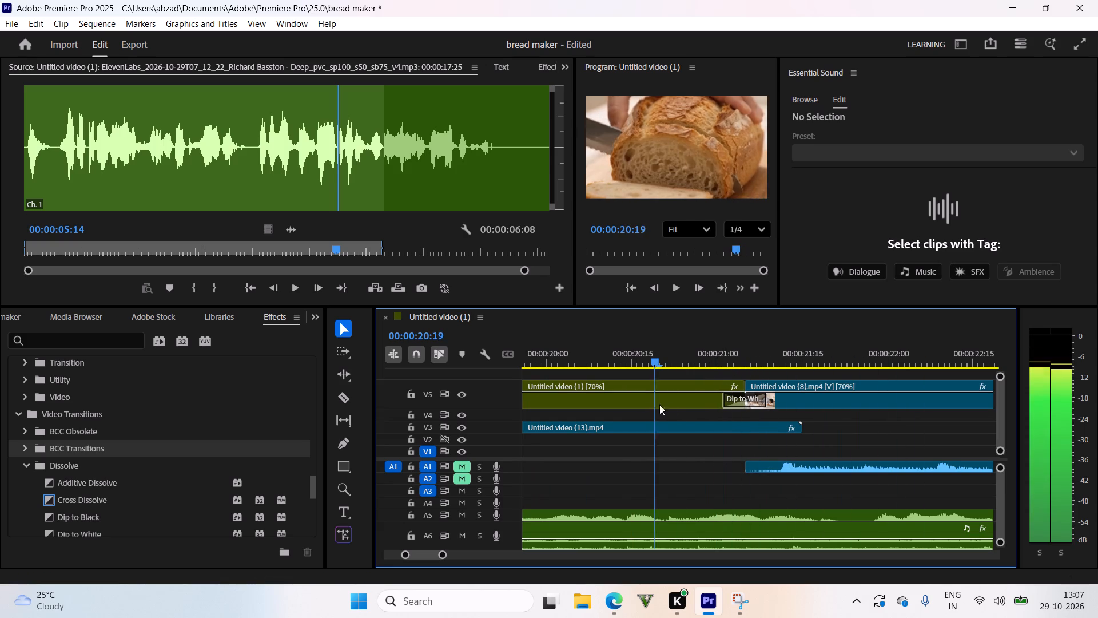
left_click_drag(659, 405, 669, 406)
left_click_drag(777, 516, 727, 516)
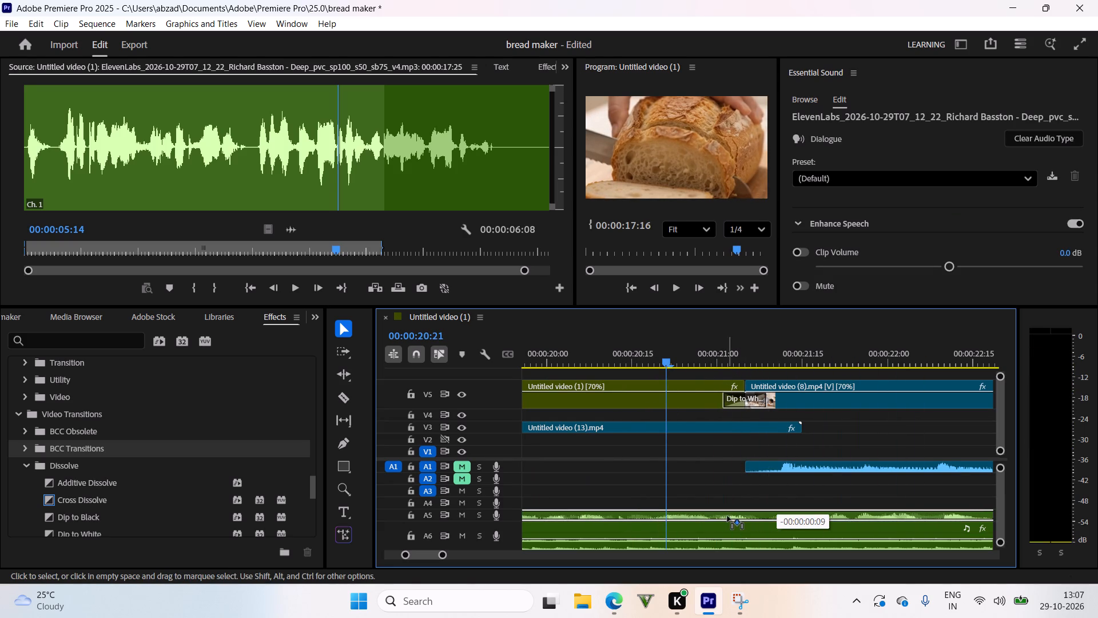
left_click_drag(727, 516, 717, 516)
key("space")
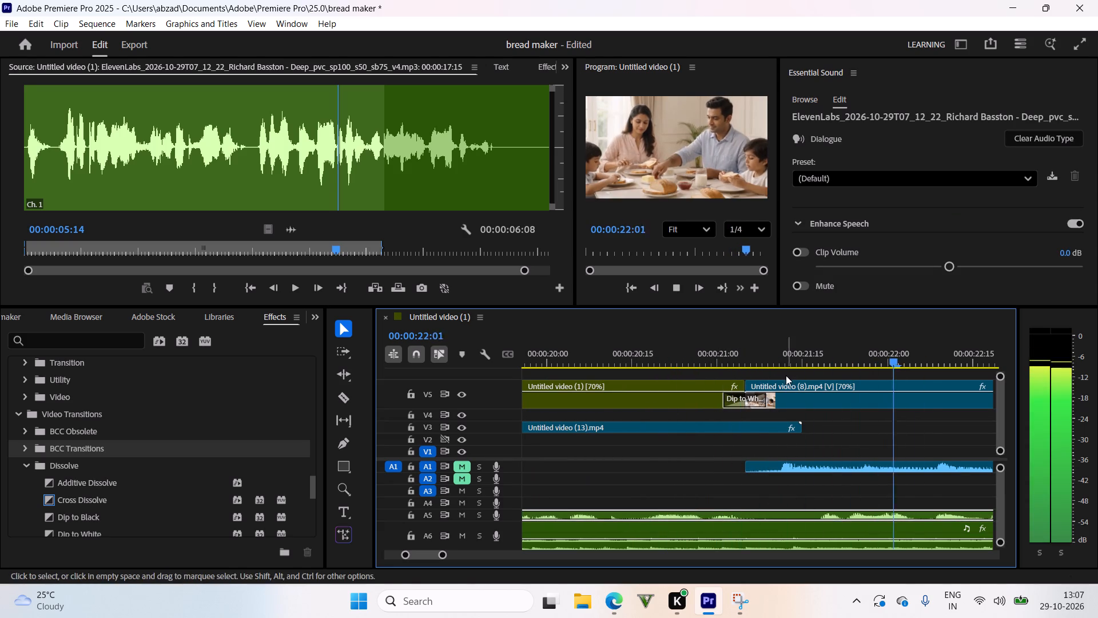
Move the last A5 voice-over clip to start at 00:00:17:09, where the A3 clip ends, and play it through.
left_click_drag(678, 352, 503, 378)
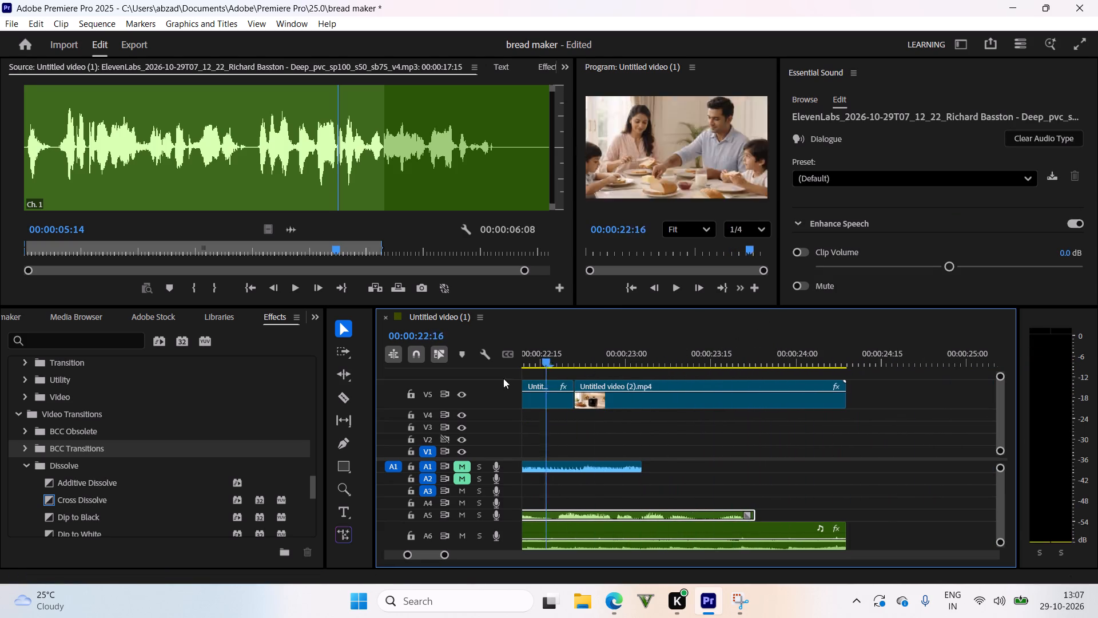
left_click_drag(503, 378, 725, 417)
key("space")
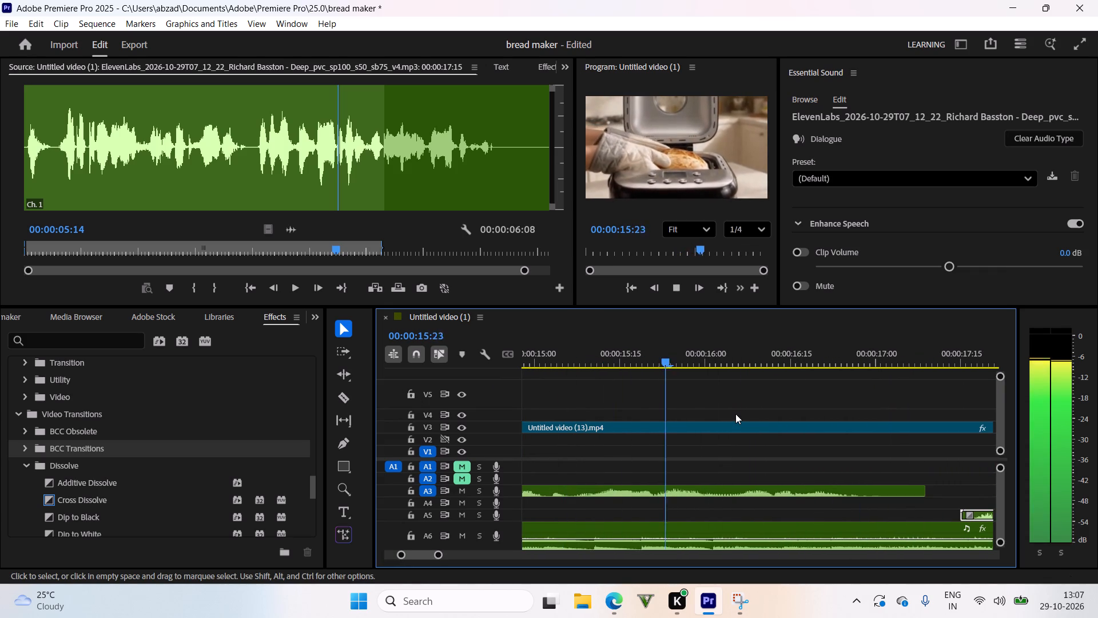
left_click_drag(875, 362, 837, 373)
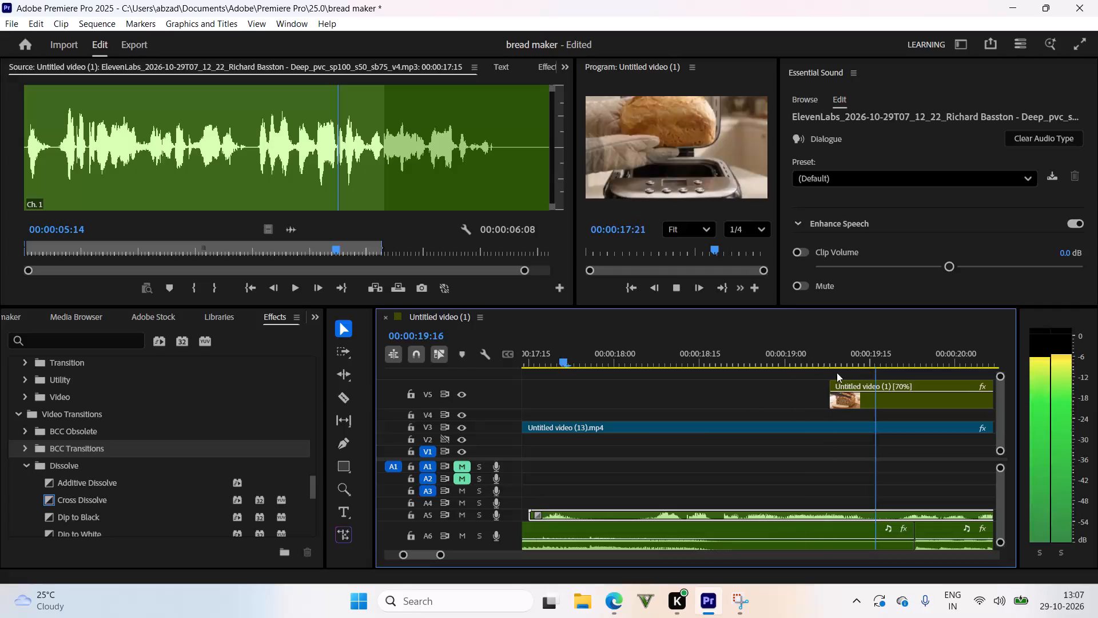
left_click_drag(837, 373, 650, 473)
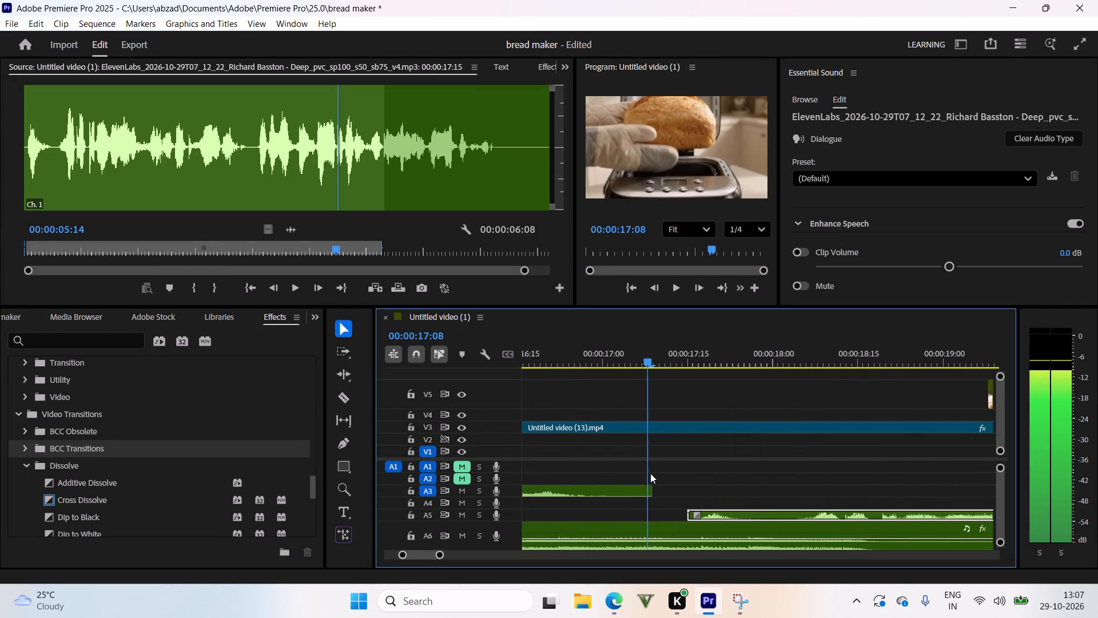
left_click_drag(650, 473, 653, 481)
left_click_drag(745, 513, 720, 513)
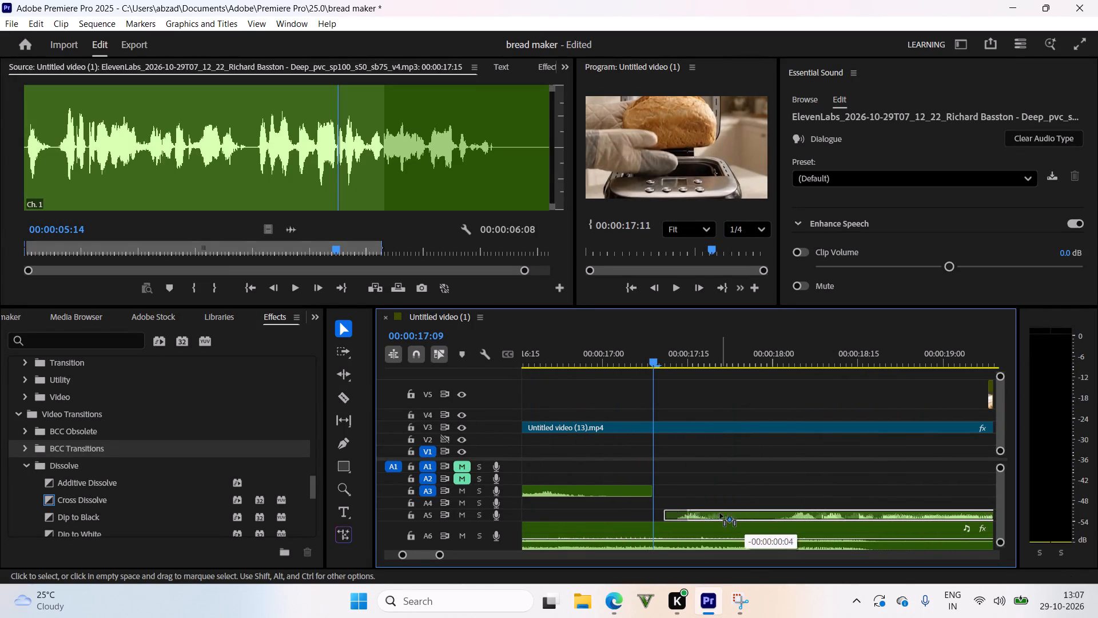
left_click_drag(720, 513, 717, 514)
key("space")
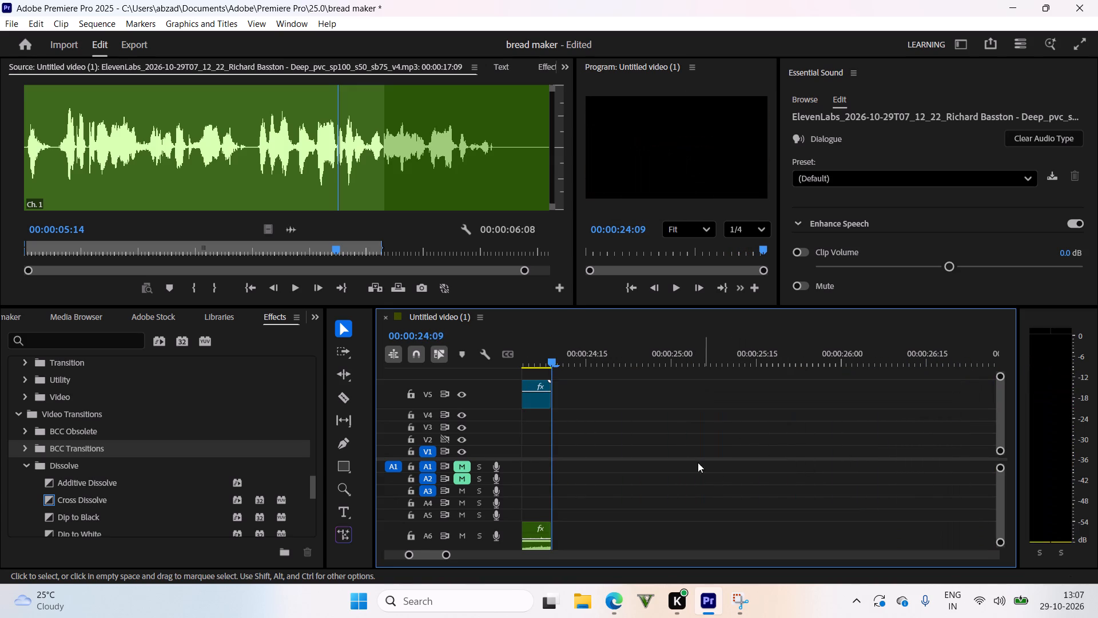
Extend the end of the A5 voice-over clip to the end of the video at 00:00:24:09 and play the ending.
left_click_drag(542, 358, 650, 435)
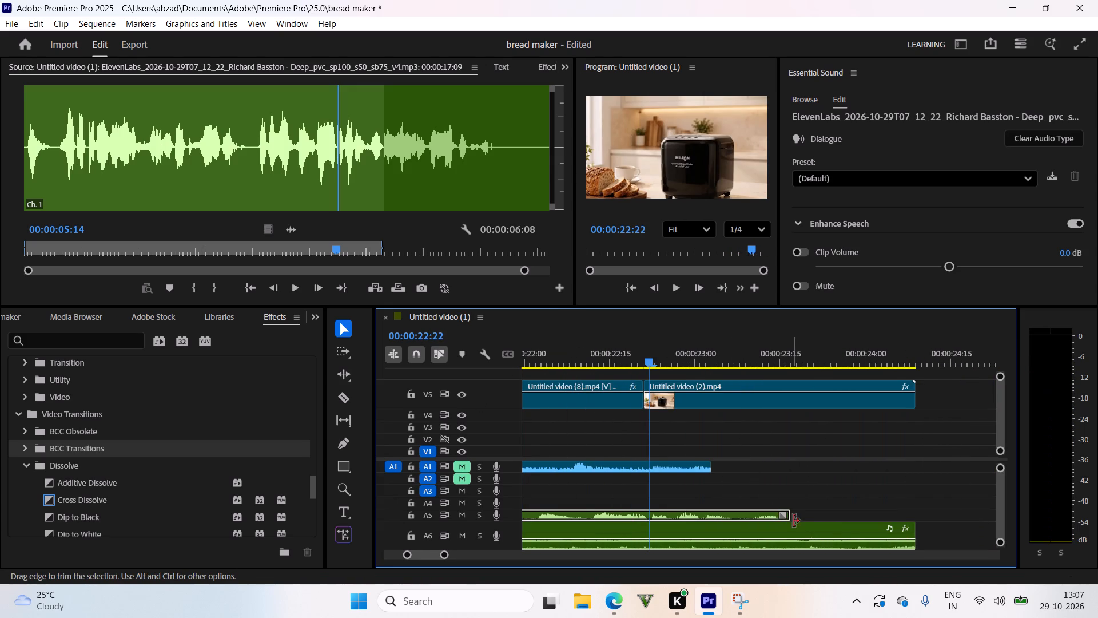
left_click_drag(791, 515, 923, 544)
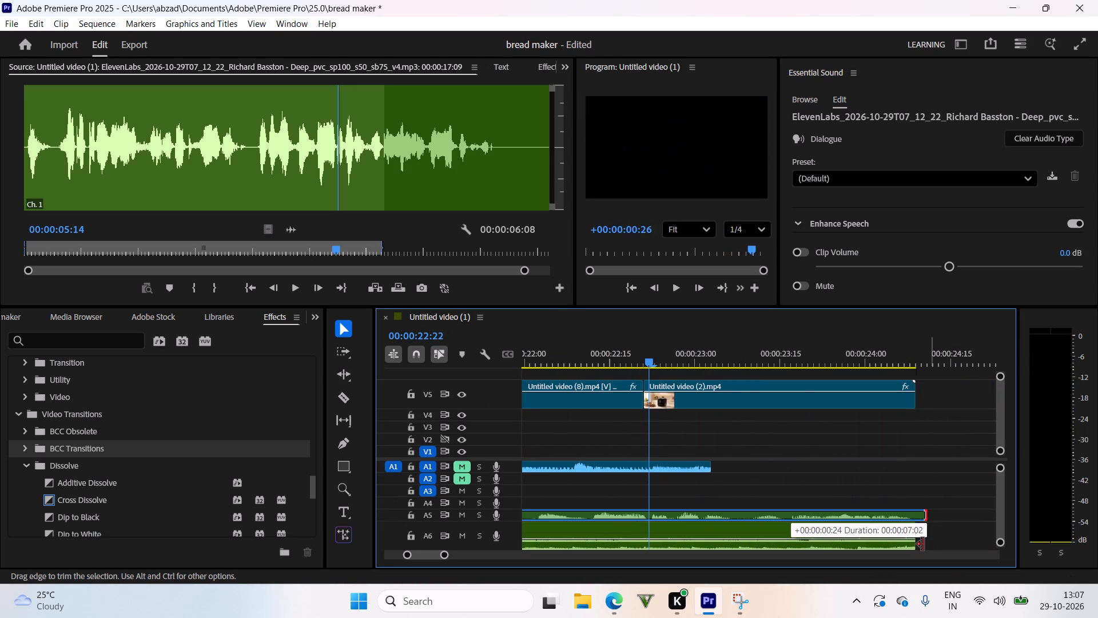
left_click_drag(923, 544, 922, 545)
key("space")
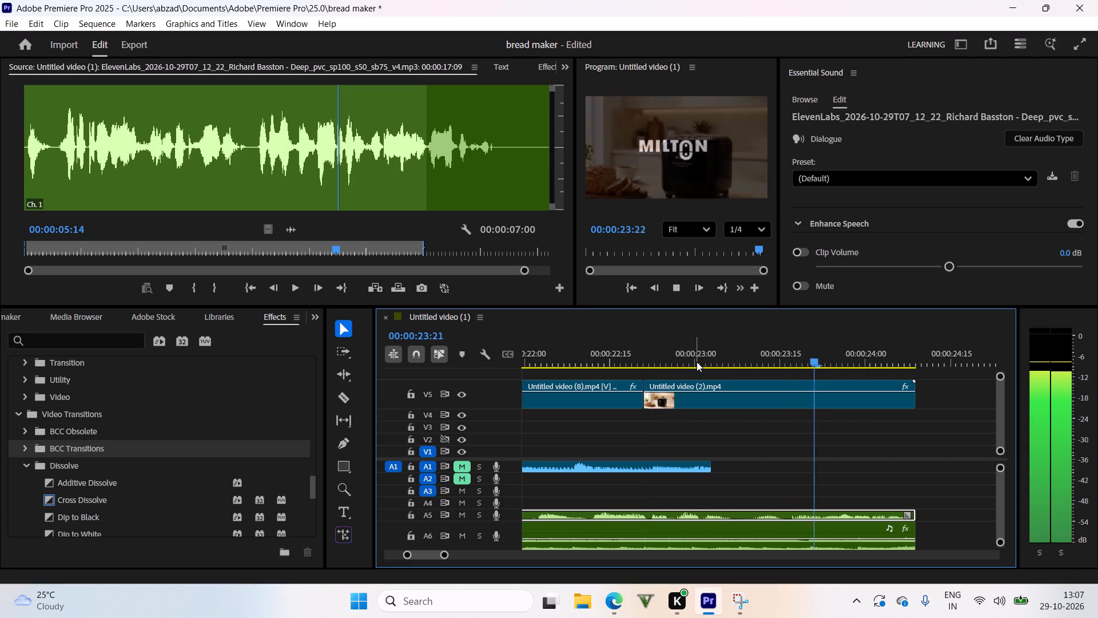
Play back the middle of the video, around the white transition near 00:00:11:00, to check the voice-over against the picture.
left_click_drag(739, 358, 524, 386)
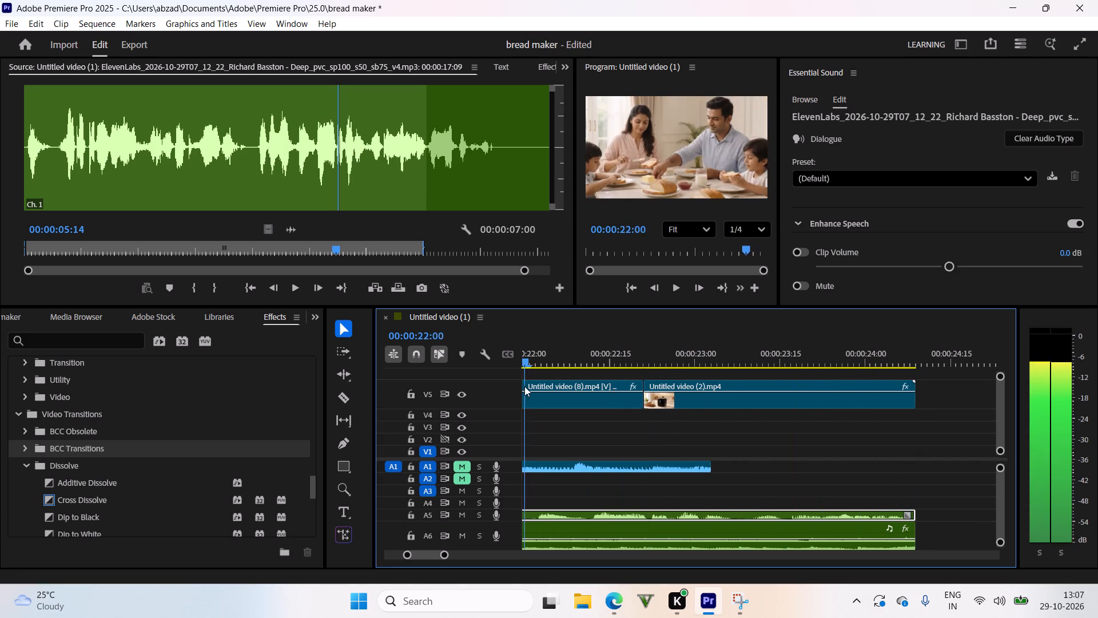
left_click_drag(524, 386, 626, 397)
key("space")
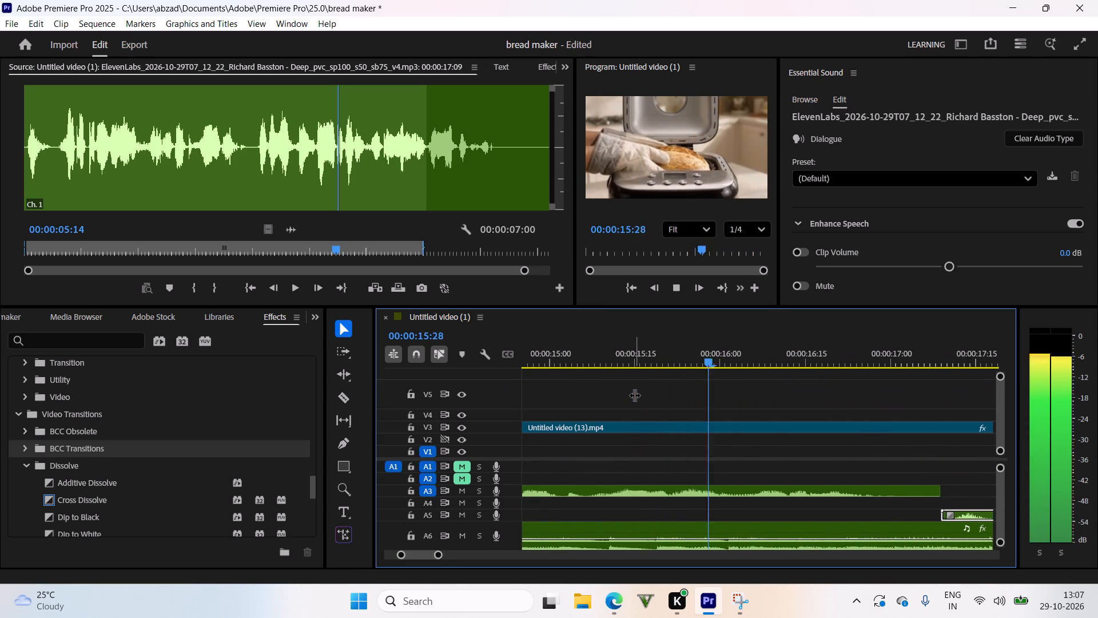
left_click_drag(623, 367, 487, 370)
left_click_drag(721, 349, 414, 378)
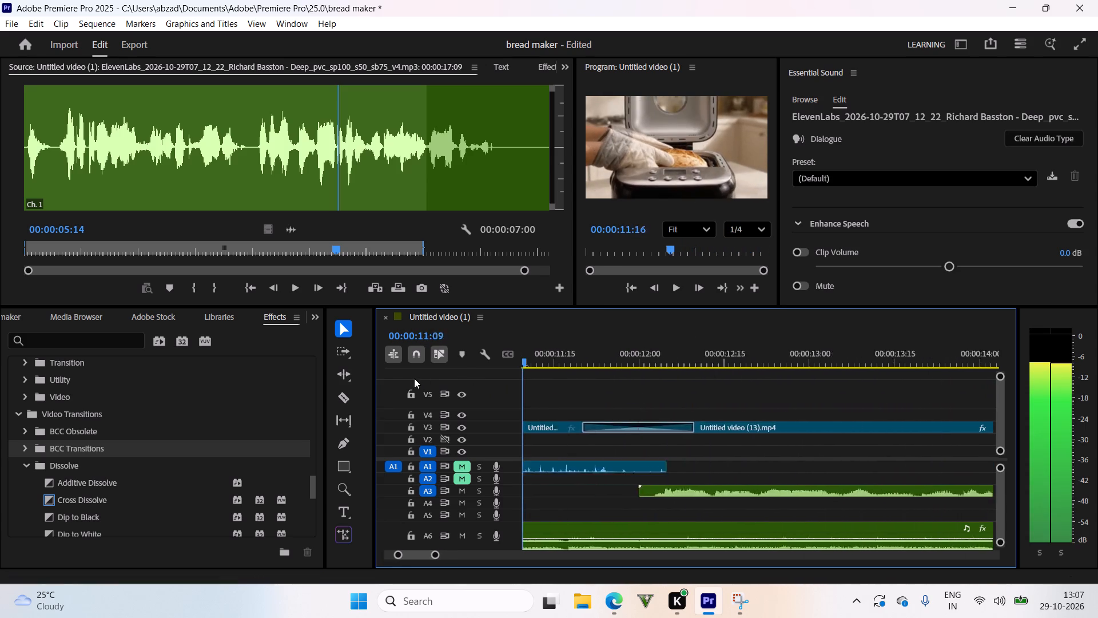
left_click_drag(414, 378, 376, 378)
key("space")
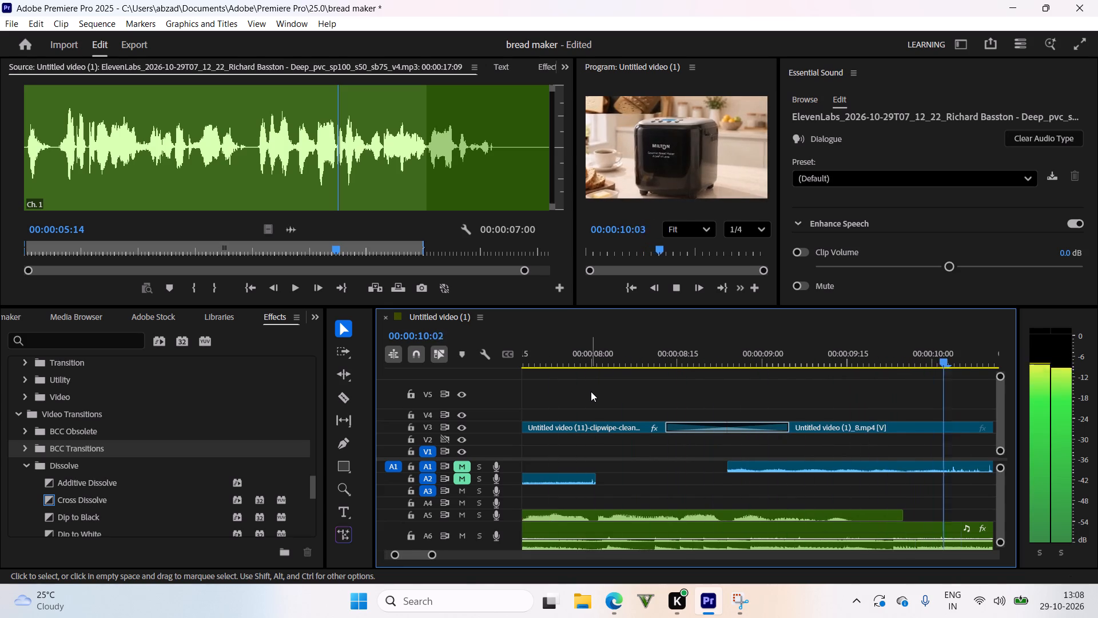
left_click_drag(702, 362, 678, 368)
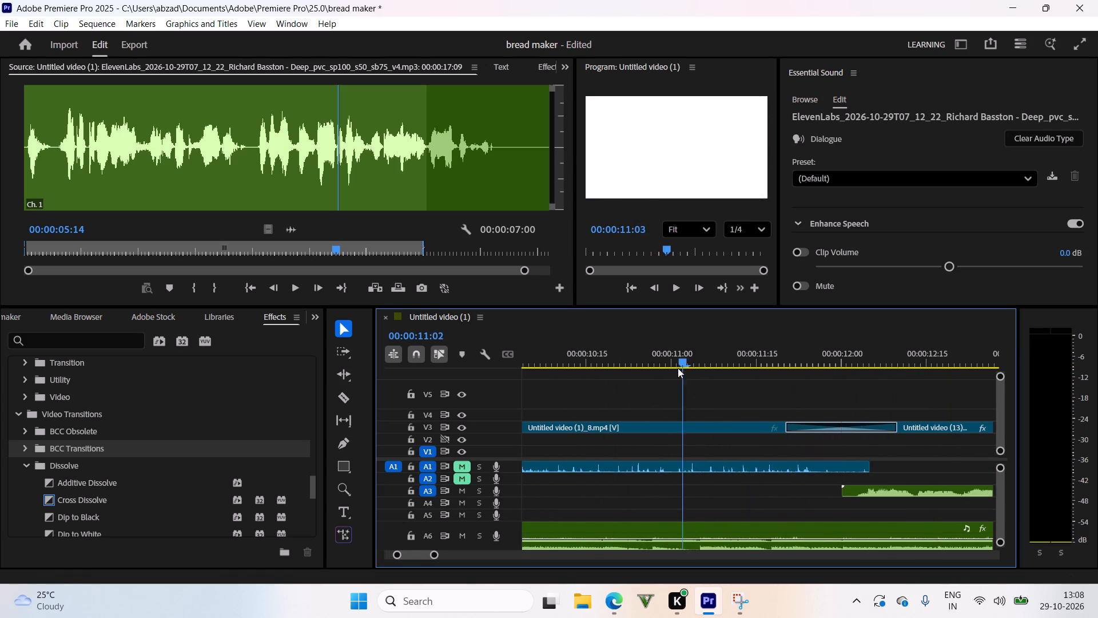
left_click_drag(678, 368, 714, 428)
key("space")
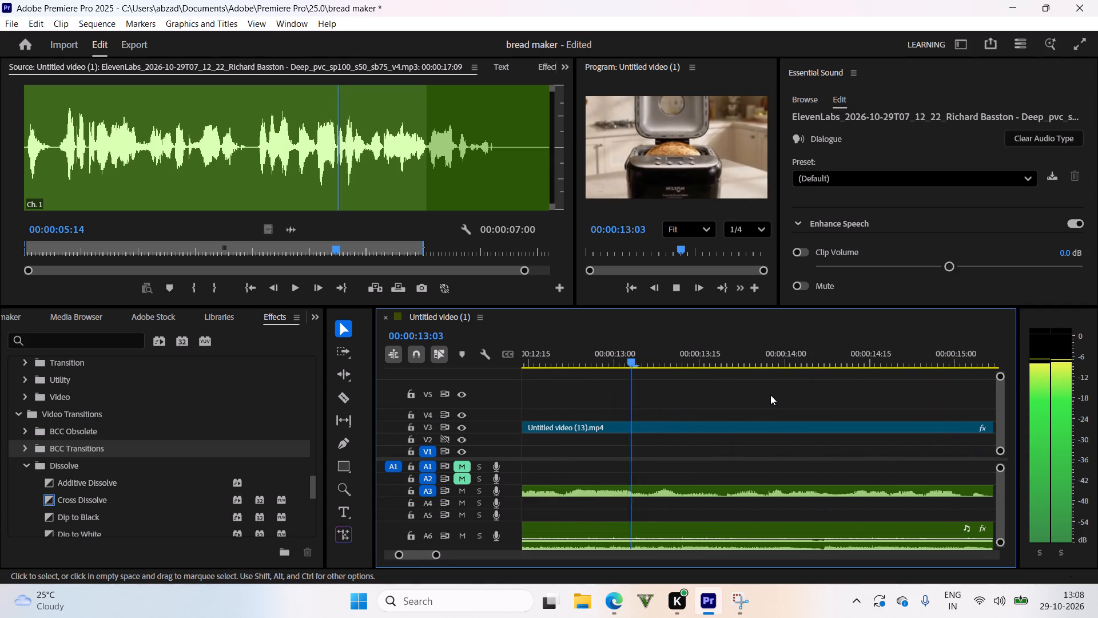
Replay the video from the earlier clips on to the closing product shot, checking voice-over and music timing.
left_click_drag(705, 363, 488, 405)
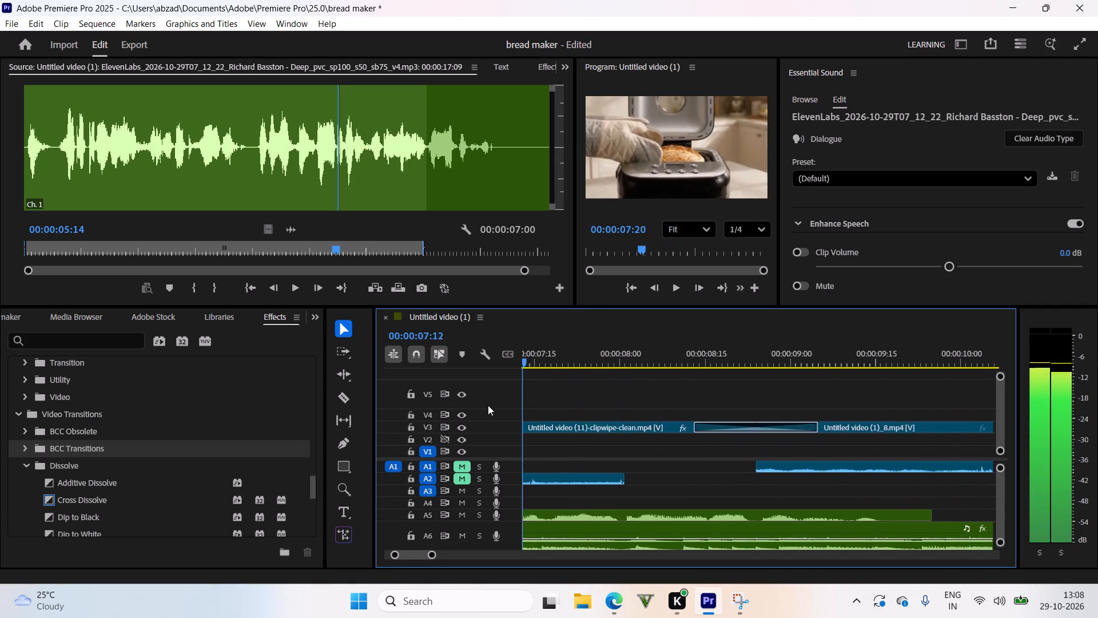
left_click_drag(488, 405, 814, 437)
key("space")
key("space")
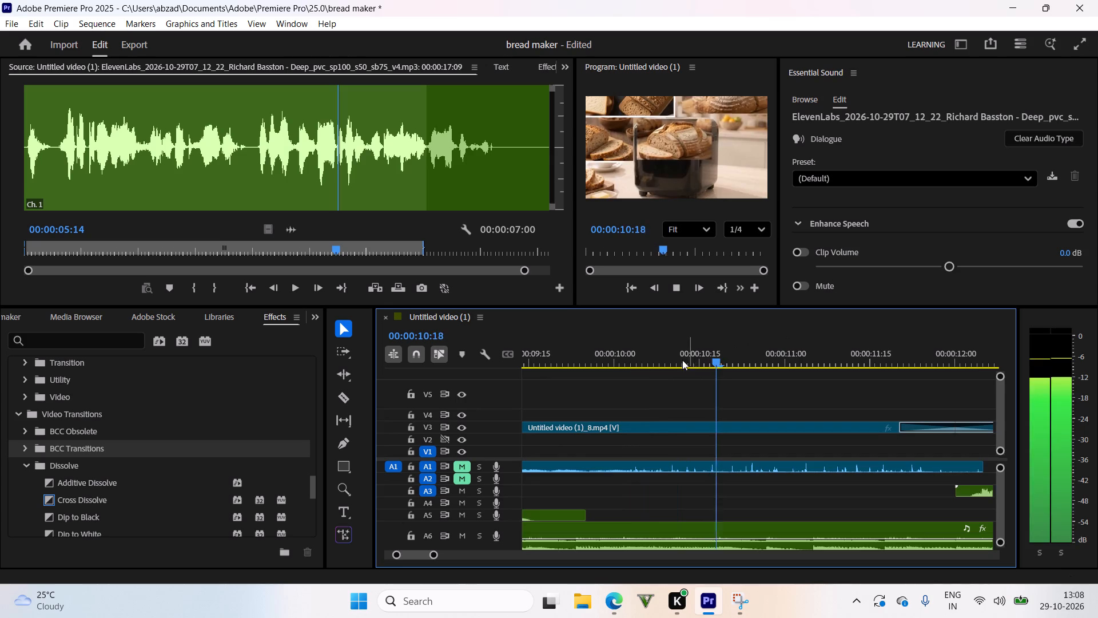
left_click_drag(676, 362, 672, 459)
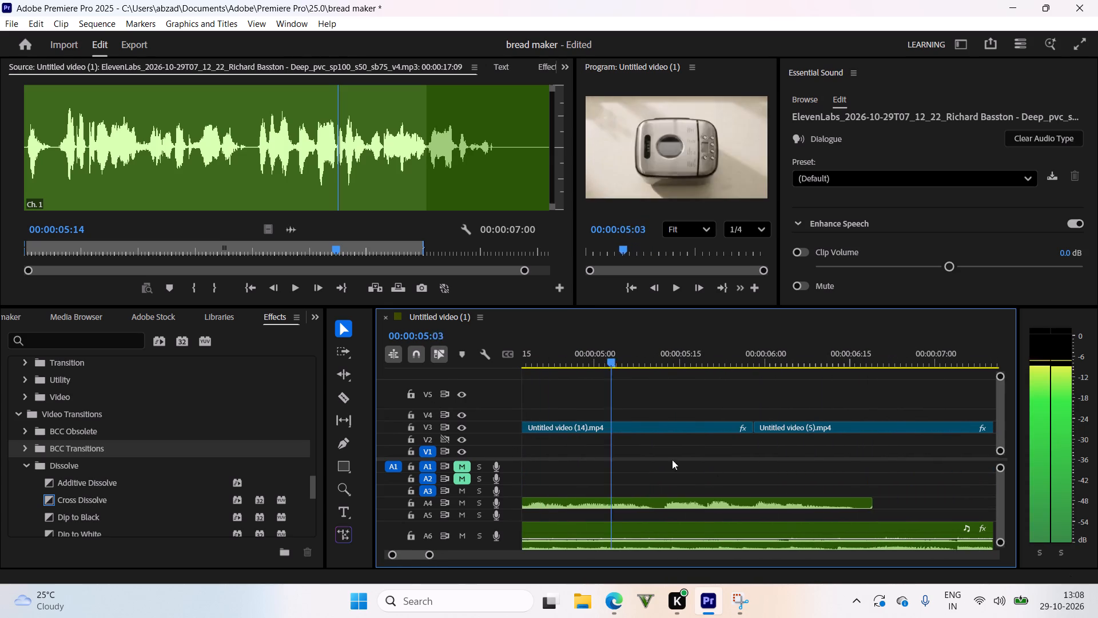
left_click_drag(672, 459, 864, 478)
key("space")
key("space")
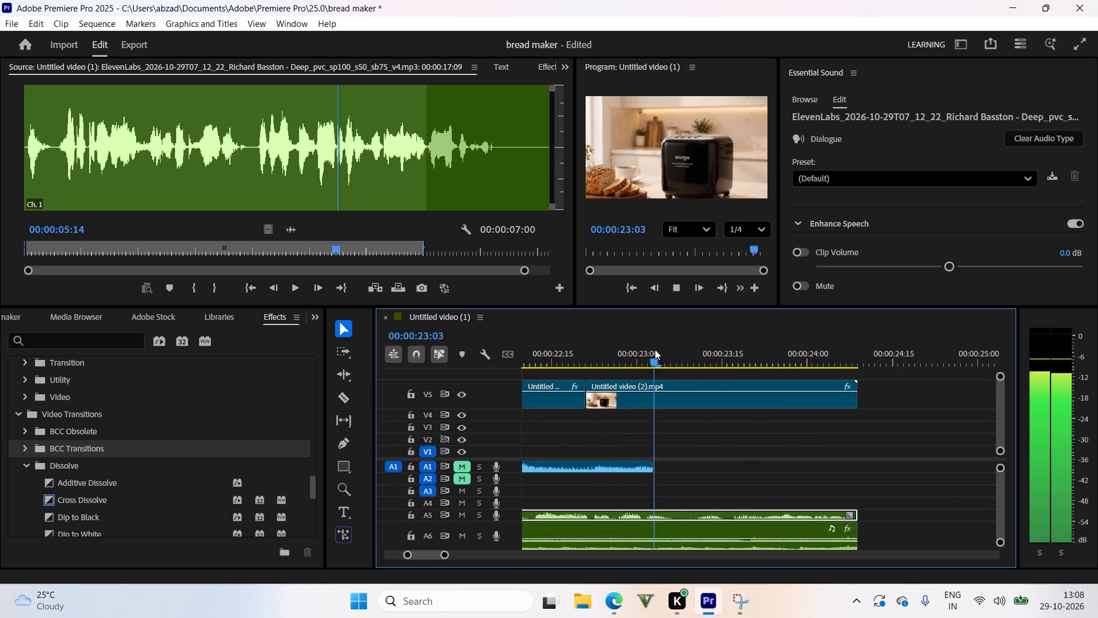
Play the bread-slicing shot into the family scene to check the sound around the Dip to White transition.
left_click_drag(712, 358, 680, 439)
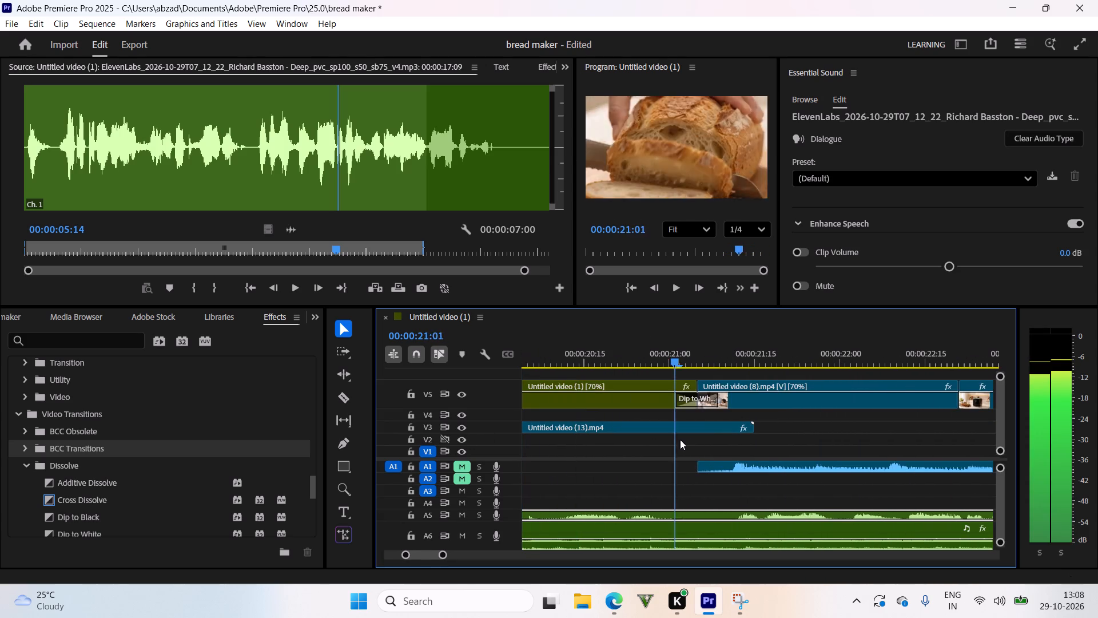
left_click_drag(680, 439, 689, 455)
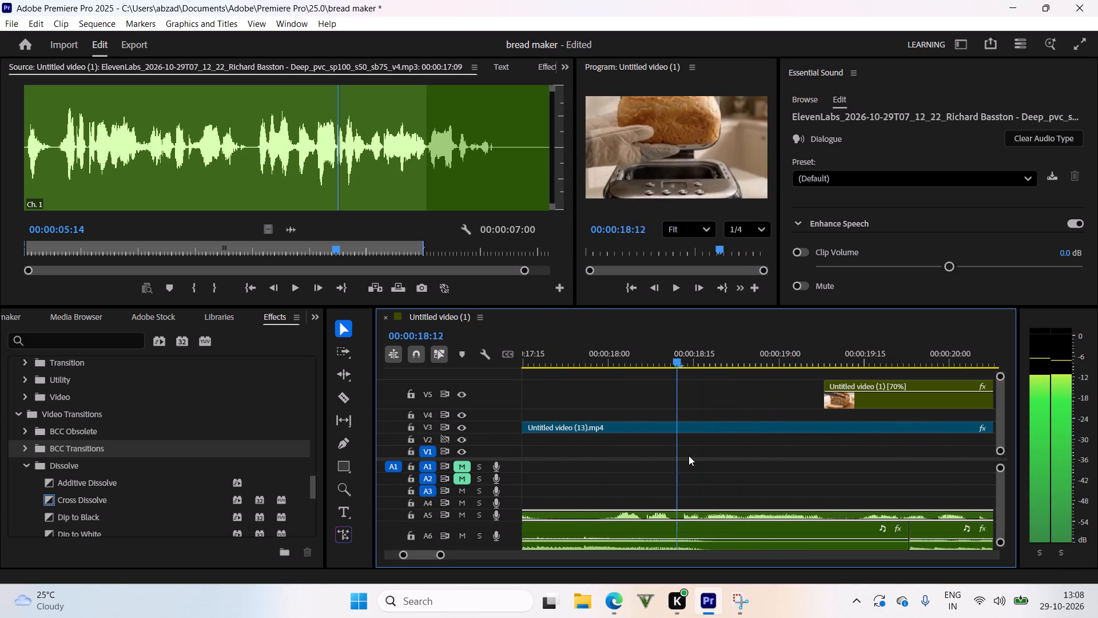
left_click_drag(689, 455, 775, 458)
key("space")
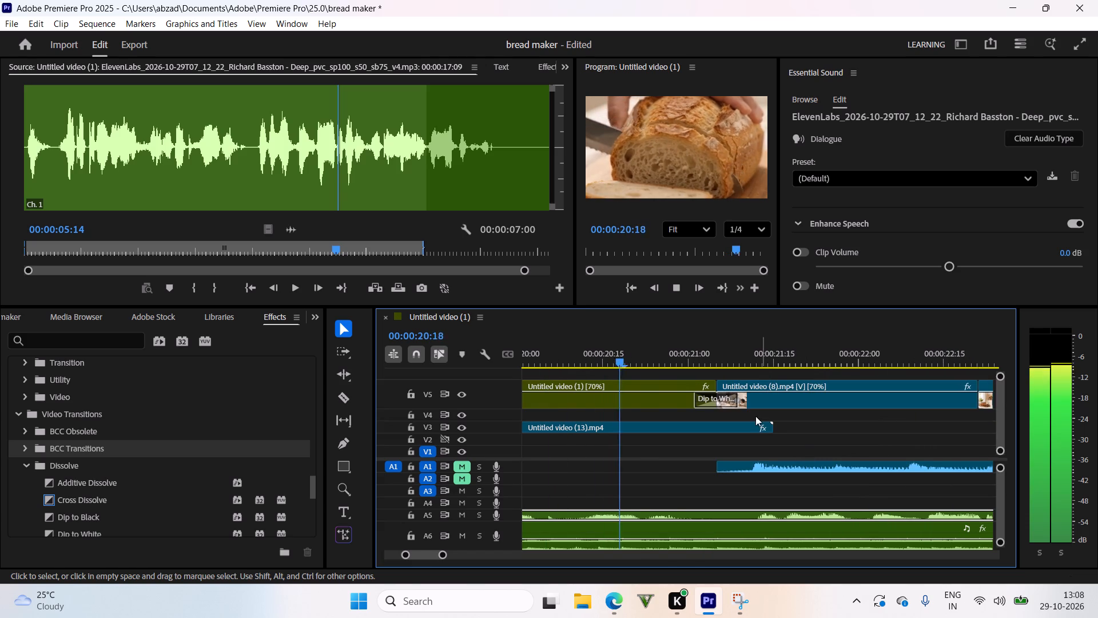
left_click_drag(673, 360, 831, 456)
key("space")
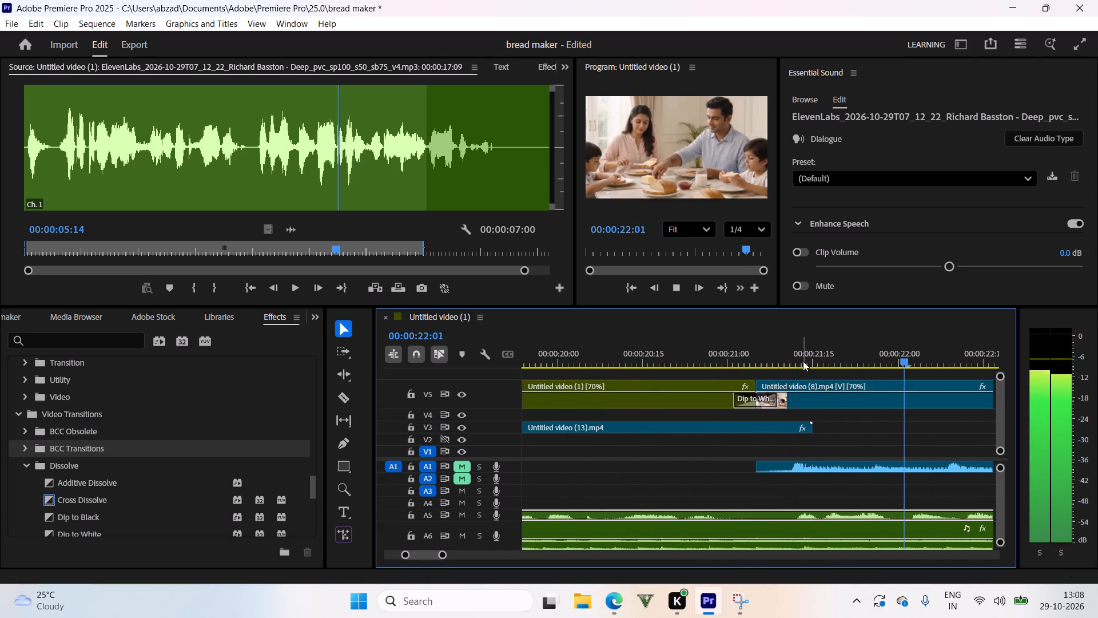
left_click_drag(803, 360, 746, 441)
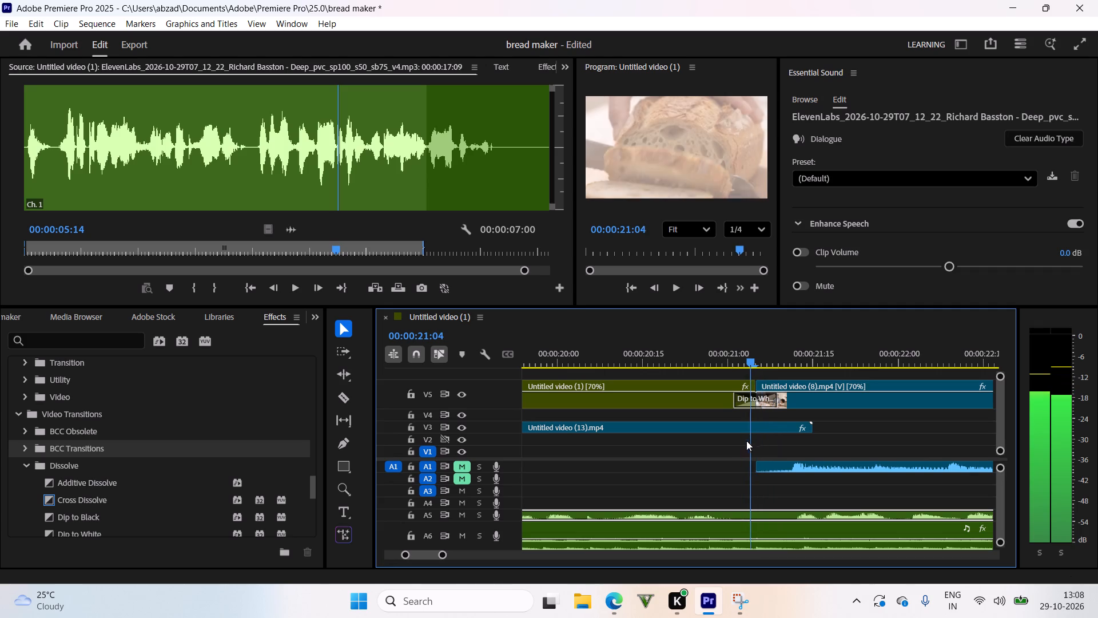
left_click_drag(746, 441, 736, 443)
key("space")
key("space")
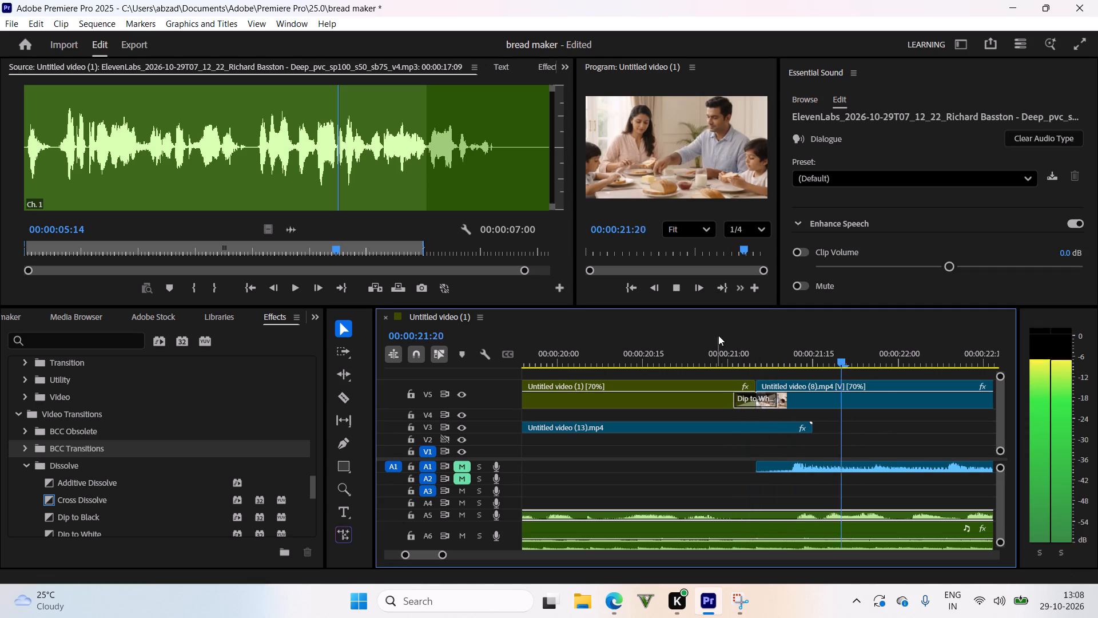
Replay the passage around the Dip to White transition on V5 to examine how the background music fits it.
left_click_drag(718, 334, 710, 373)
left_click_drag(695, 360, 503, 369)
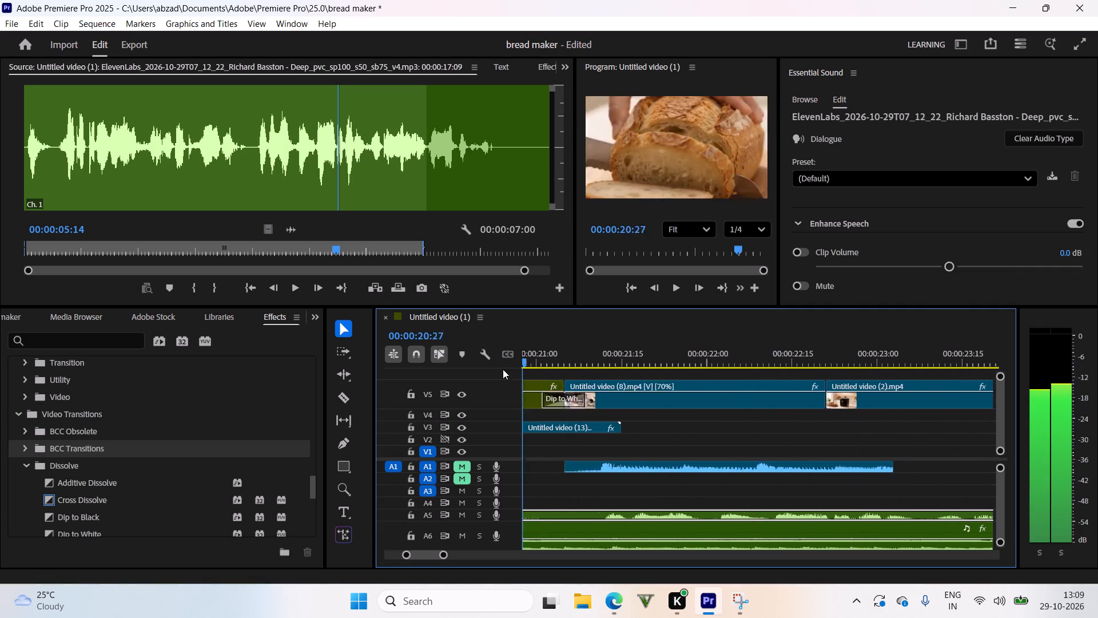
left_click_drag(503, 369, 665, 405)
key("space")
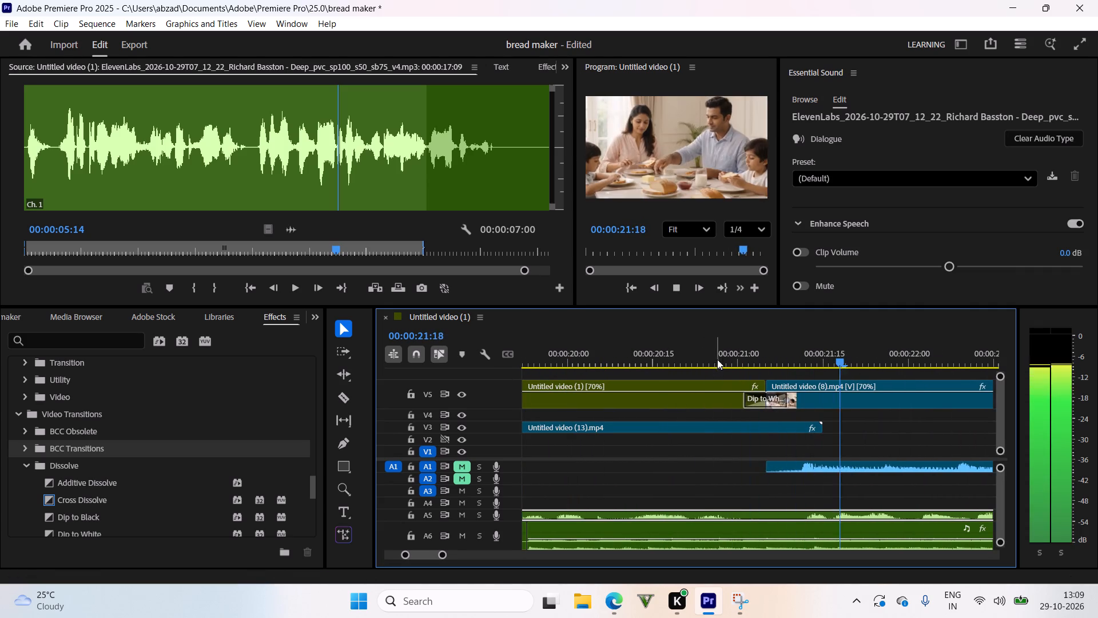
left_click_drag(724, 355, 815, 433)
key("space")
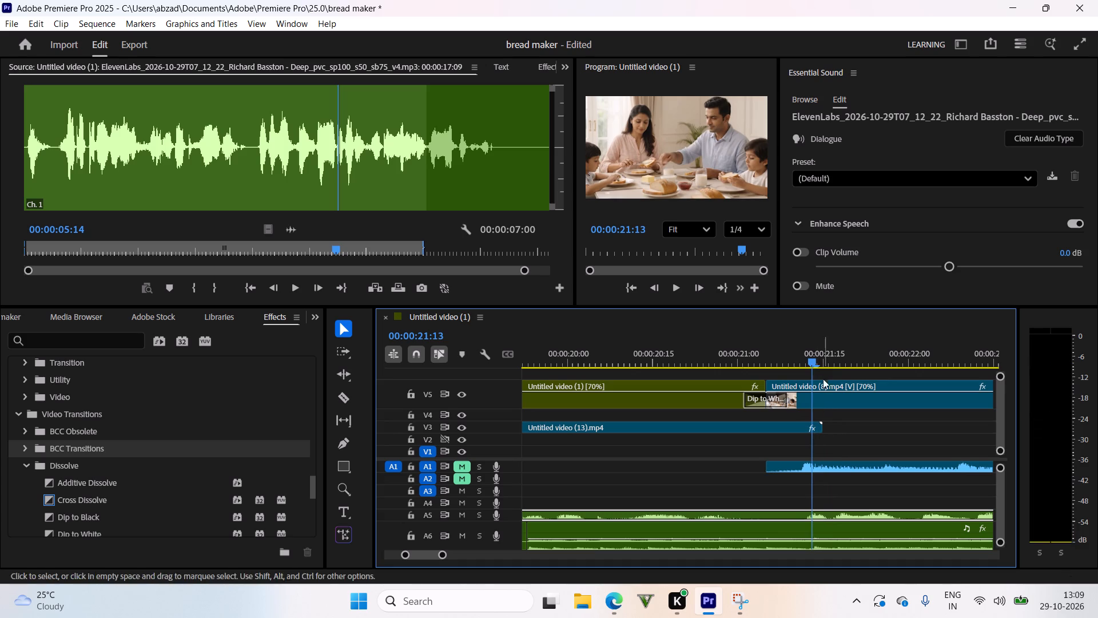
key("space")
left_click_drag(803, 336, 786, 374)
left_click_drag(809, 348, 614, 357)
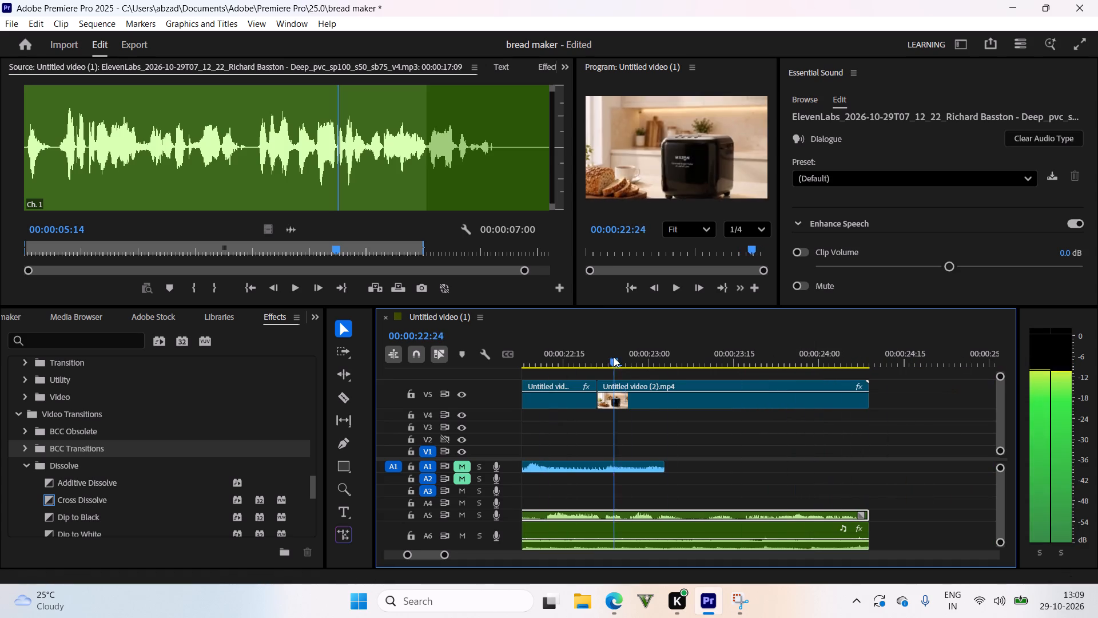
left_click_drag(614, 357, 710, 425)
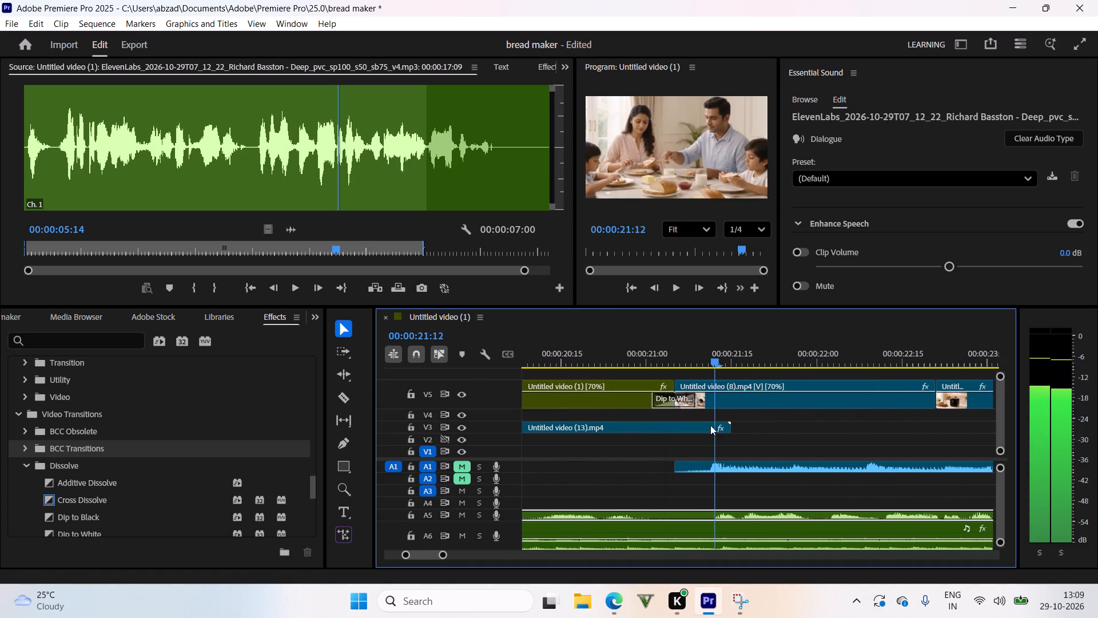
left_click_drag(710, 425, 679, 426)
key("space")
Split the A6 music clip at 00:00:21:05, in the Dip to White transition, and delete the piece before the cut.
left_click_drag(690, 328, 674, 352)
left_click_drag(674, 356, 669, 393)
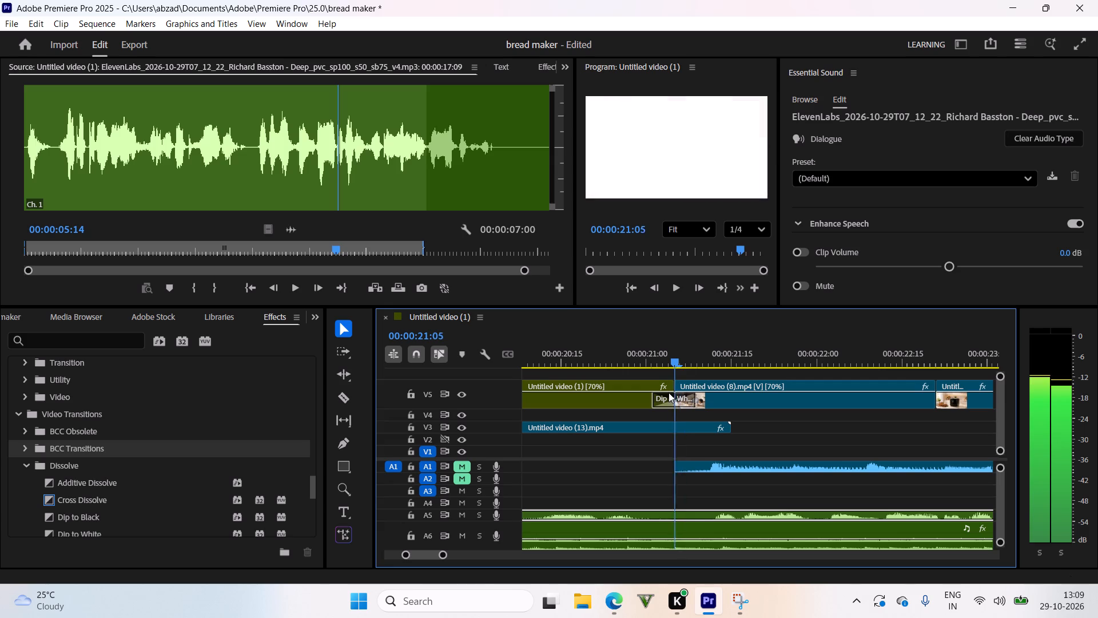
left_click_drag(669, 393, 675, 397)
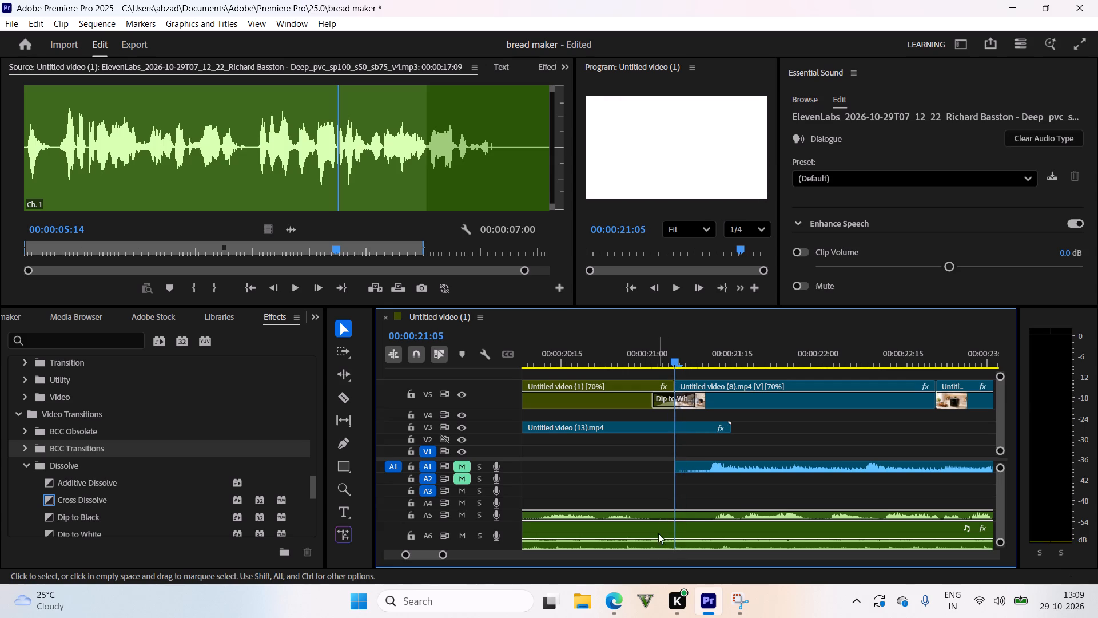
left_click(686, 545)
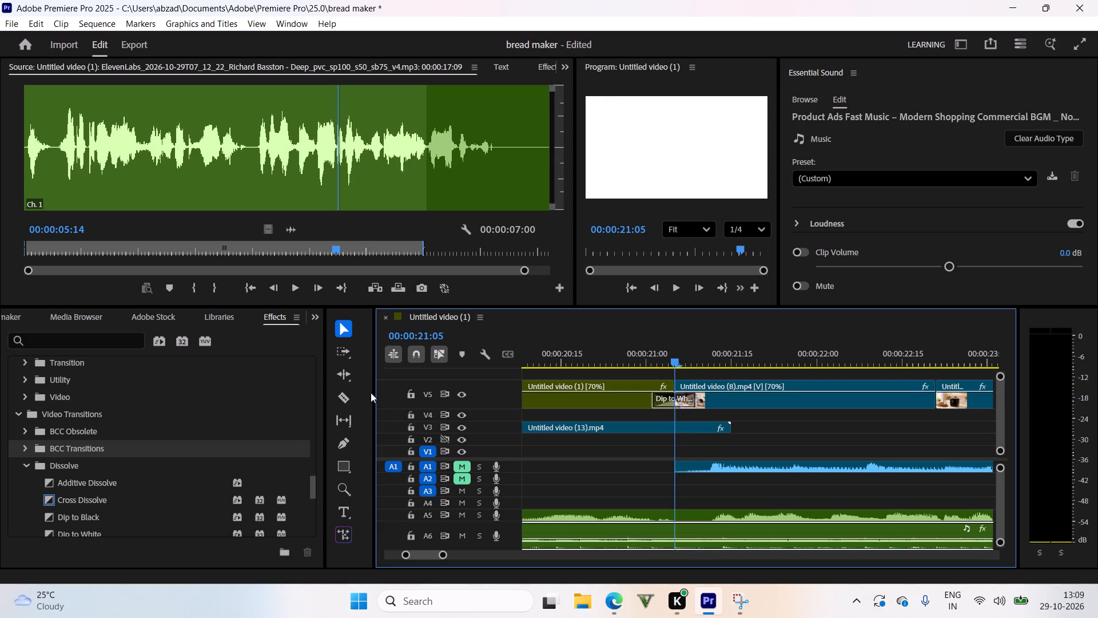
left_click(340, 390)
left_click(674, 545)
right_click(651, 540)
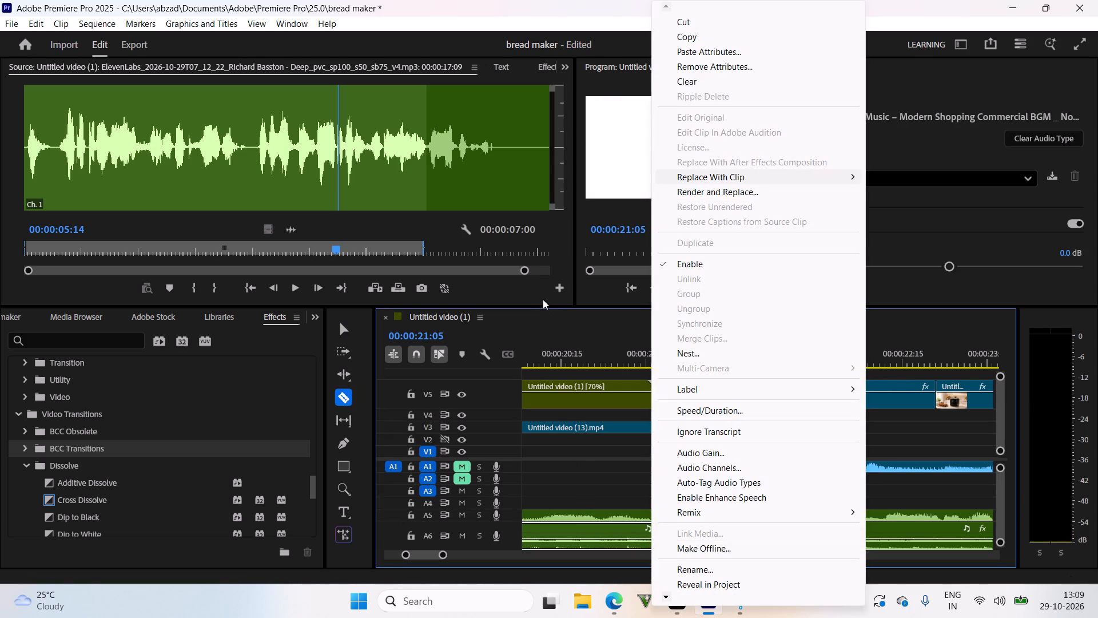
left_click(543, 304)
key("BackSpace")
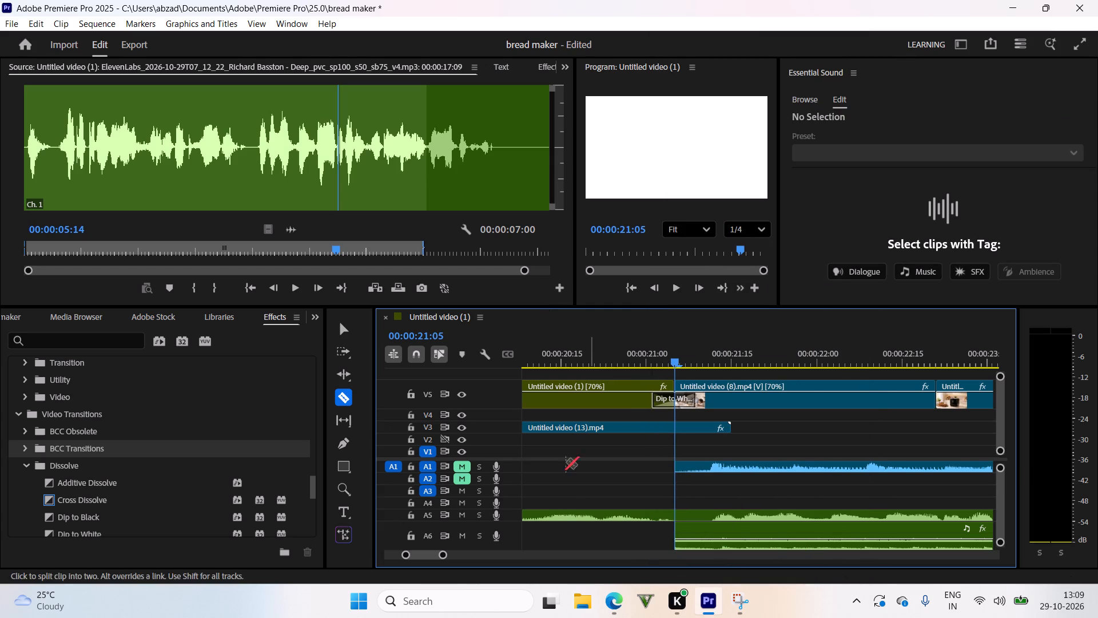
Move the remaining A6 music clip earlier to close the gap, so it starts where the preceding music clip ends.
left_click(349, 330)
left_click_drag(626, 364, 551, 400)
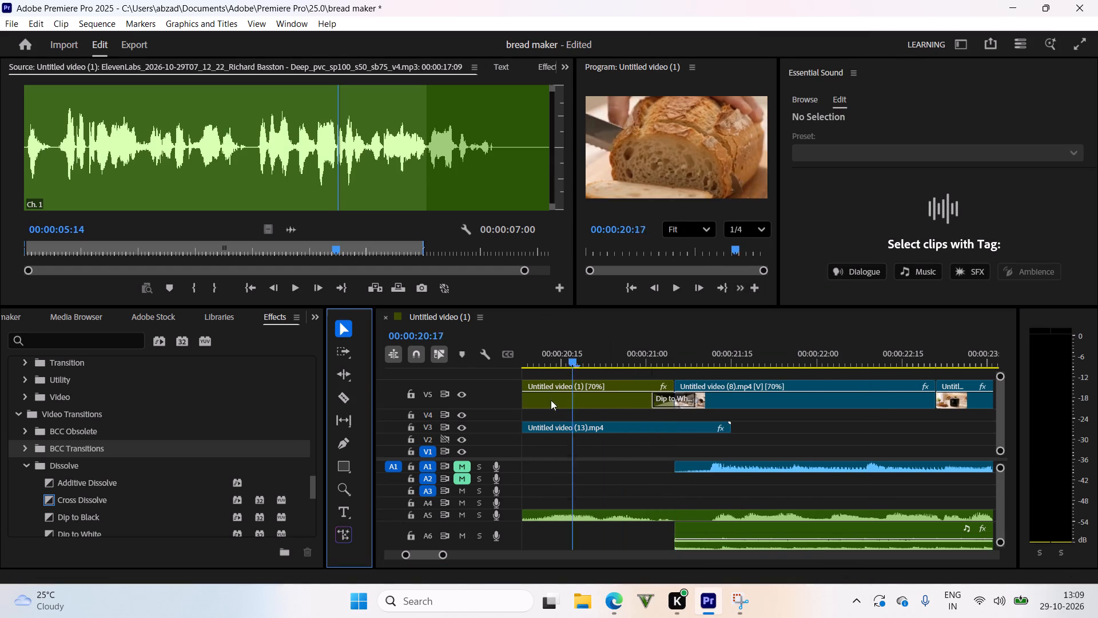
left_click_drag(551, 400, 667, 518)
left_click(910, 524)
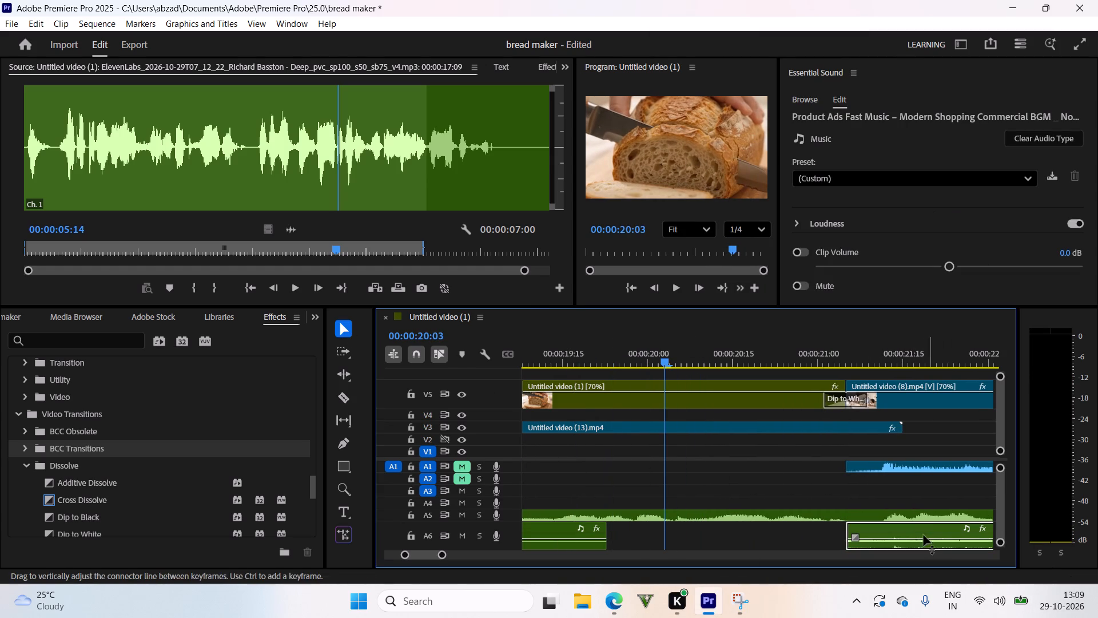
left_click_drag(918, 533, 691, 546)
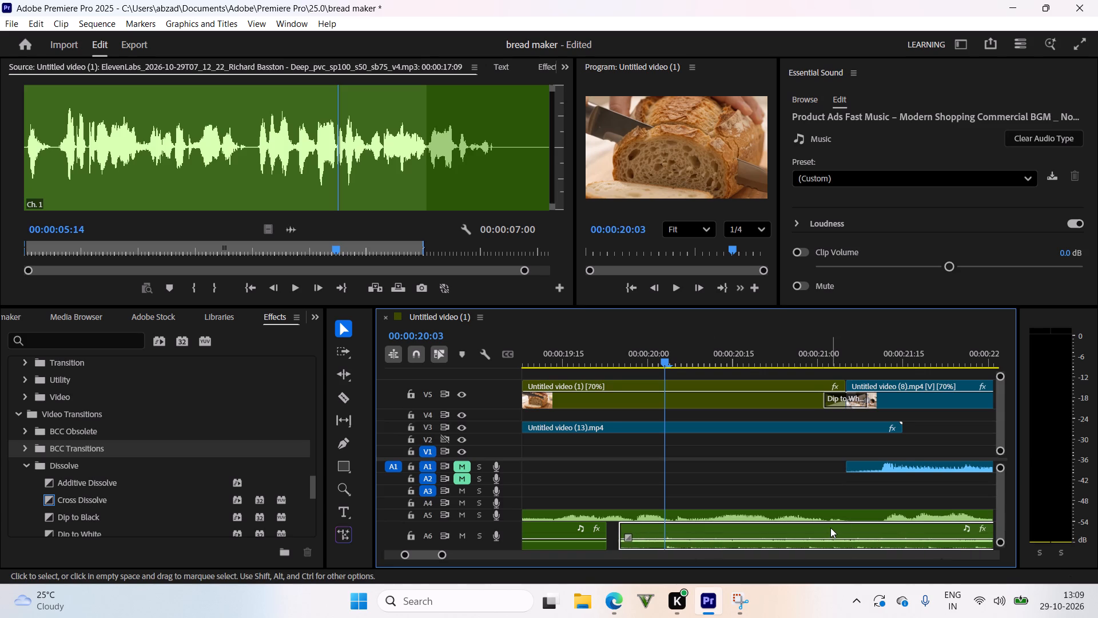
left_click_drag(830, 528, 825, 531)
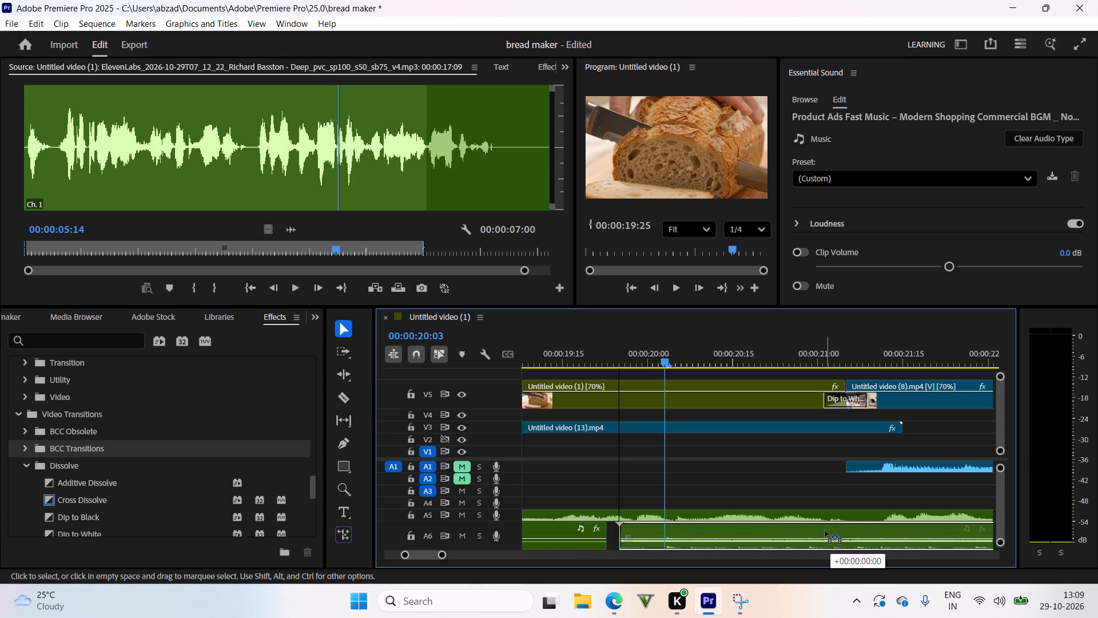
left_click_drag(825, 531, 819, 534)
Play across the new music join on A6 and on to the closing product shot to check the sound.
left_click_drag(639, 368, 535, 392)
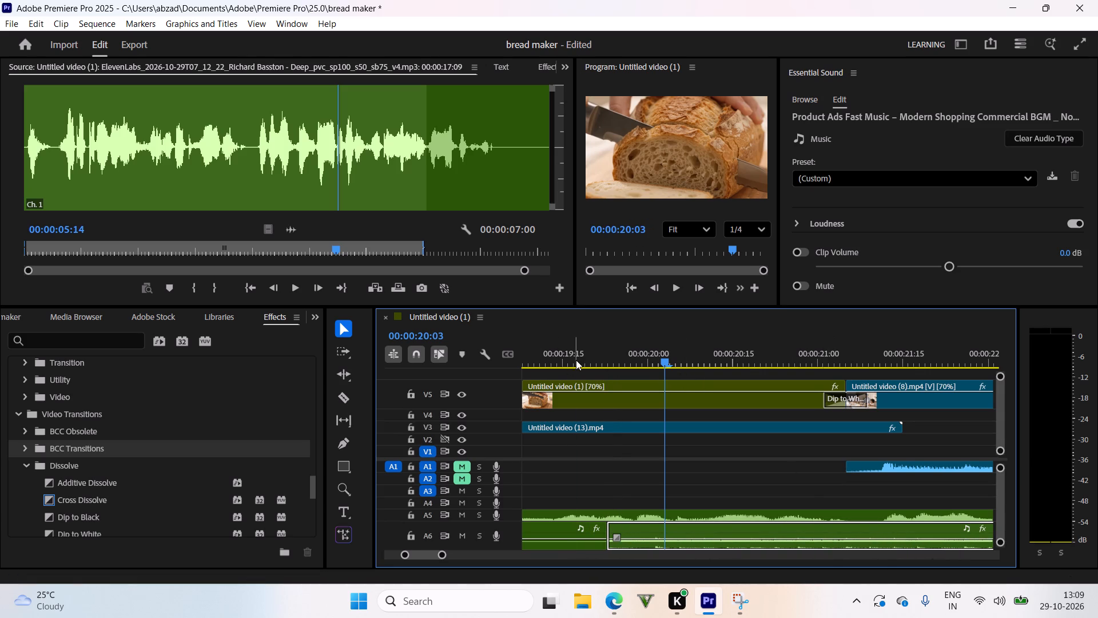
left_click_drag(576, 360, 504, 367)
key("space")
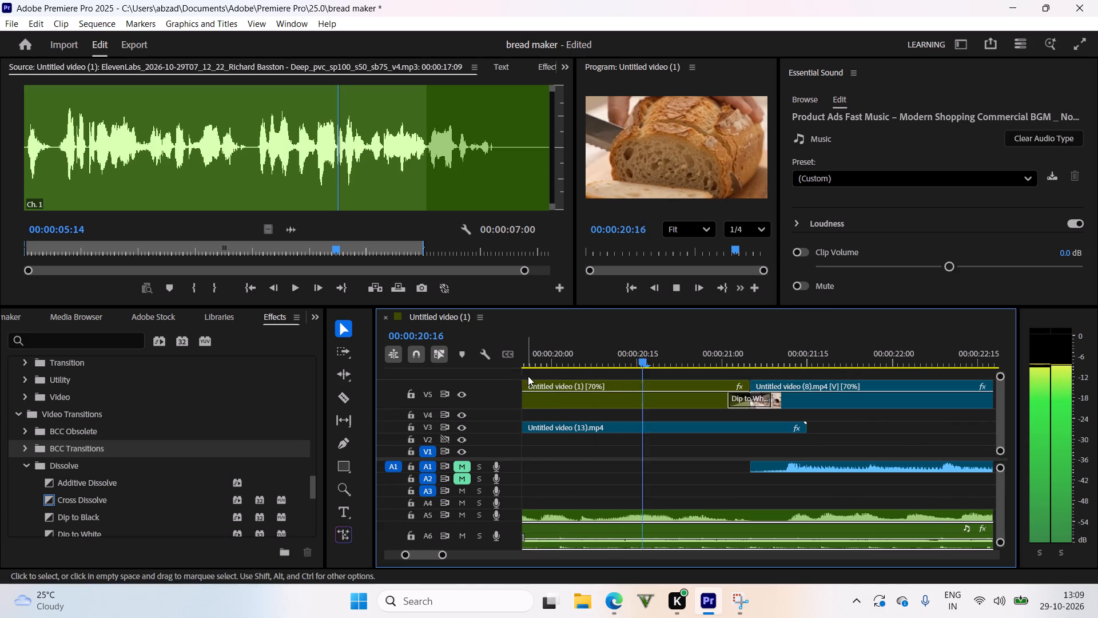
left_click_drag(763, 367, 615, 362)
left_click_drag(671, 347, 725, 379)
key("space")
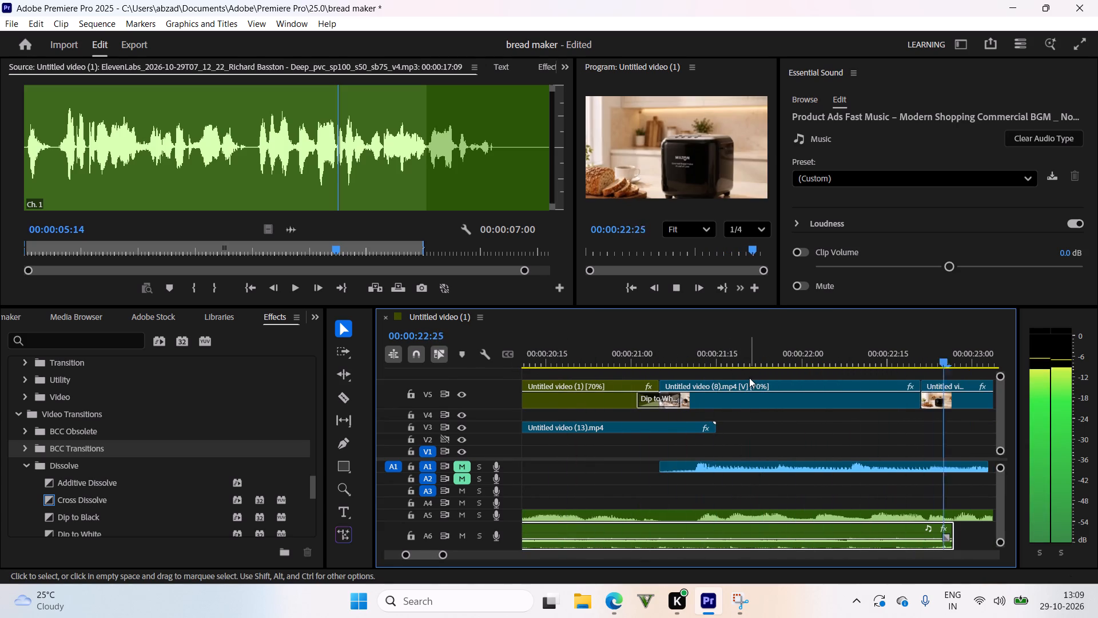
Extend the end of the last A6 music clip to the end of the video at 00:00:24:09.
left_click_drag(719, 350, 480, 423)
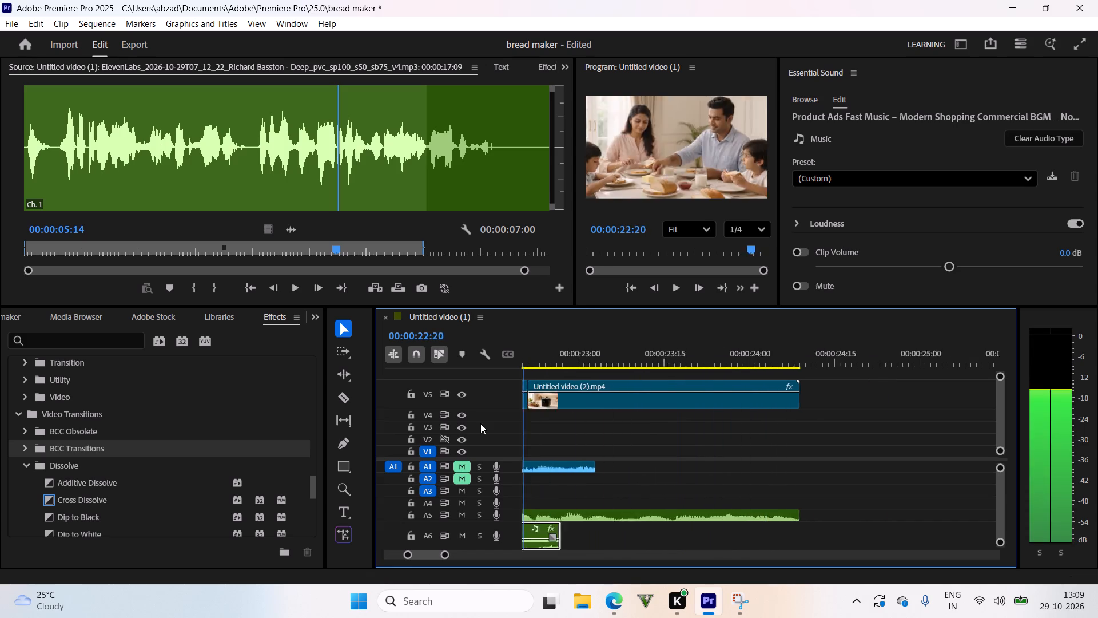
left_click_drag(480, 423, 797, 466)
left_click_drag(771, 532, 887, 561)
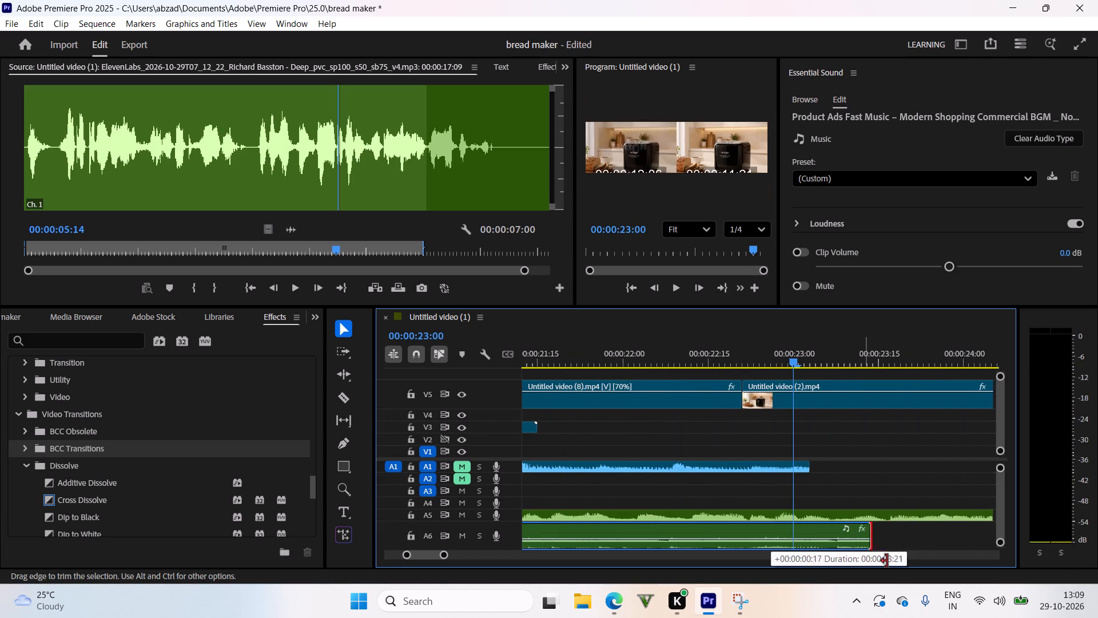
left_click_drag(887, 561, 889, 564)
Play the extended music from before the Dip to White transition through to the end of the video.
left_click_drag(817, 360, 469, 389)
key("space")
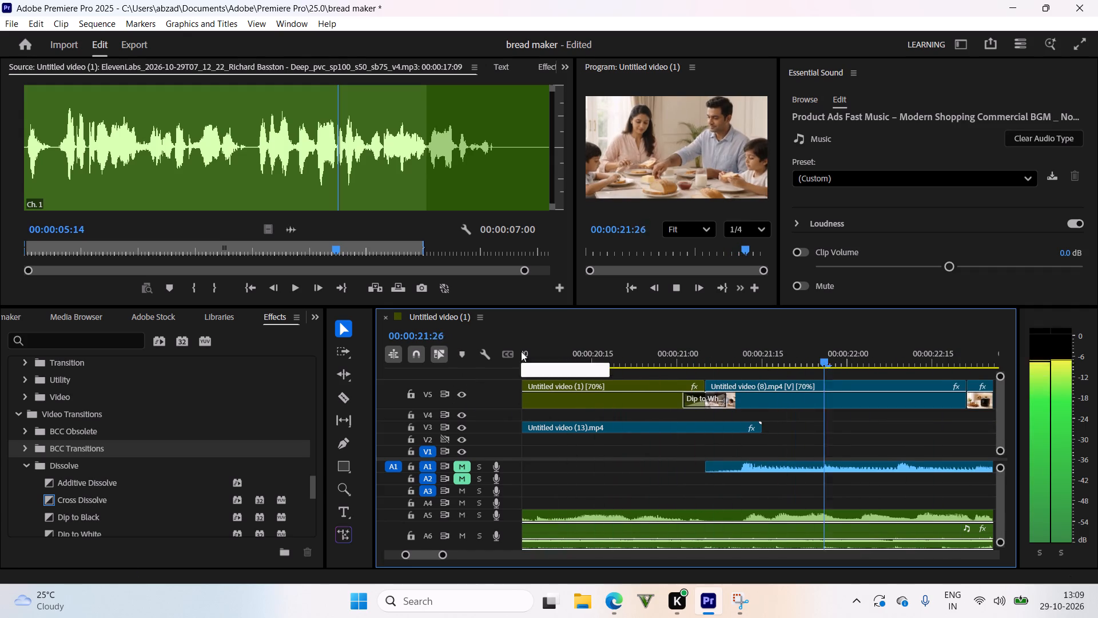
left_click_drag(685, 369, 675, 362)
left_click_drag(674, 355, 761, 418)
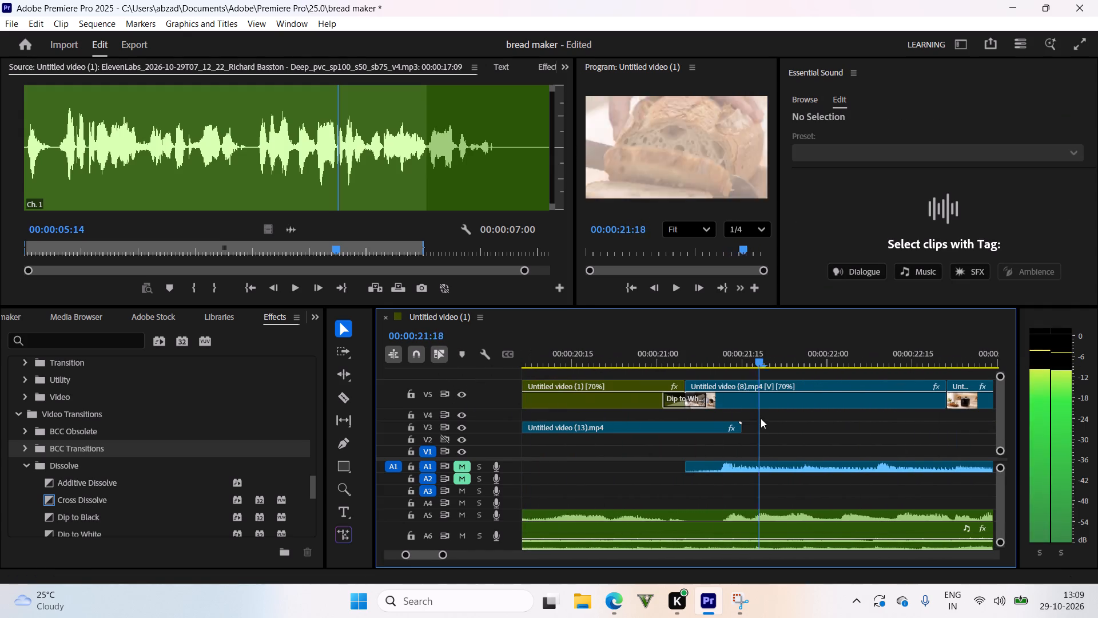
left_click_drag(761, 418, 836, 430)
key("space")
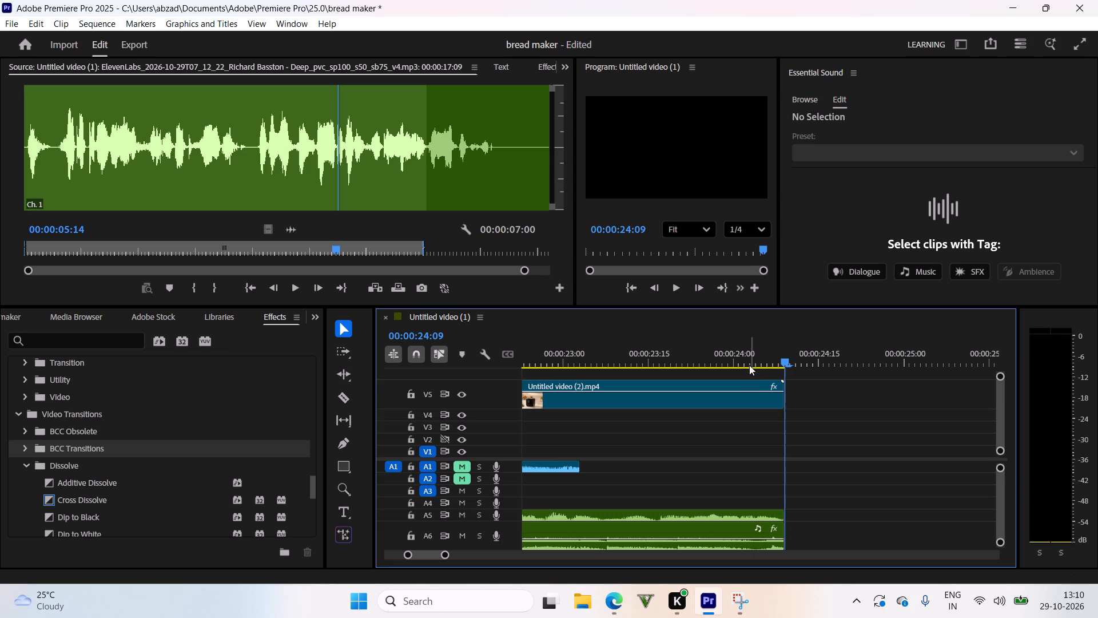
Replay the closing product shot and Milton logo several times to check how the music ends with them.
left_click_drag(757, 354, 770, 395)
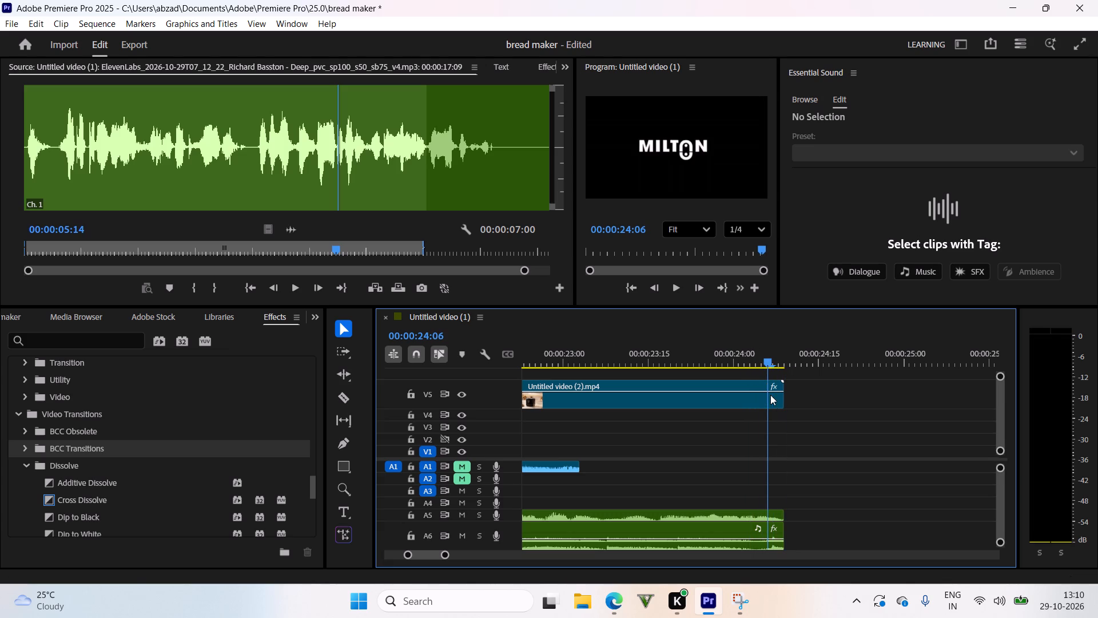
left_click_drag(770, 395, 767, 397)
key("space")
left_click_drag(747, 356, 623, 368)
key("space")
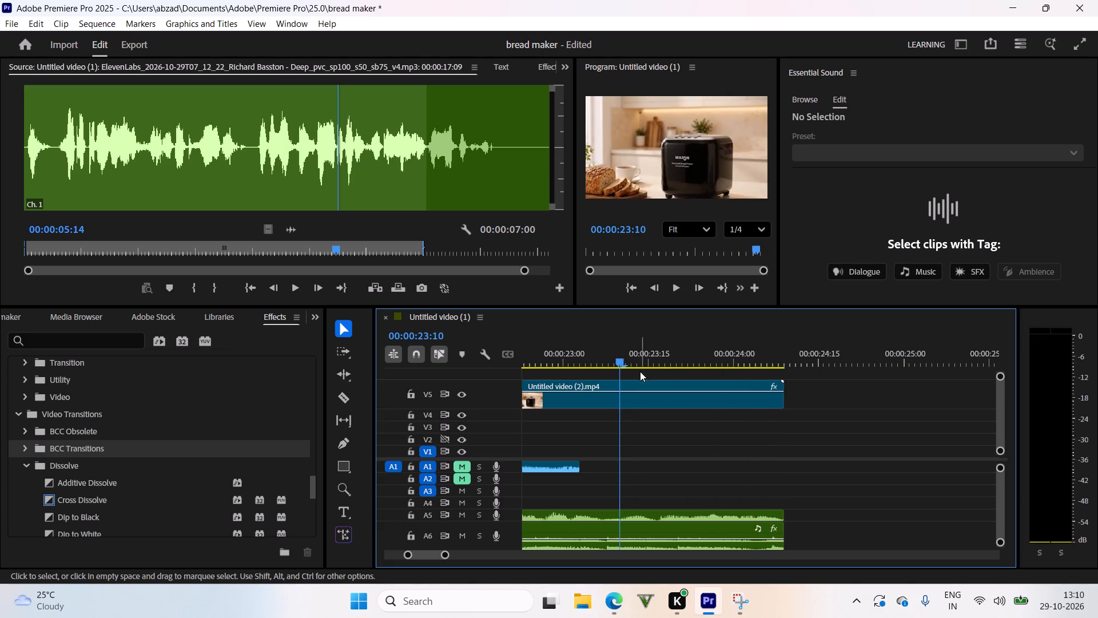
key("space")
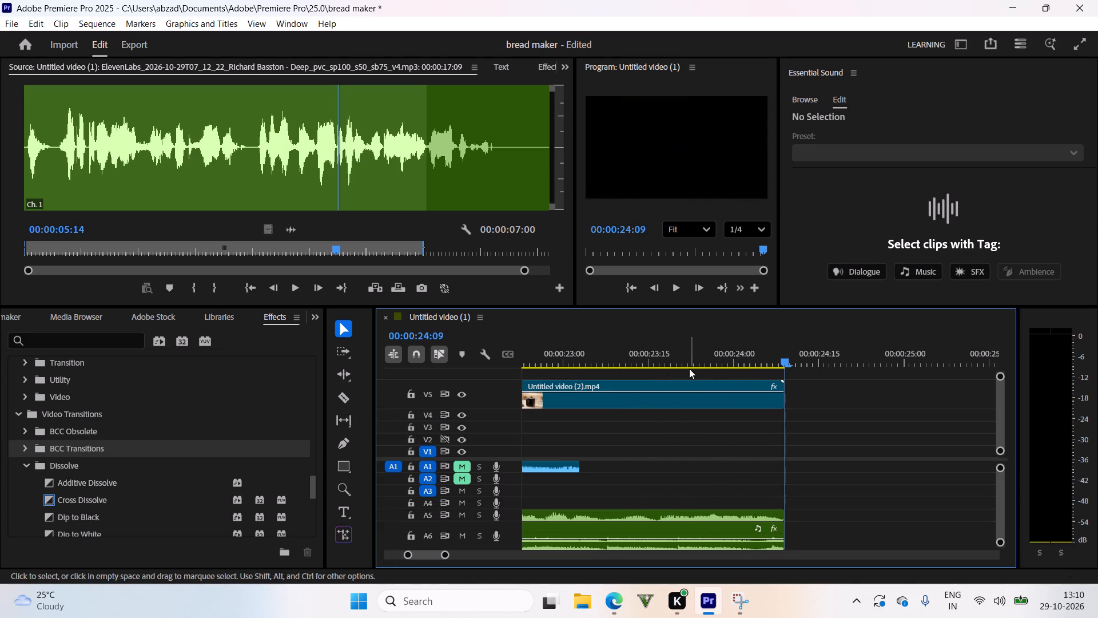
left_click_drag(685, 360, 532, 374)
key("space")
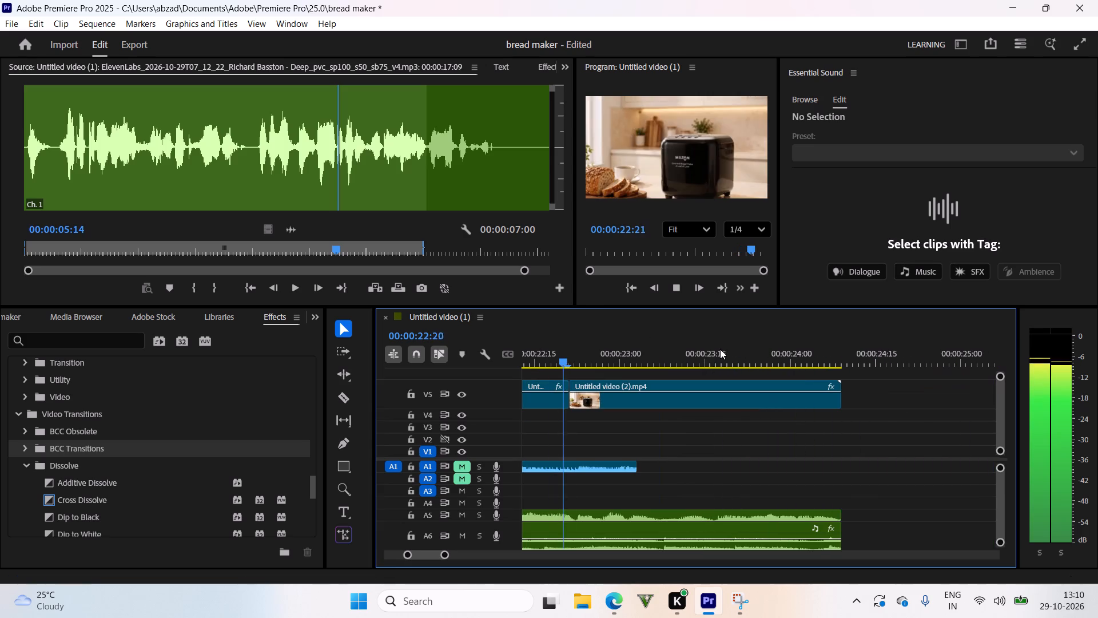
left_click_drag(674, 354, 476, 351)
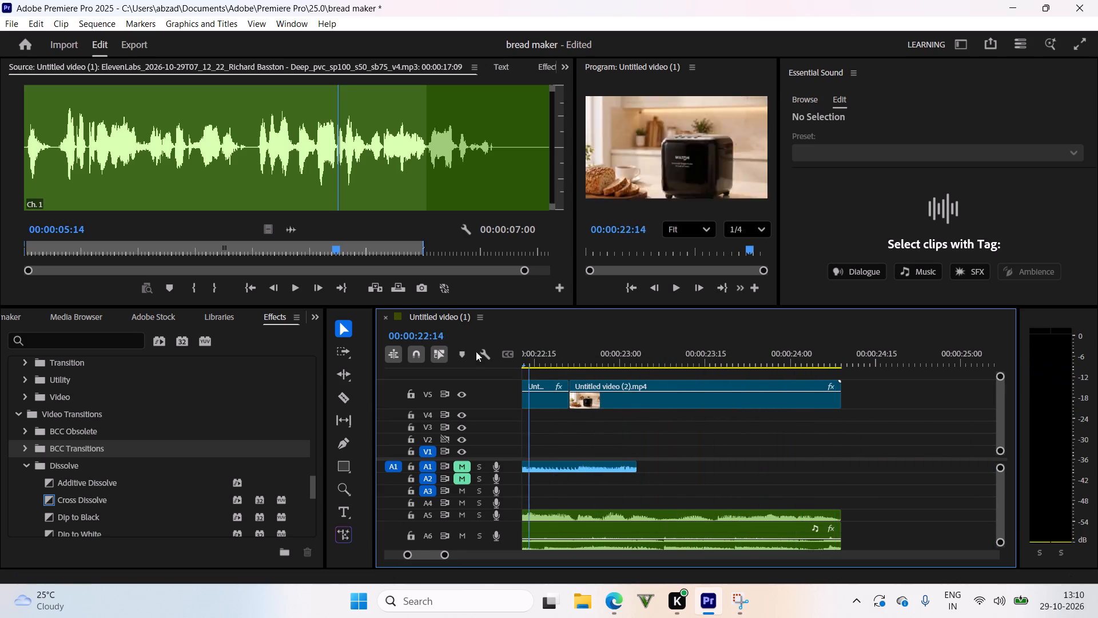
left_click_drag(476, 351, 821, 426)
key("space")
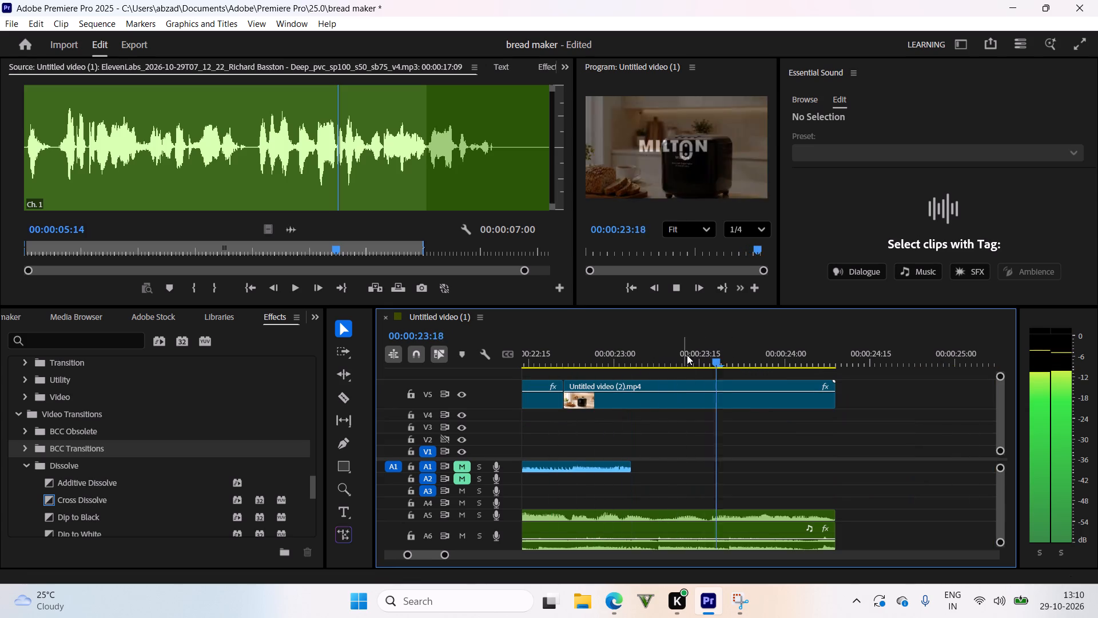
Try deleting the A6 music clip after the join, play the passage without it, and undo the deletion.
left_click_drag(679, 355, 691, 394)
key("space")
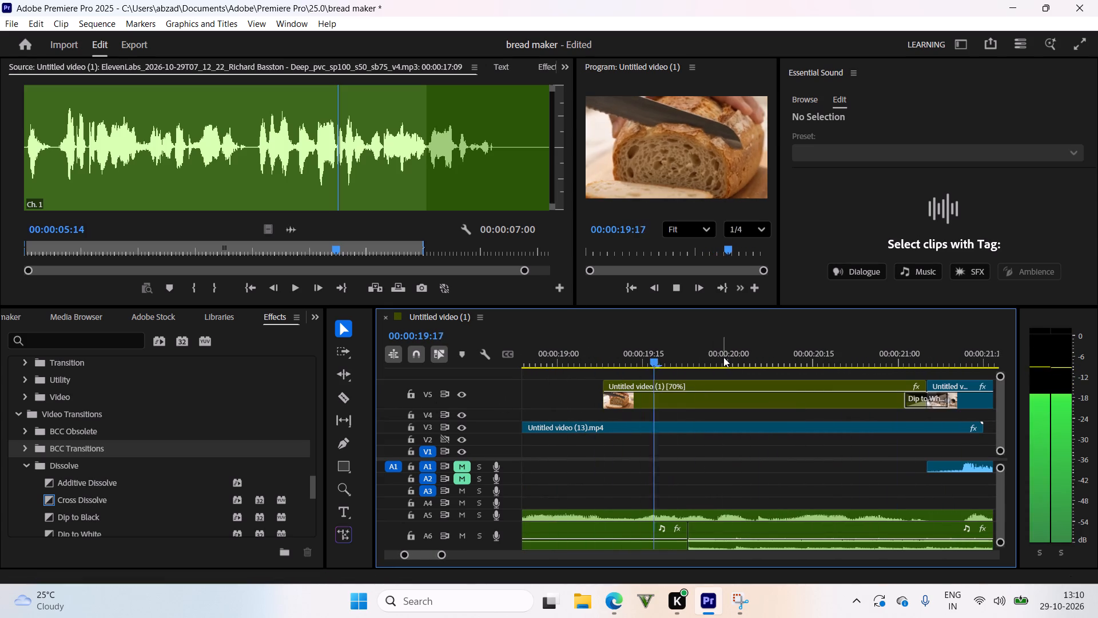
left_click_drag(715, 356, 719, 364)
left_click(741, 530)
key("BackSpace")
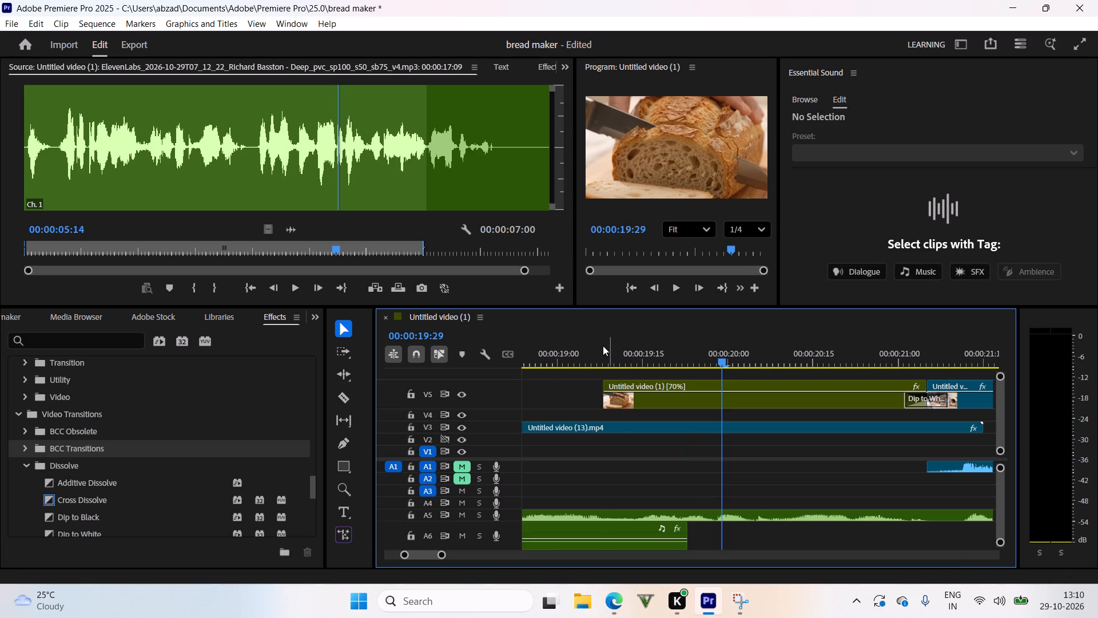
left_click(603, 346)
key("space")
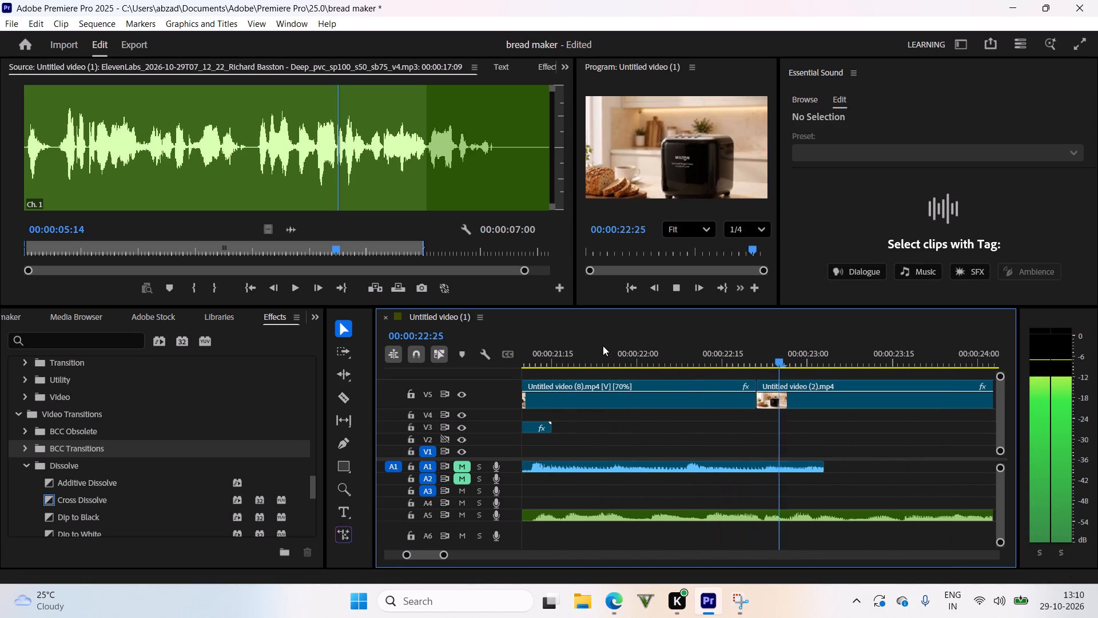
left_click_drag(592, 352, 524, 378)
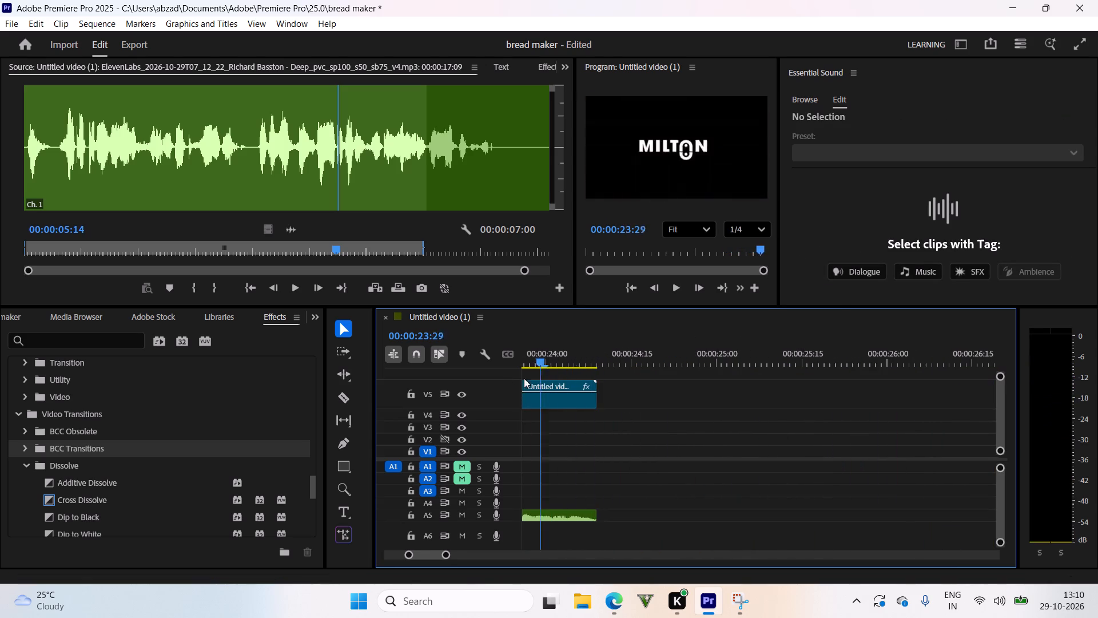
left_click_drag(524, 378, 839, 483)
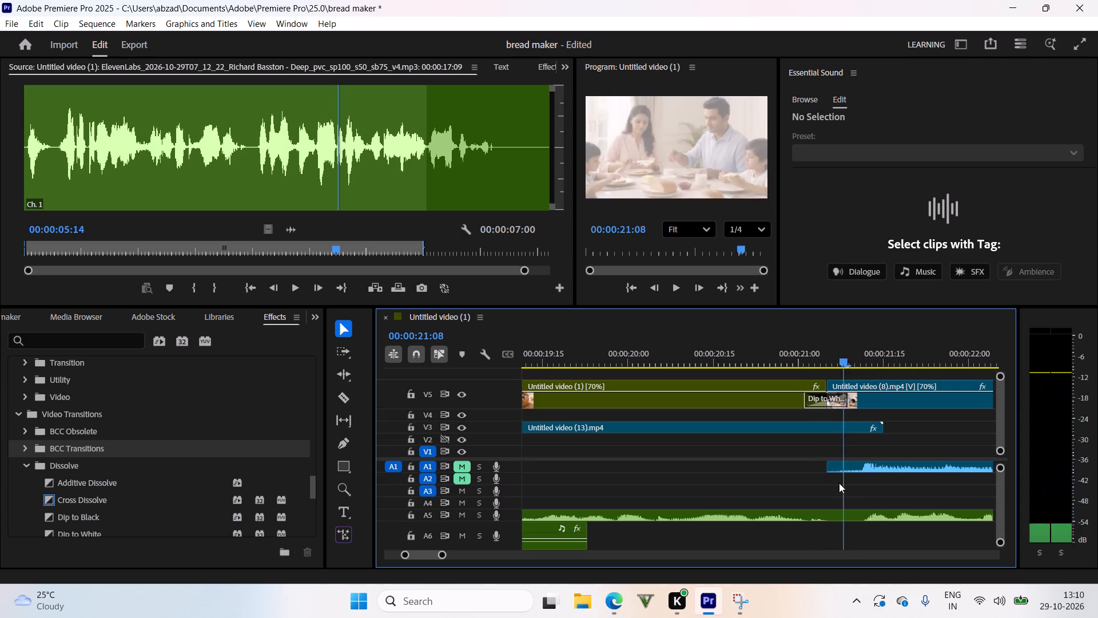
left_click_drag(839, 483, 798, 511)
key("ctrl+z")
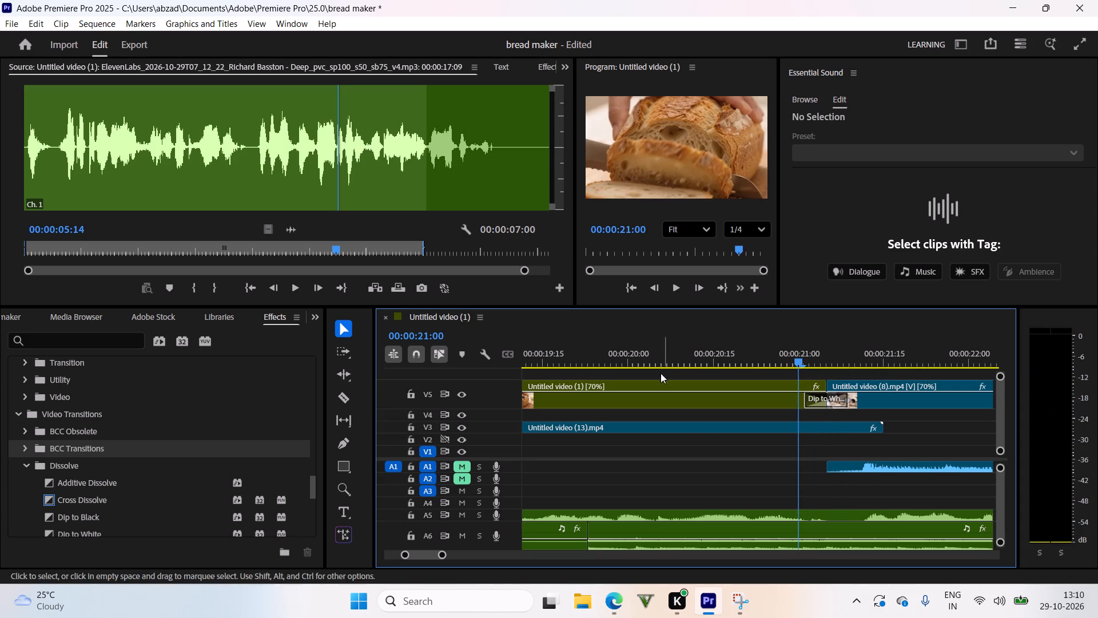
Replay the A6 music join and the closing shots to find where the last music clip needs cutting.
left_click_drag(633, 353, 583, 376)
key("space")
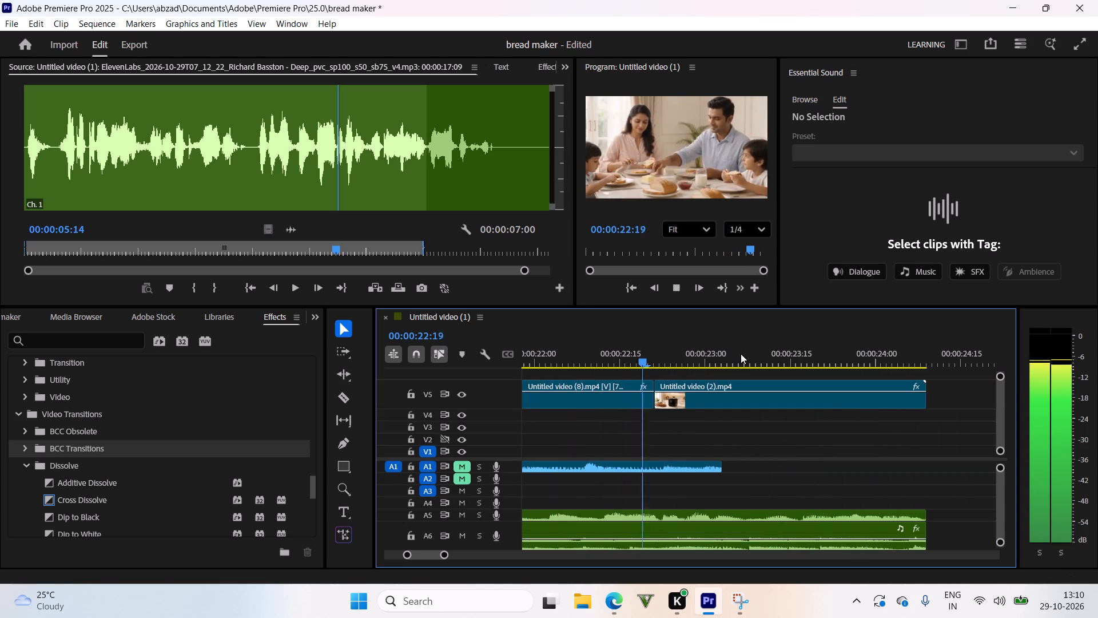
left_click_drag(693, 354, 636, 423)
key("space")
left_click_drag(645, 356, 633, 378)
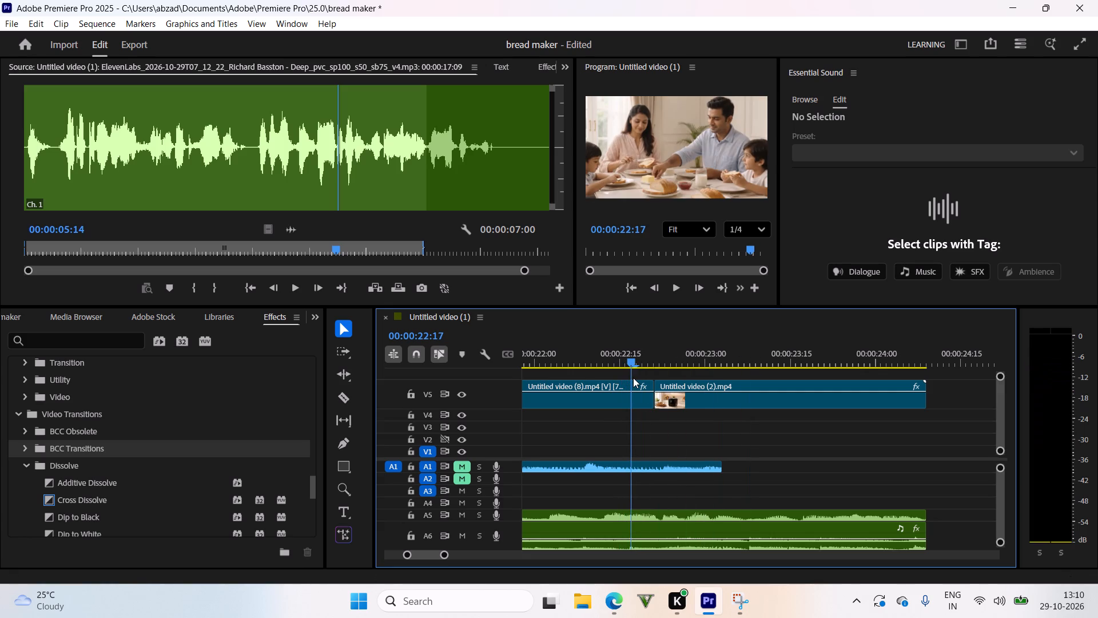
left_click_drag(633, 378, 634, 378)
key("space")
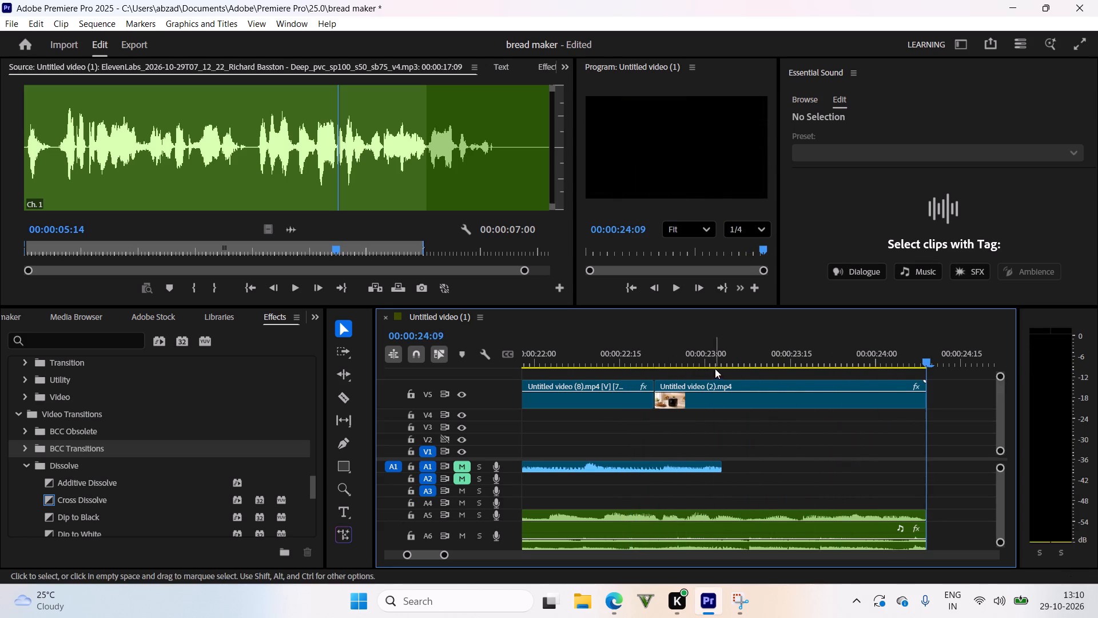
left_click_drag(718, 364, 595, 410)
key("space")
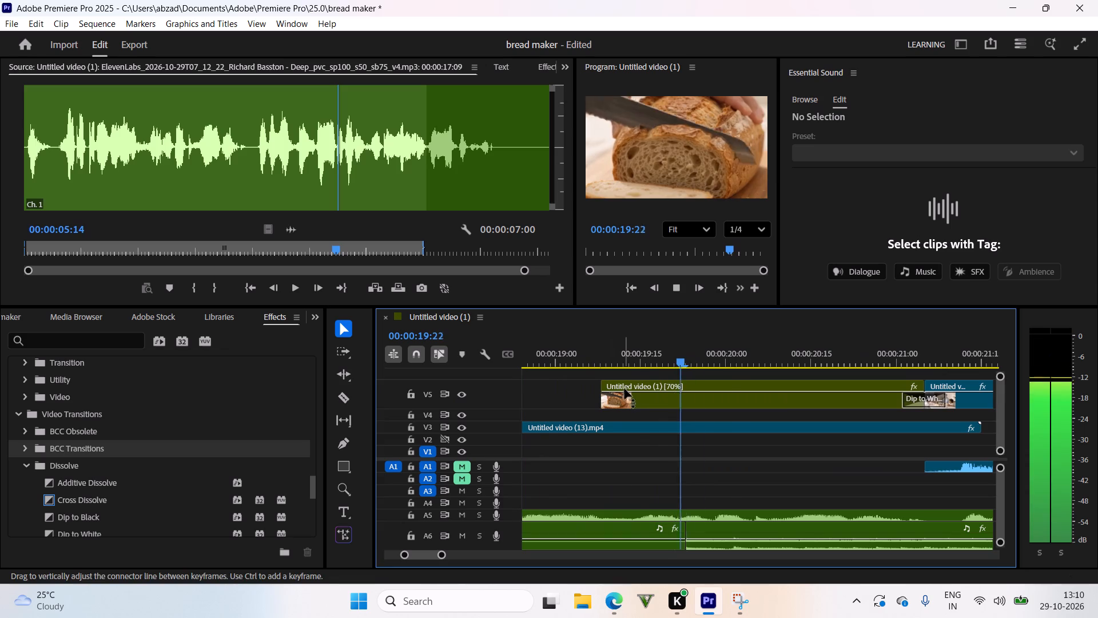
left_click(642, 365)
left_click_drag(645, 356, 576, 383)
key("space")
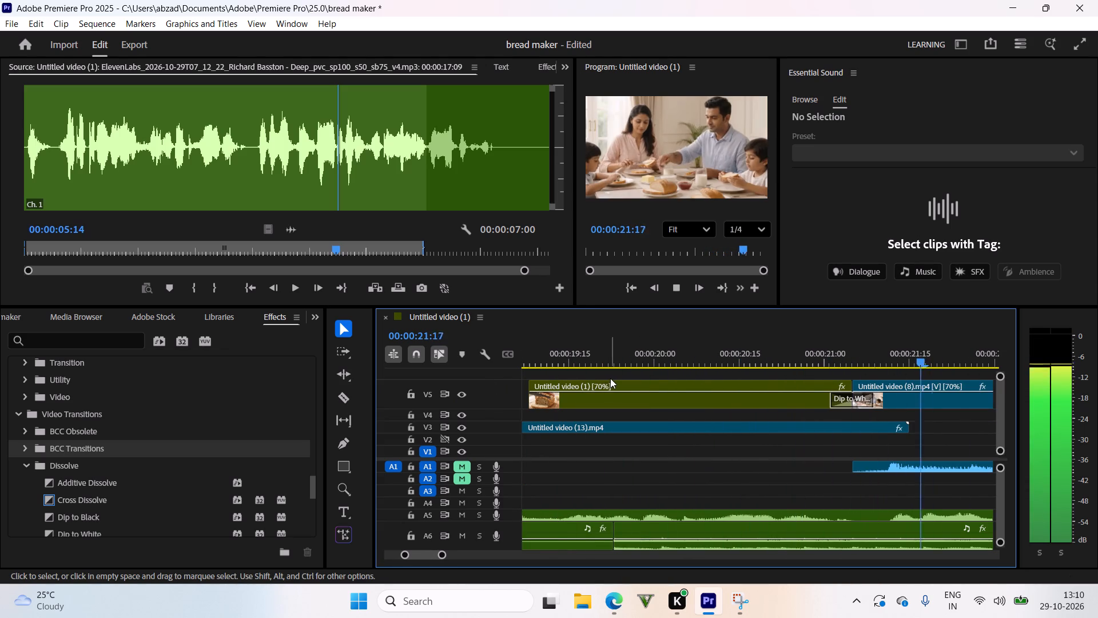
Split the last A6 music clip at 00:00:22:17, just before the closing product shot, and delete the piece before the cut.
left_click_drag(639, 357, 645, 381)
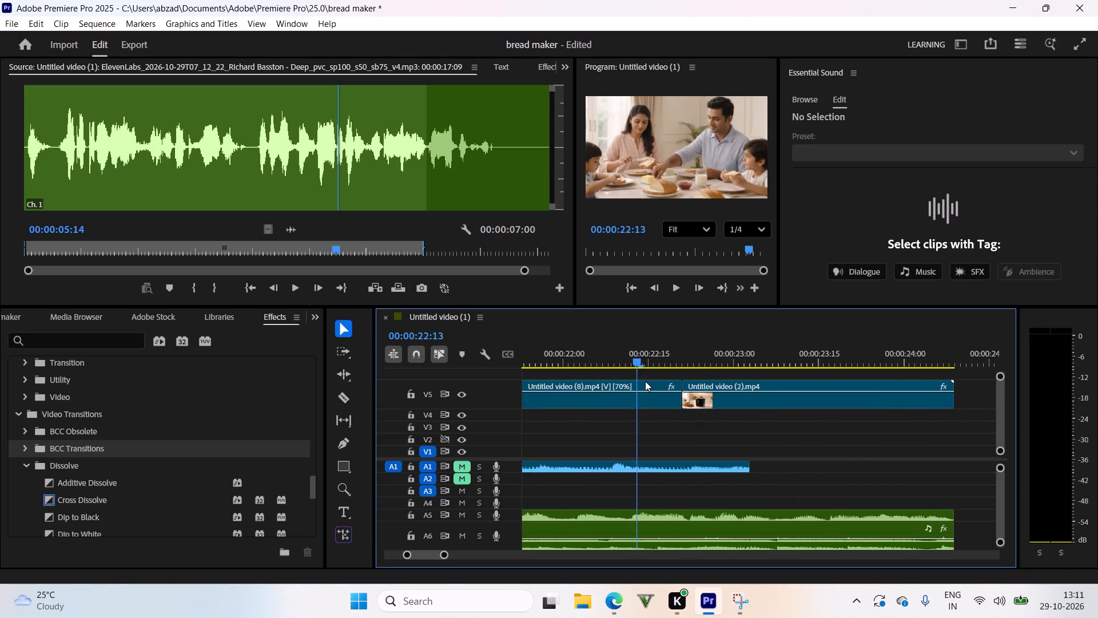
left_click_drag(645, 381, 663, 386)
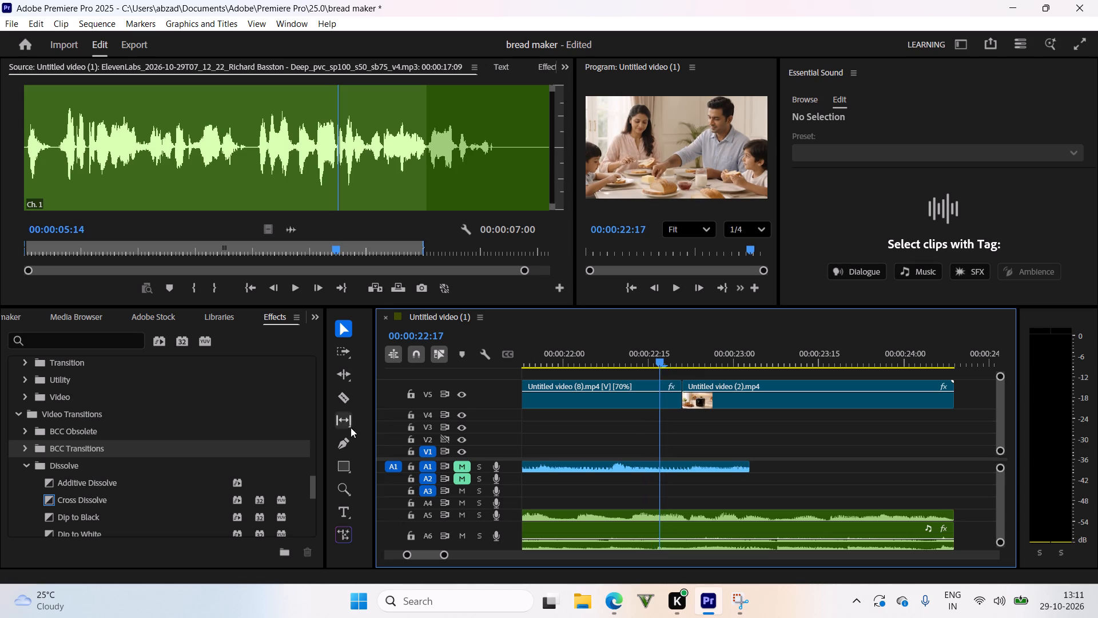
left_click(341, 395)
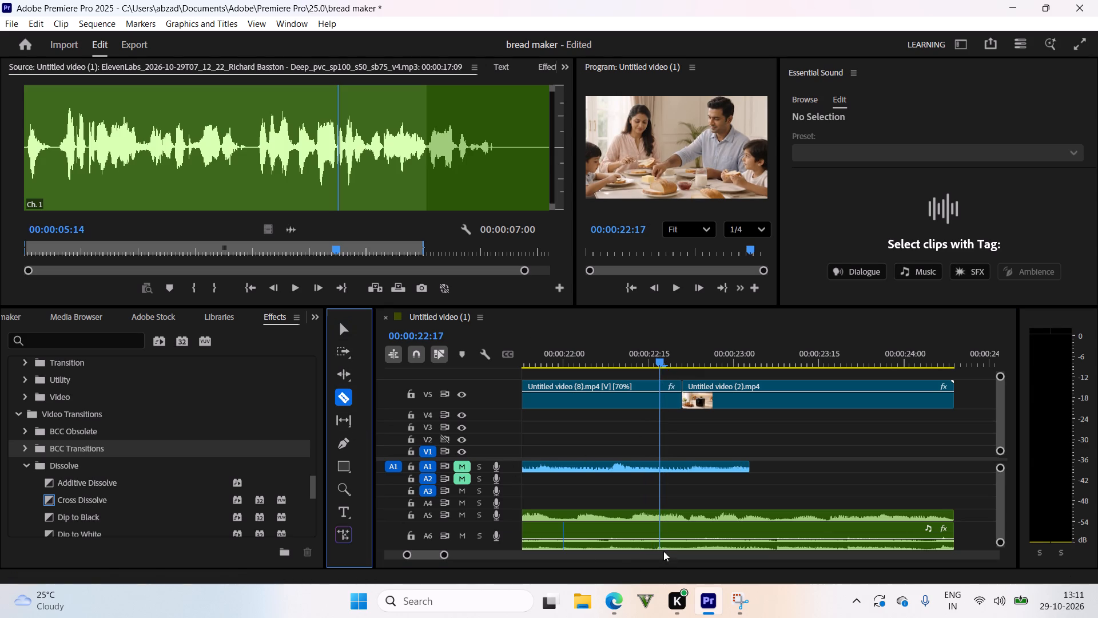
left_click(665, 540)
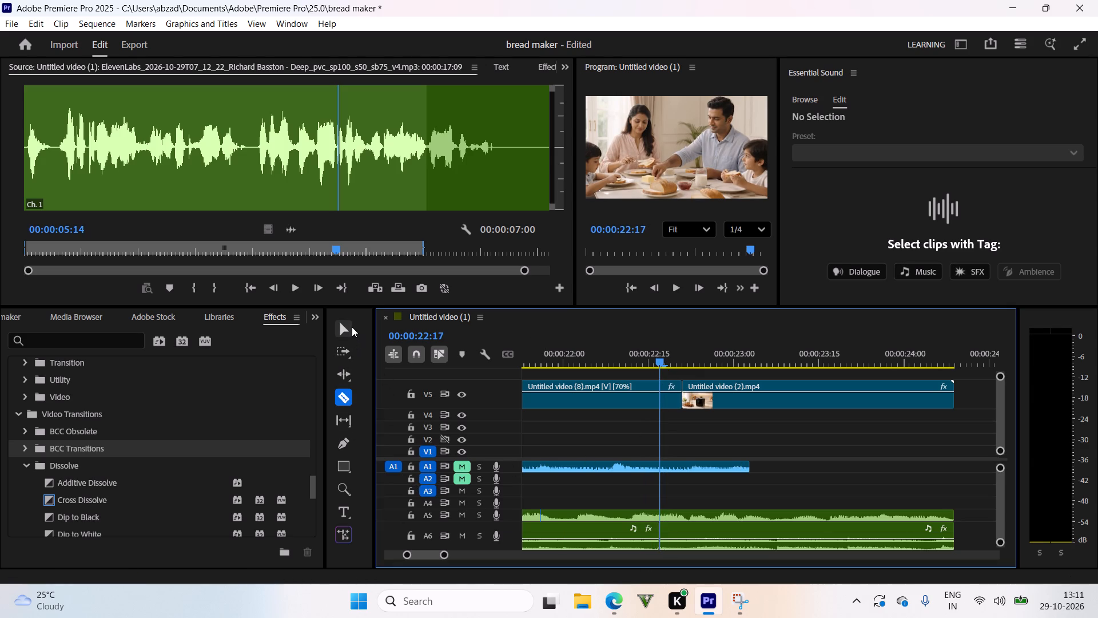
left_click(352, 327)
left_click(624, 534)
right_click(624, 534)
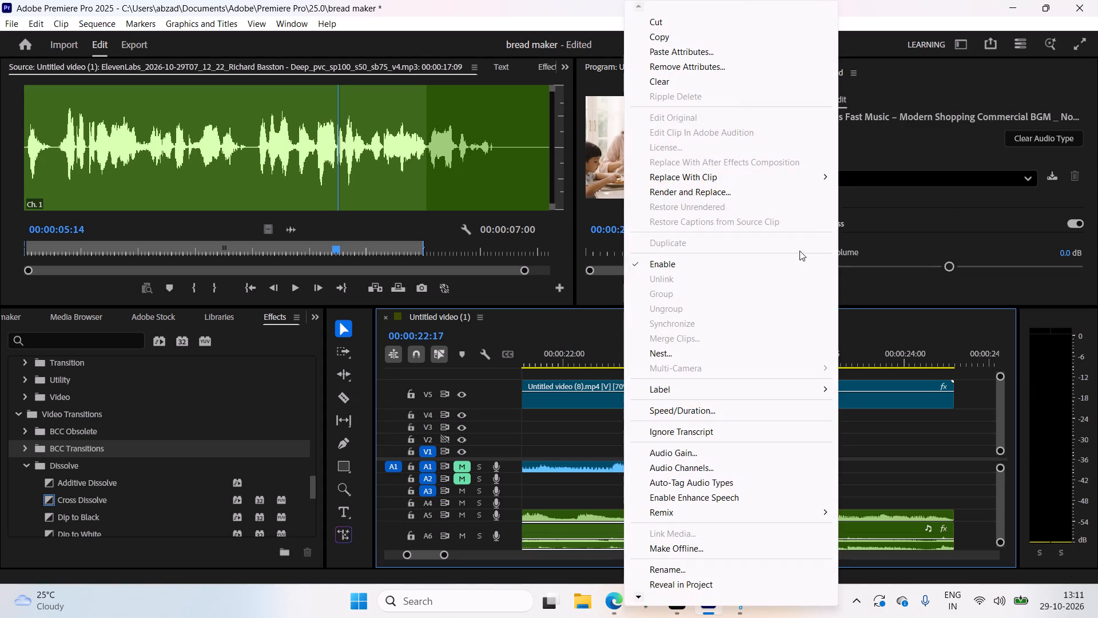
left_click(563, 529)
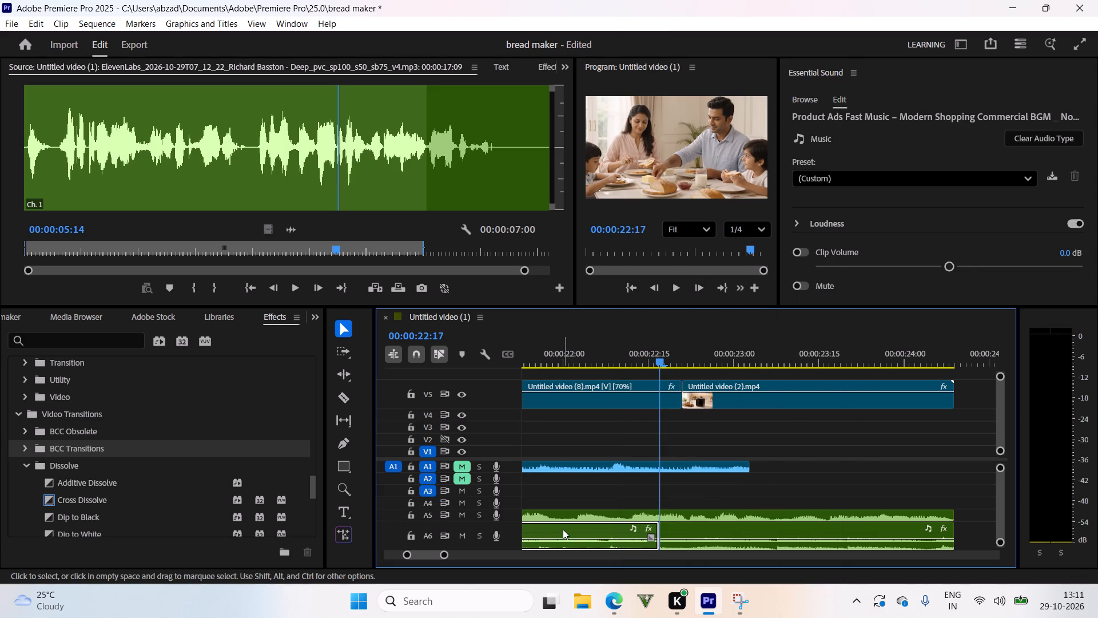
key("BackSpace")
Move the remaining A6 music clip earlier to close the gap, so it starts where the preceding music clip ends.
left_click(678, 524)
left_click_drag(693, 531, 568, 537)
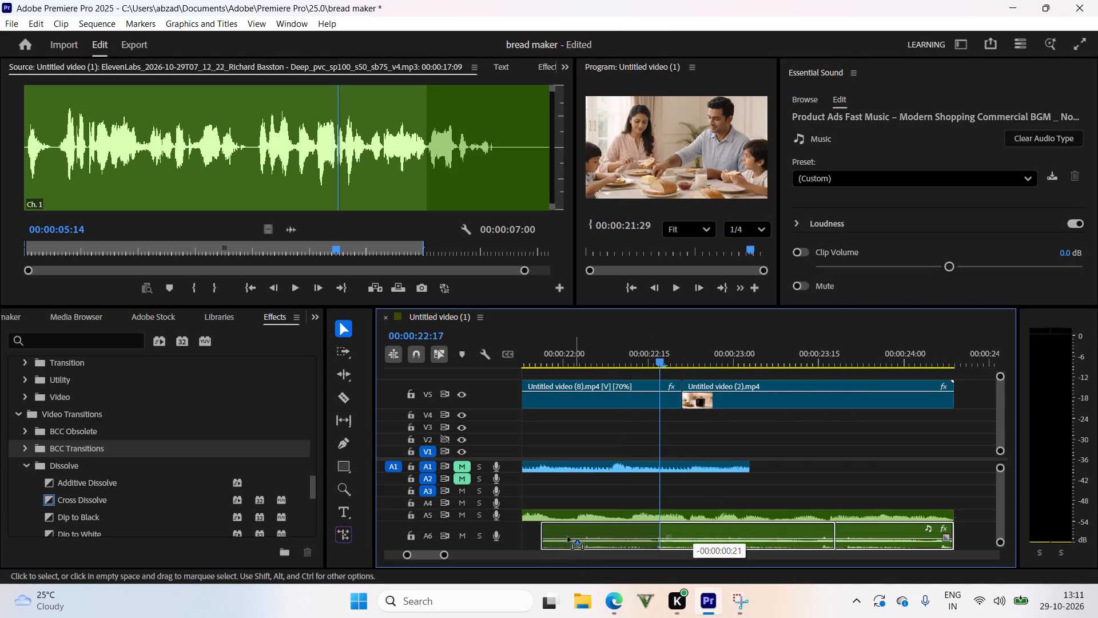
left_click_drag(568, 537, 540, 538)
left_click_drag(595, 356, 534, 384)
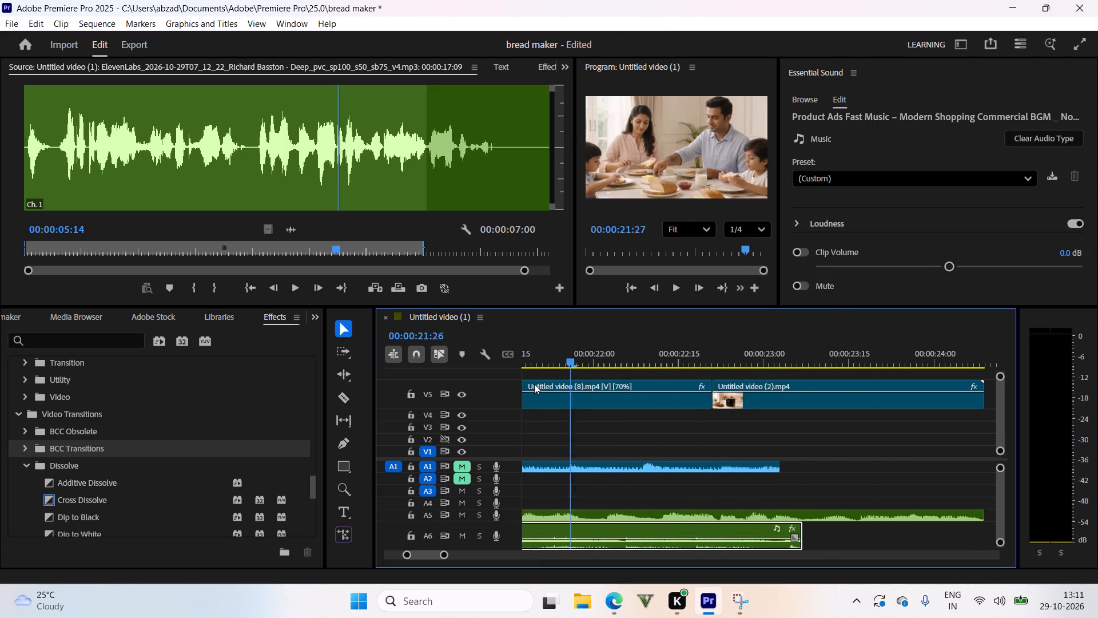
left_click_drag(534, 384, 746, 538)
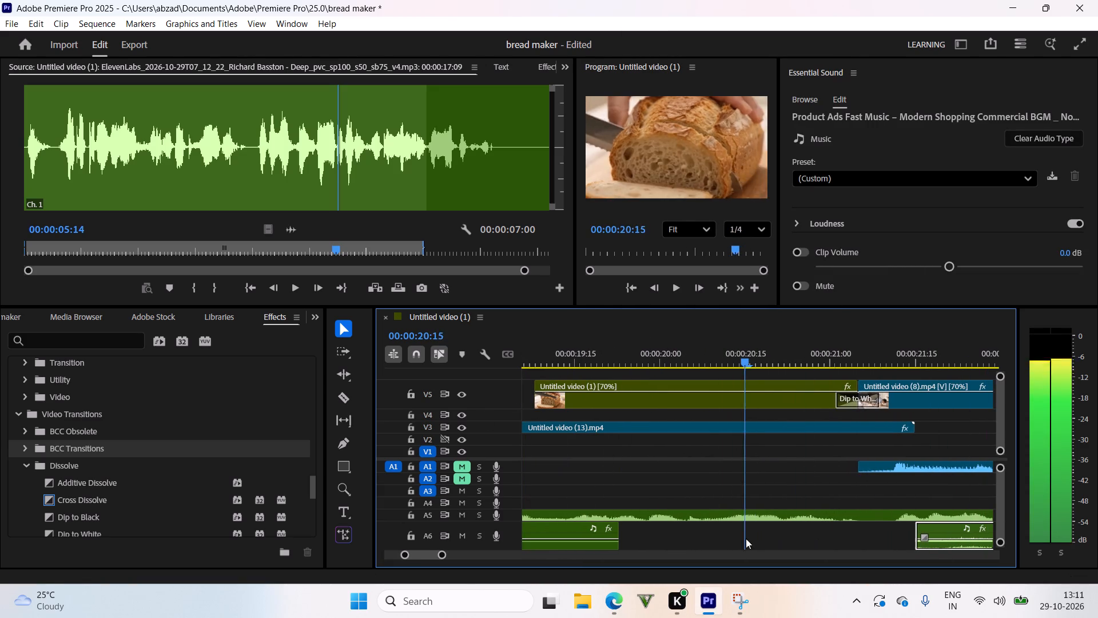
left_click_drag(746, 538, 682, 537)
left_click_drag(940, 526, 826, 521)
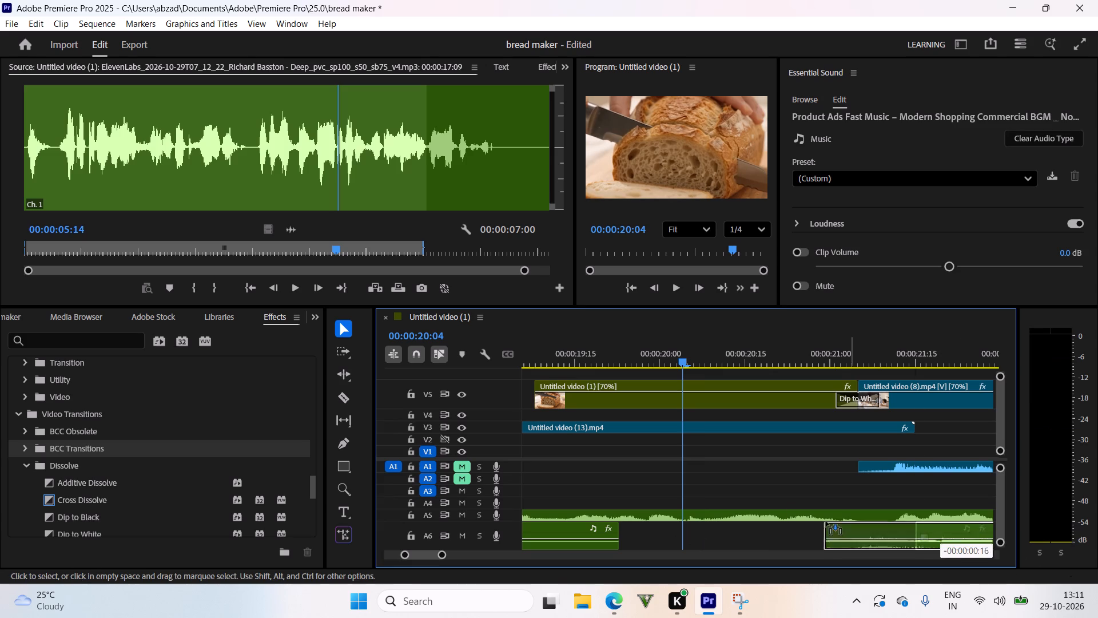
left_click_drag(826, 521, 652, 535)
Replay the A6 music join and its lead-in from about 00:00:16:10 to judge how the re-cut music flows into the family shot.
left_click(581, 347)
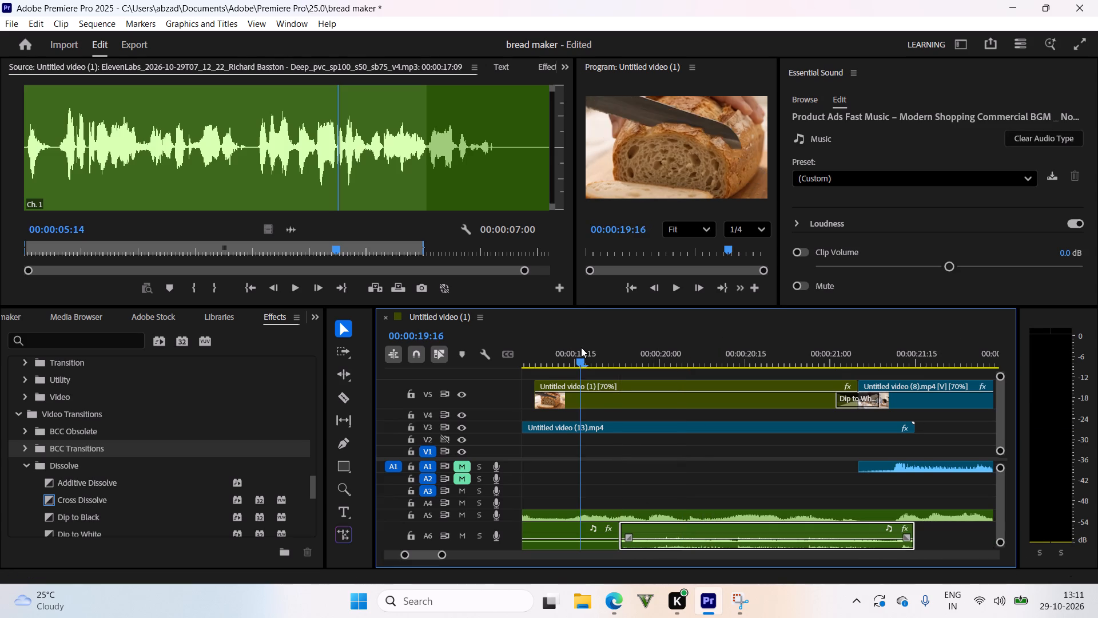
key("space")
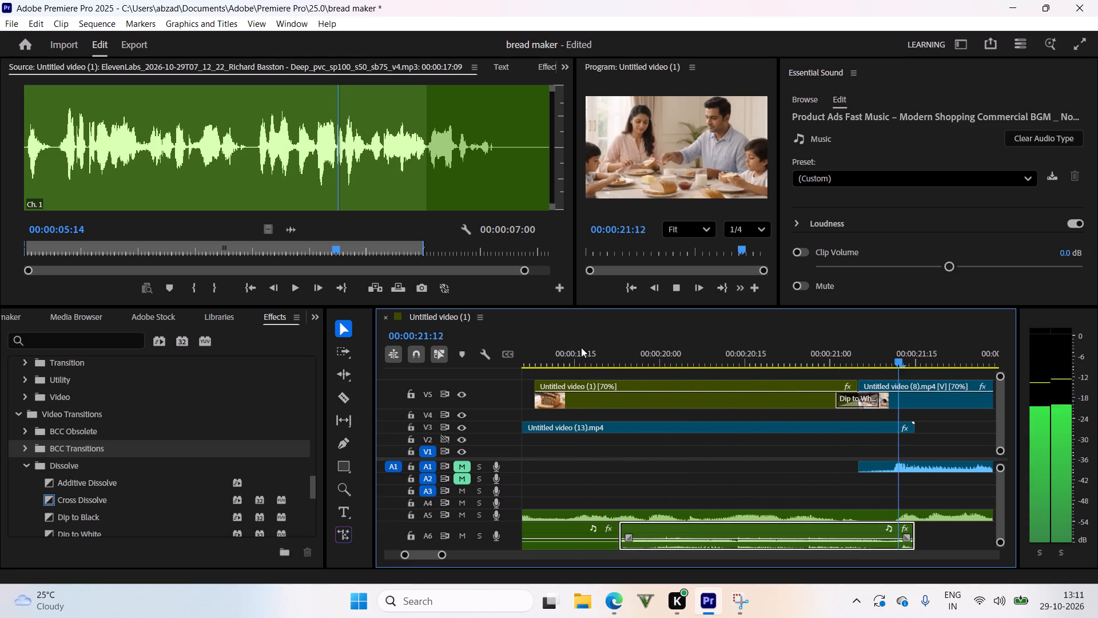
left_click_drag(671, 350, 637, 428)
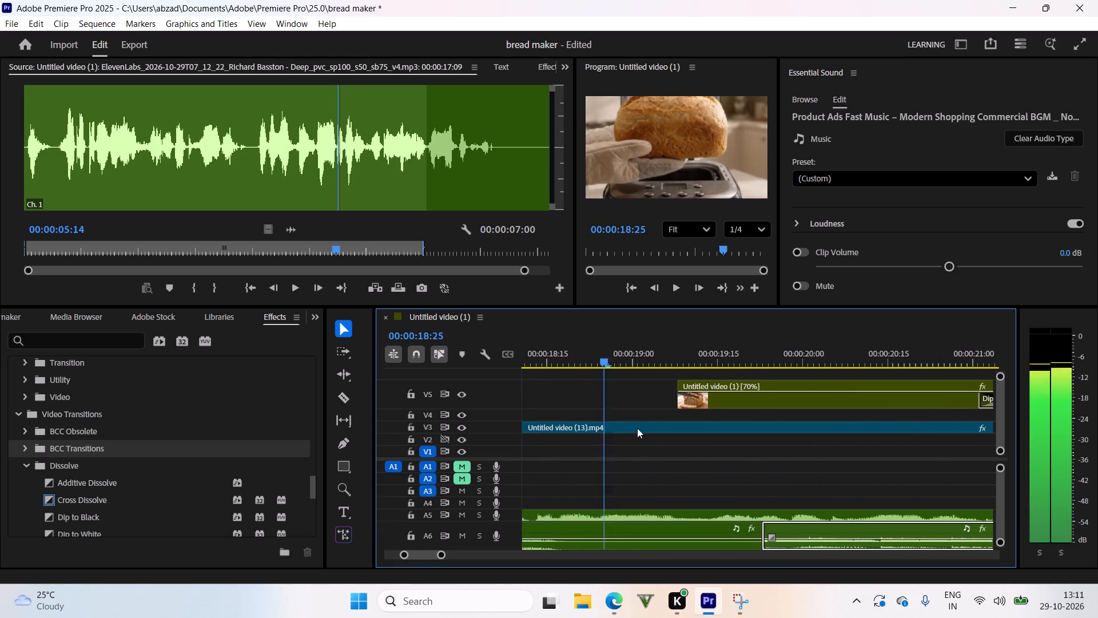
left_click_drag(637, 428, 636, 428)
key("space")
left_click_drag(651, 363, 472, 388)
key("space")
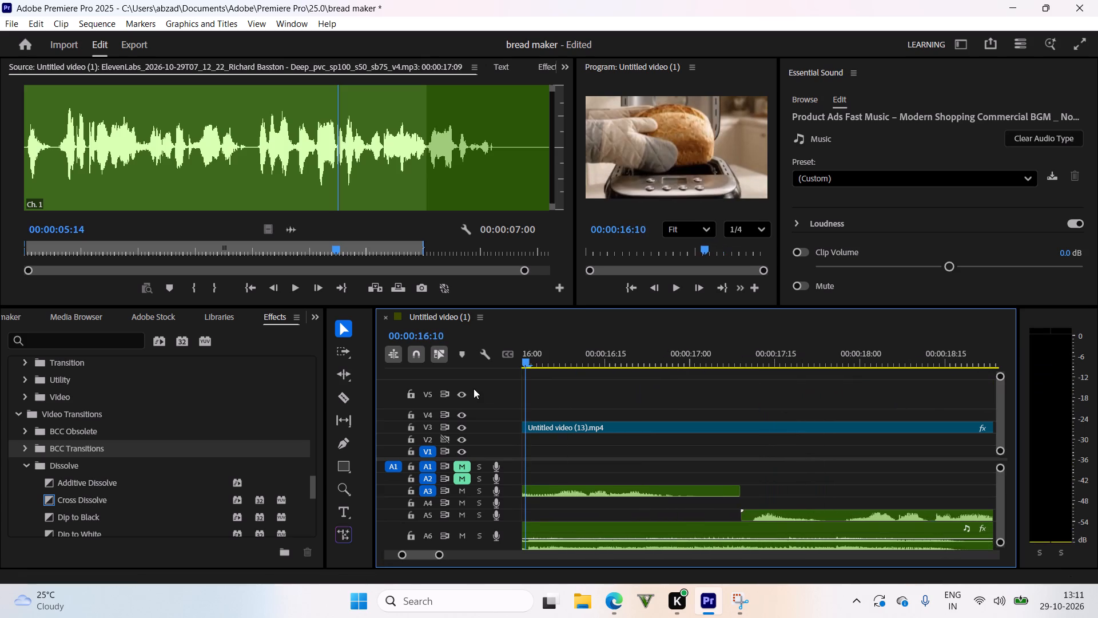
key("space")
key("space")
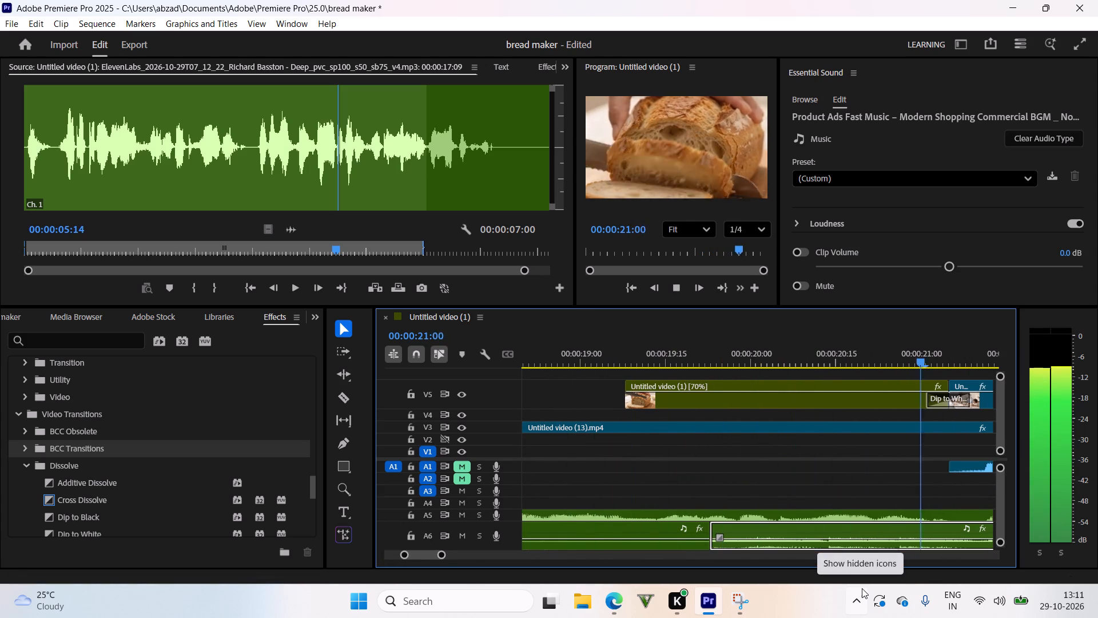
Extend the end of the last A6 music clip to the end of the video at 00:00:24:09.
left_click_drag(719, 351, 619, 414)
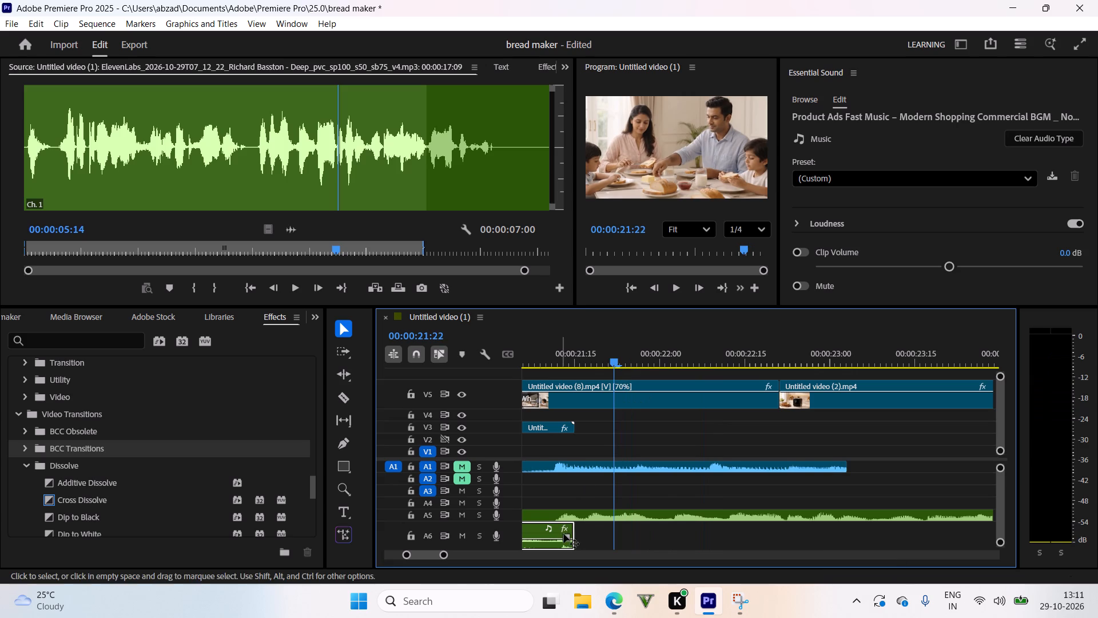
left_click_drag(571, 529, 1017, 587)
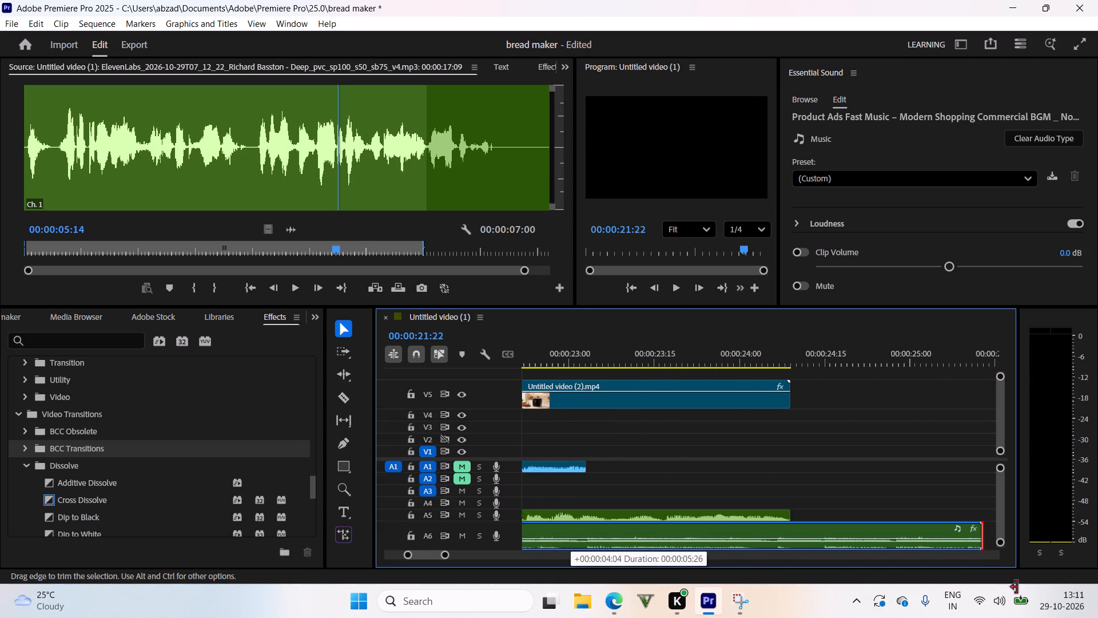
left_click_drag(1017, 587, 650, 587)
Play back the MILTON closing shot and the earlier loaf-removal passage to check the music against the voice-over.
left_click_drag(611, 360, 475, 378)
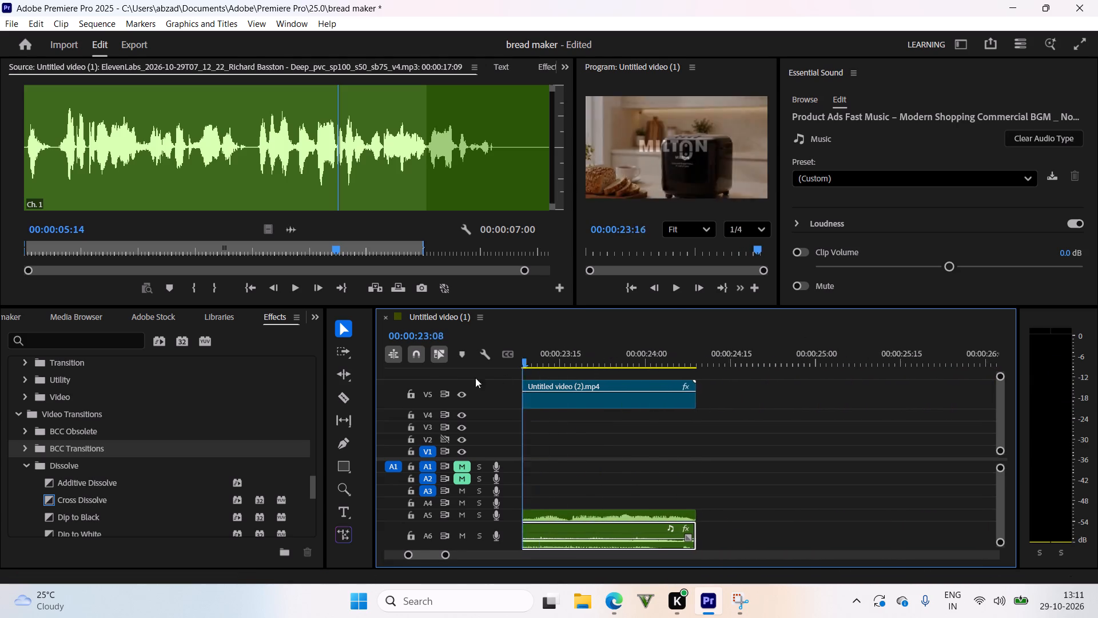
left_click_drag(475, 378, 559, 385)
key("space")
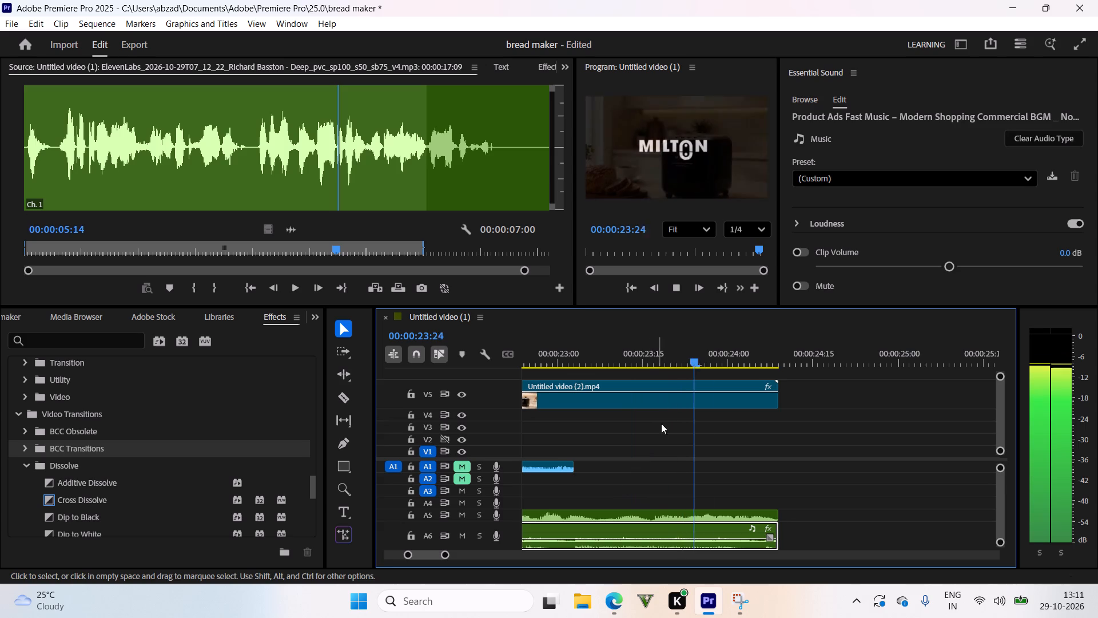
left_click_drag(696, 359, 411, 435)
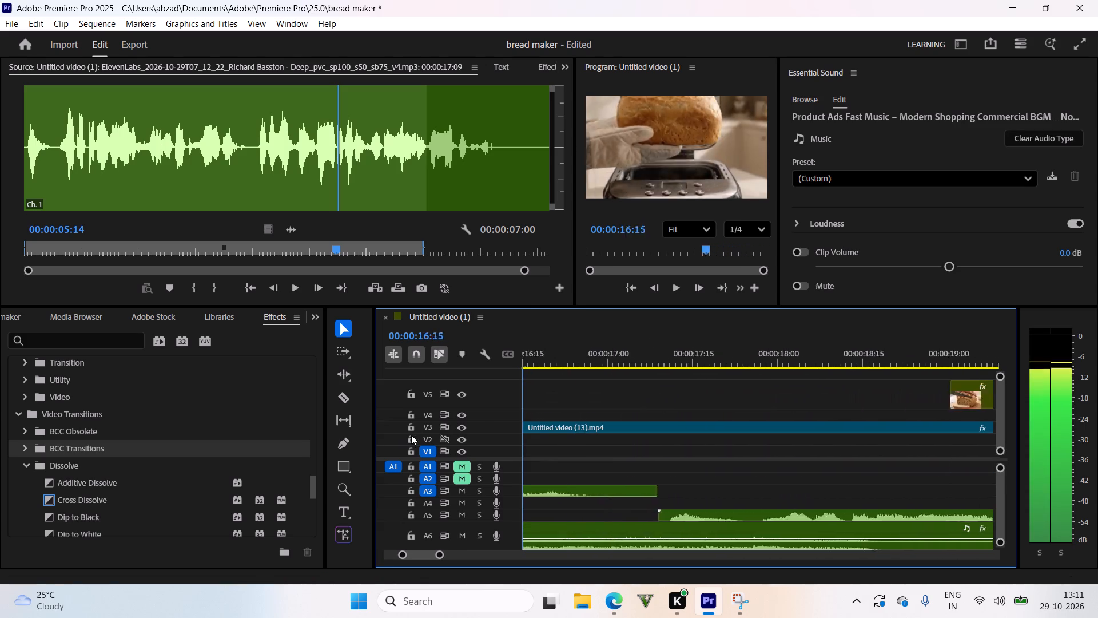
left_click_drag(411, 435, 546, 446)
key("space")
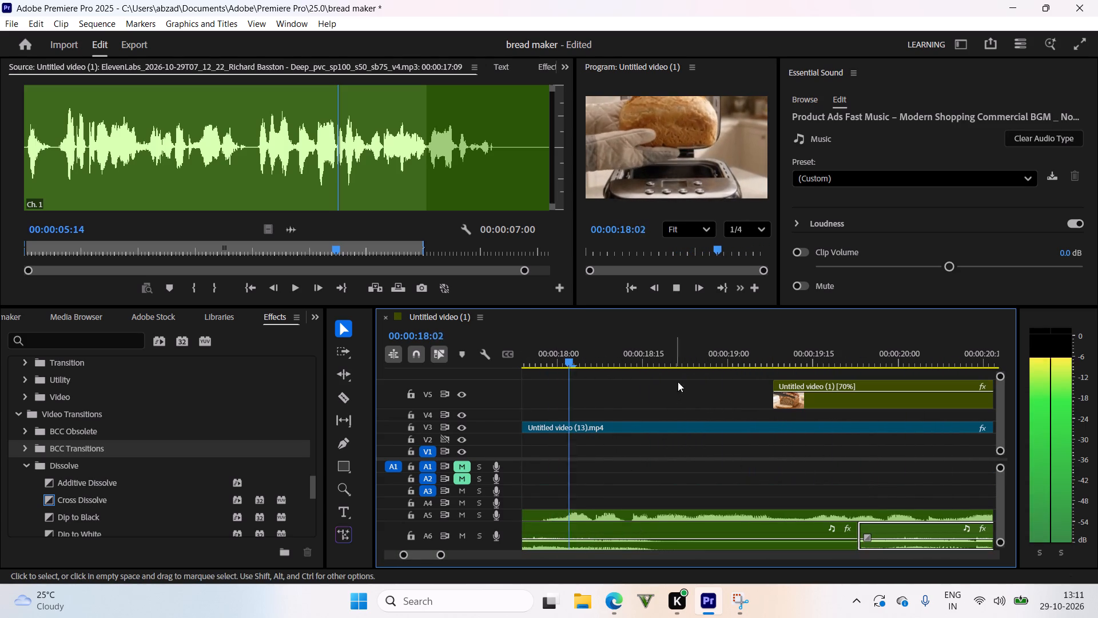
left_click_drag(679, 361, 273, 370)
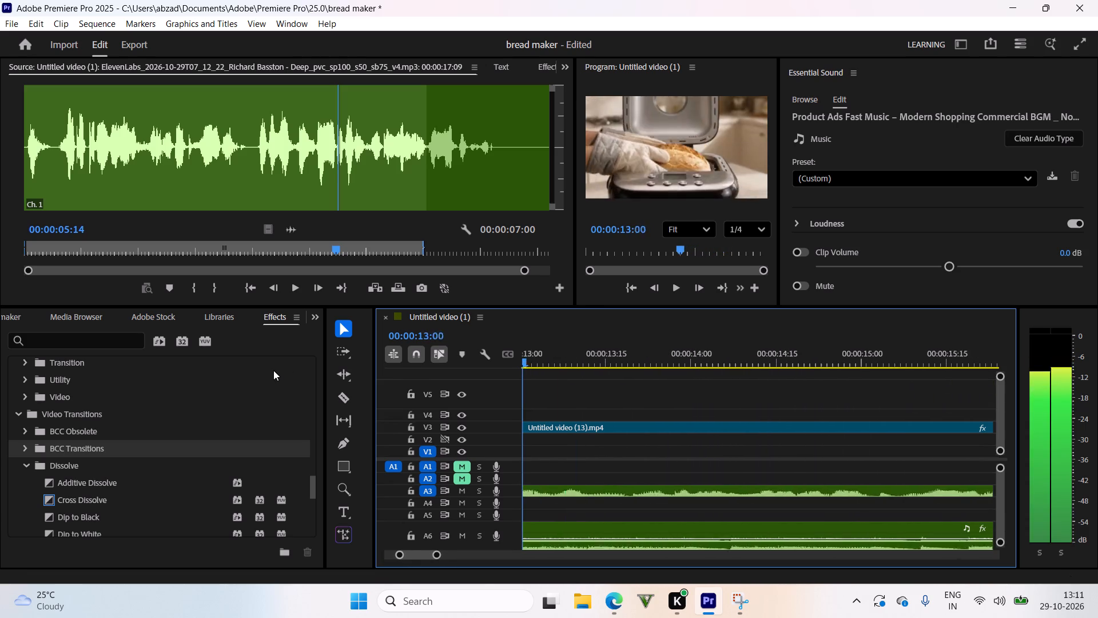
left_click_drag(273, 370, 268, 370)
key("space")
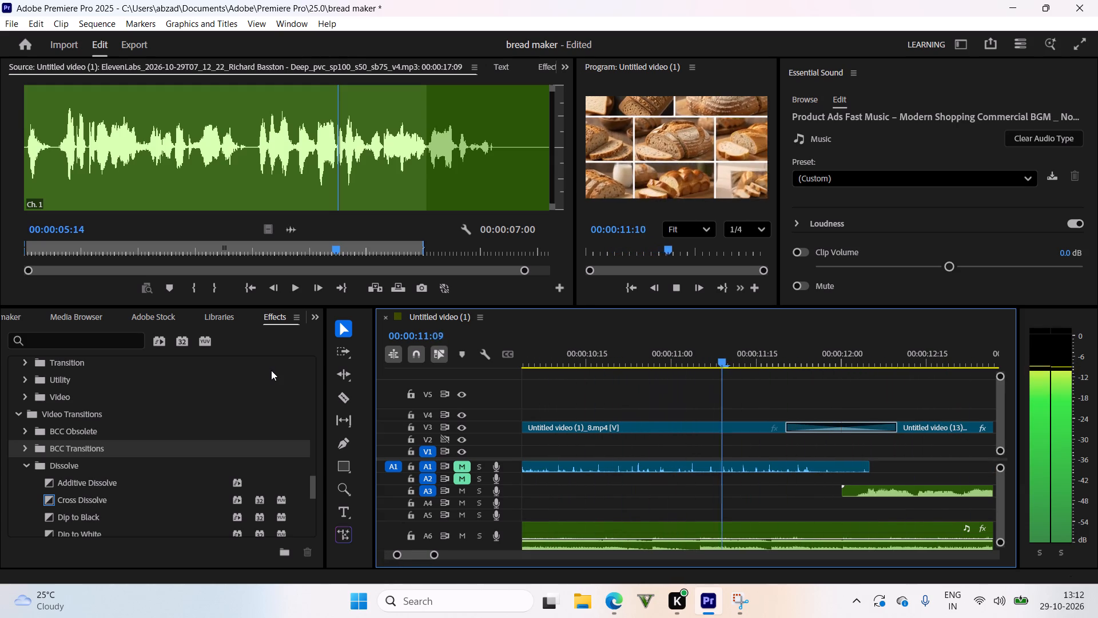
Replay the passage around 00:00:09:25, where the A5 voice-over clip ends and the bread collage follows, to check its narration.
left_click_drag(537, 423, 256, 468)
left_click_drag(643, 350, 677, 415)
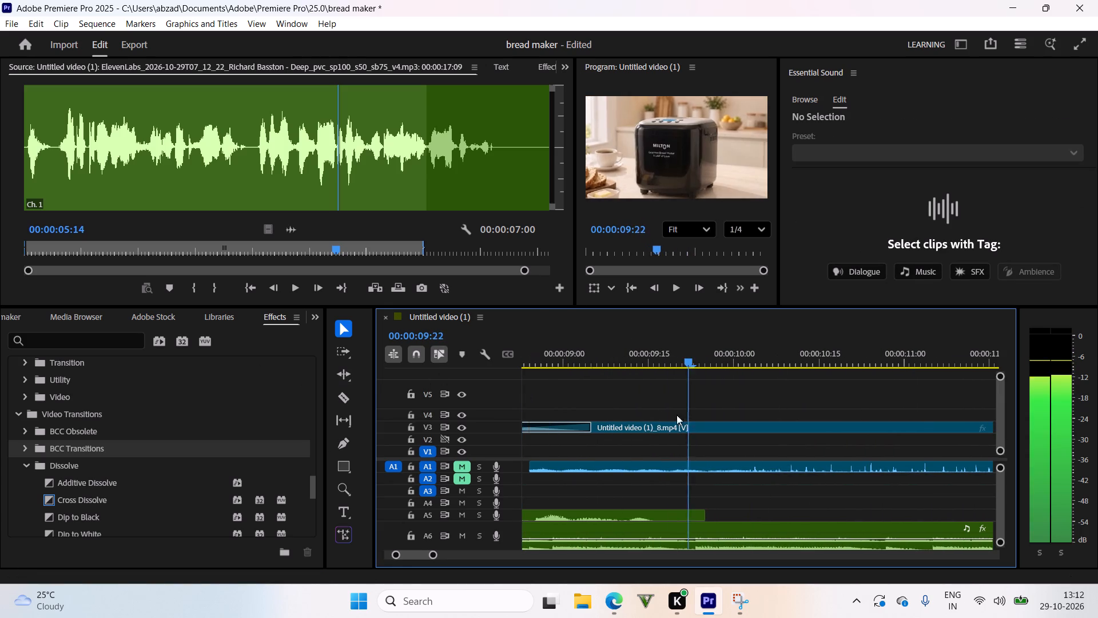
left_click_drag(677, 415, 599, 412)
key("space")
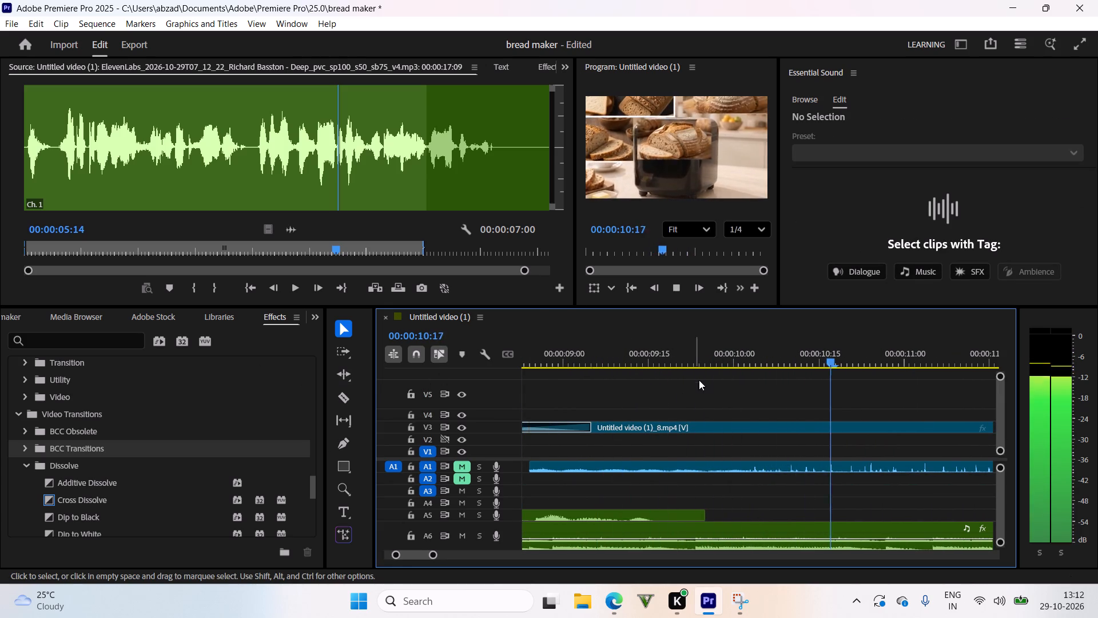
left_click_drag(697, 338, 703, 405)
key("space")
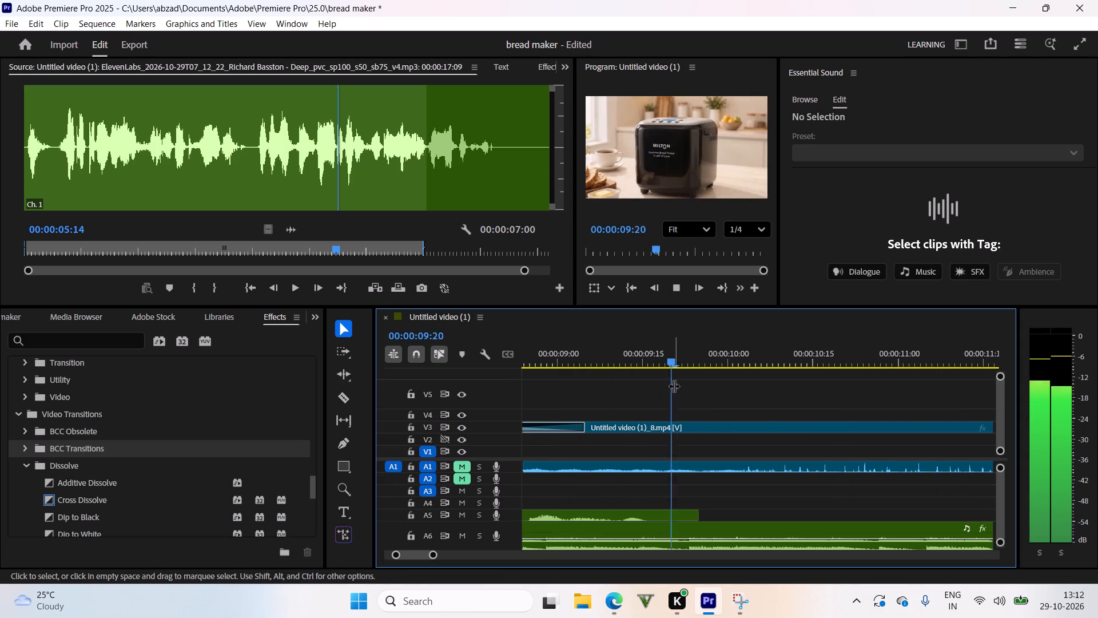
left_click_drag(673, 362, 702, 401)
key("space")
left_click_drag(710, 358, 698, 378)
Switch to Edge and listen to the downloaded ElevenLabs voice-overs 07_24_32, 07_15_25, 07_12_22 and 07_05_34 to identify the narration needed.
left_click(606, 606)
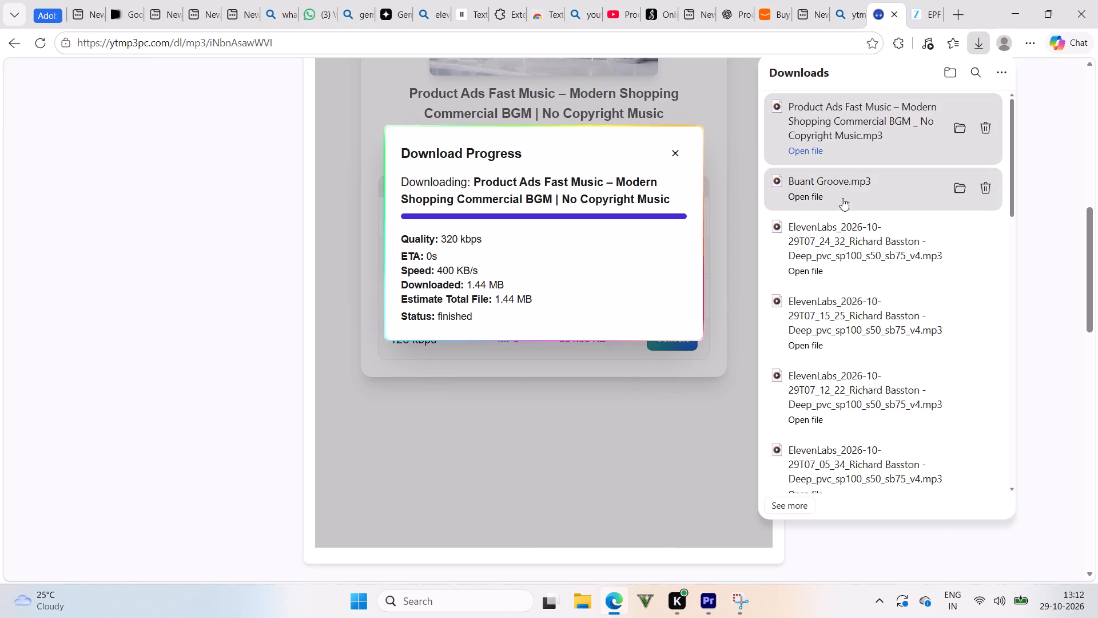
double_click(841, 265)
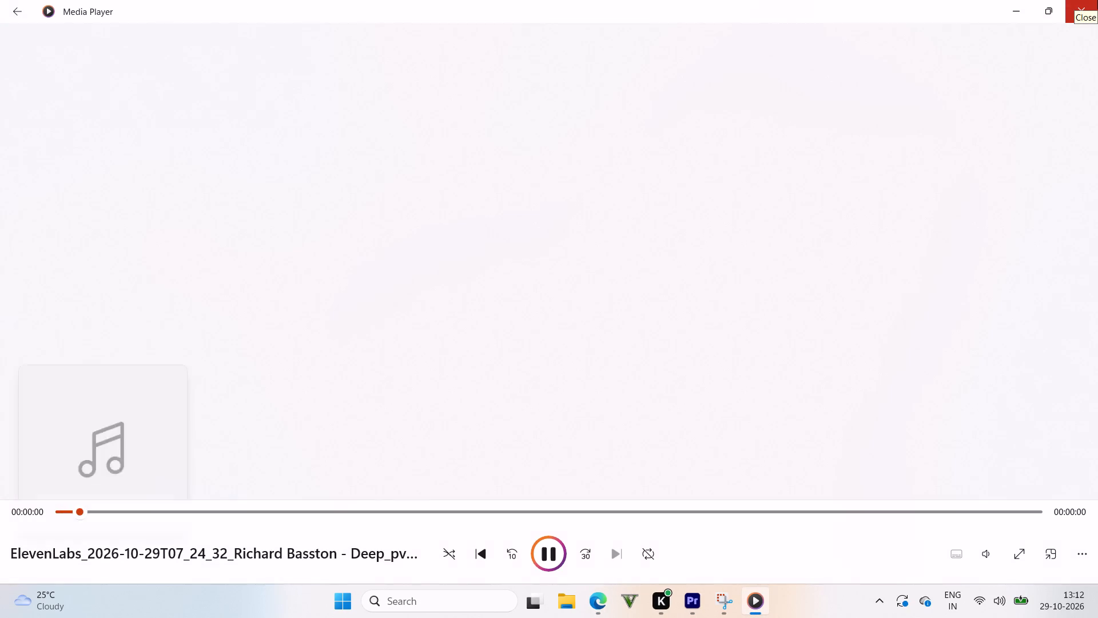
left_click(1097, 0)
double_click(866, 308)
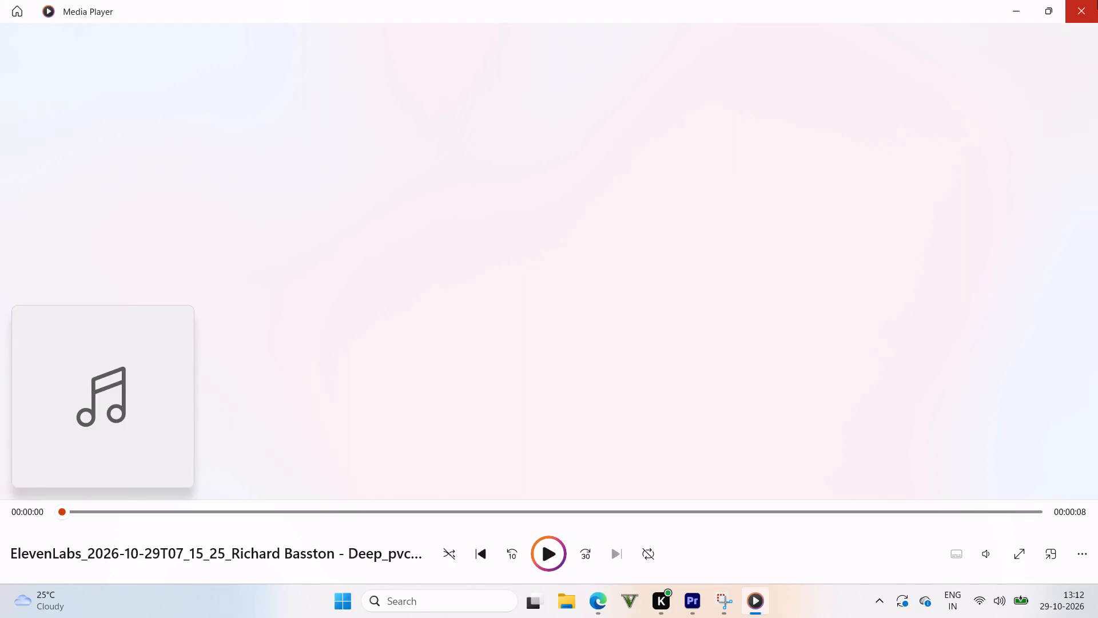
left_click(1097, 2)
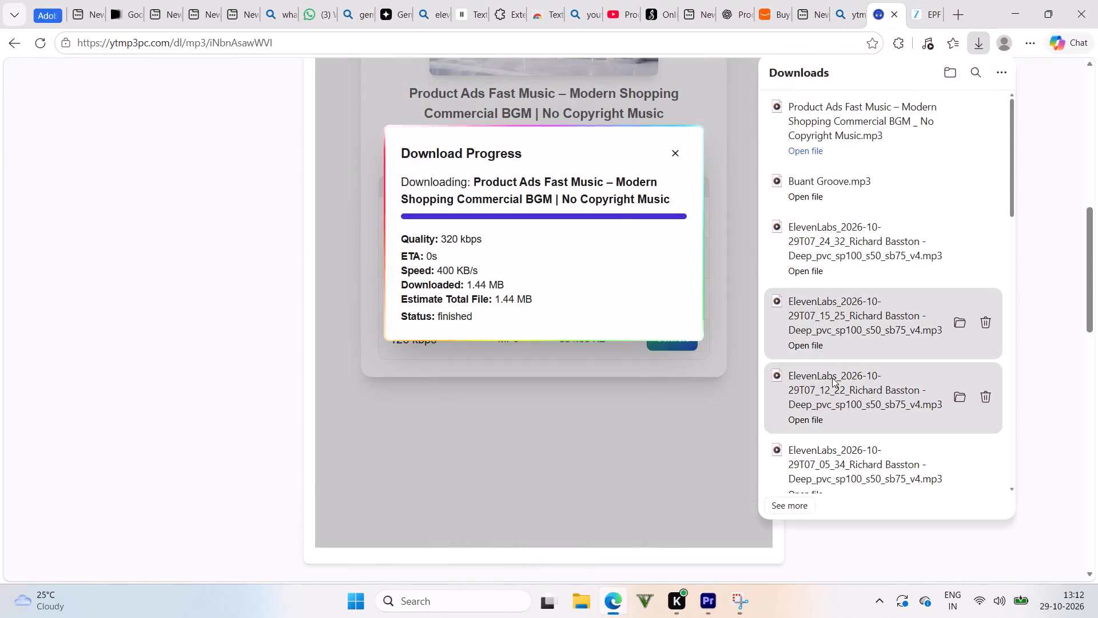
double_click(833, 395)
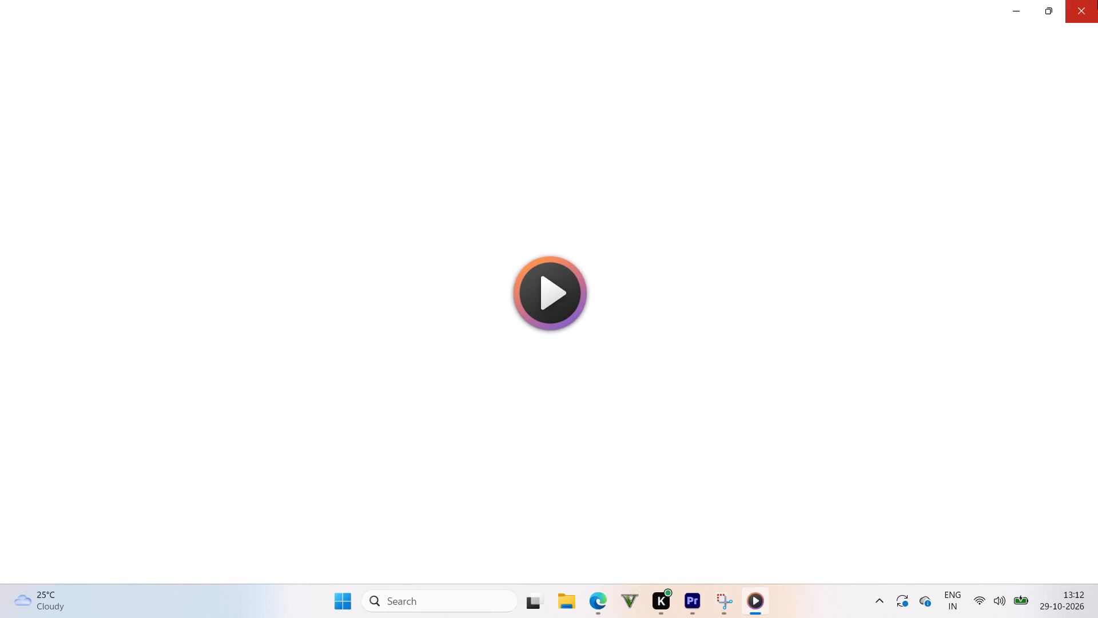
left_click(1097, 0)
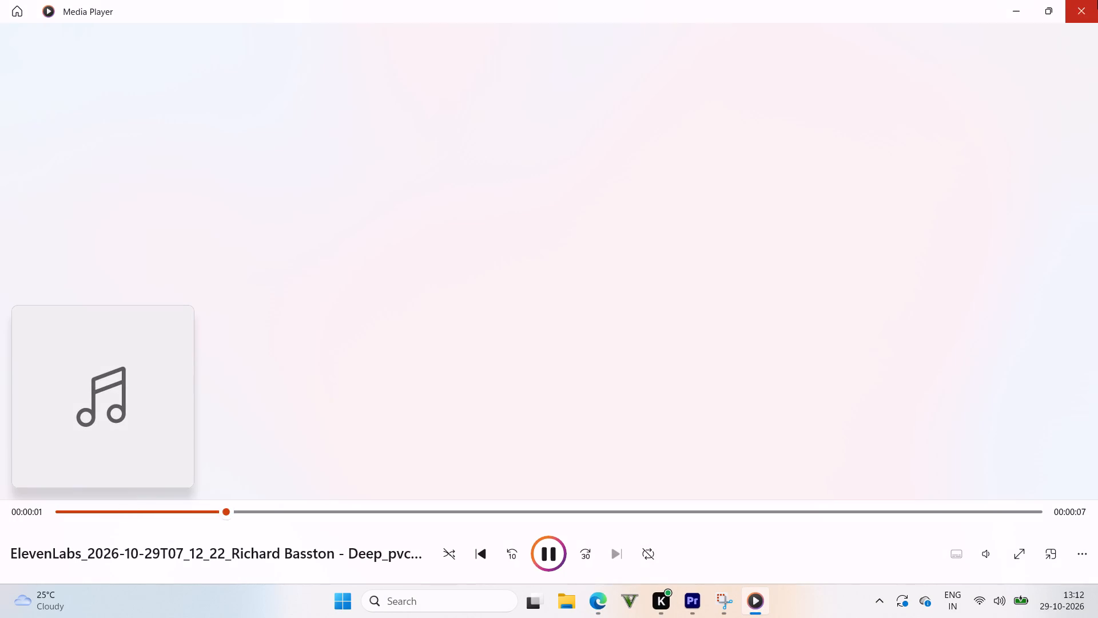
double_click(848, 457)
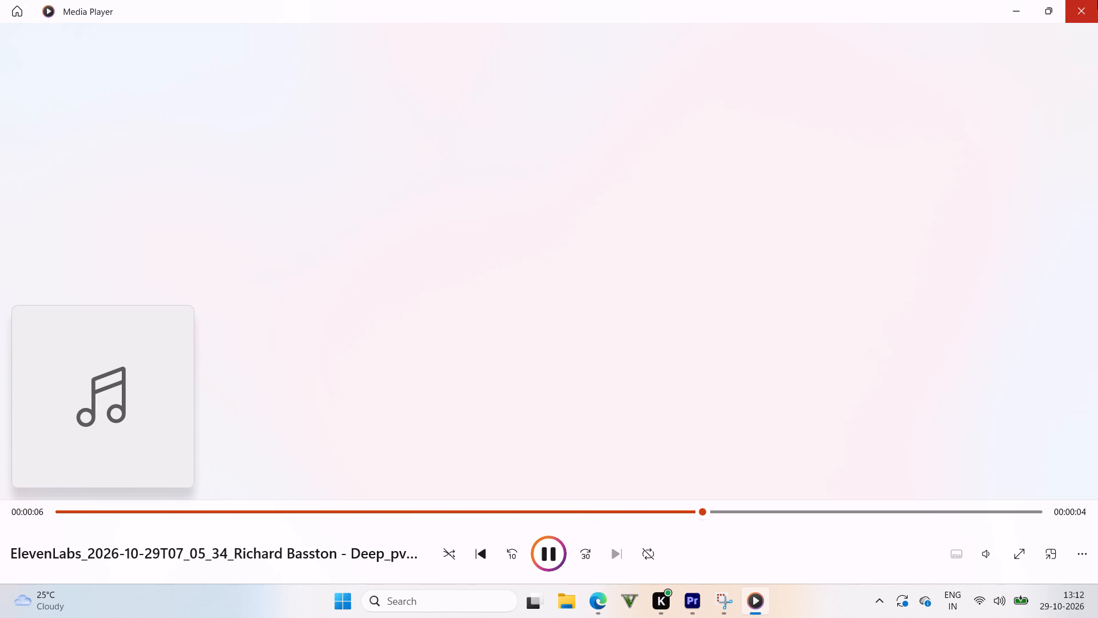
left_click(1097, 0)
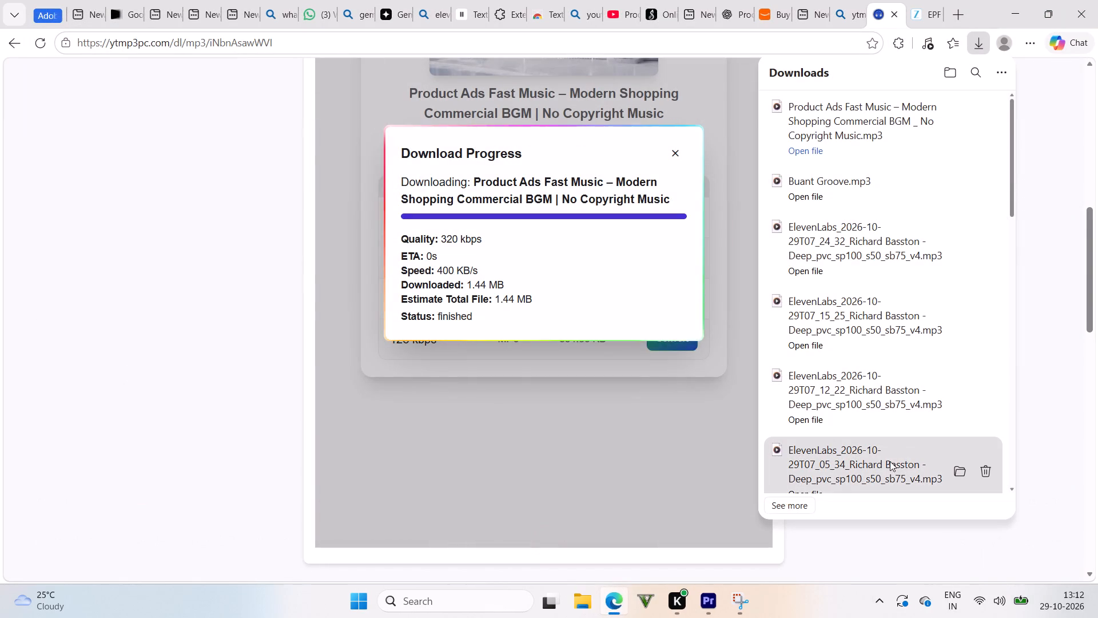
Bring the downloaded ElevenLabs 07_05_34 voice-over into the Premiere Pro timeline on A2, starting at about 00:00:09:05.
left_click_drag(881, 461, 693, 509)
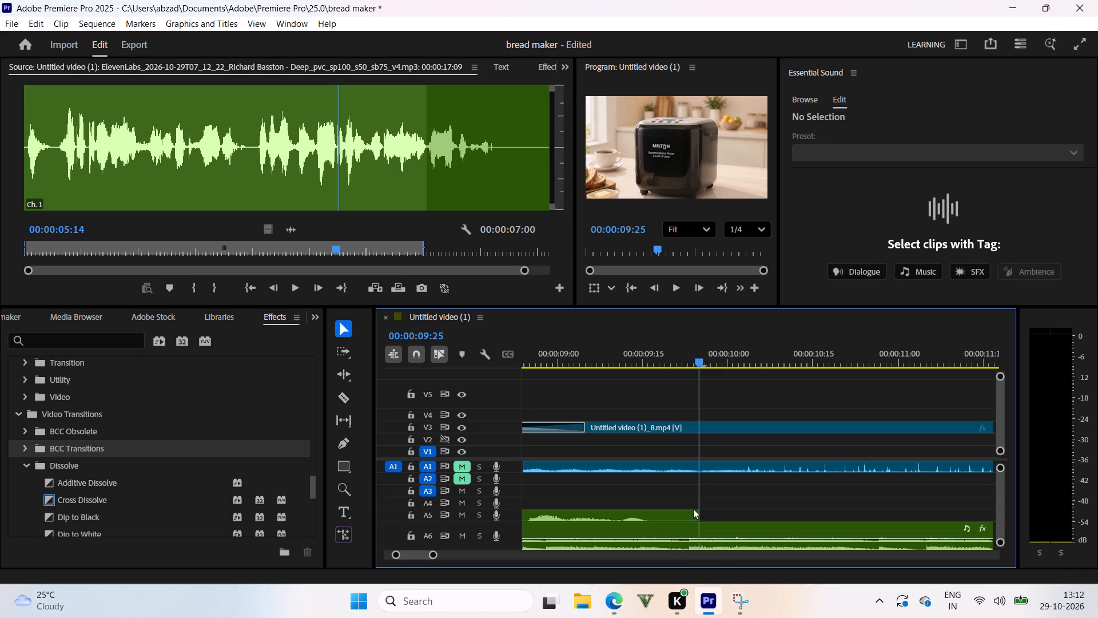
left_click_drag(693, 509, 594, 484)
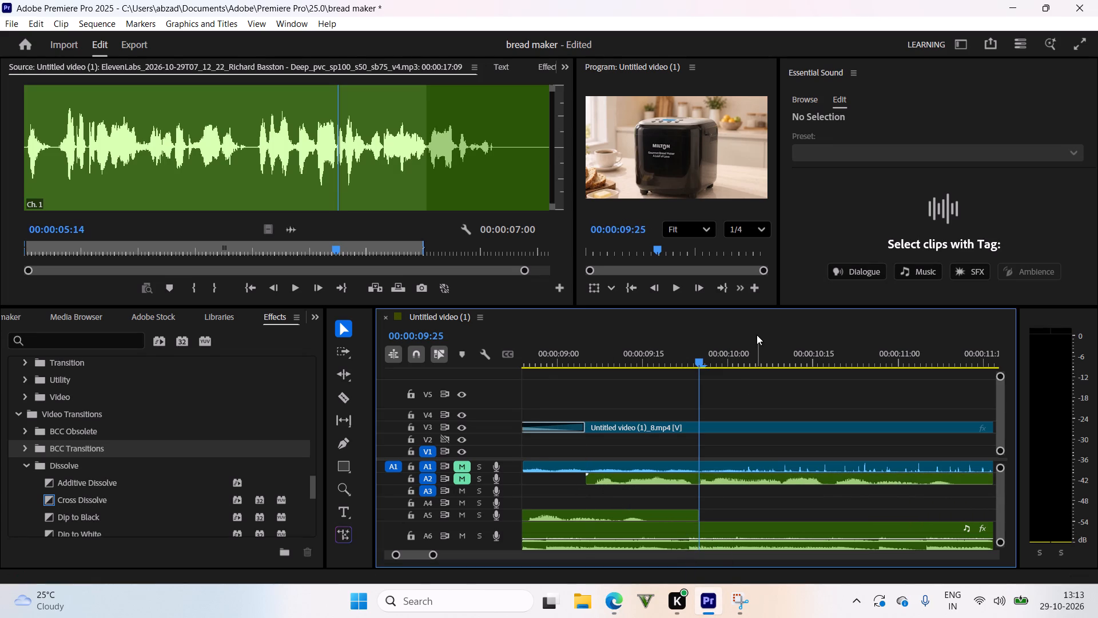
Unmute track A2 and replay the passage from about 00:00:09:25 to hear the added voice-over.
key("space")
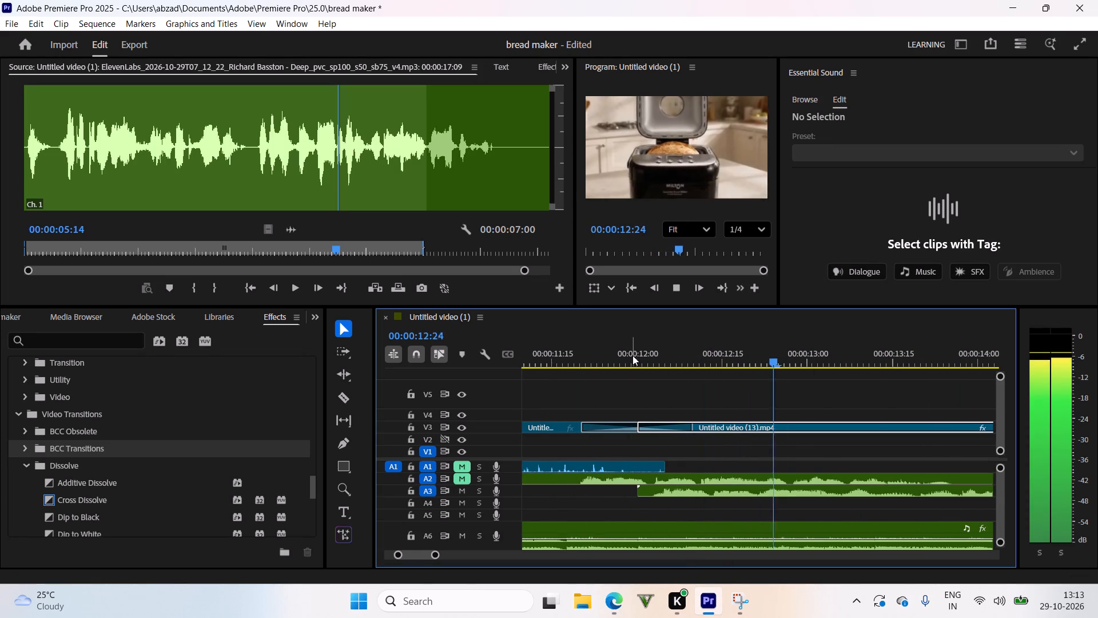
left_click_drag(634, 355, 872, 411)
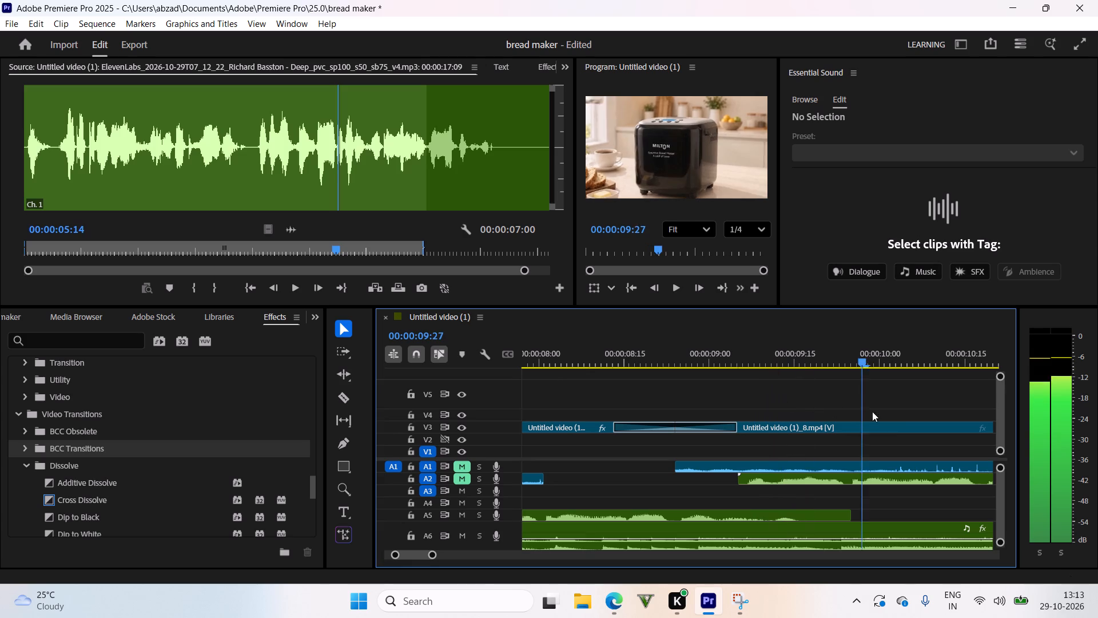
left_click_drag(872, 411, 852, 439)
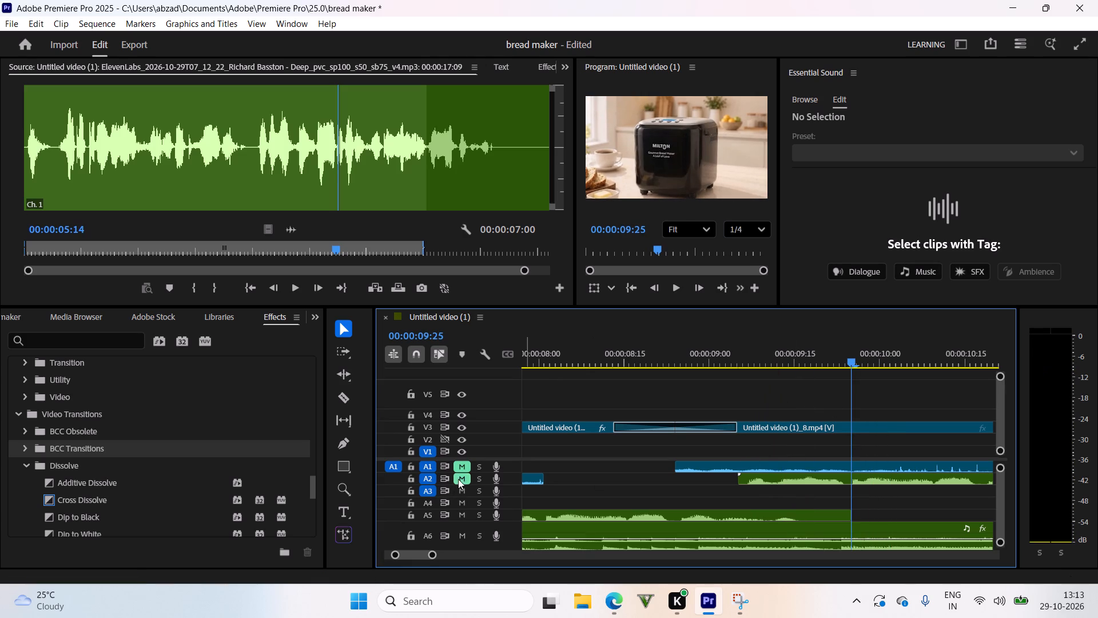
left_click(458, 479)
key("space")
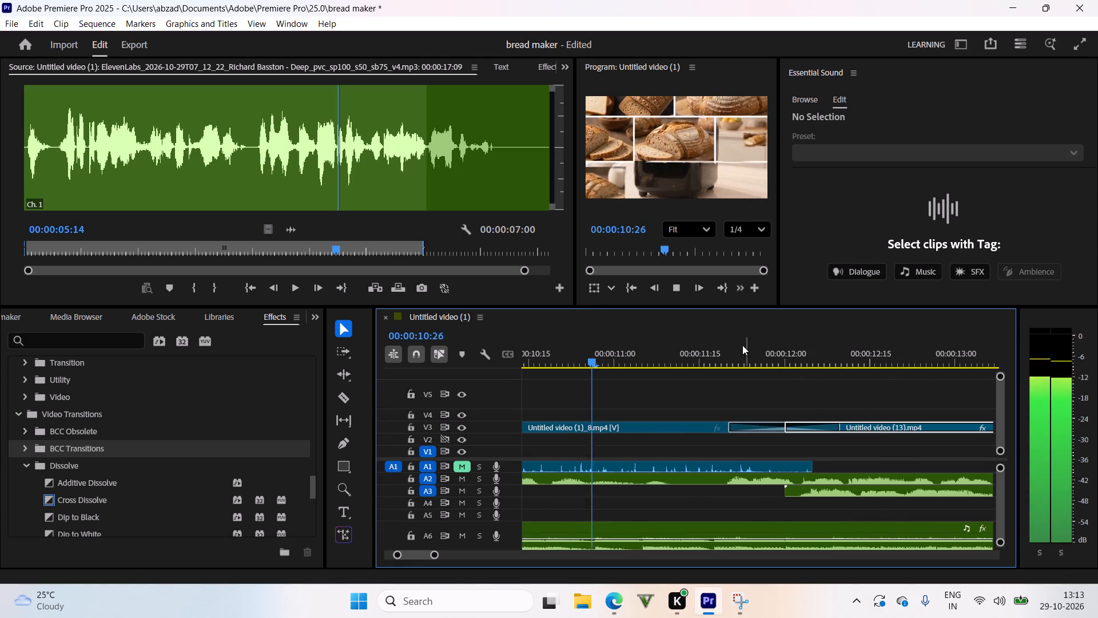
left_click_drag(691, 344, 673, 370)
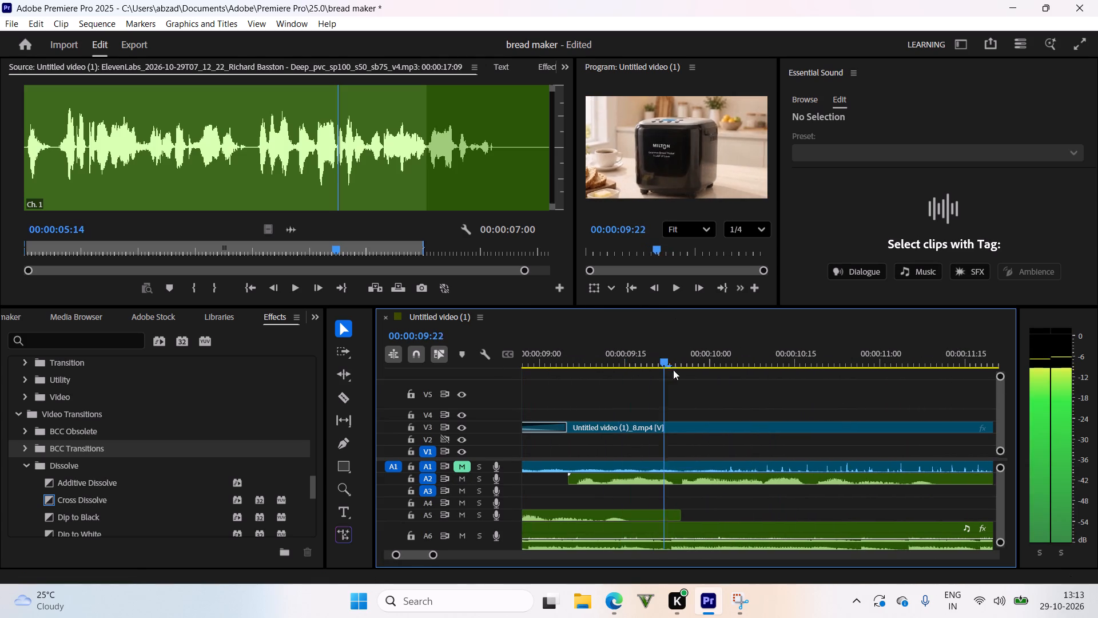
left_click_drag(673, 370, 615, 383)
Unlink the audio of Untitled video (1)_8.mp4, delete its A1 audio clip, and play the passage.
left_click(628, 465)
right_click(628, 463)
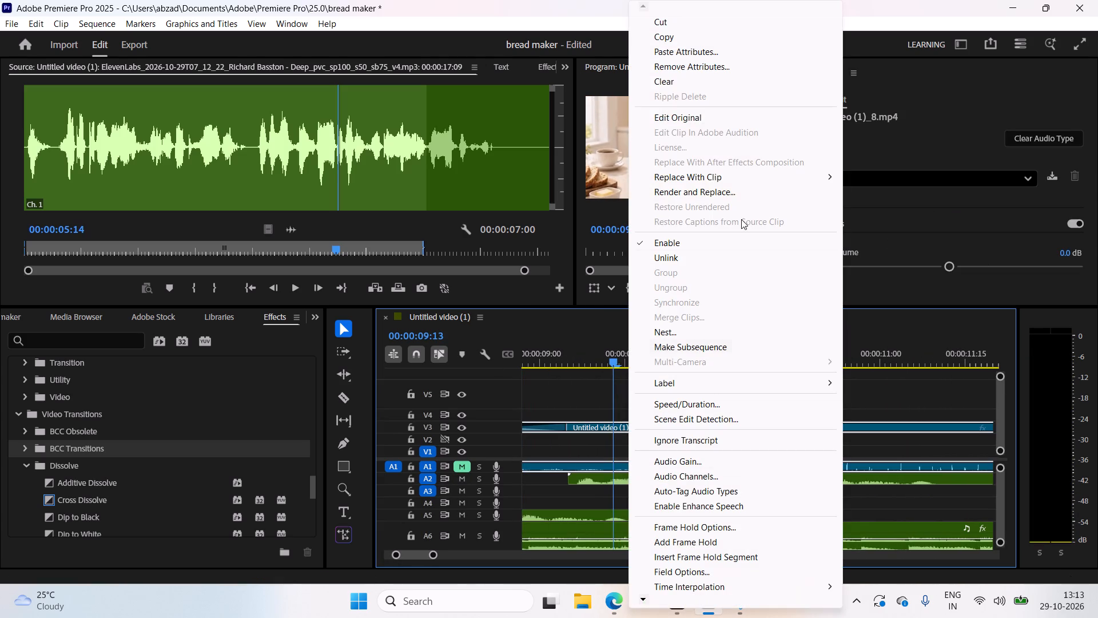
left_click(705, 259)
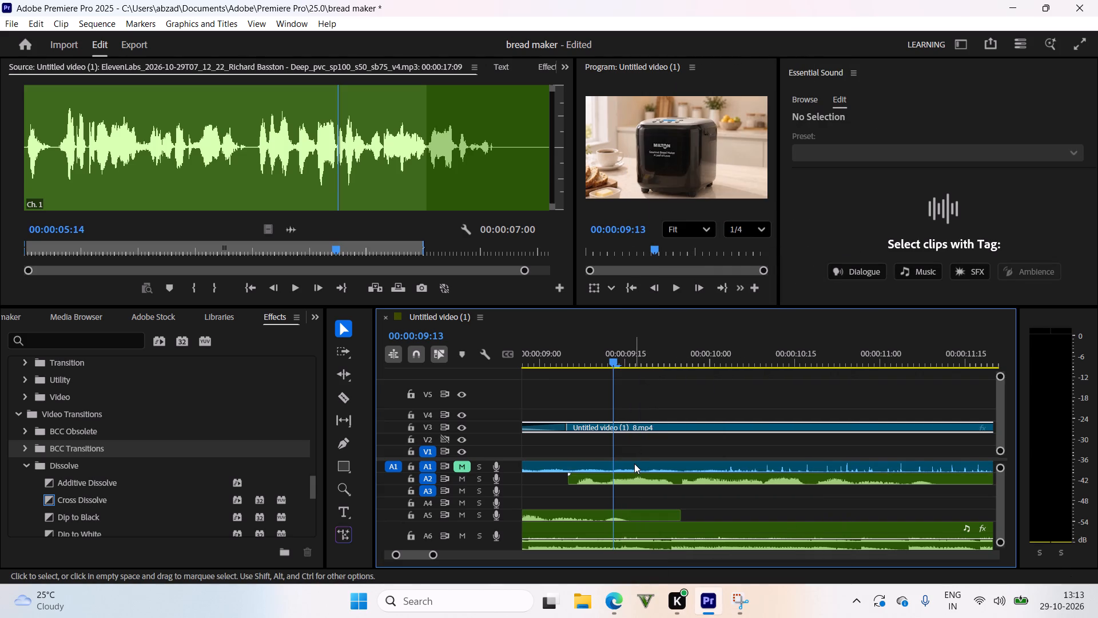
left_click(634, 463)
key("BackSpace")
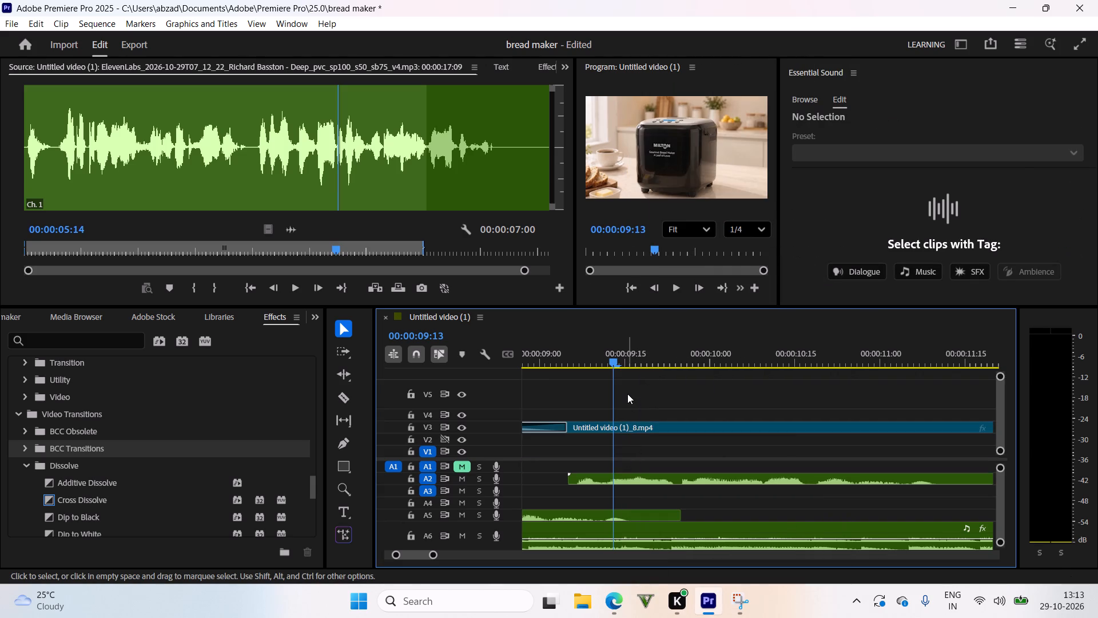
key("space")
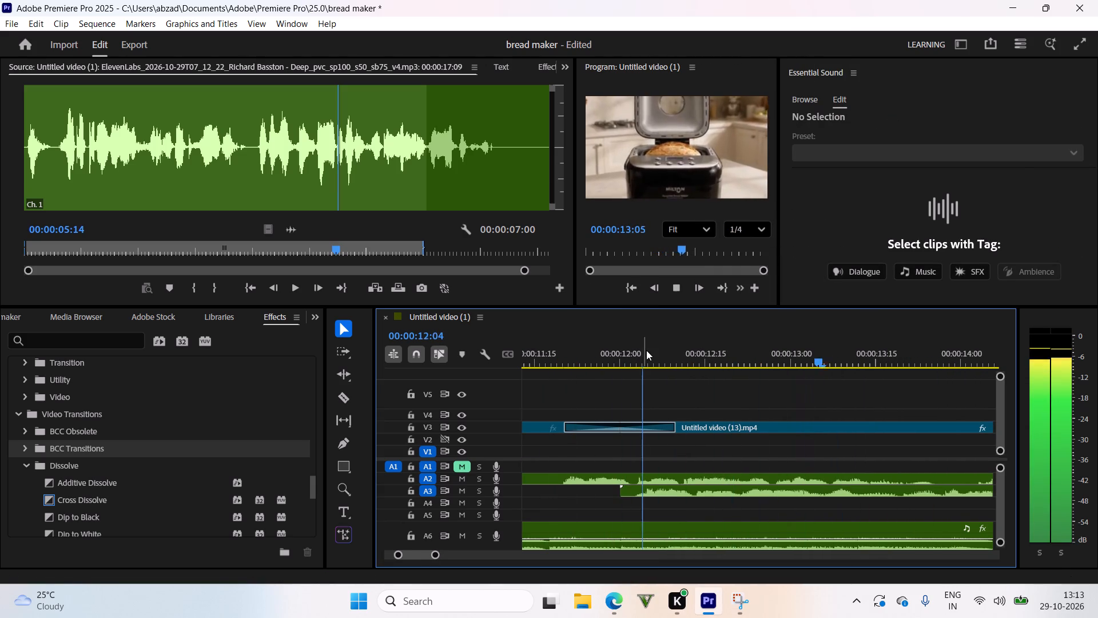
Split the ElevenLabs 07_05_34 voice-over on A2 at about 00:00:14:03 and delete the part before the cut.
left_click(645, 350)
left_click_drag(657, 350, 822, 368)
key("space")
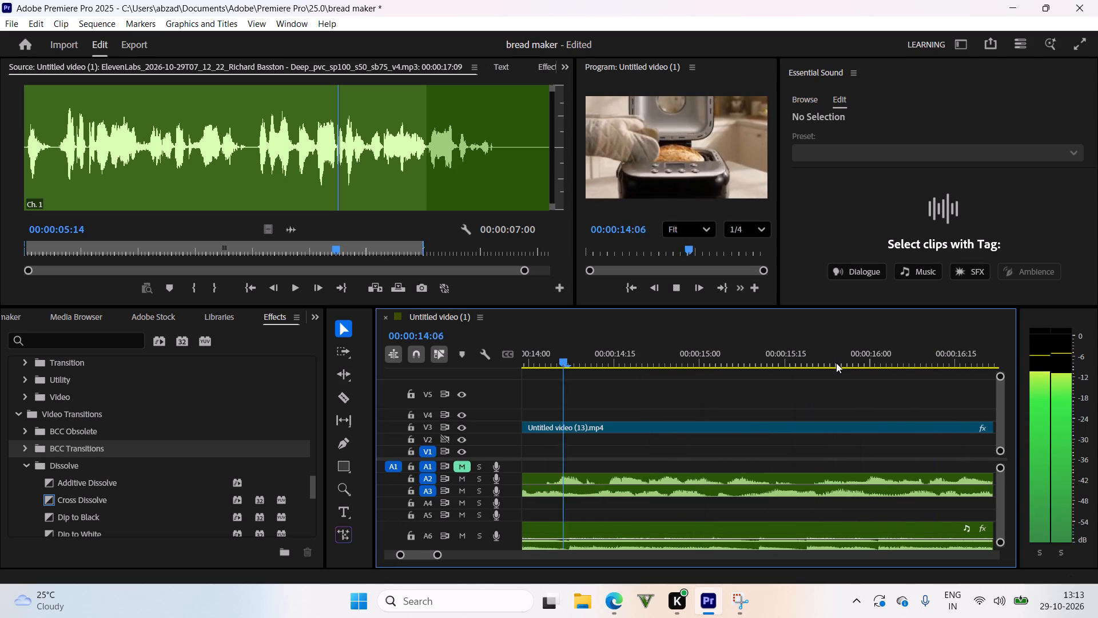
left_click_drag(712, 355, 548, 410)
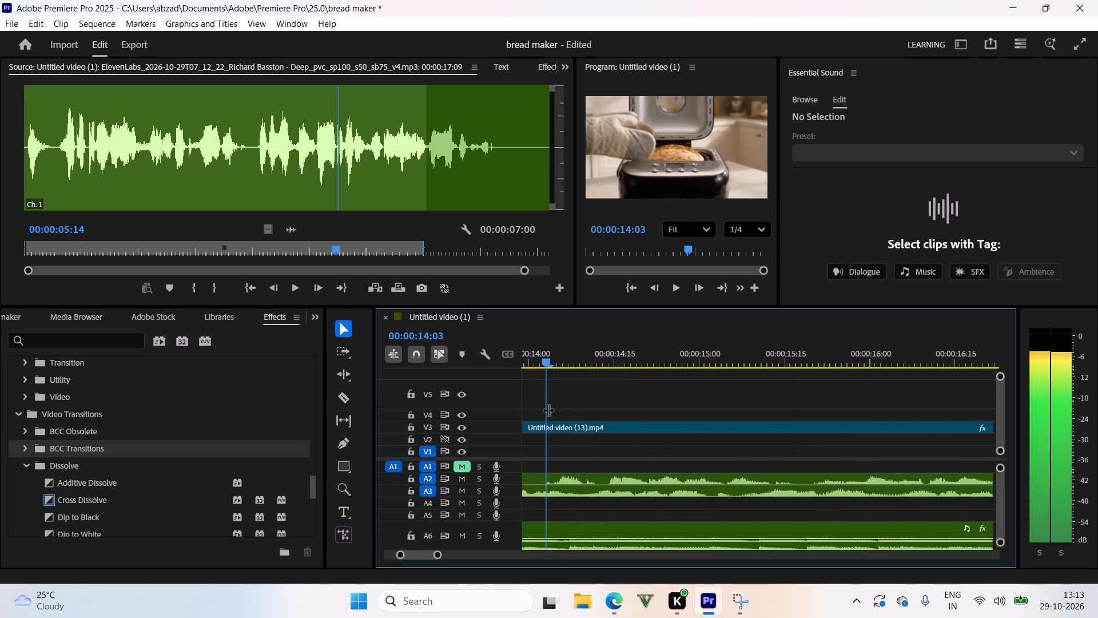
left_click(341, 394)
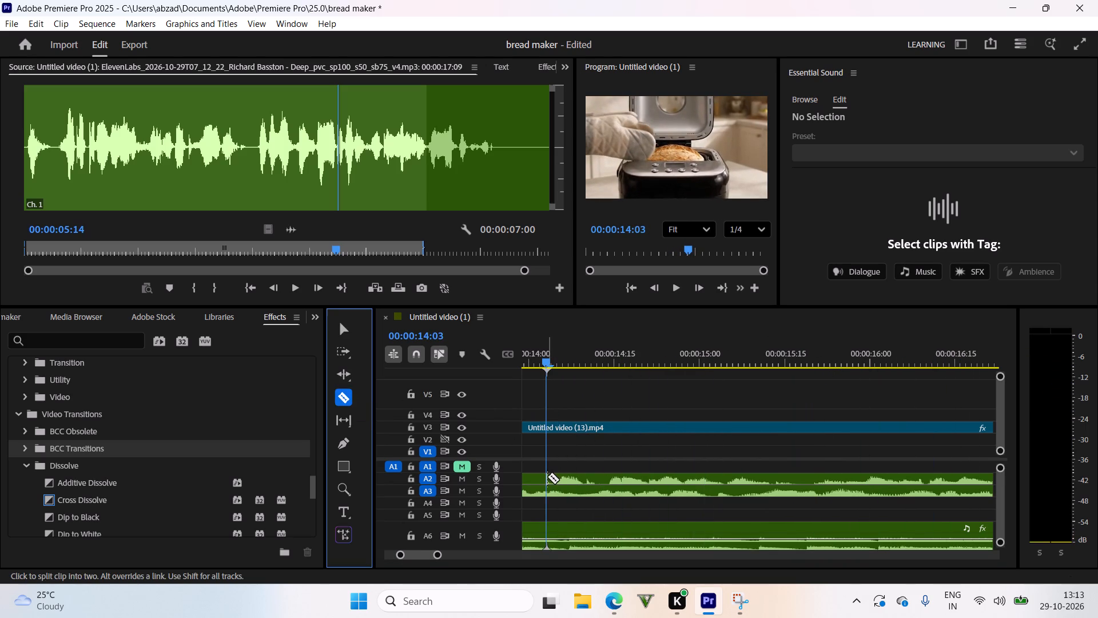
left_click(547, 477)
right_click(535, 478)
left_click(548, 458)
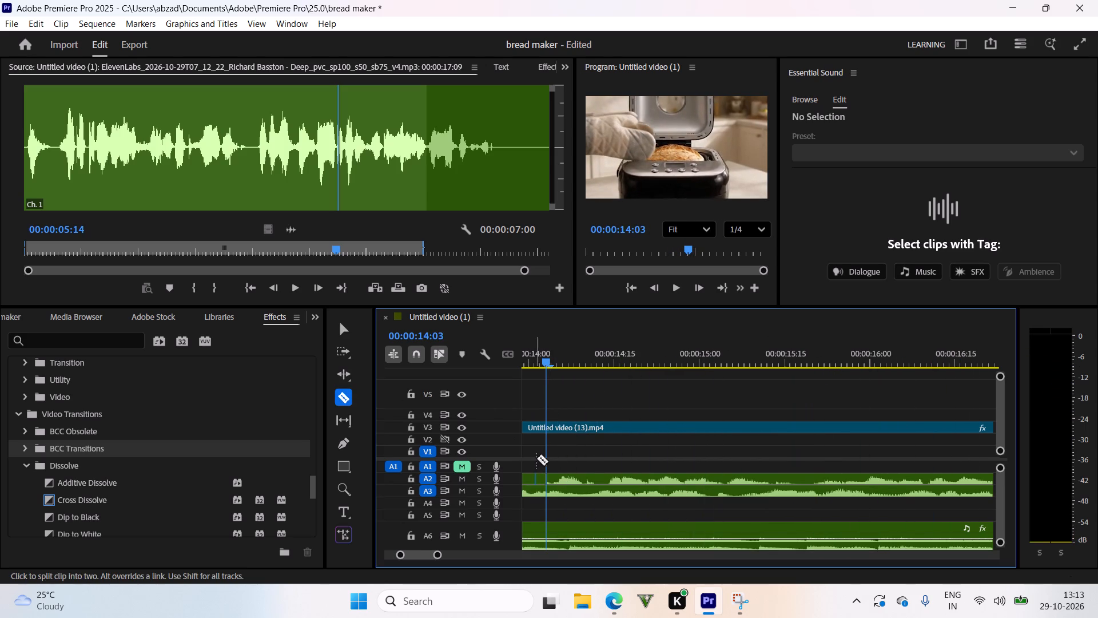
left_click(548, 481)
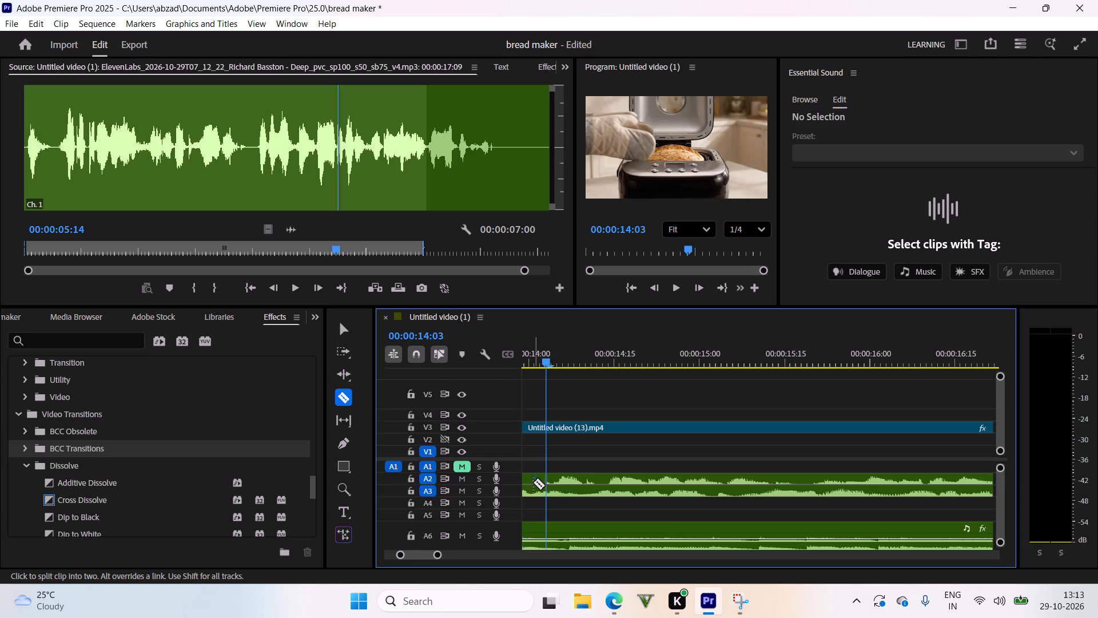
right_click(534, 479)
left_click(529, 479)
key("ctrl+z")
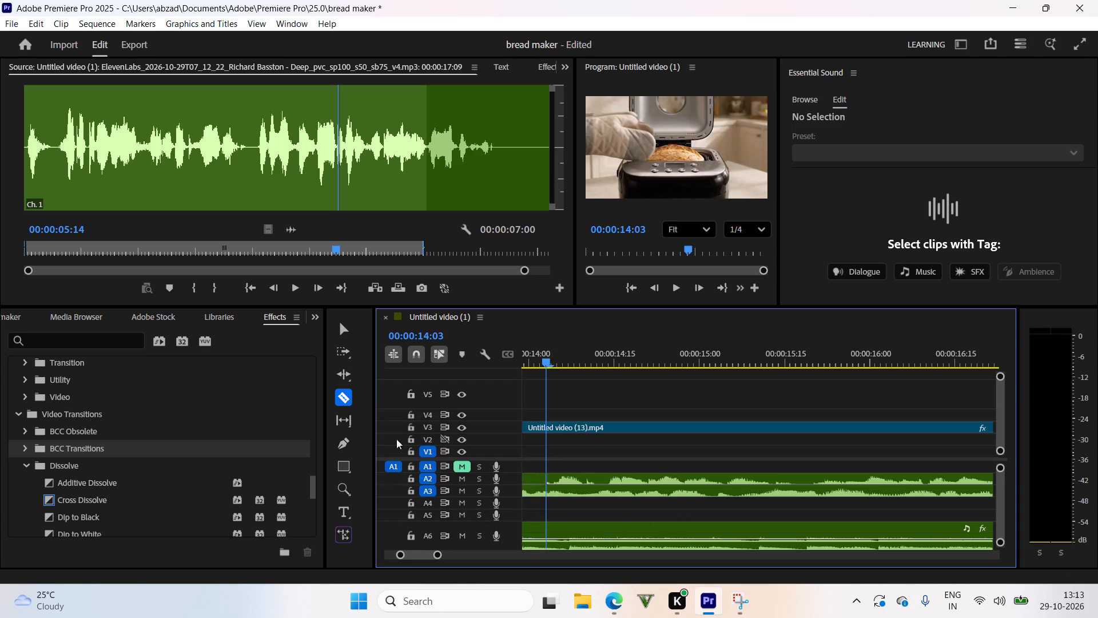
left_click(339, 334)
left_click(530, 481)
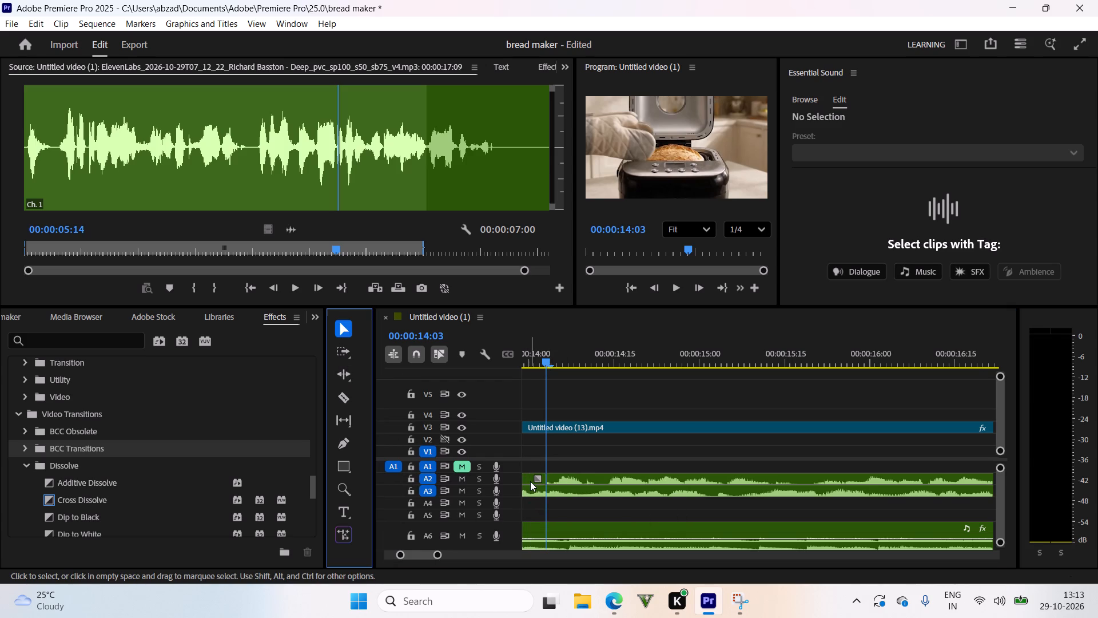
key("BackSpace")
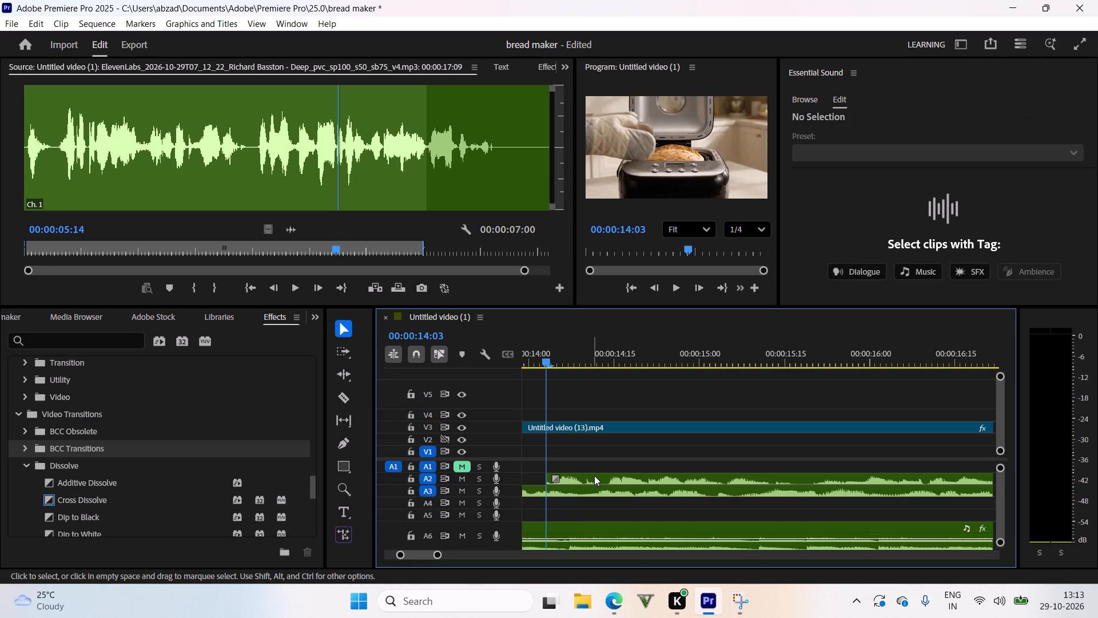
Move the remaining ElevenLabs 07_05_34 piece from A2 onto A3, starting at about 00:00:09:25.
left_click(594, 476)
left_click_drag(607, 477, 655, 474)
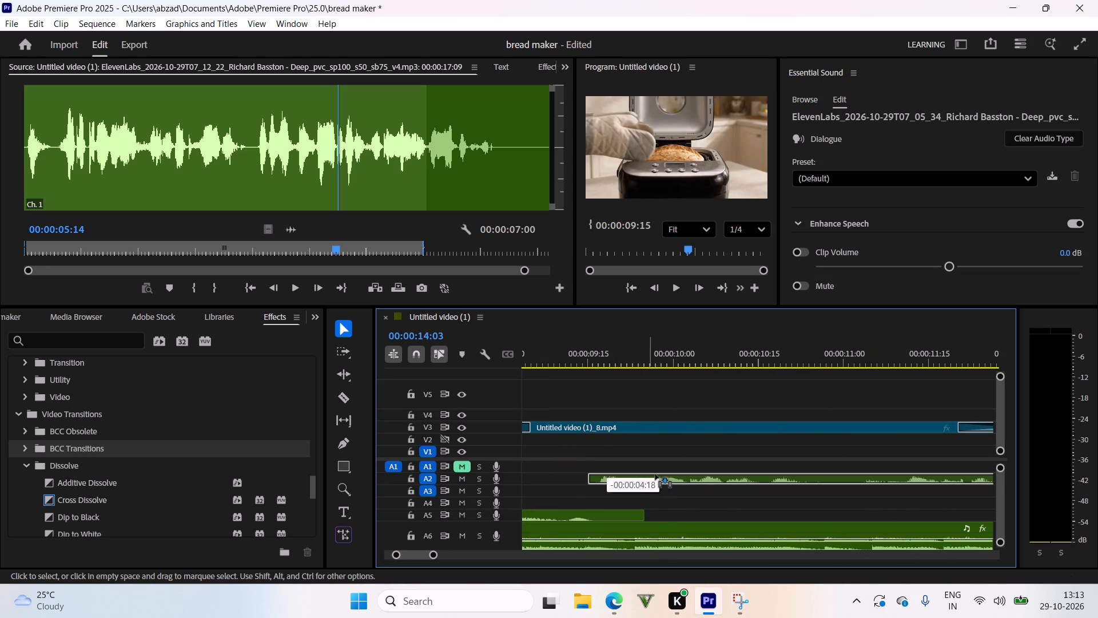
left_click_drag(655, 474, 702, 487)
Unlink the audio of Untitled video (11)-clipwipe-clean.mp4, delete its A2 audio clip, and play the following passage.
left_click_drag(638, 350, 443, 393)
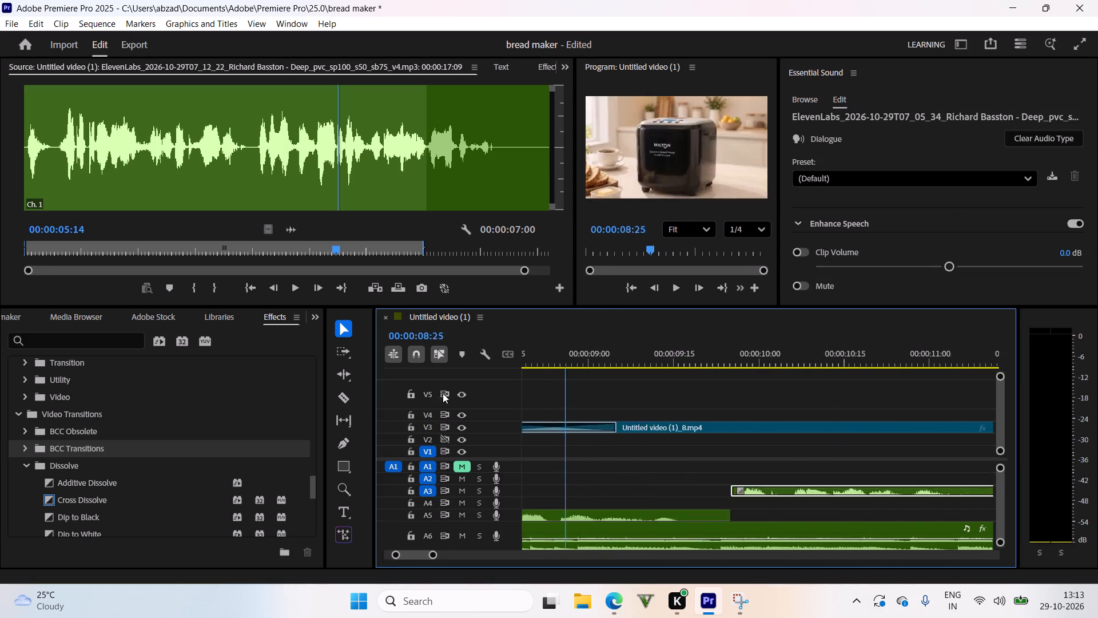
left_click_drag(443, 393, 598, 484)
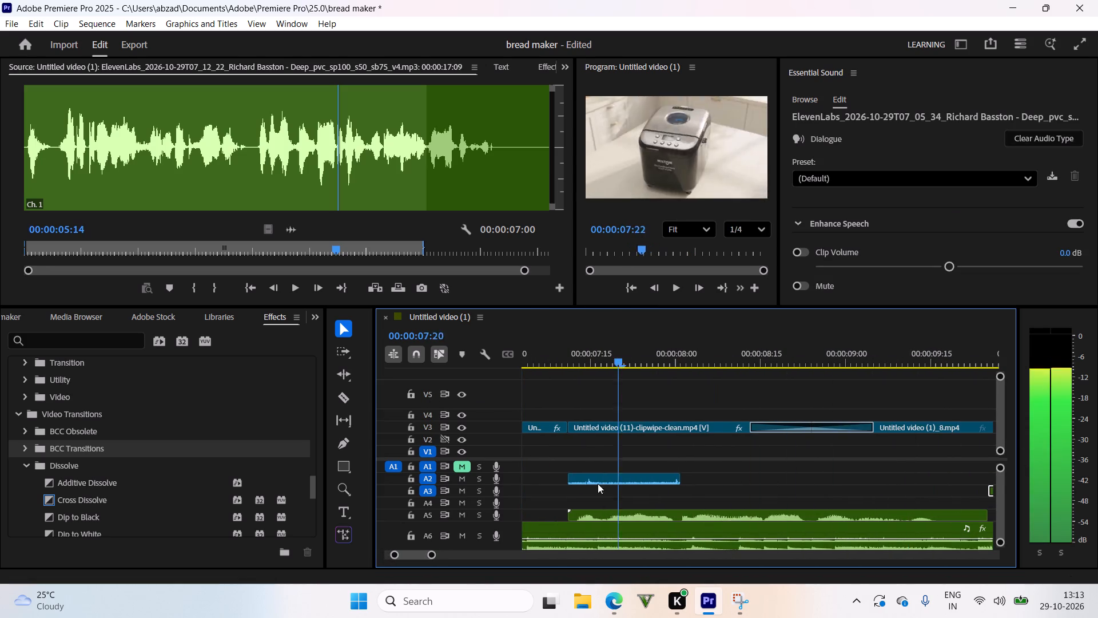
left_click_drag(598, 484, 900, 504)
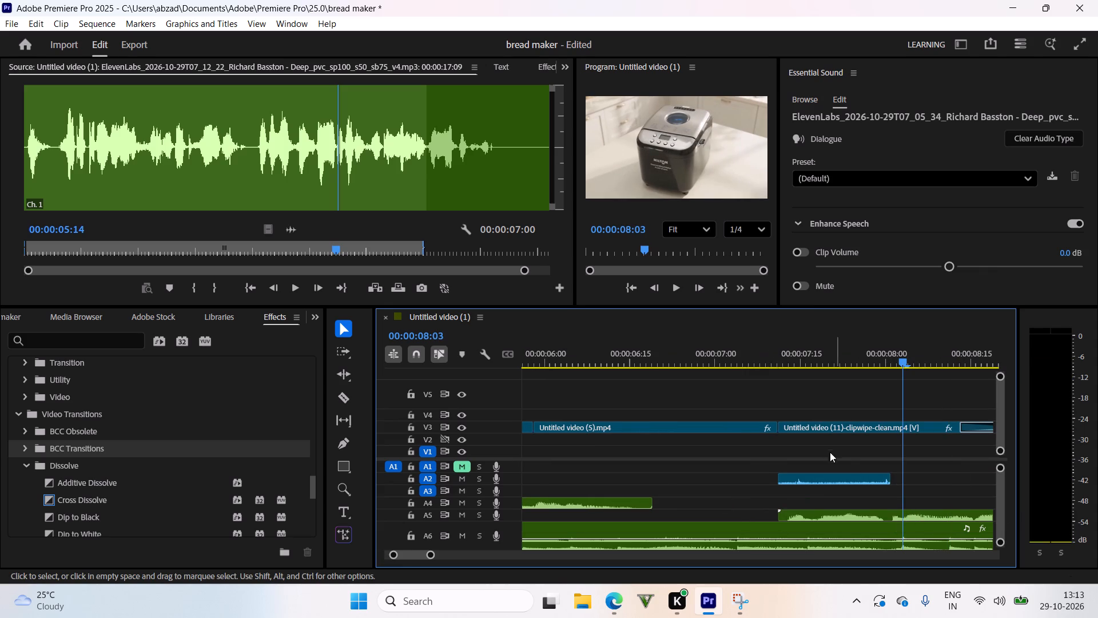
left_click(817, 429)
right_click(816, 427)
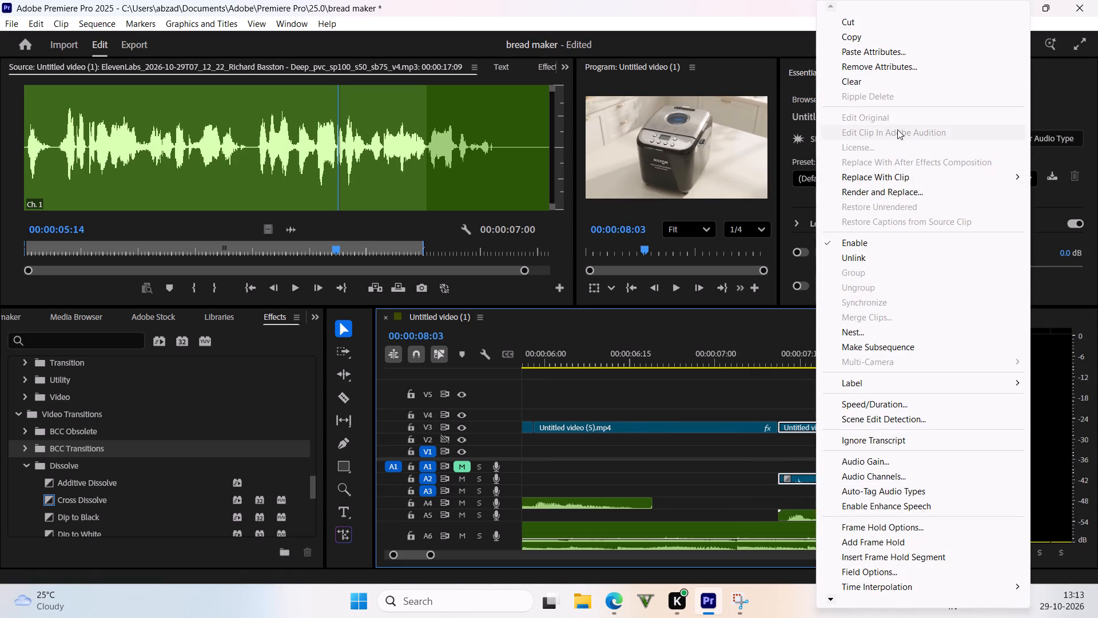
left_click(891, 261)
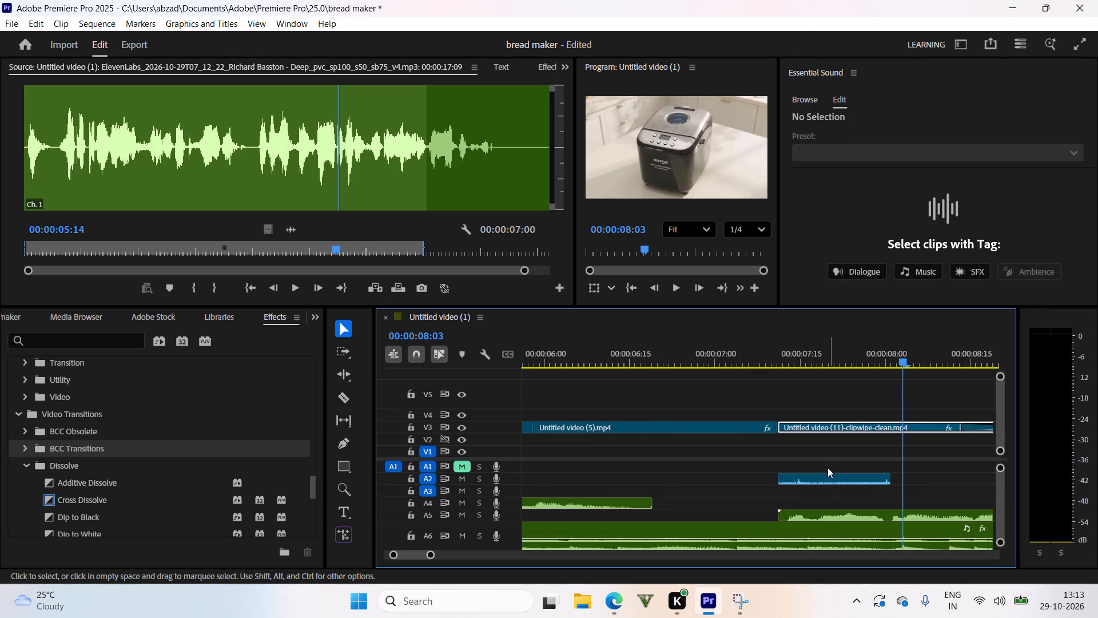
left_click(825, 478)
key("BackSpace")
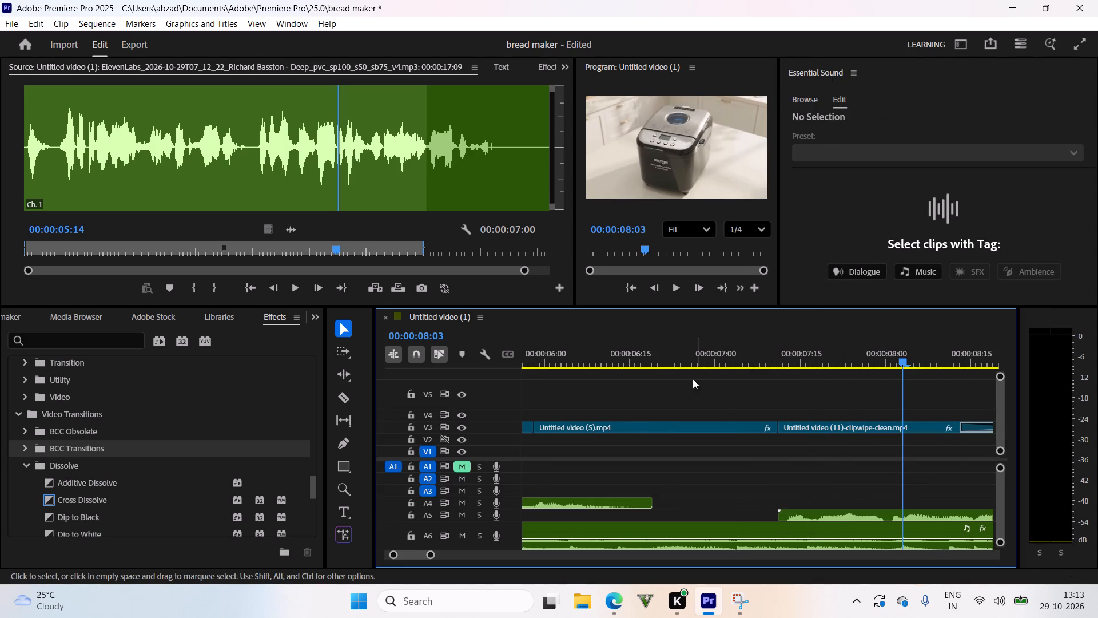
left_click_drag(675, 354, 742, 403)
key("space")
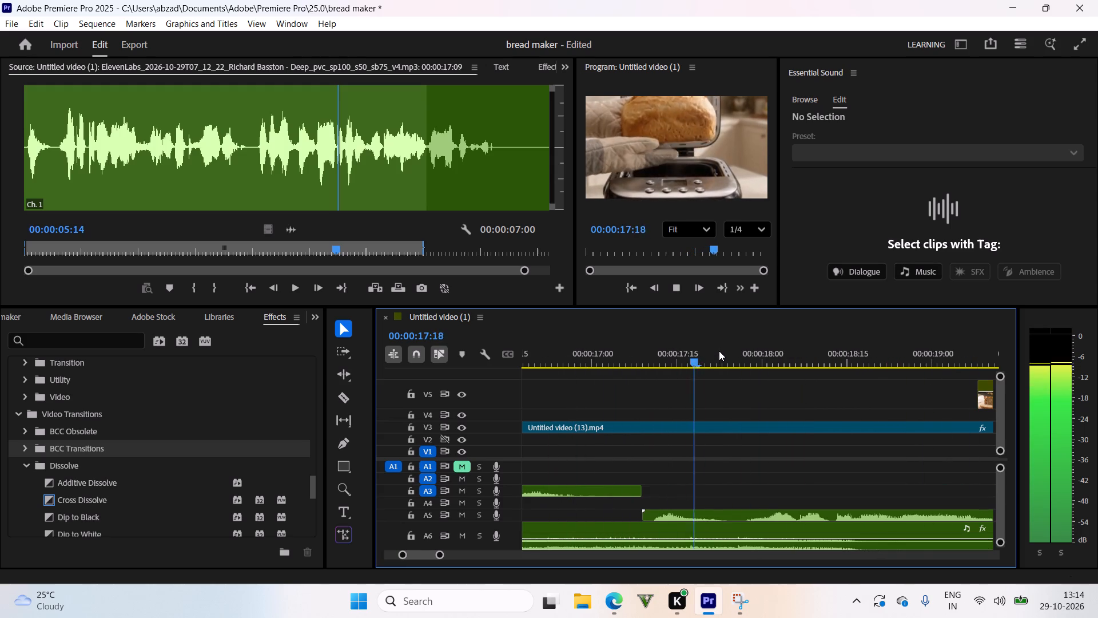
Listen again from about 00:00:14:15 and delete the ElevenLabs 07_05_34 piece from A3.
left_click_drag(694, 340, 785, 463)
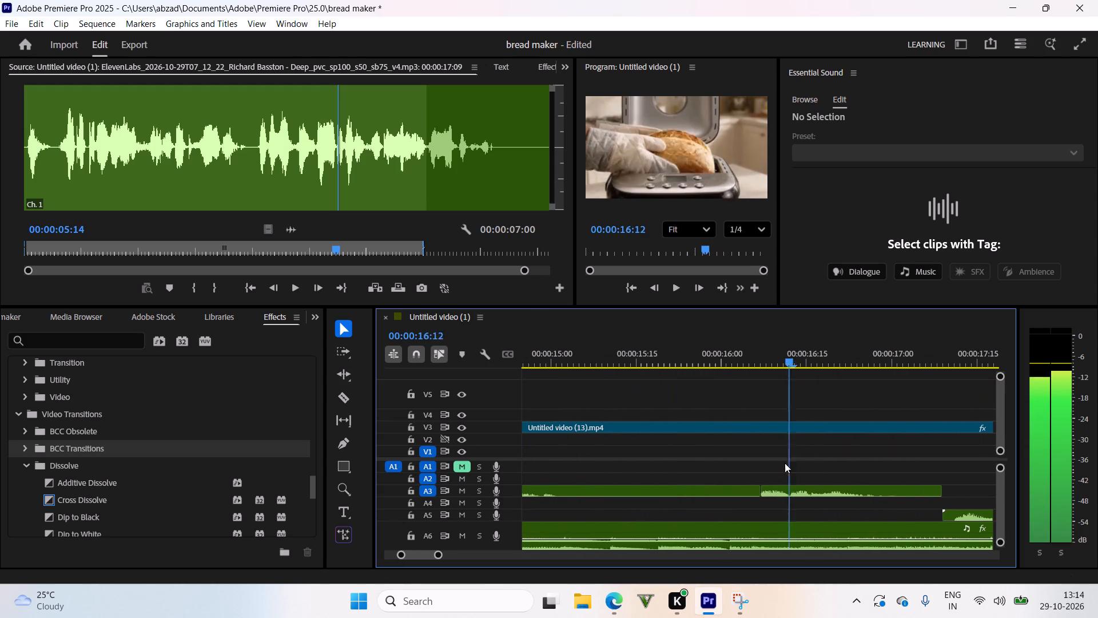
left_click_drag(785, 463, 719, 485)
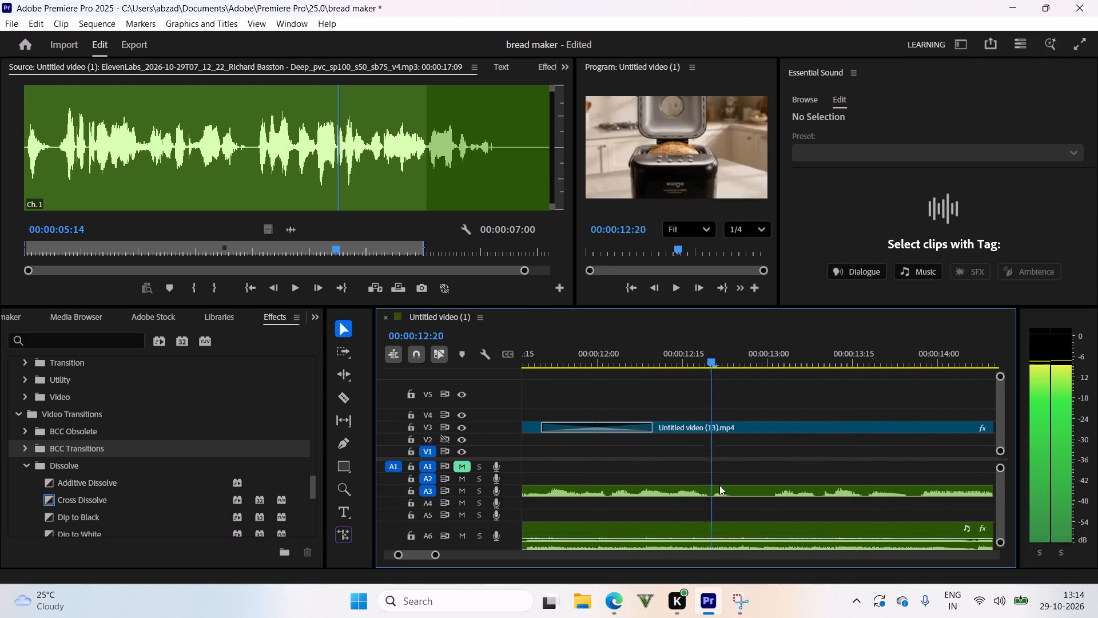
left_click_drag(719, 485, 938, 497)
key("space")
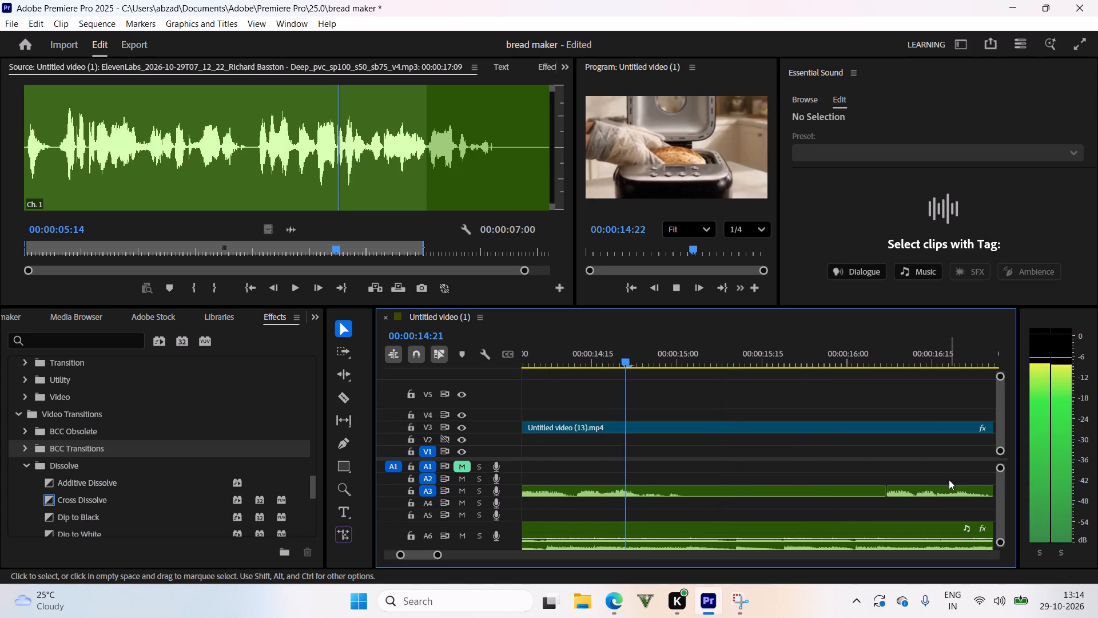
left_click_drag(827, 359, 788, 370)
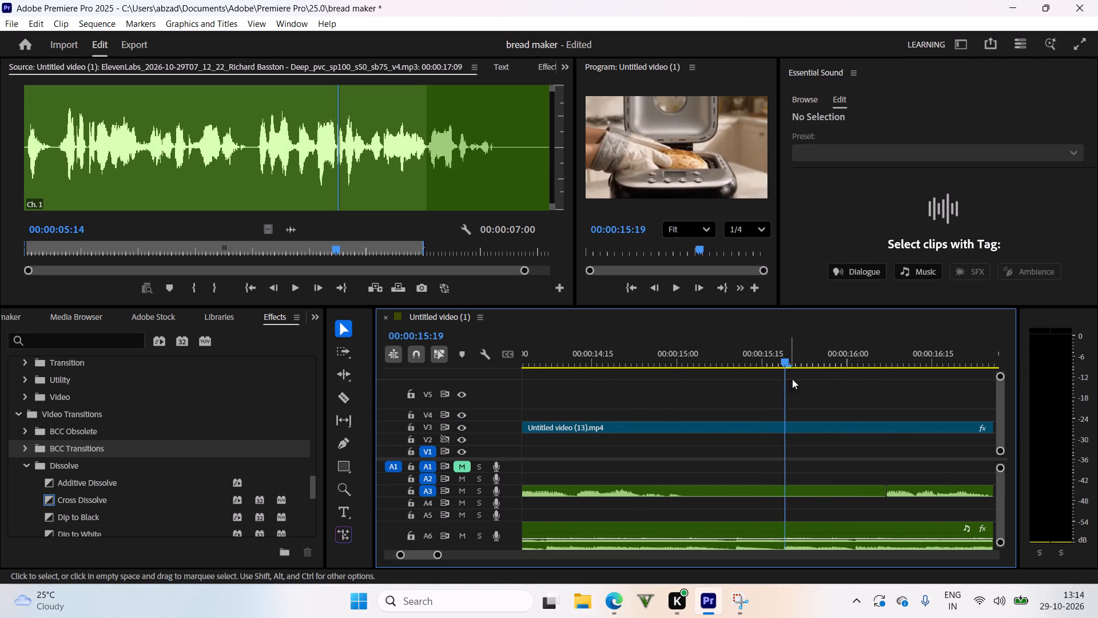
left_click(808, 489)
key("BackSpace")
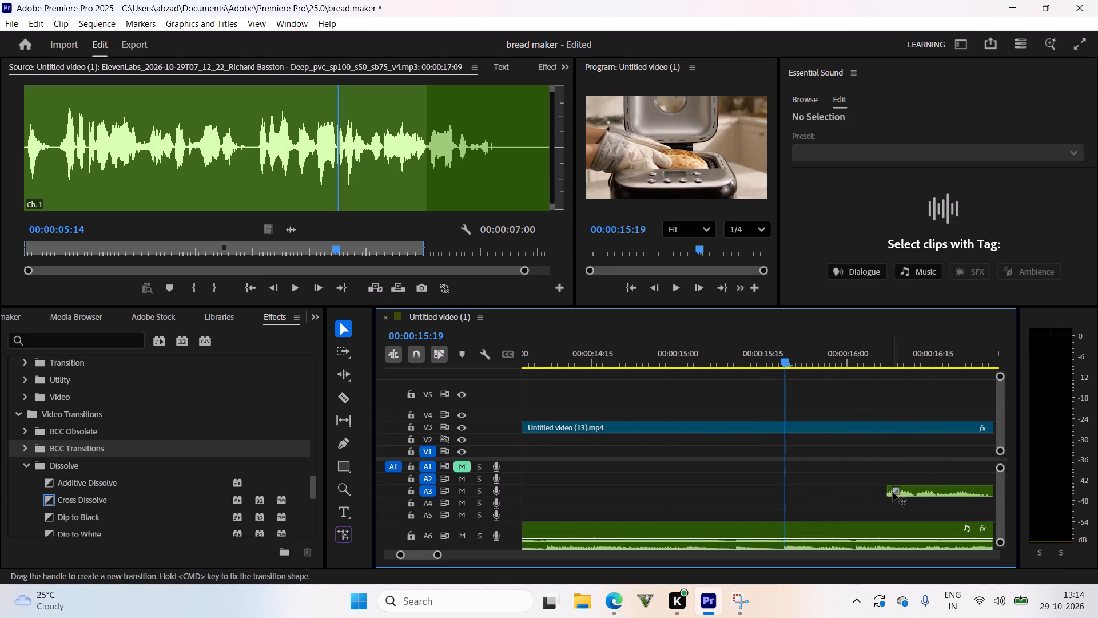
Extend the start of the A3 voice-over back to 00:00:12:00 and play the sequence through to its end.
left_click_drag(889, 490, 595, 501)
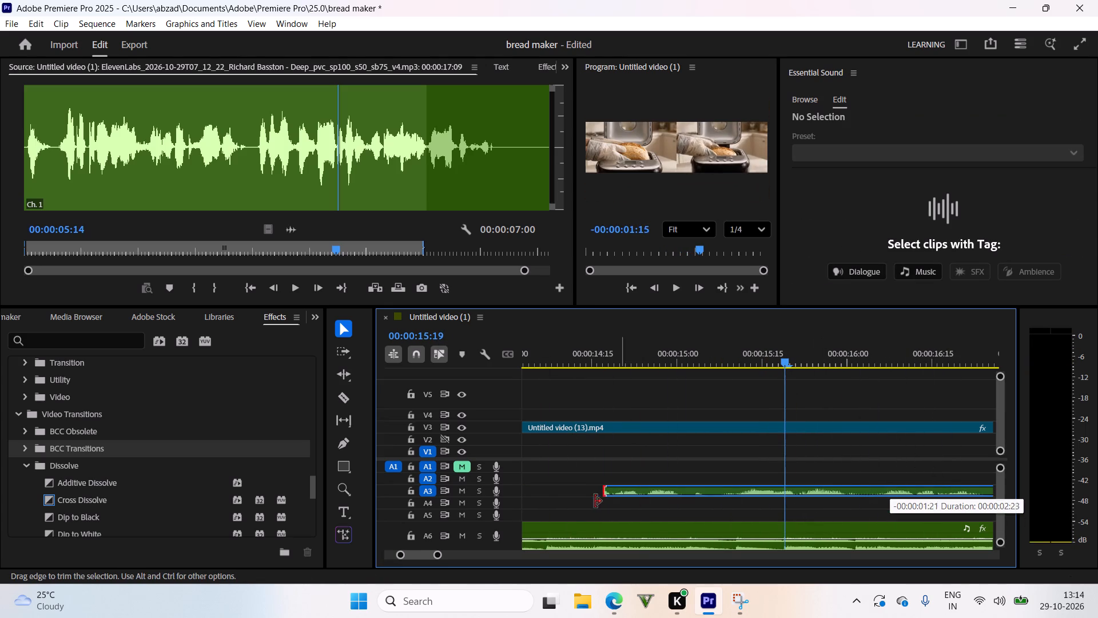
left_click_drag(595, 501, 568, 493)
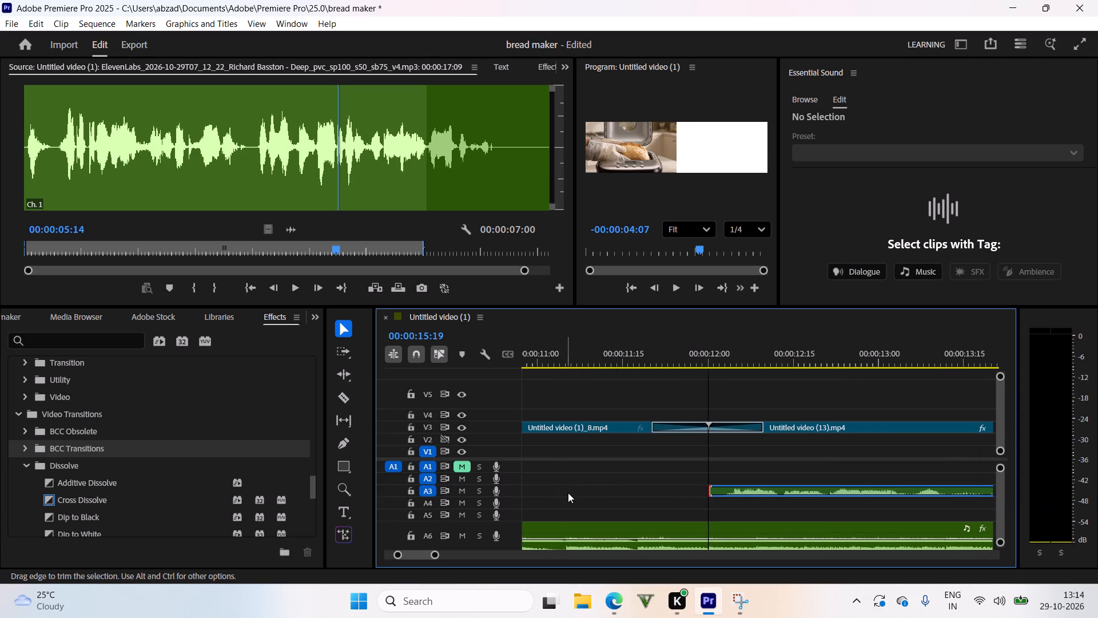
left_click_drag(568, 493, 566, 493)
left_click_drag(682, 347, 575, 406)
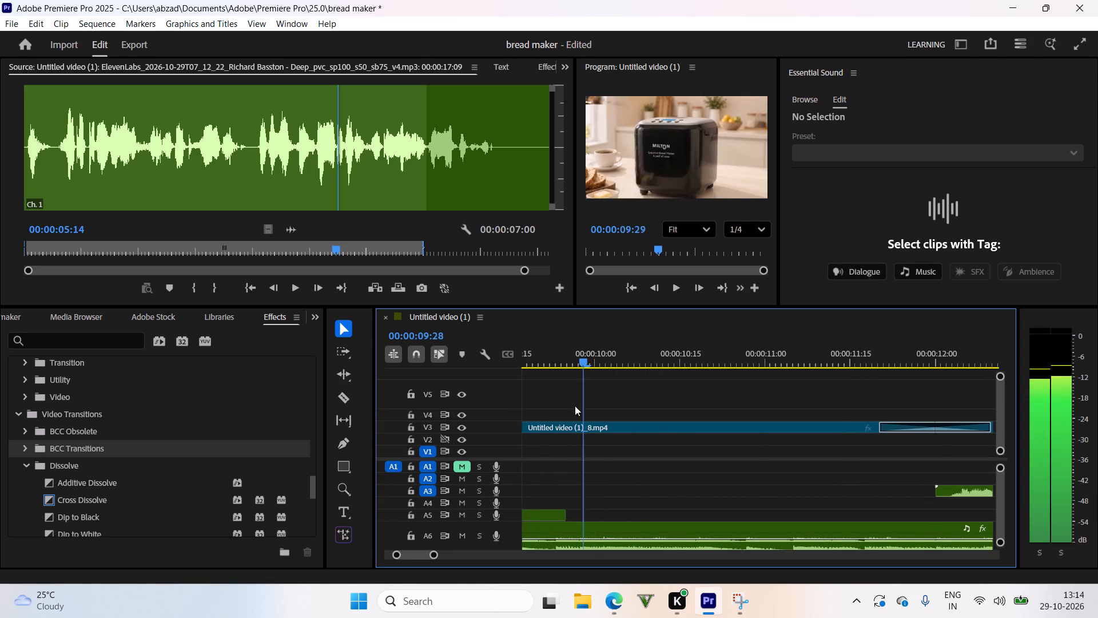
left_click_drag(575, 406, 763, 406)
key("space")
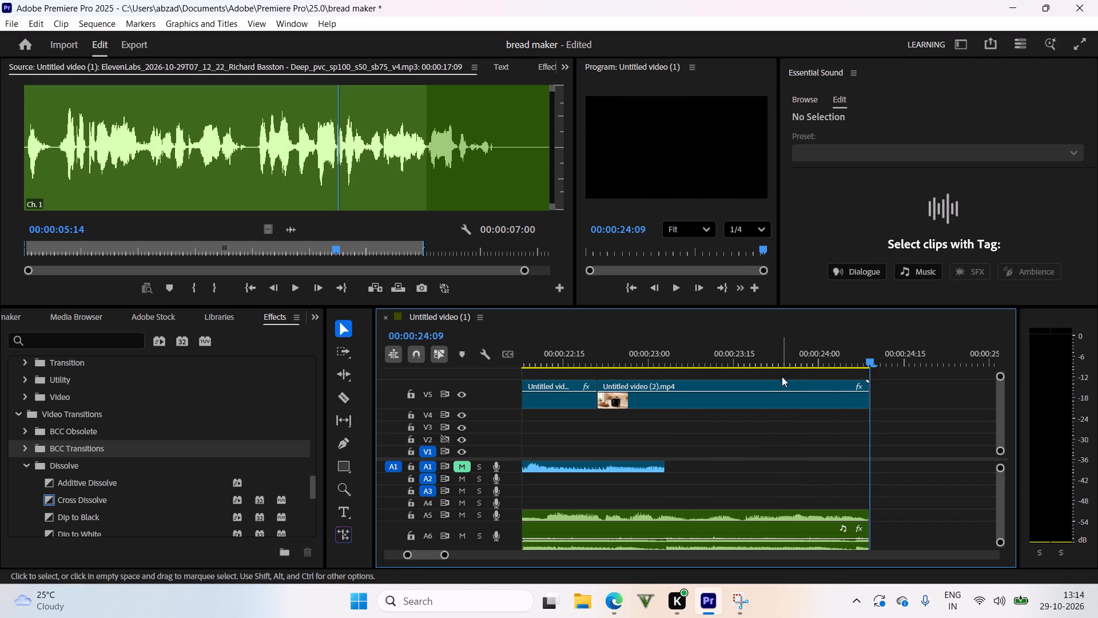
Replay the ending and trim the end of the A5 voice-over to 00:00:23:17.
left_click_drag(783, 356, 610, 382)
key("space")
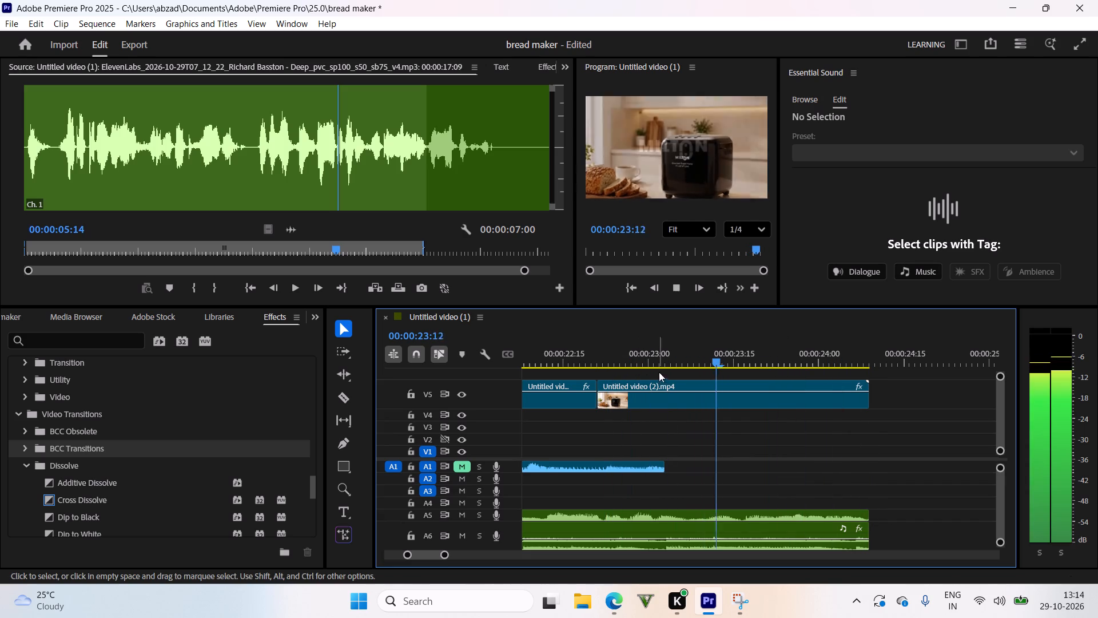
left_click_drag(689, 358, 742, 410)
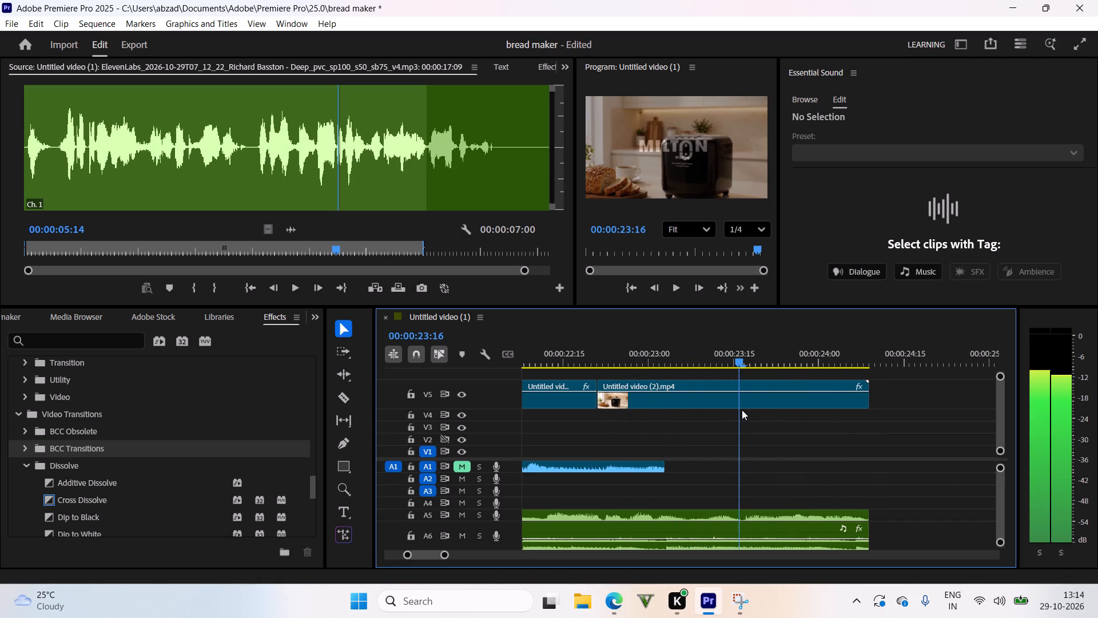
left_click_drag(742, 410, 747, 407)
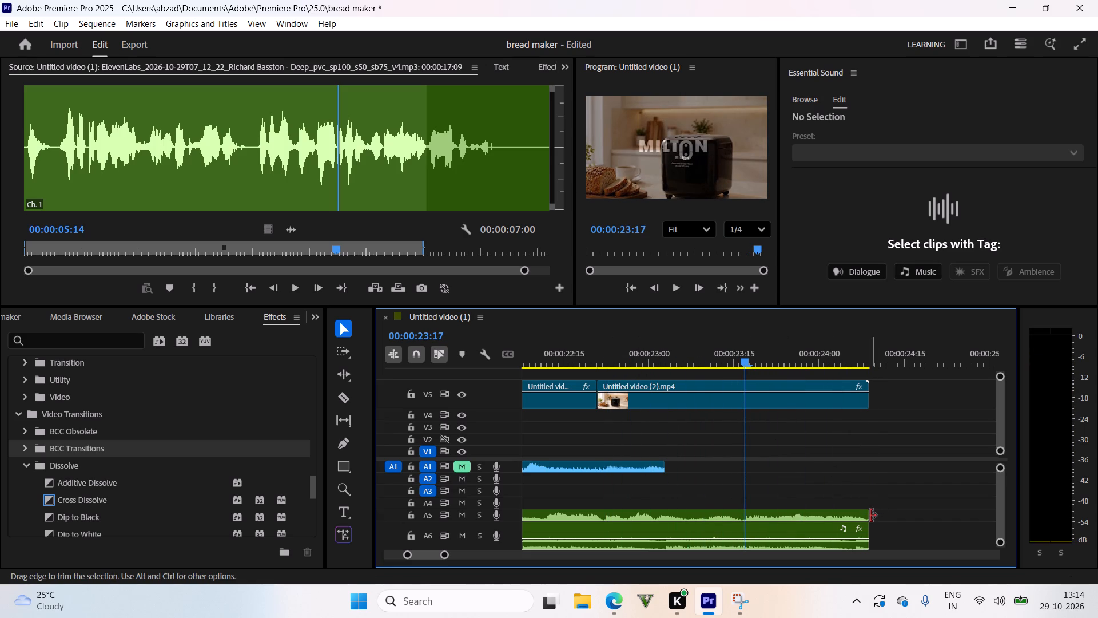
left_click_drag(869, 516, 744, 542)
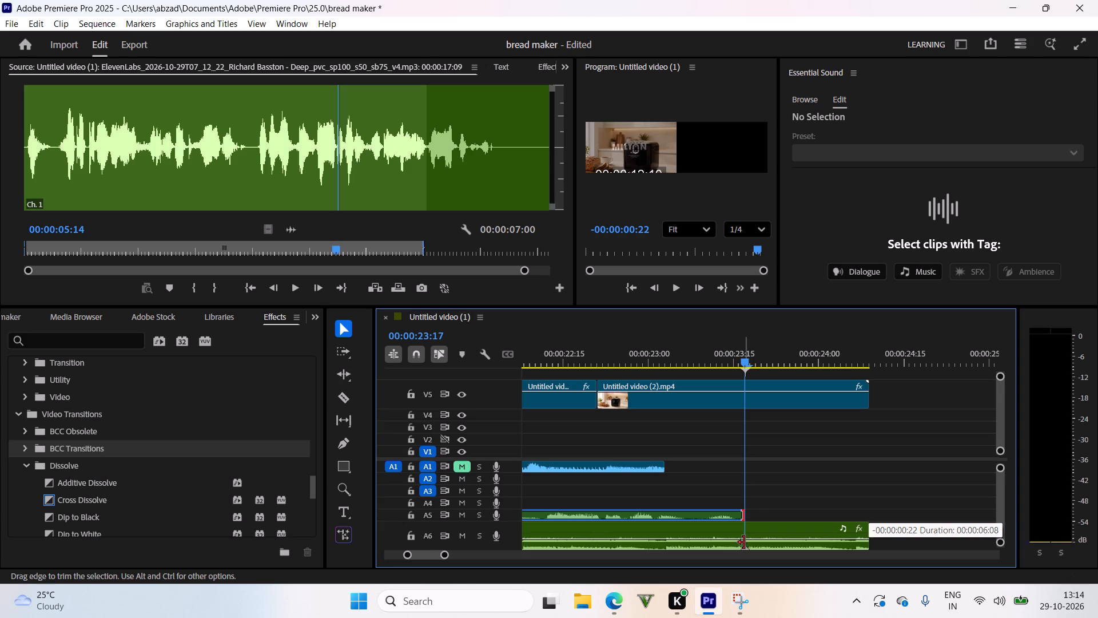
left_click_drag(744, 542, 737, 546)
Trim the end of the A5 voice-over one frame shorter, to 00:00:23:16, and replay the ending.
left_click_drag(695, 348, 632, 351)
key("space")
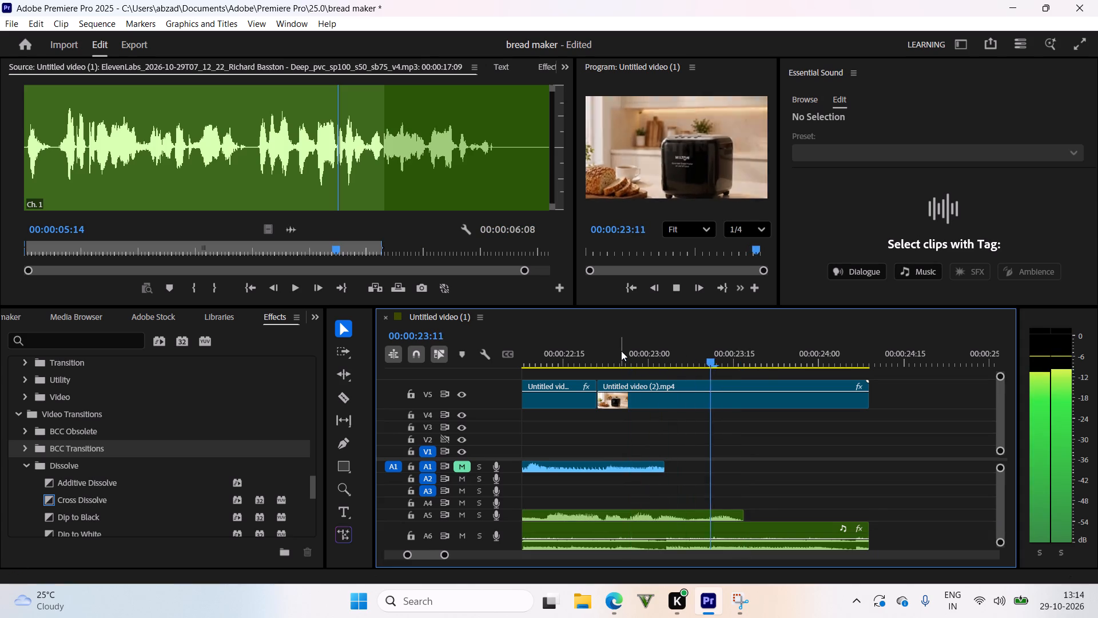
left_click_drag(726, 350, 741, 393)
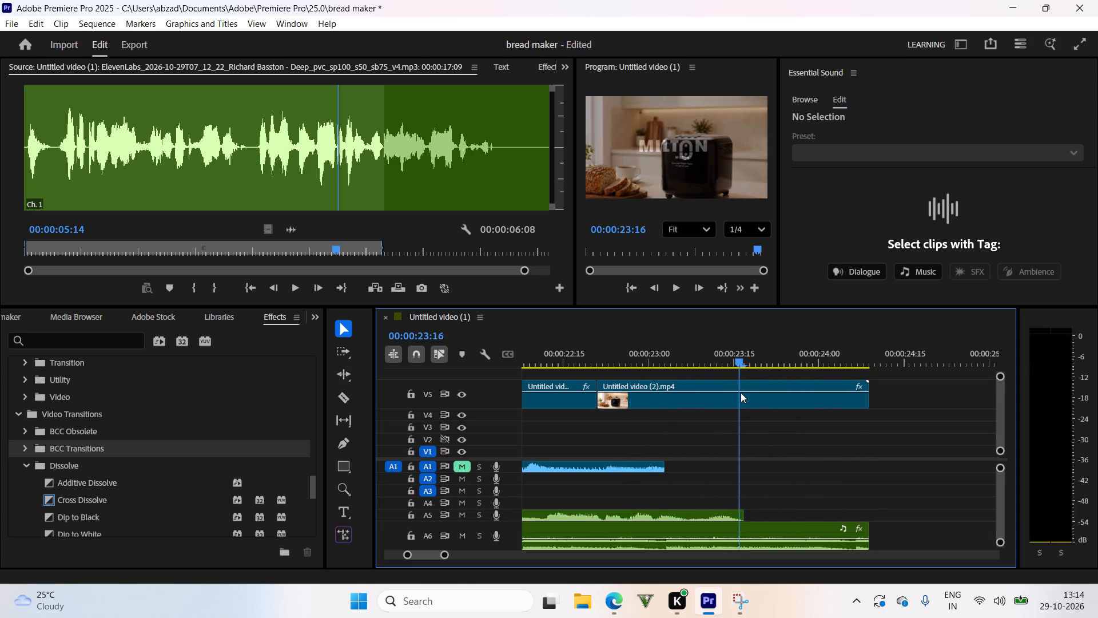
left_click_drag(741, 393, 738, 395)
left_click(738, 395)
left_click(730, 361)
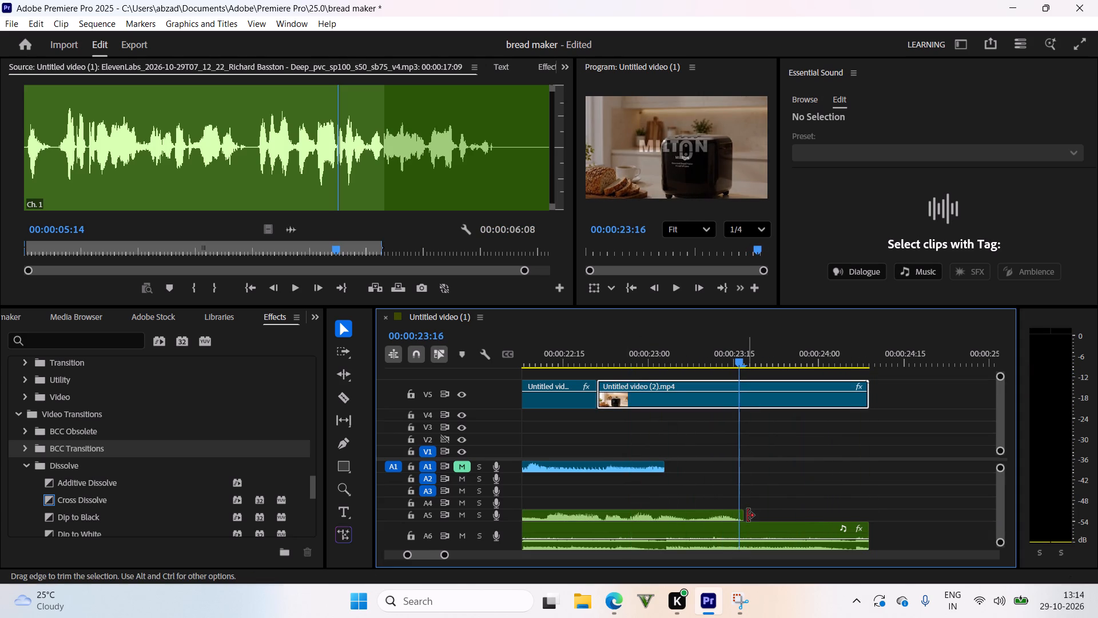
left_click_drag(744, 516, 737, 520)
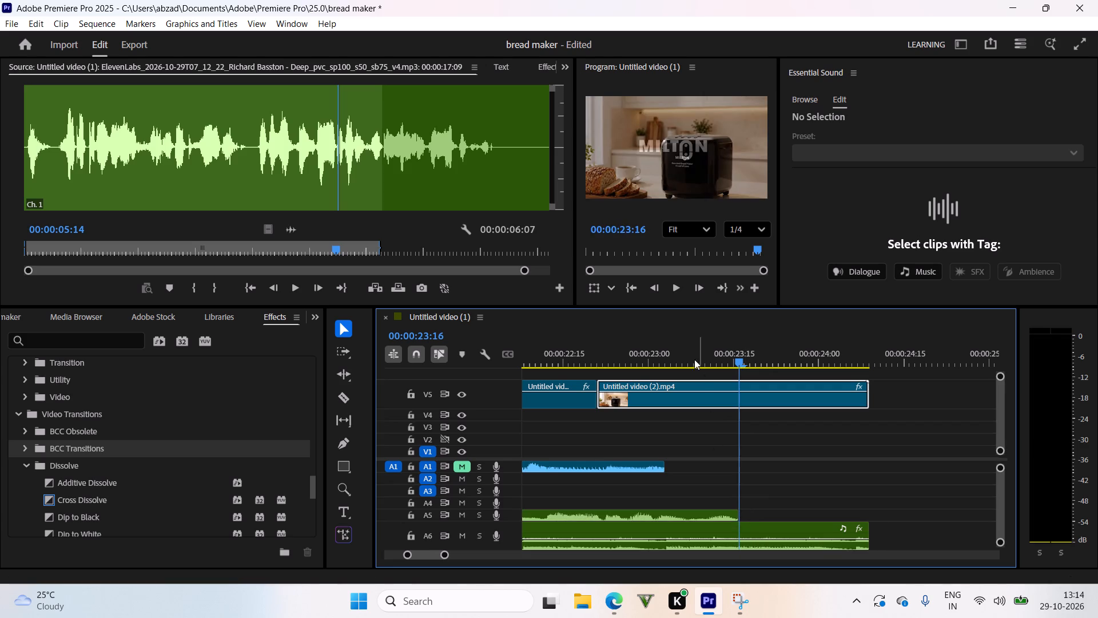
left_click_drag(682, 350, 653, 359)
key("space")
left_click_drag(736, 357, 714, 371)
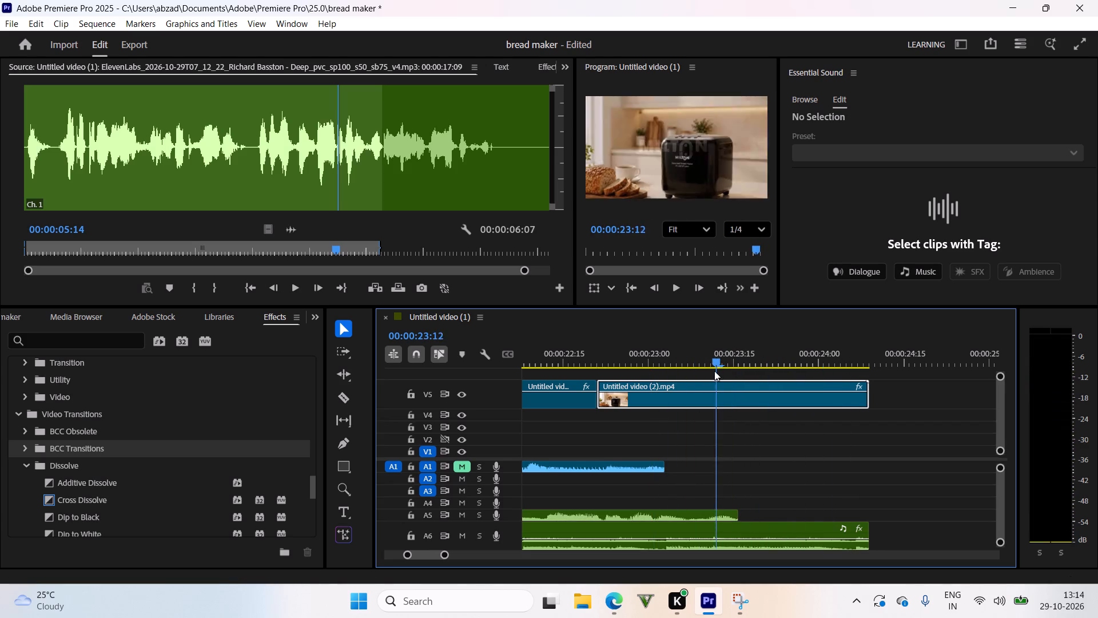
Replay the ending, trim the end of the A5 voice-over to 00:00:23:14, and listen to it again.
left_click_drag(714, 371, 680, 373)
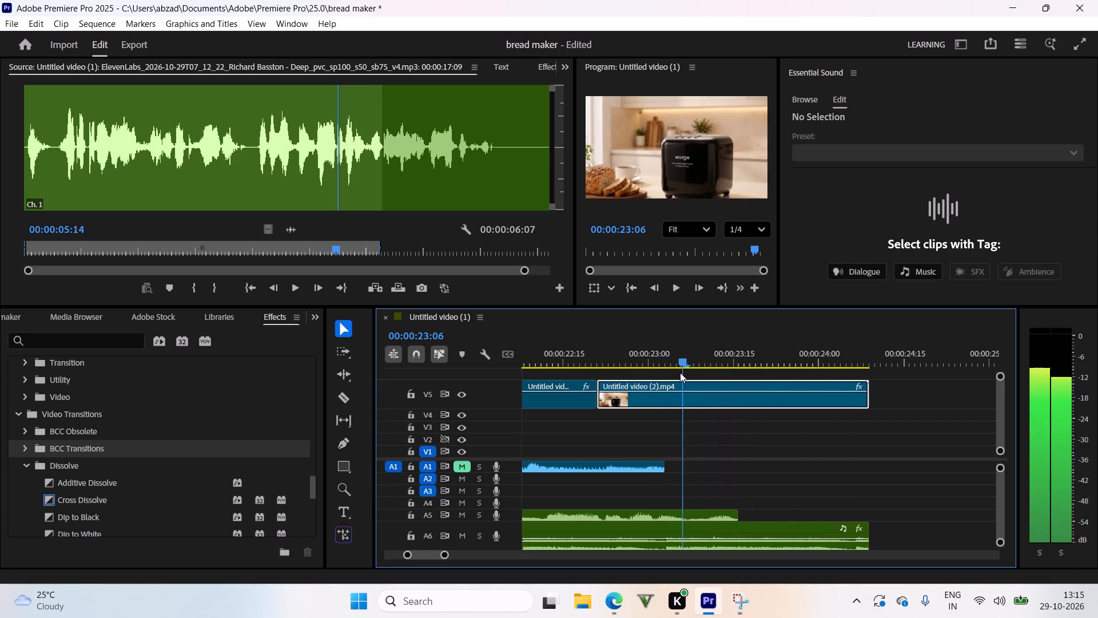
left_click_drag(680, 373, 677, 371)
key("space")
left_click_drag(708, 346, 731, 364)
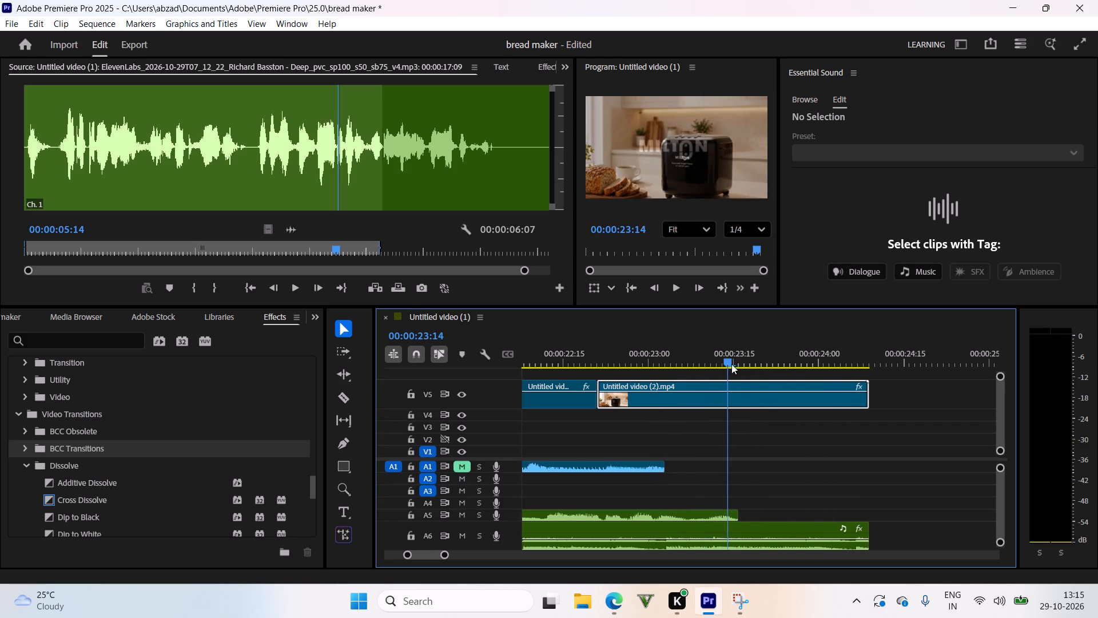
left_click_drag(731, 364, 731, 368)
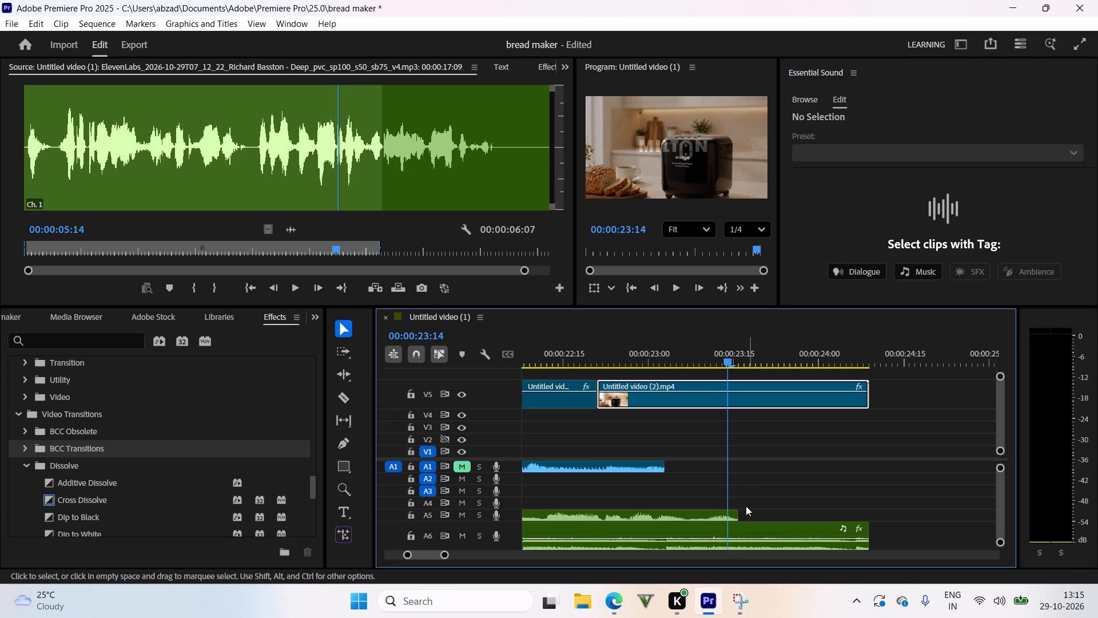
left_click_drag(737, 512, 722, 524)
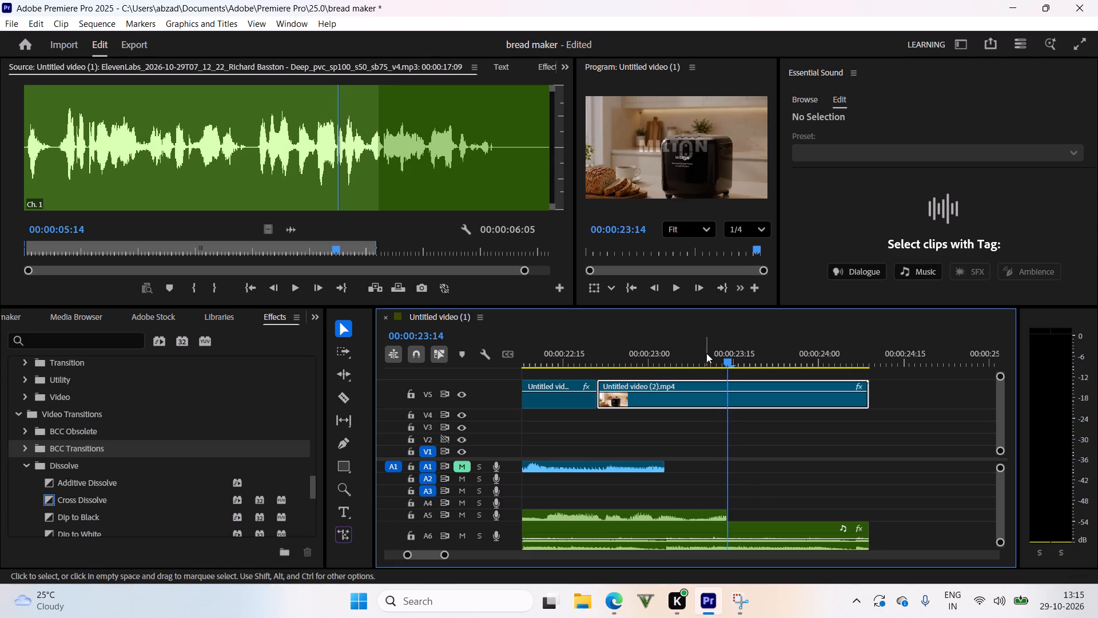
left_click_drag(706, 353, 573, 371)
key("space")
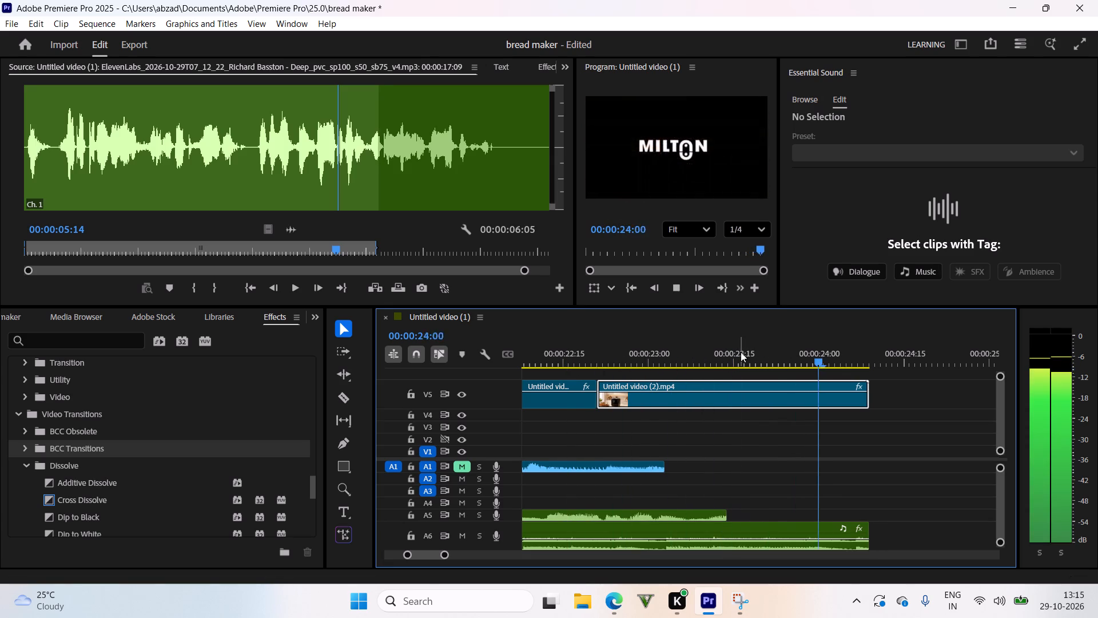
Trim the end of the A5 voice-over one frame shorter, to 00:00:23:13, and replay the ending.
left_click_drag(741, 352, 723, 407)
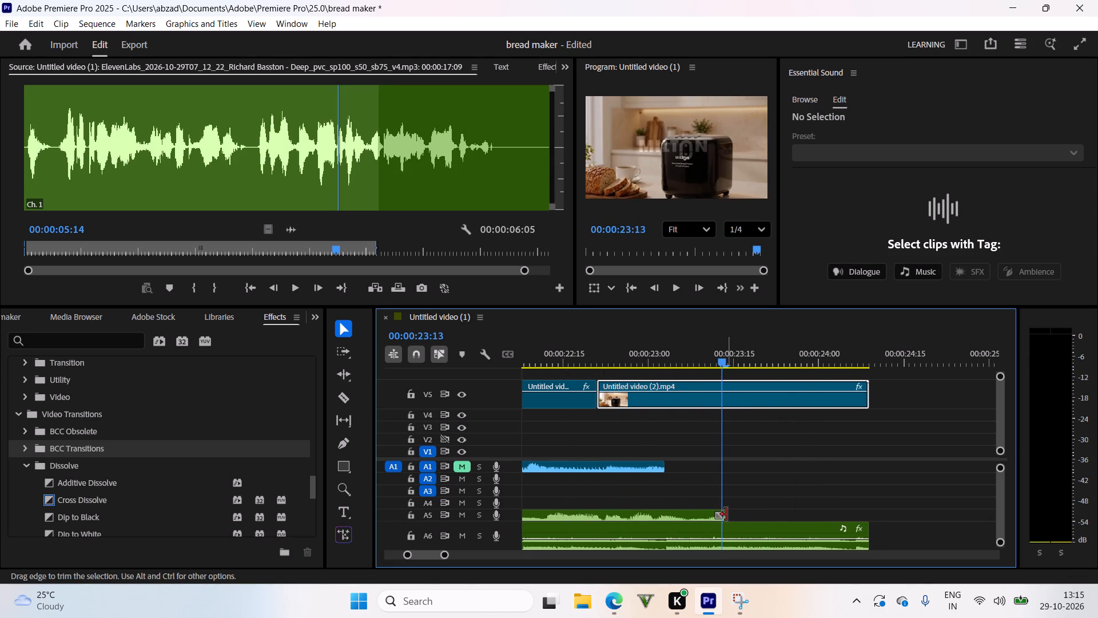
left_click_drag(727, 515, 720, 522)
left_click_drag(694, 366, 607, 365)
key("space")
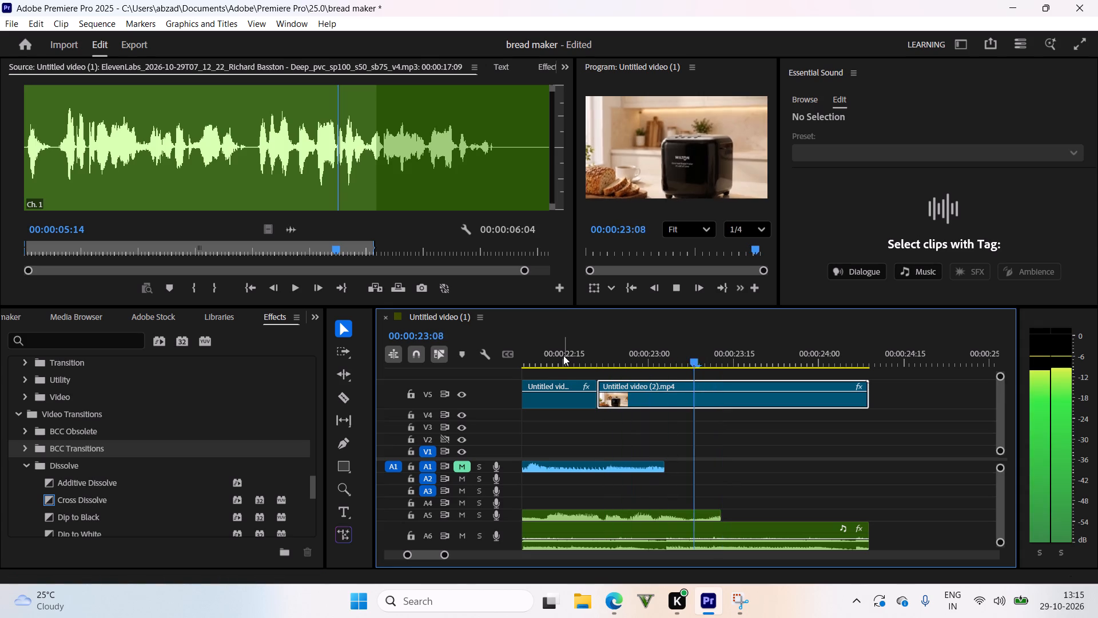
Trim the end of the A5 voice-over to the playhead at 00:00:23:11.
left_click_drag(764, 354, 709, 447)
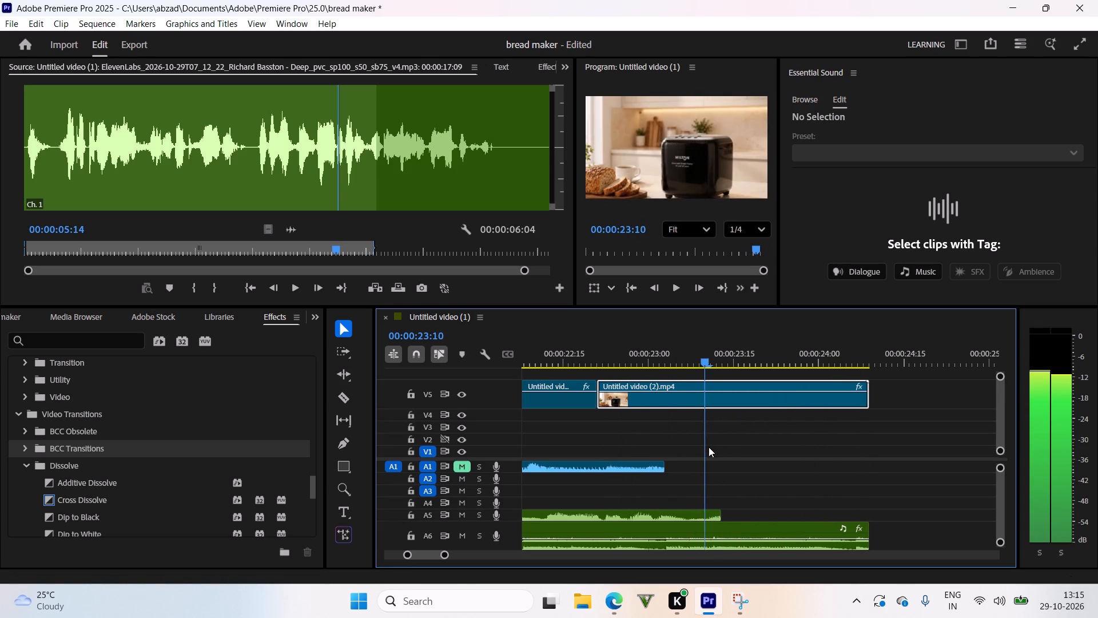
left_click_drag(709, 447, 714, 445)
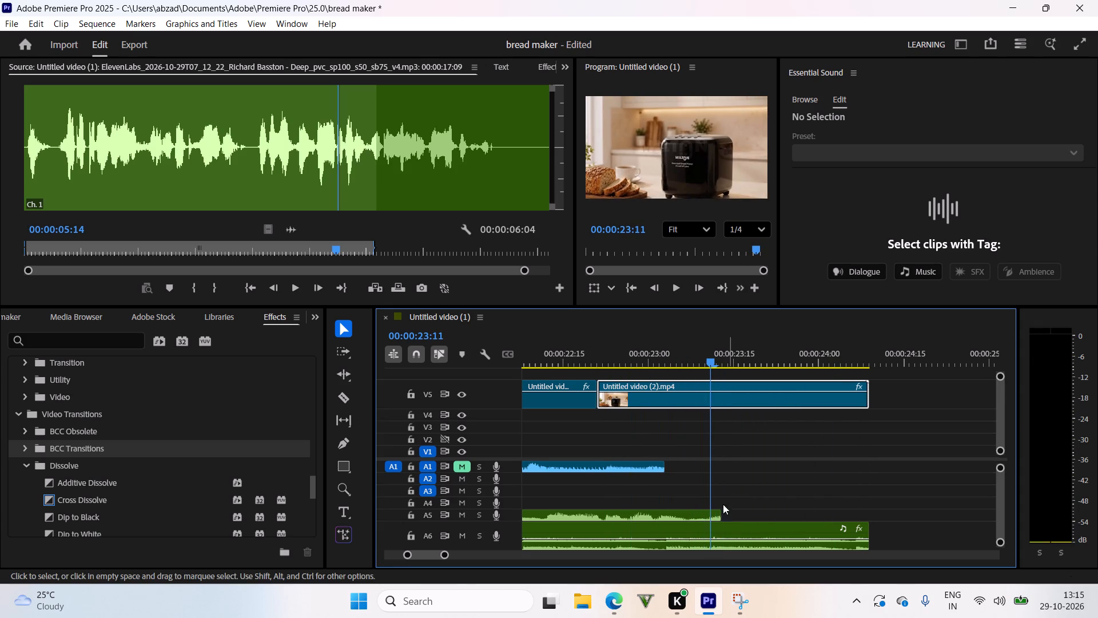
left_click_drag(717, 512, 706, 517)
Replay the ending several times, including once from about 00:00:15:28, to check where the A5 voice-over cuts off.
left_click_drag(679, 361, 575, 360)
key("space")
left_click_drag(702, 348, 483, 398)
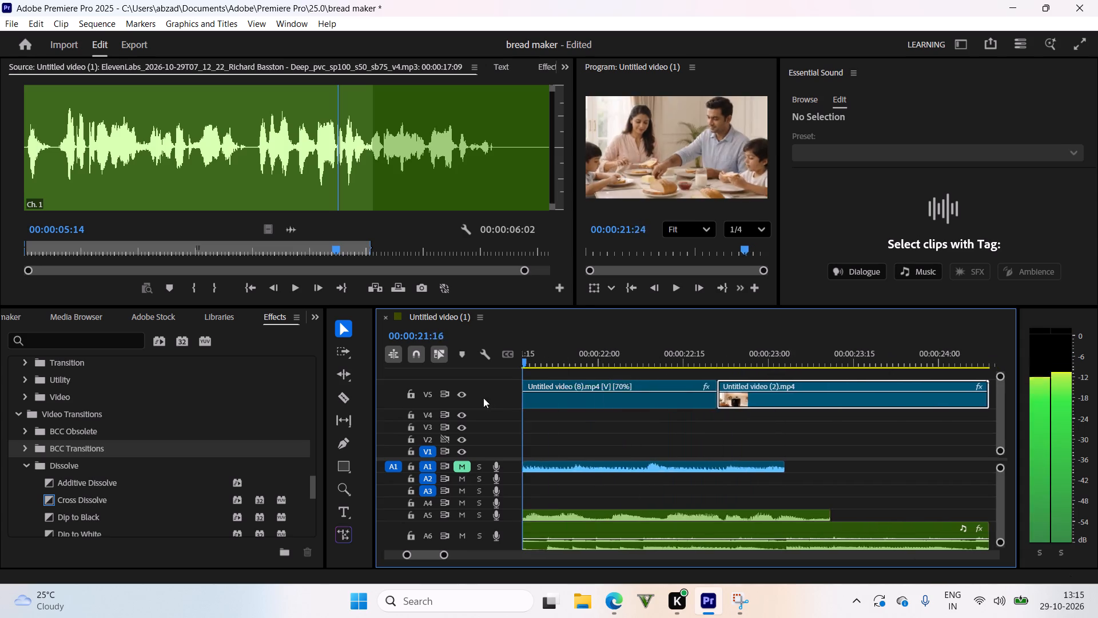
left_click_drag(483, 398, 680, 399)
key("space")
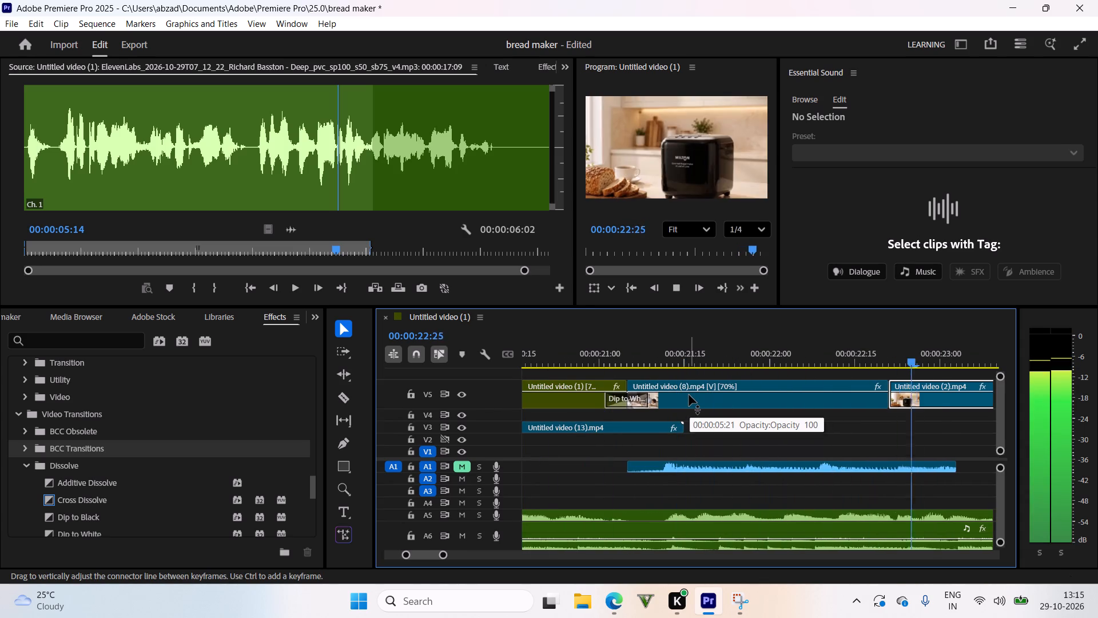
left_click_drag(705, 356, 447, 397)
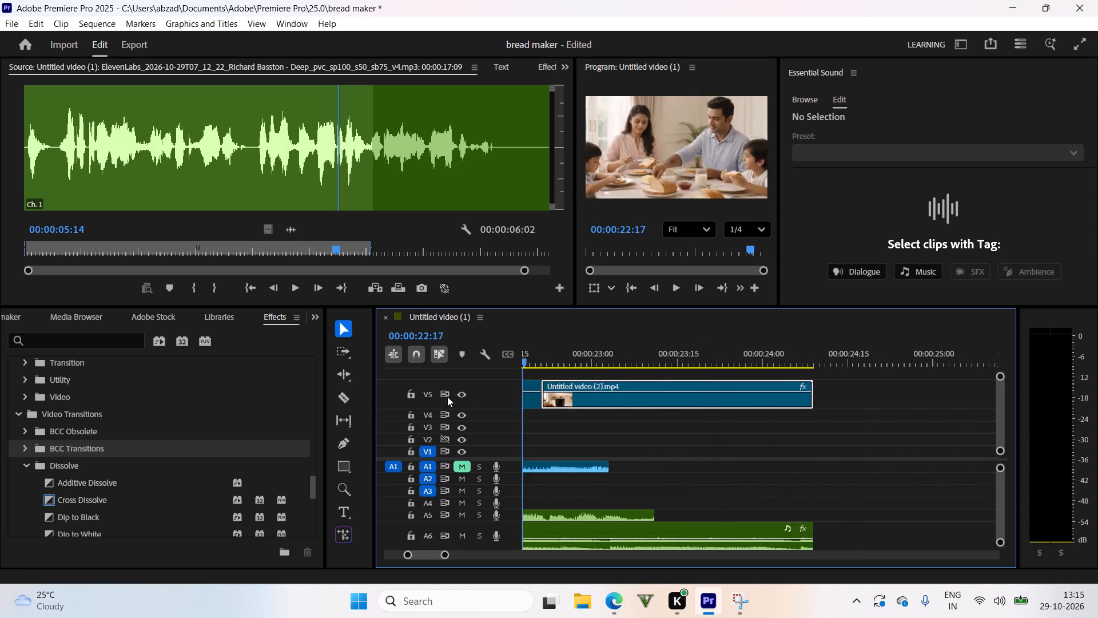
left_click_drag(447, 397, 676, 397)
key("space")
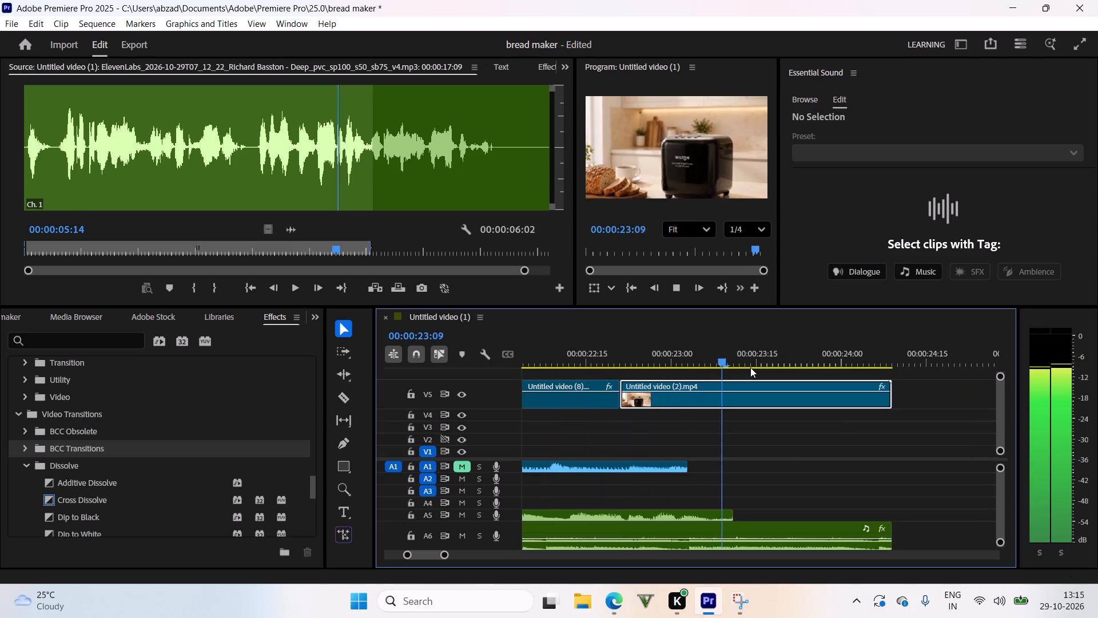
left_click_drag(710, 358, 673, 403)
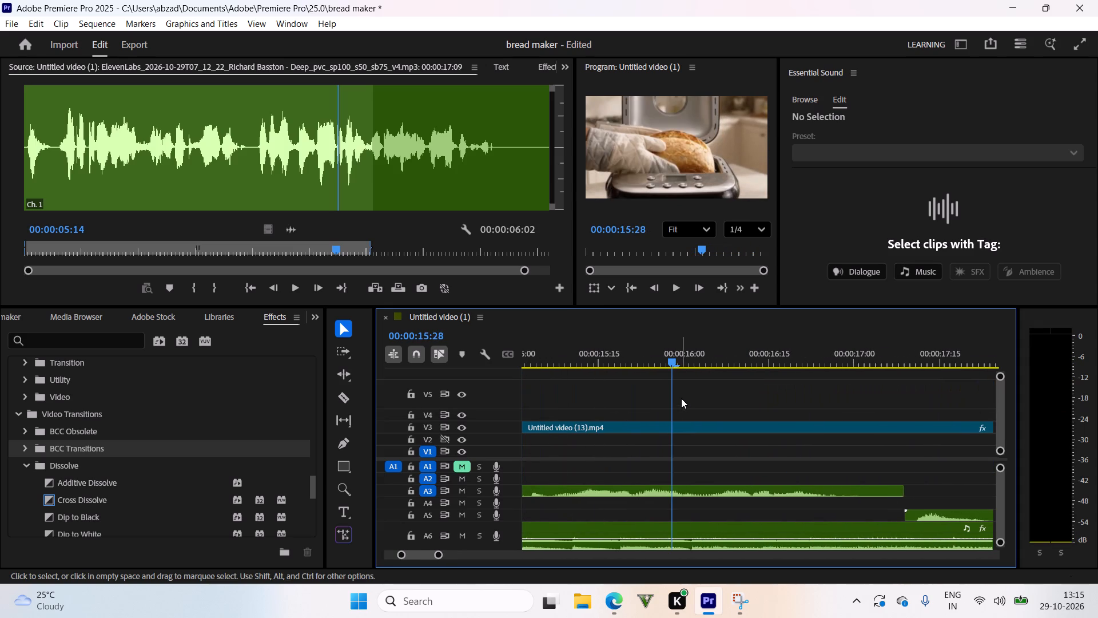
key("space")
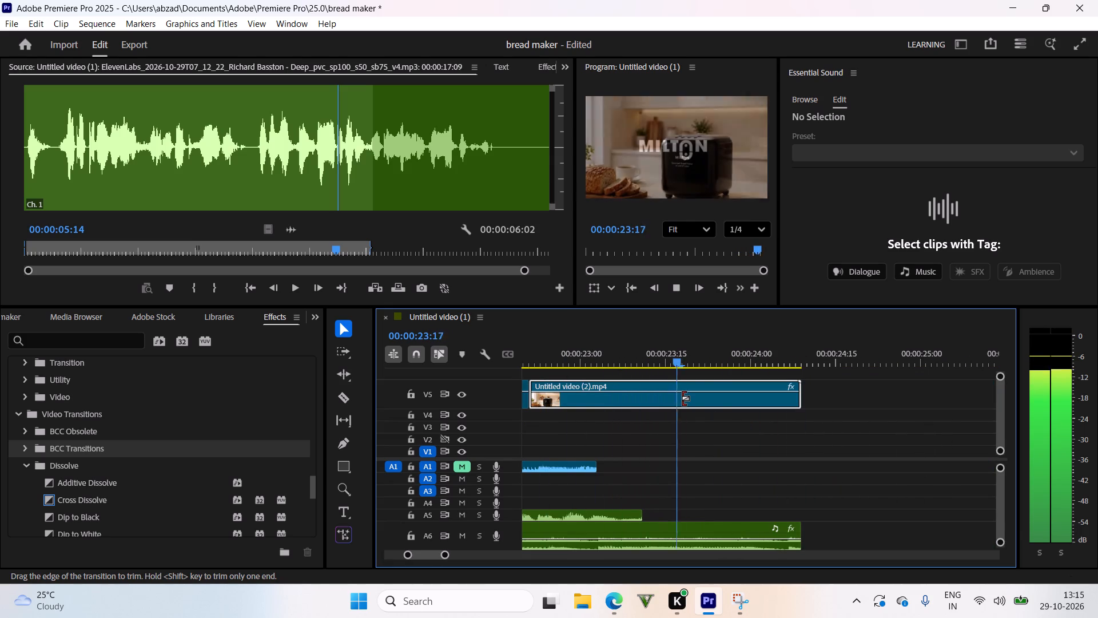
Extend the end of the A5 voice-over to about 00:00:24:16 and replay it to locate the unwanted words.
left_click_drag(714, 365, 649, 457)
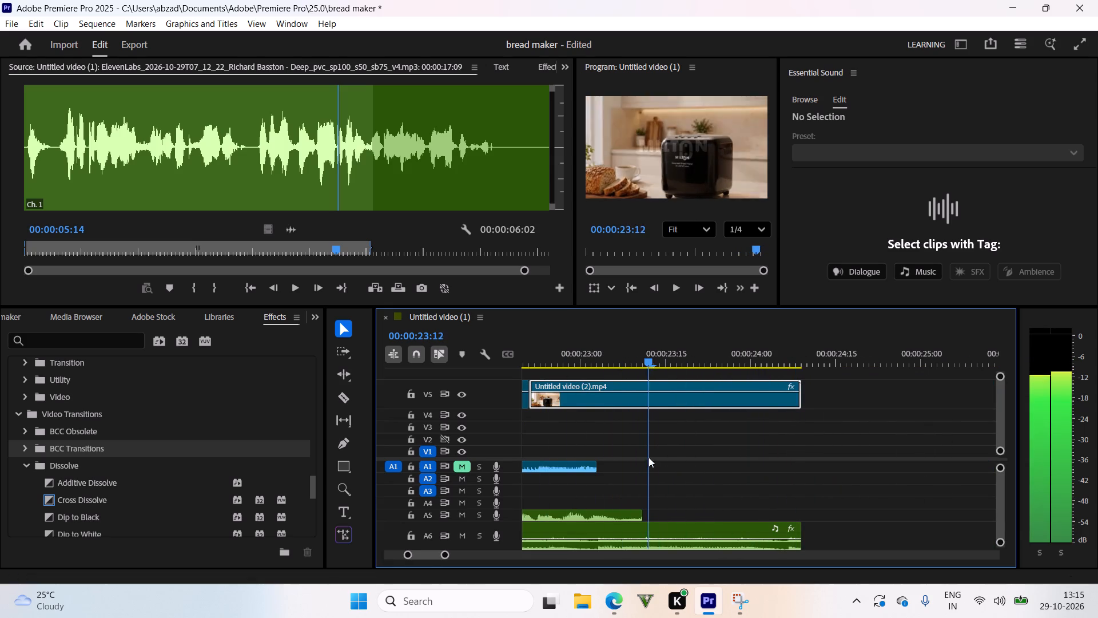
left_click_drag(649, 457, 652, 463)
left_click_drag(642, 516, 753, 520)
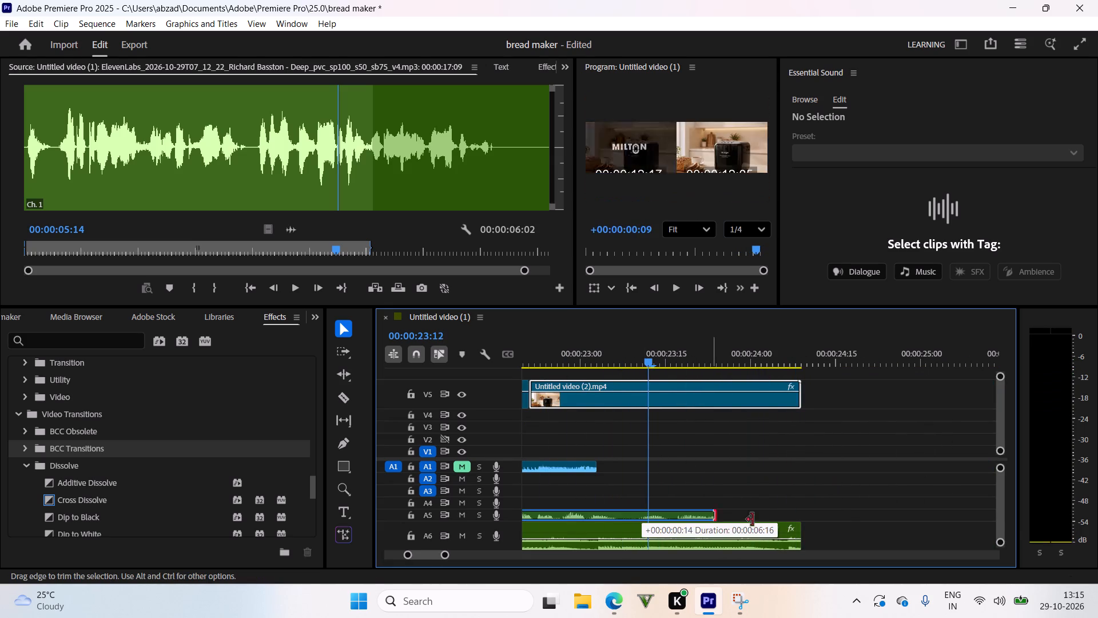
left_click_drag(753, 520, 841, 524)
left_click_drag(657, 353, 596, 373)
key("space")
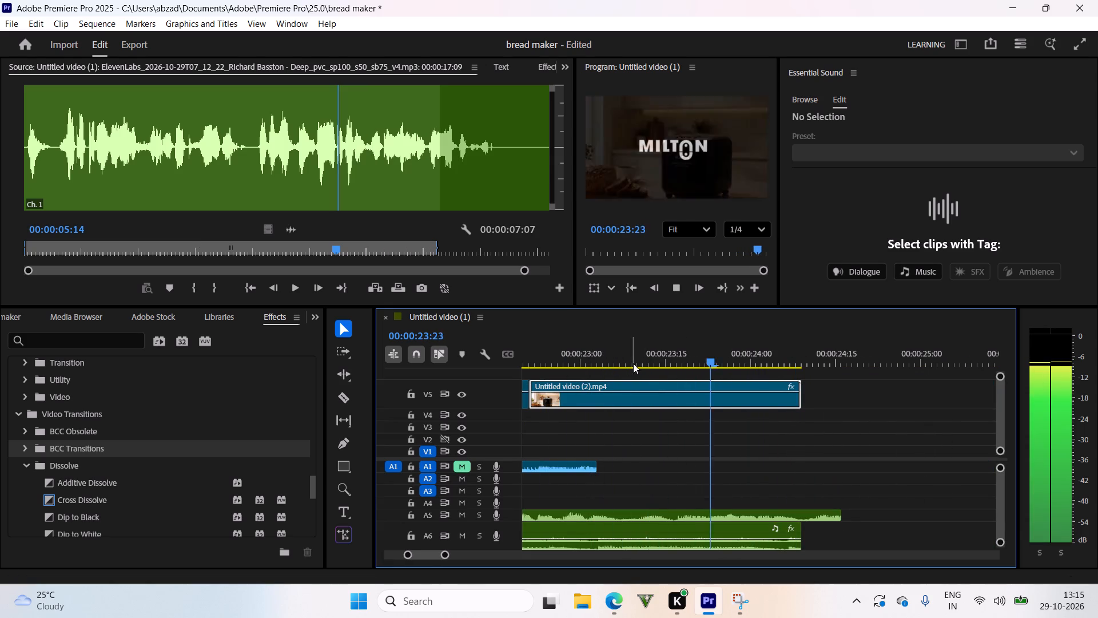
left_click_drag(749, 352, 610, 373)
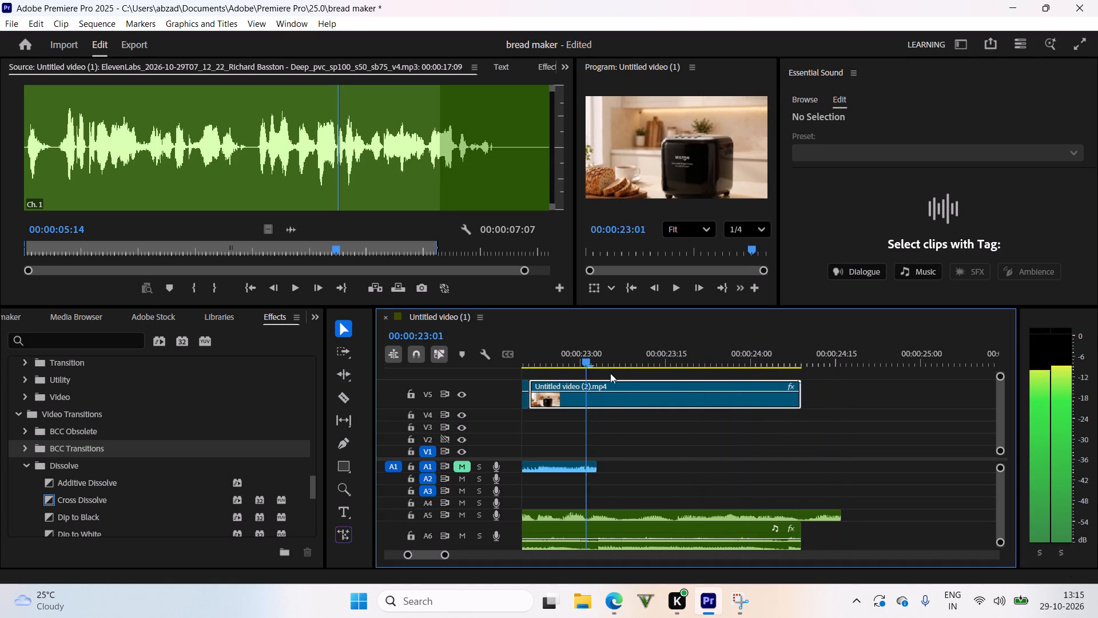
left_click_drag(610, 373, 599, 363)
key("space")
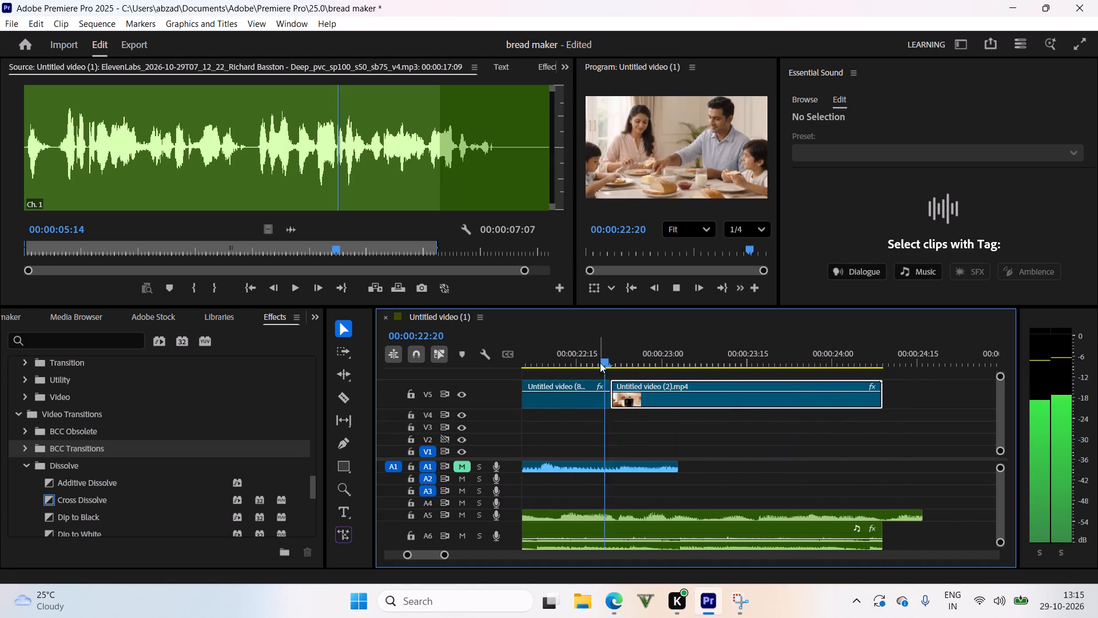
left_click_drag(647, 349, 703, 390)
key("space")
Split the A5 voice-over at 00:00:23:07 with the Razor tool, undoing any extra cut after that point.
left_click(716, 370)
left_click_drag(720, 355, 698, 376)
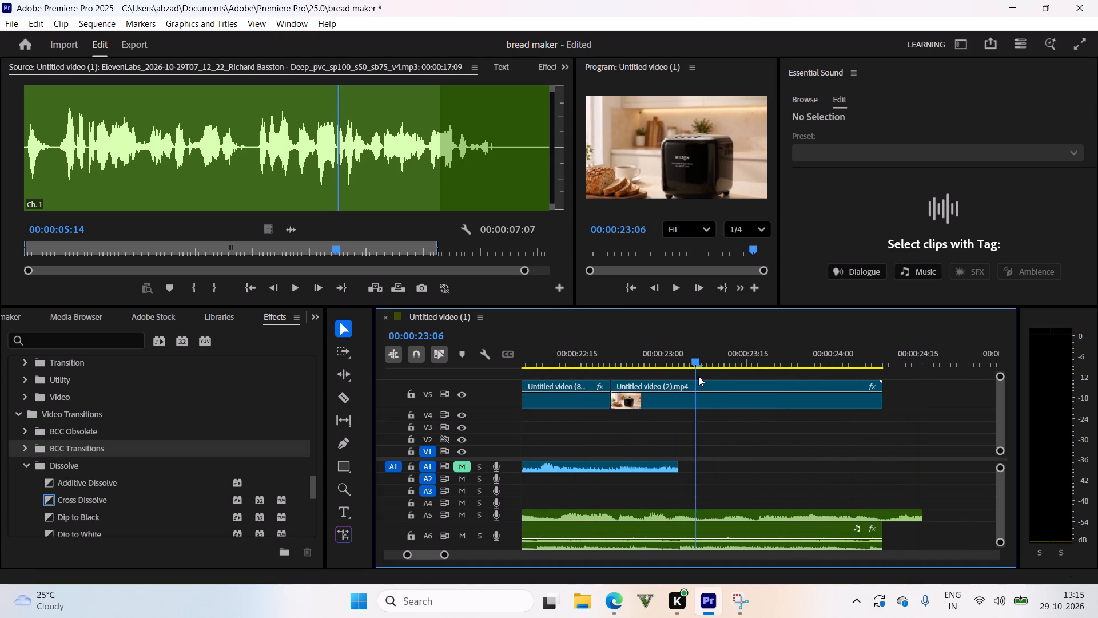
left_click_drag(698, 376, 701, 380)
left_click(713, 511)
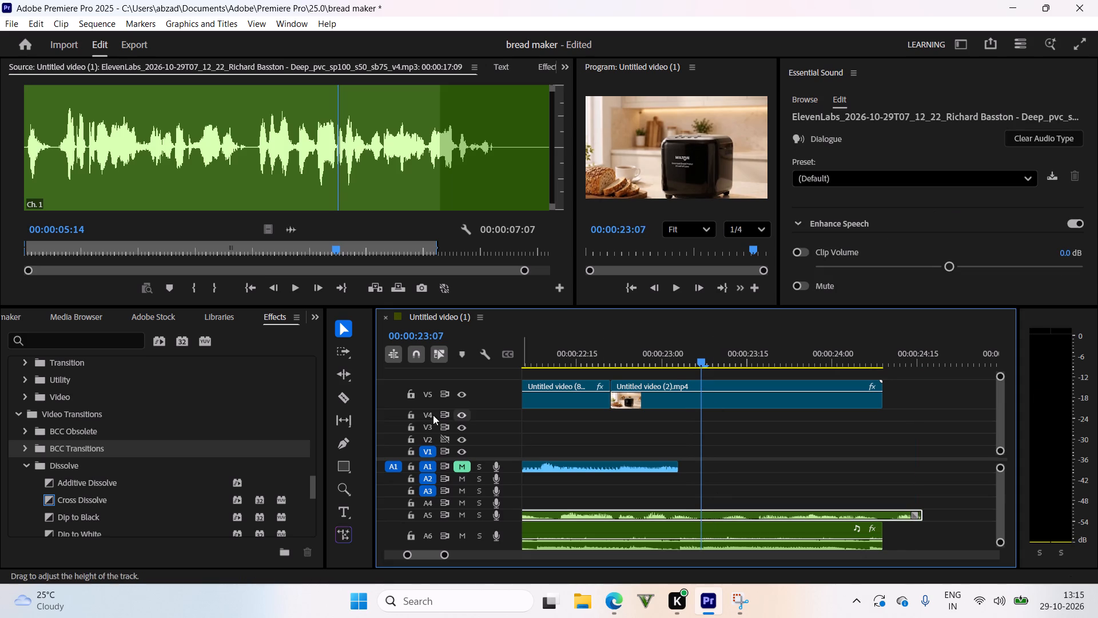
left_click(342, 391)
left_click(702, 515)
right_click(710, 515)
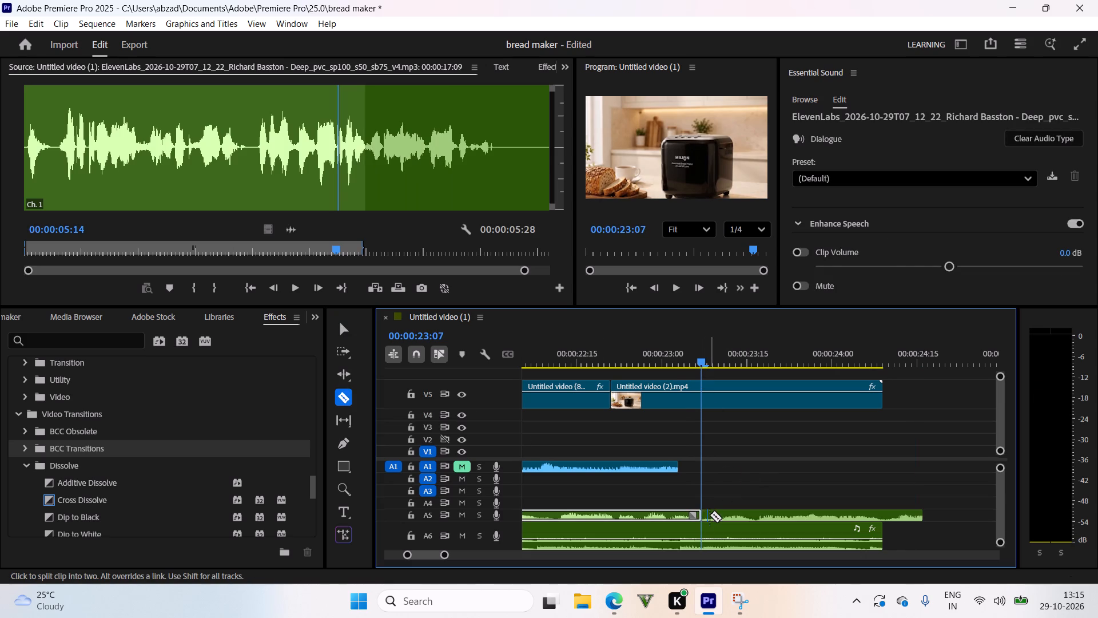
left_click(734, 509)
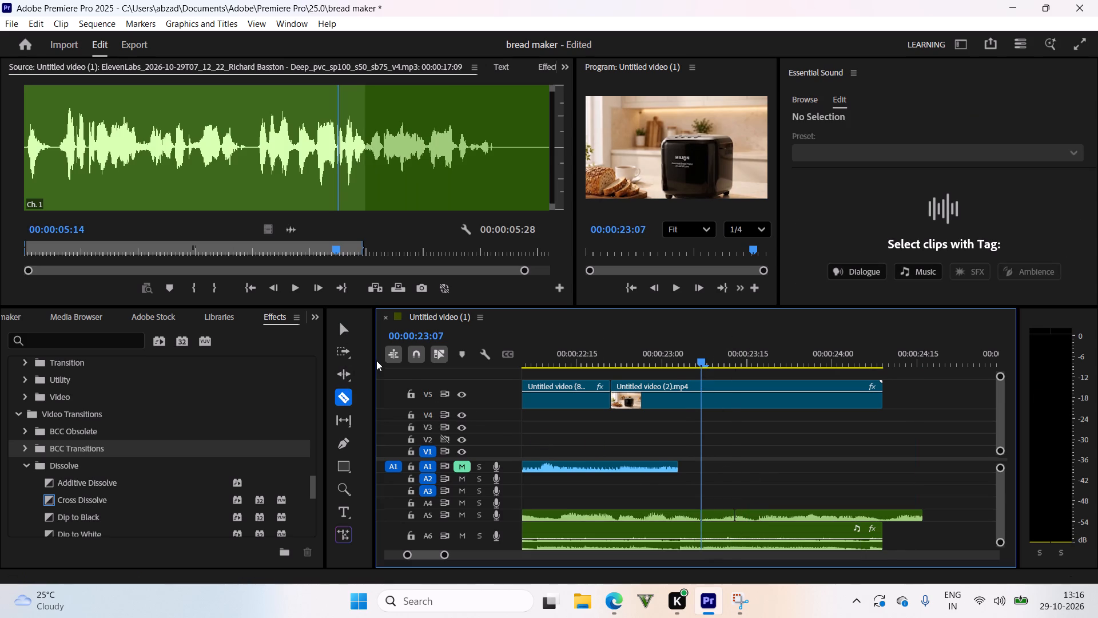
key("ctrl+z")
Ripple delete the A5 voice-over piece after 00:00:23:07 and play the sequence through.
left_click_drag(346, 330, 365, 354)
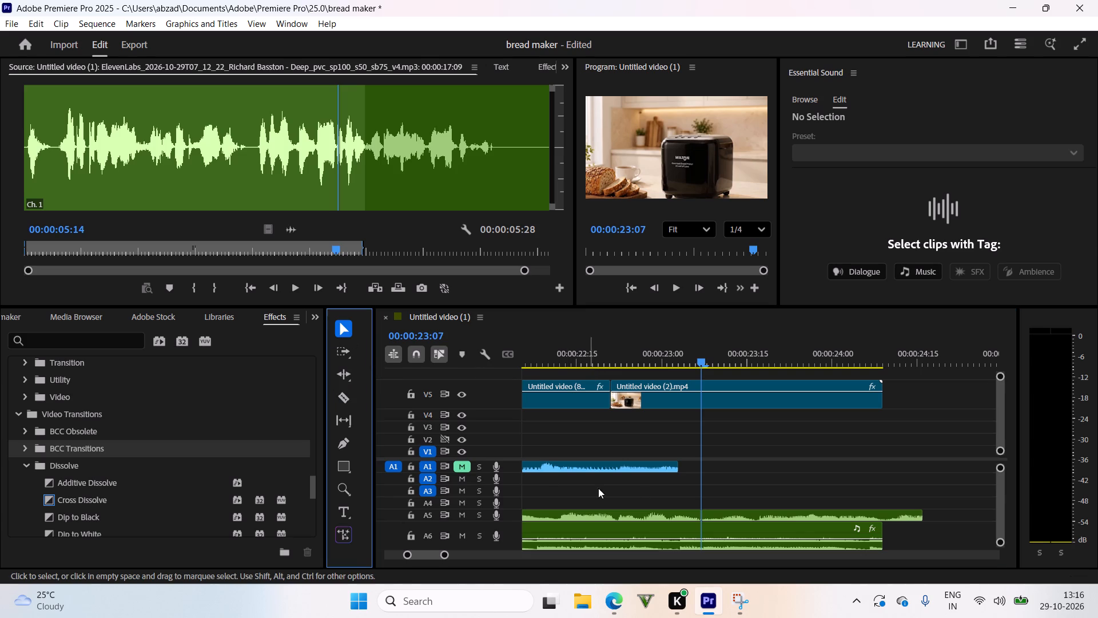
left_click(761, 514)
right_click(762, 512)
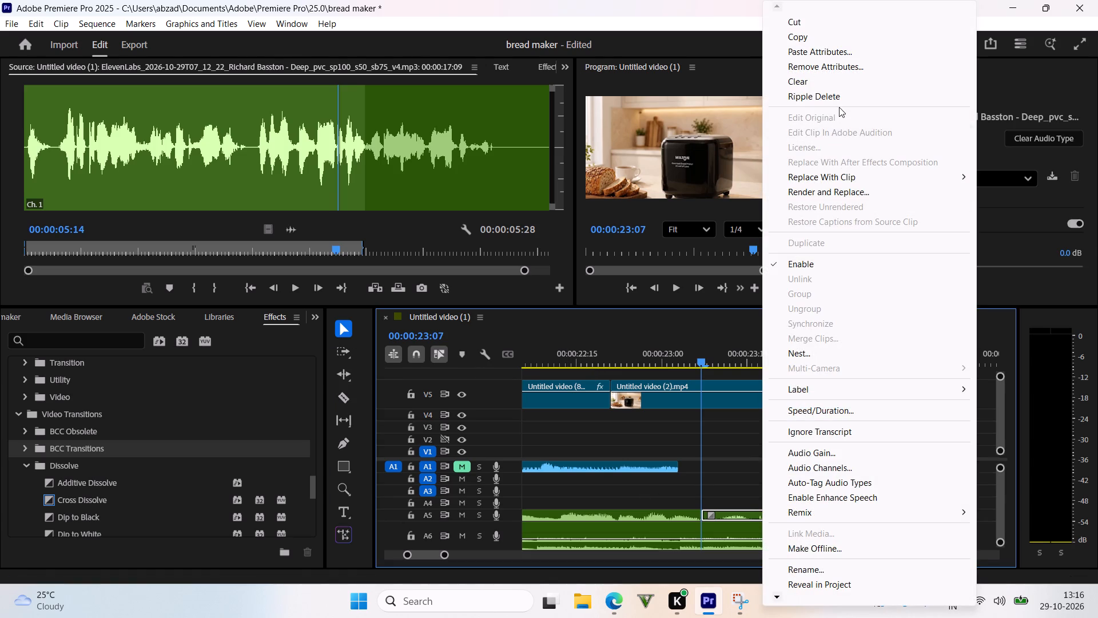
left_click(842, 97)
left_click_drag(650, 360, 489, 383)
key("space")
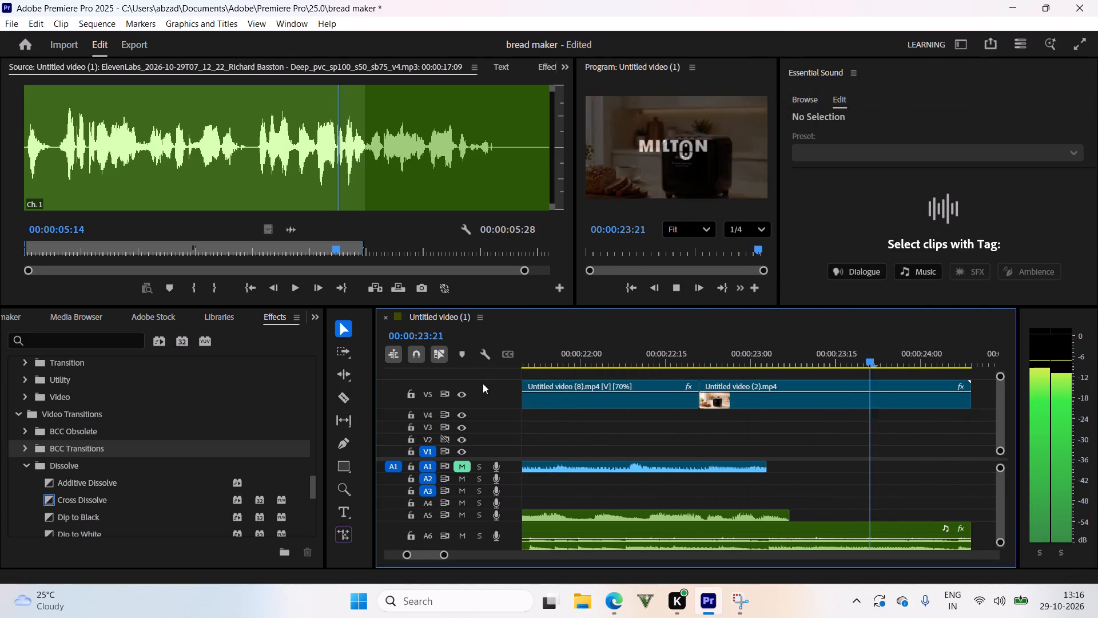
key("space")
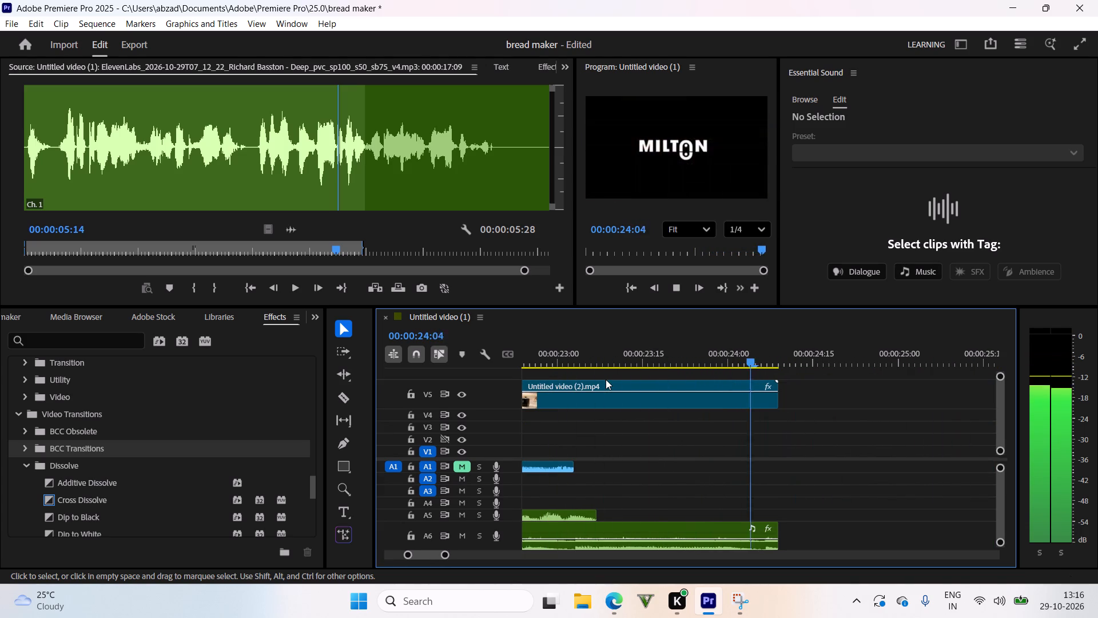
key("space")
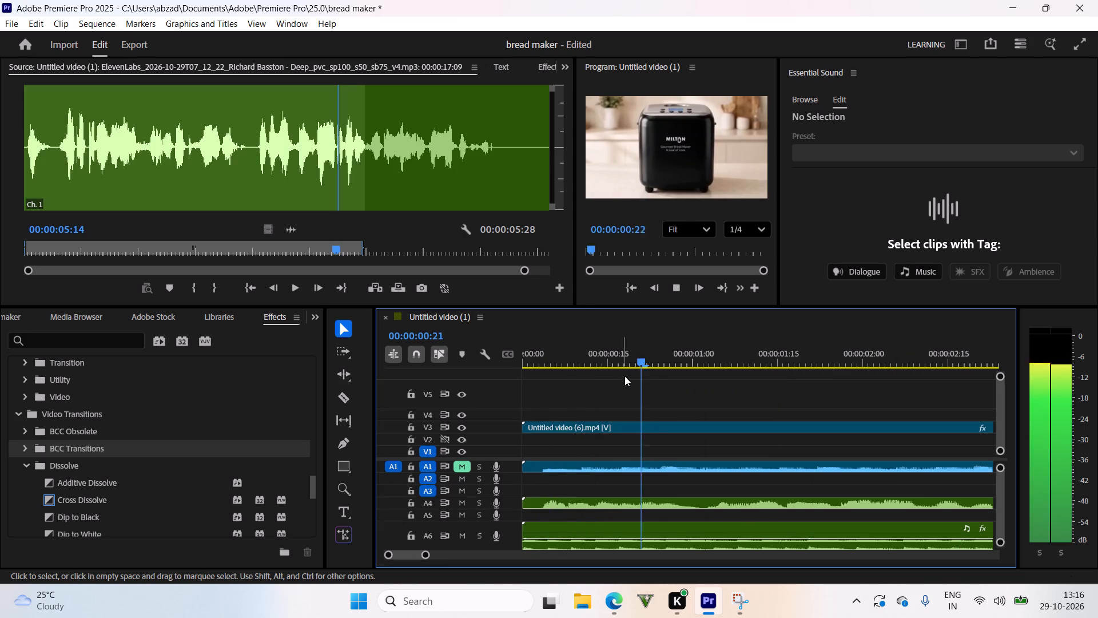
Set the volume level of the opening ElevenLabs 06_34_50 voice-over on A4 to 3.0 dB and play it back.
left_click(662, 358)
left_click(650, 506)
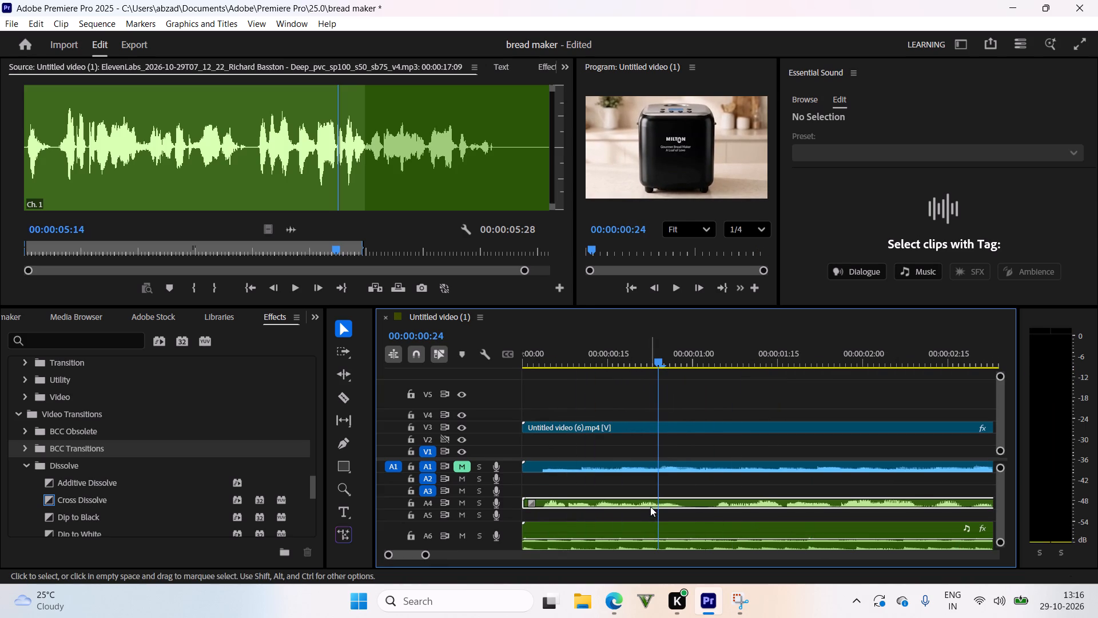
right_click(649, 502)
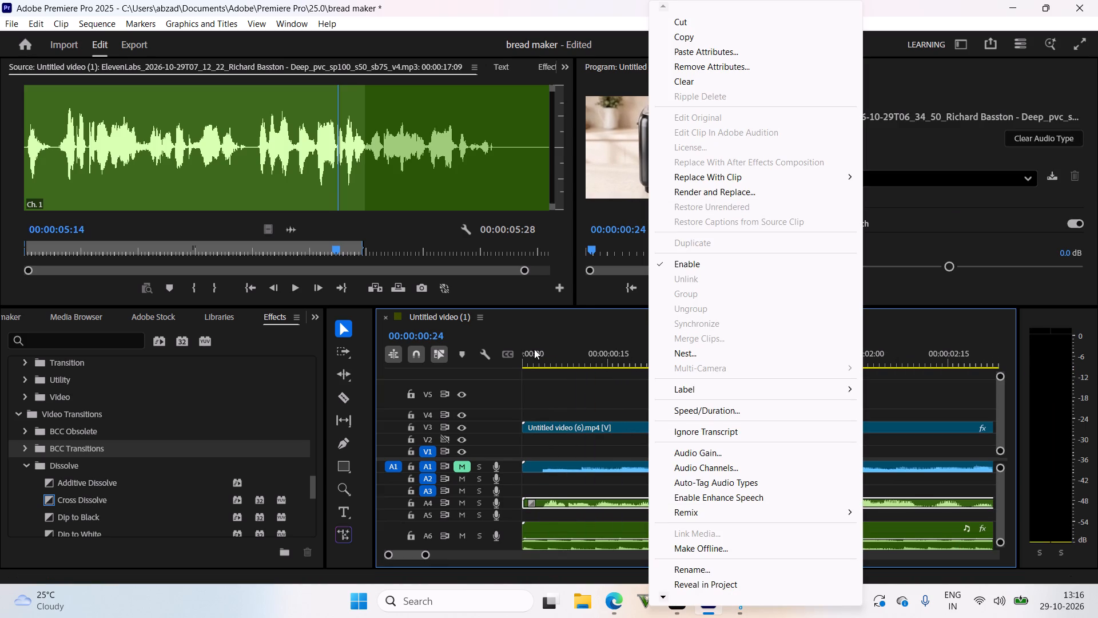
double_click(564, 498)
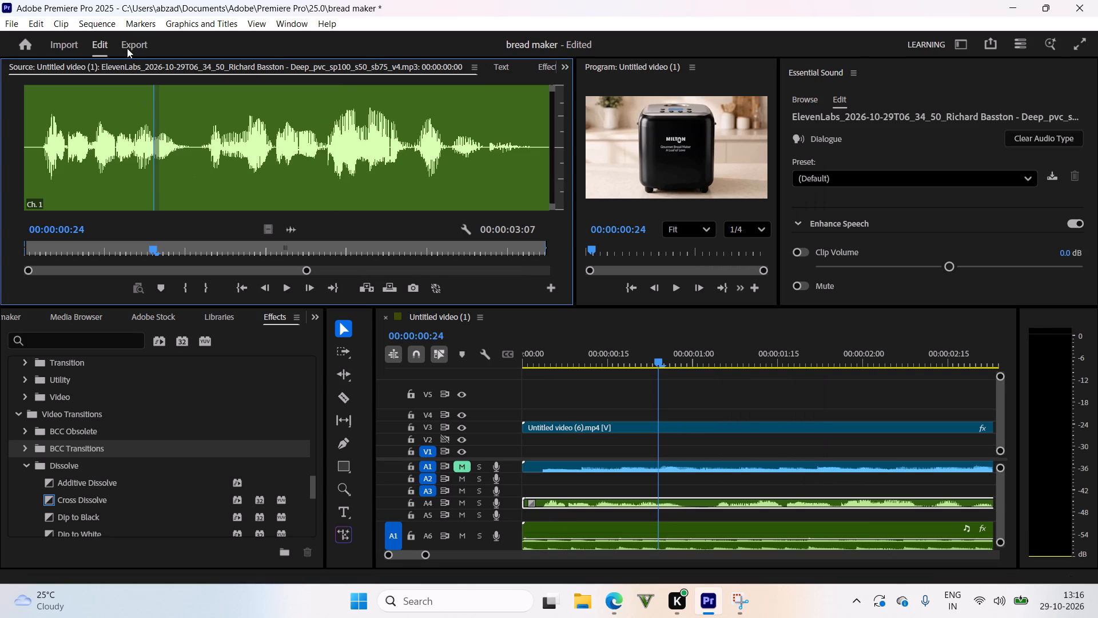
left_click(540, 66)
left_click_drag(221, 157, 221, 152)
left_click(235, 154)
left_click(235, 154)
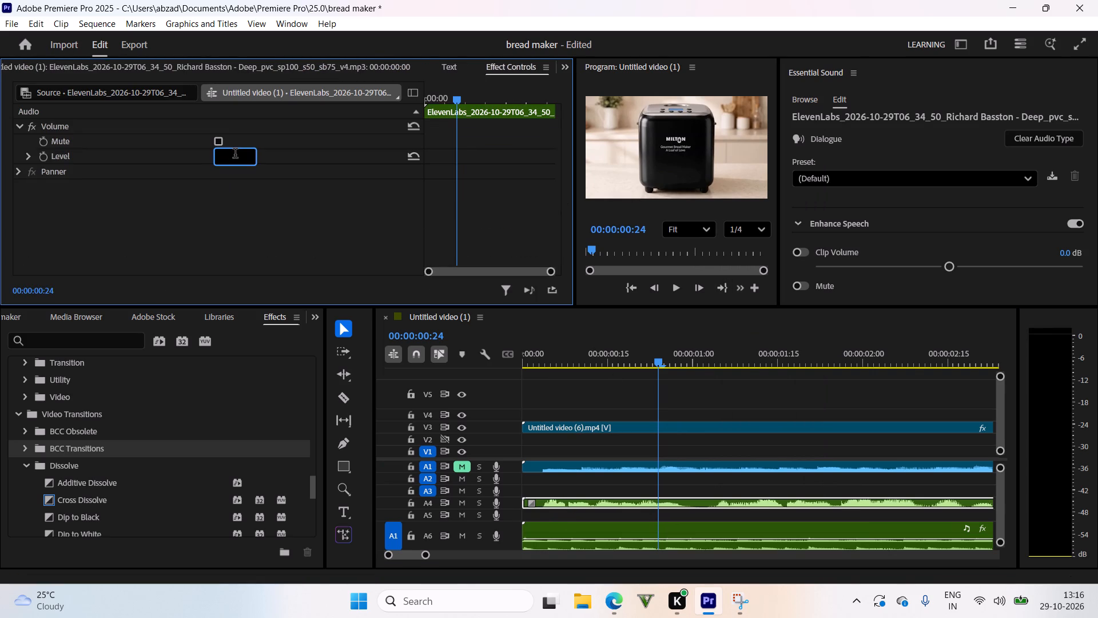
key("space")
left_click(684, 356)
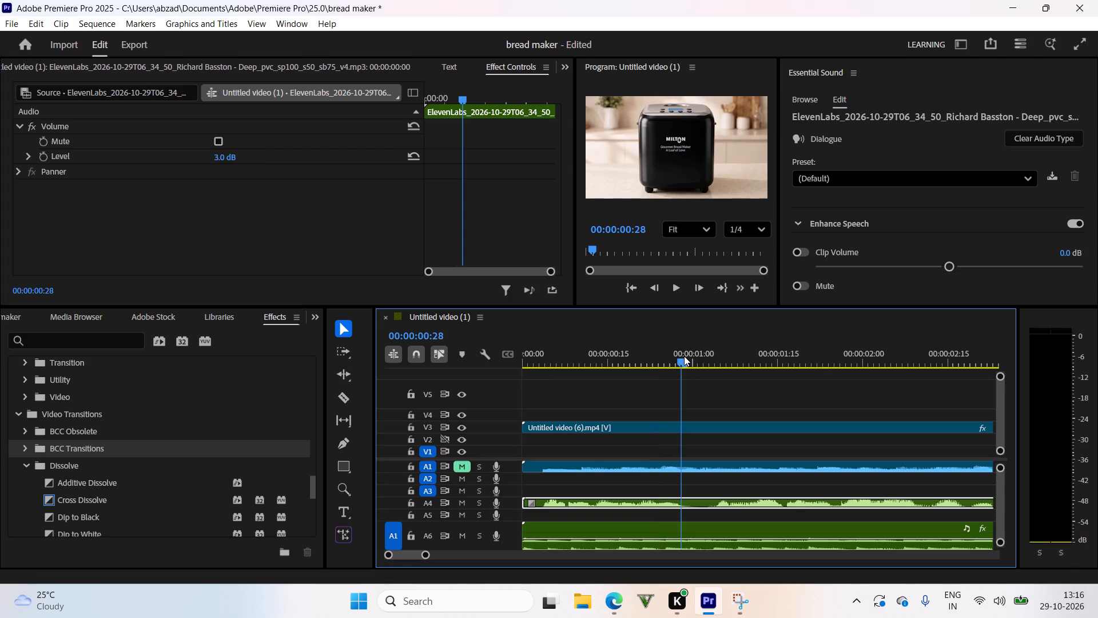
key("space")
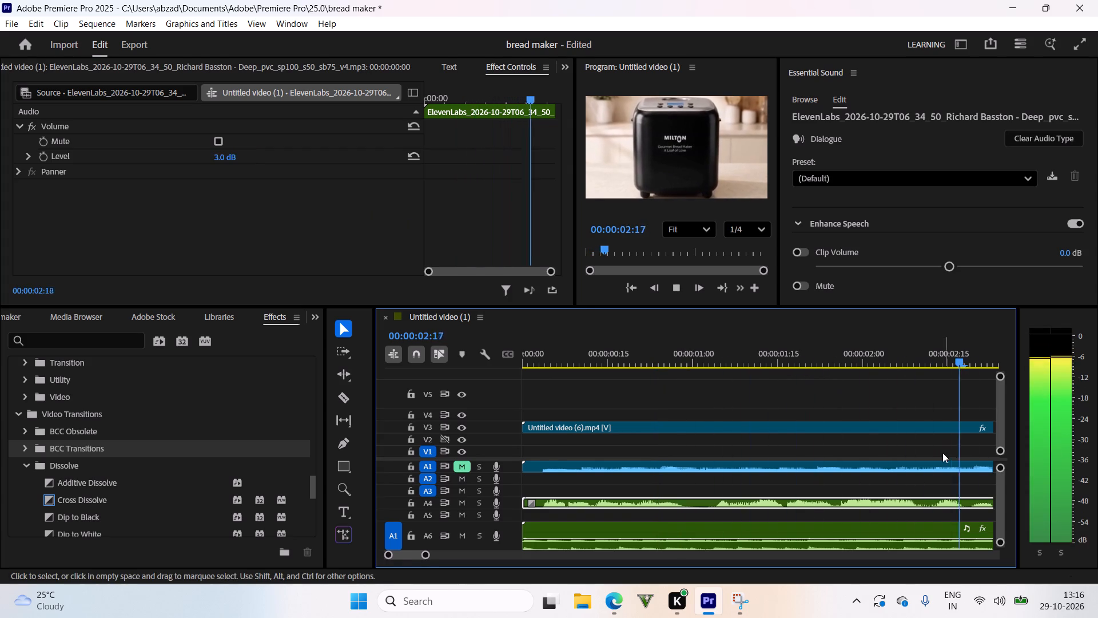
Set the volume level of the ElevenLabs 06_41_53 voice-over on A4 to 3.0 dB and play it back from 00:00:03:20.
left_click(769, 356)
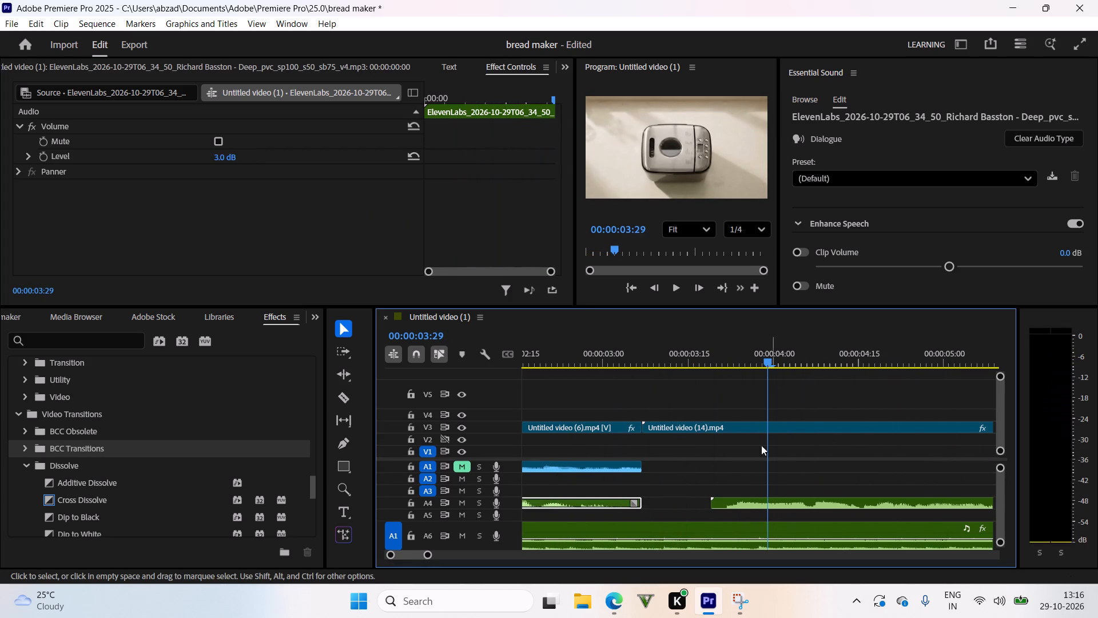
double_click(753, 502)
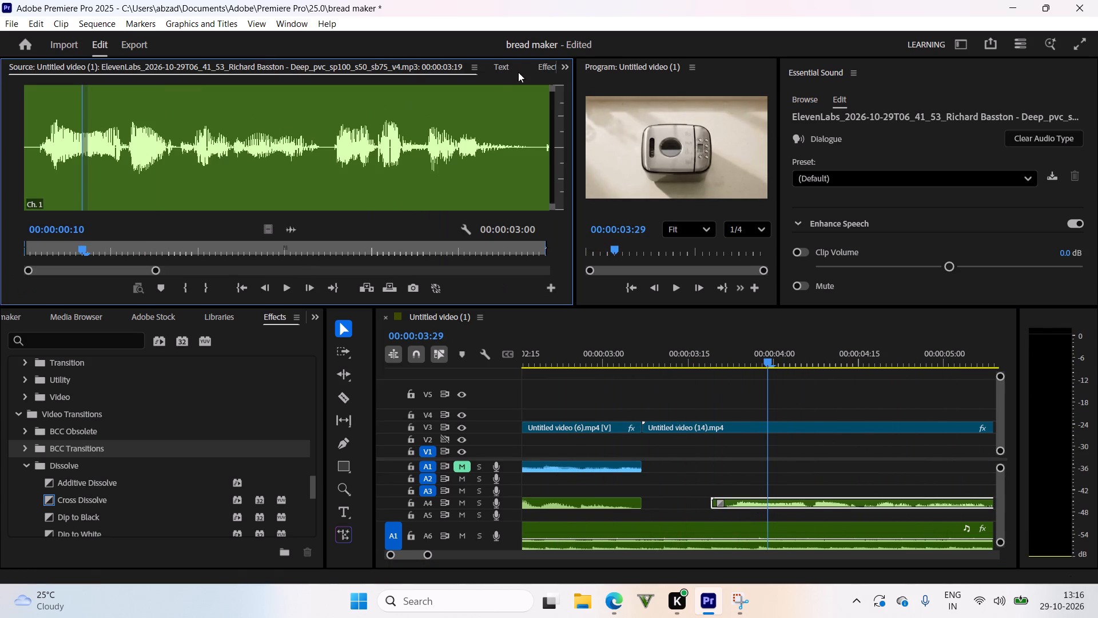
left_click(542, 67)
left_click_drag(231, 157, 231, 150)
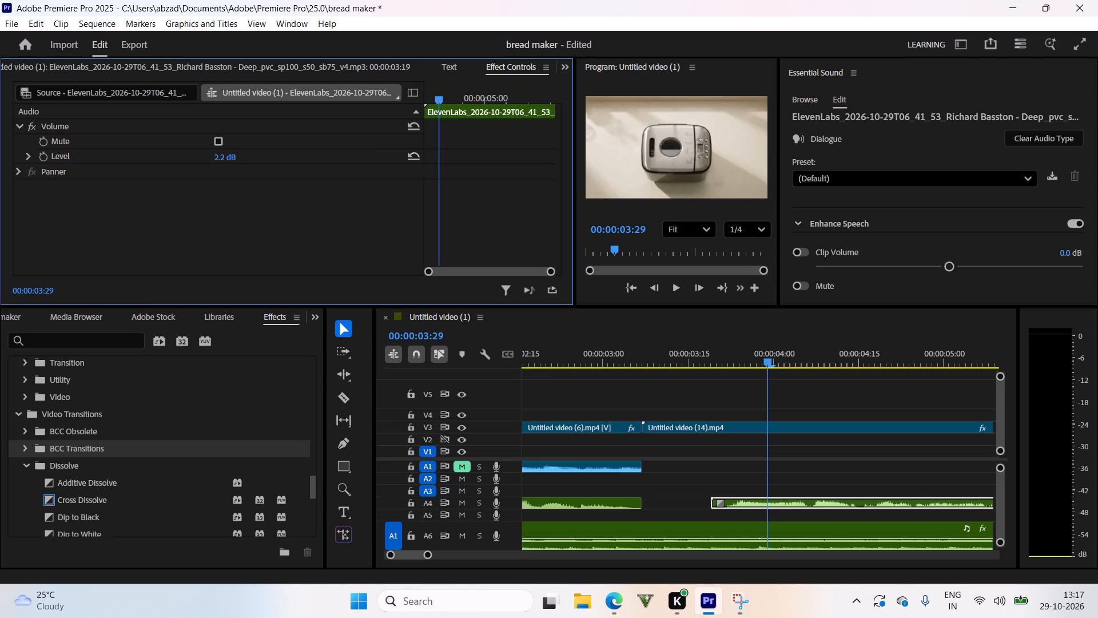
left_click_drag(231, 150, 229, 161)
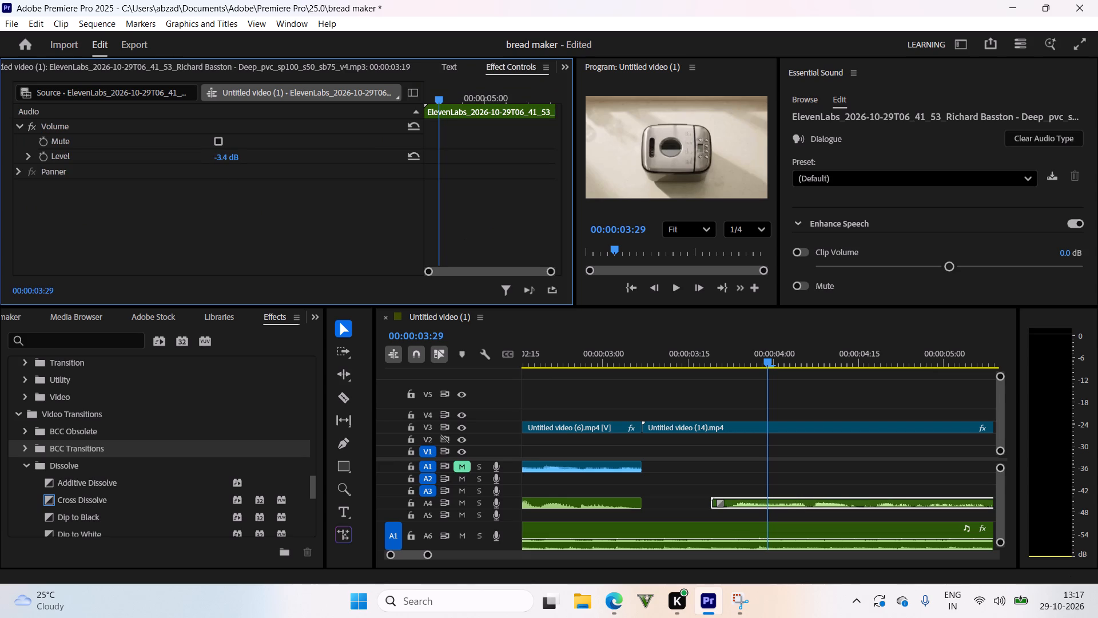
left_click_drag(229, 161, 230, 142)
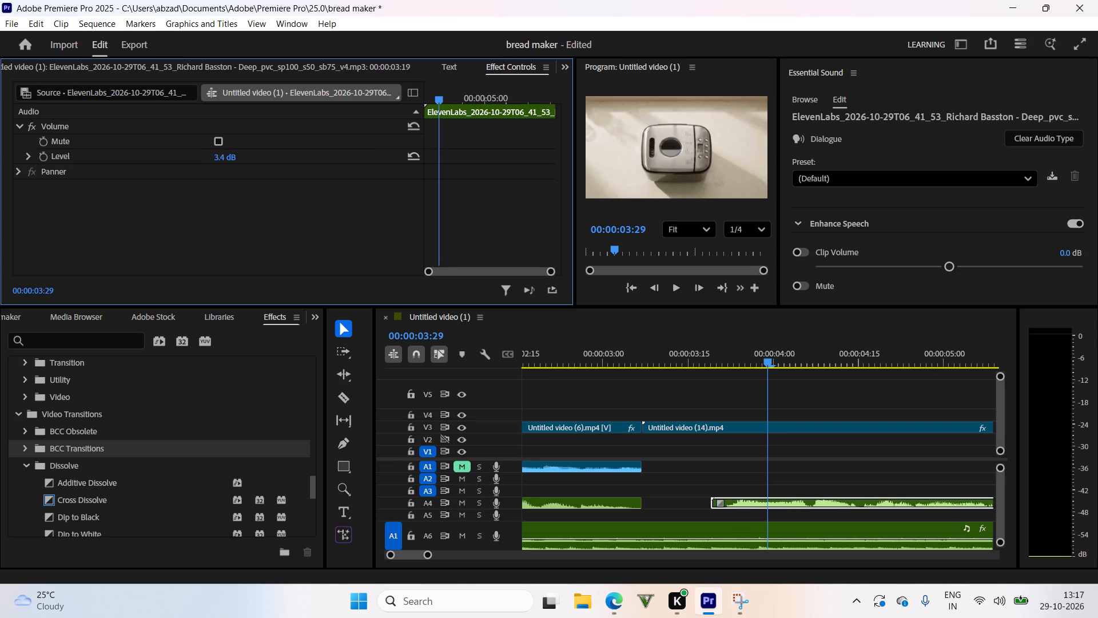
left_click_drag(230, 142, 229, 145)
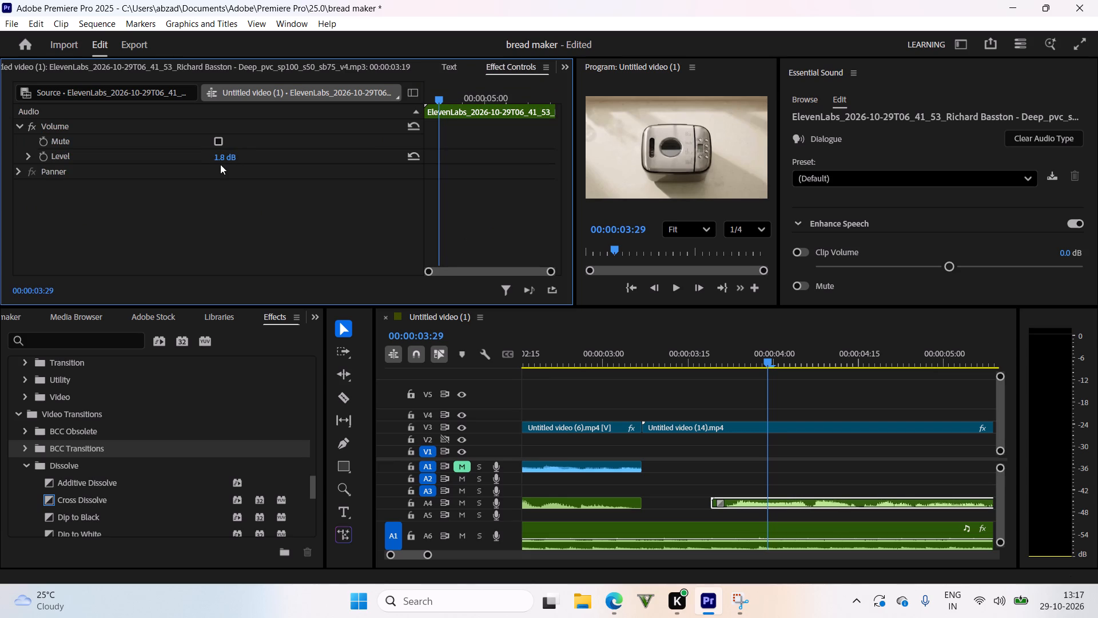
left_click(220, 154)
left_click(235, 154)
key("BackSpace")
key("BackSpace")
key("BackSpace")
key("3")
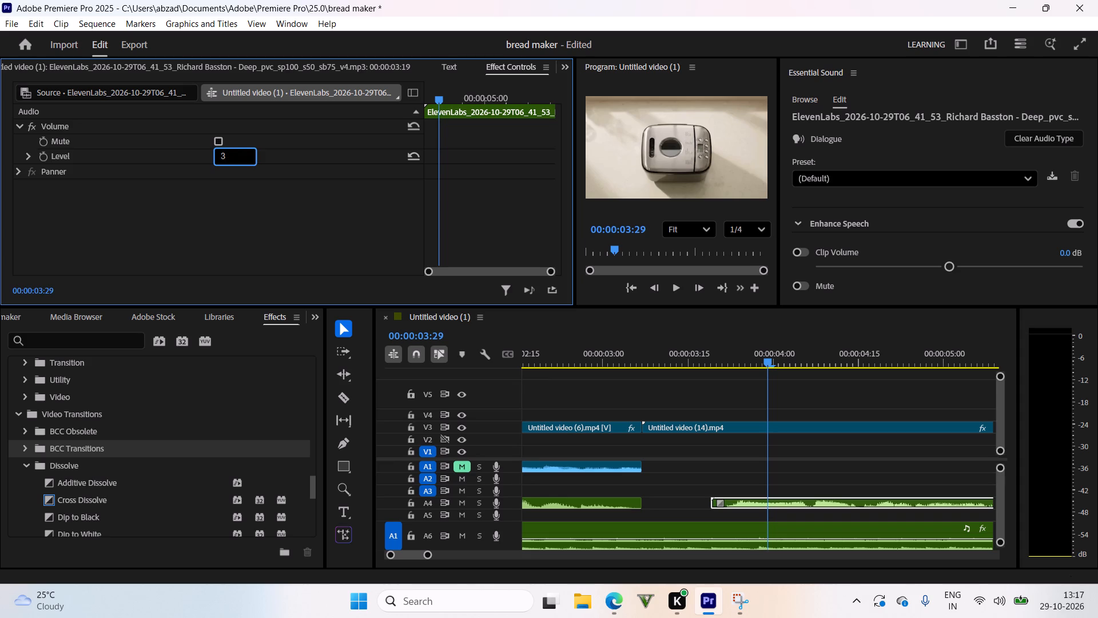
type(".o")
key("0")
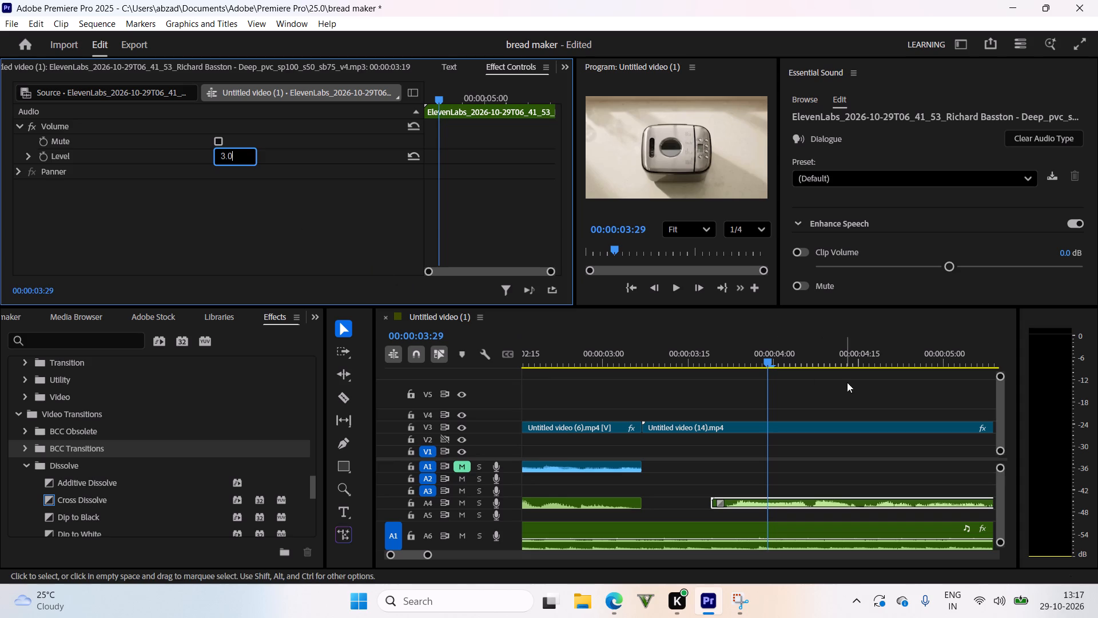
left_click_drag(742, 357, 718, 370)
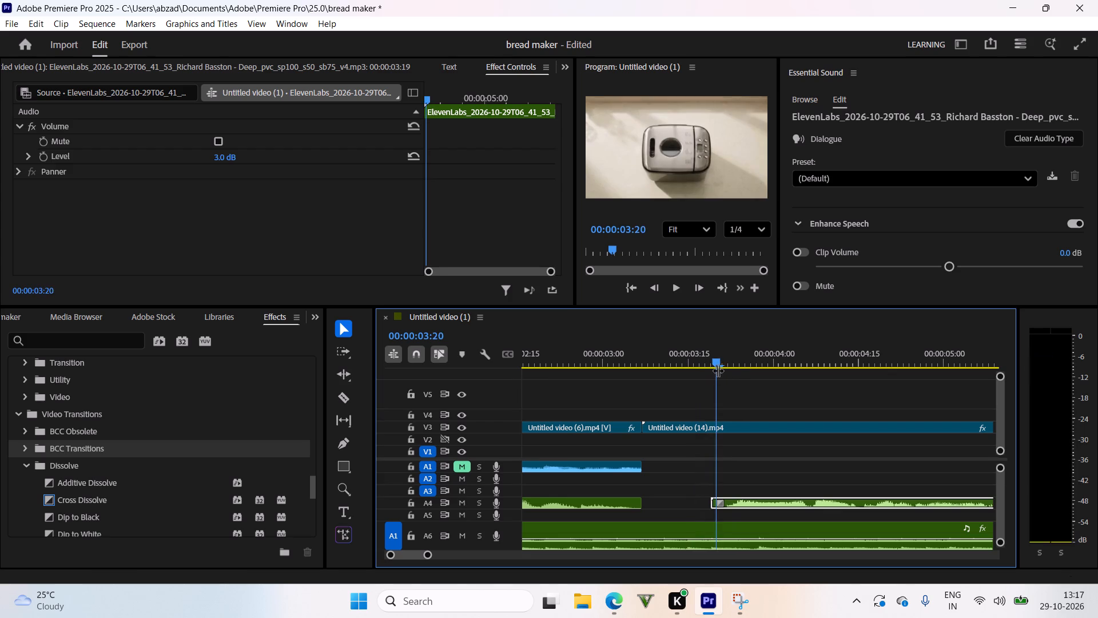
key("space")
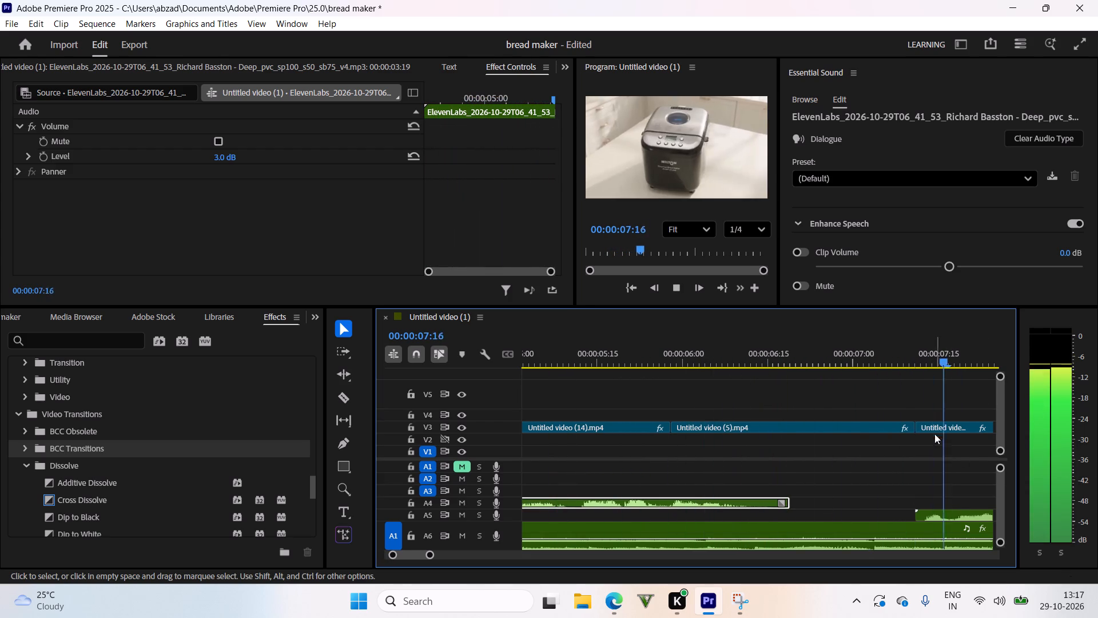
Set the volume level of the ElevenLabs 07_05_34 voice-over on A5 to 3.0 dB and play it back.
left_click_drag(718, 354, 662, 367)
left_click(637, 517)
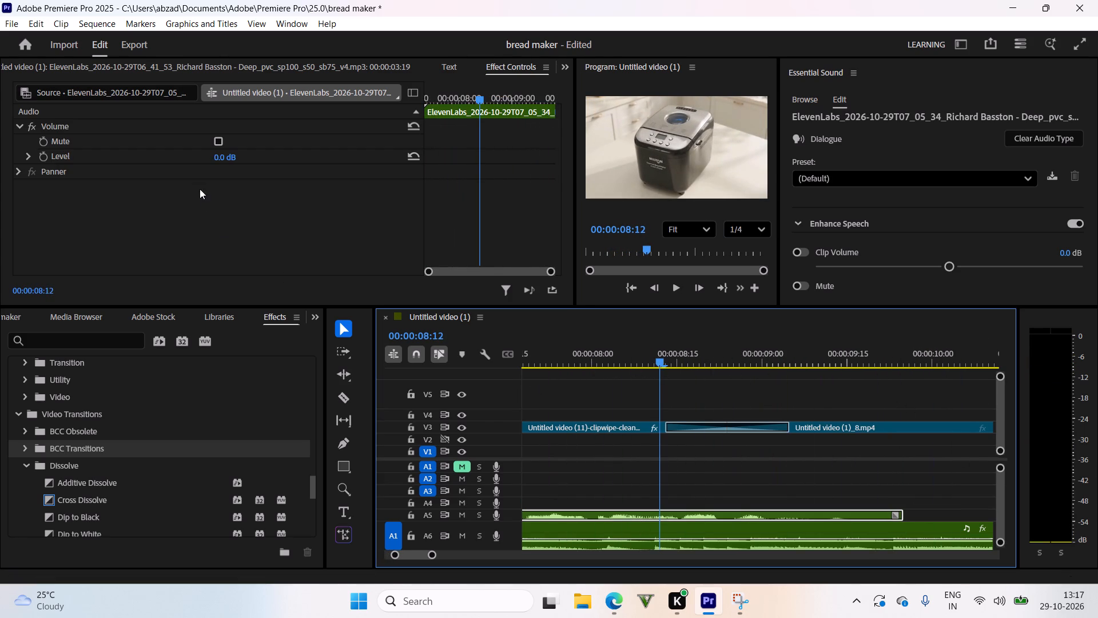
left_click(217, 153)
left_click(235, 154)
left_click(235, 154)
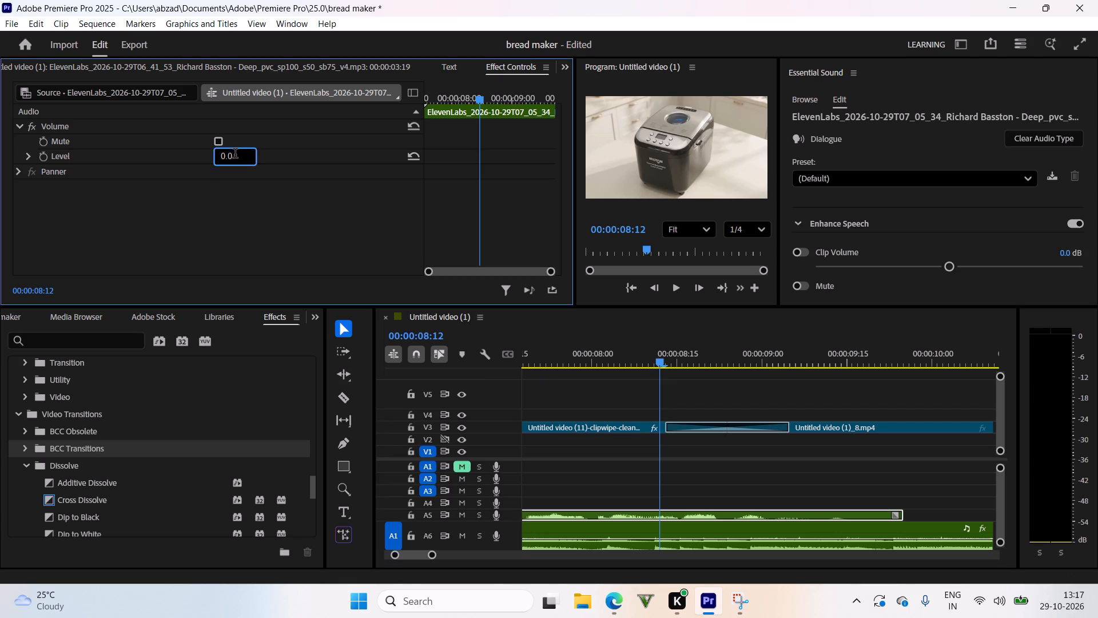
key("BackSpace")
key("BackSpace")
key("BackSpace")
type("3.0")
key("space")
key("space")
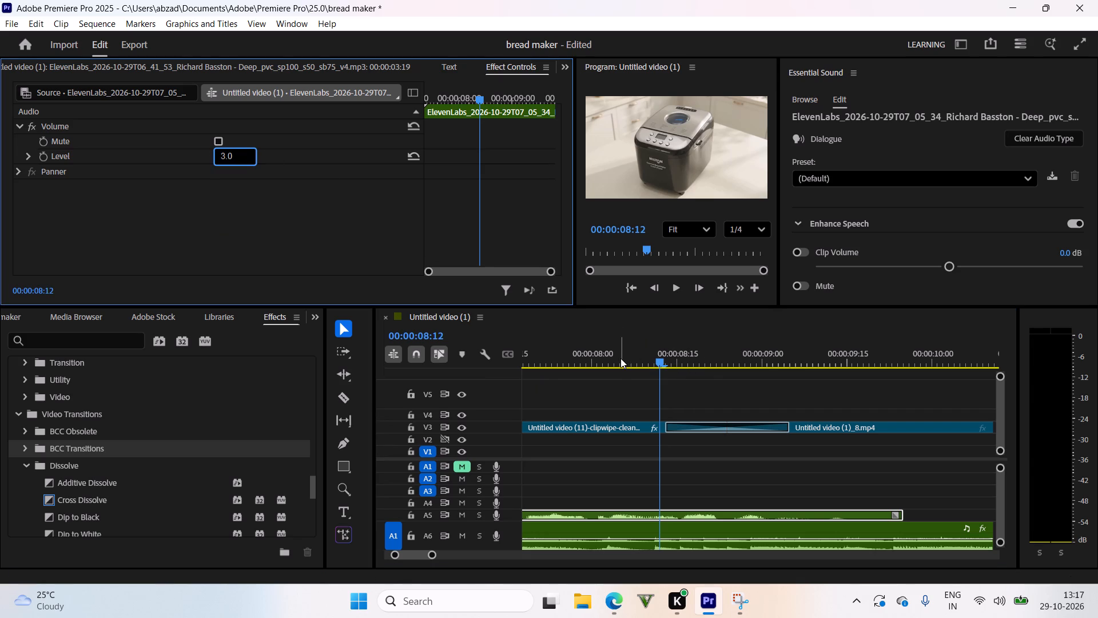
left_click(620, 358)
key("space")
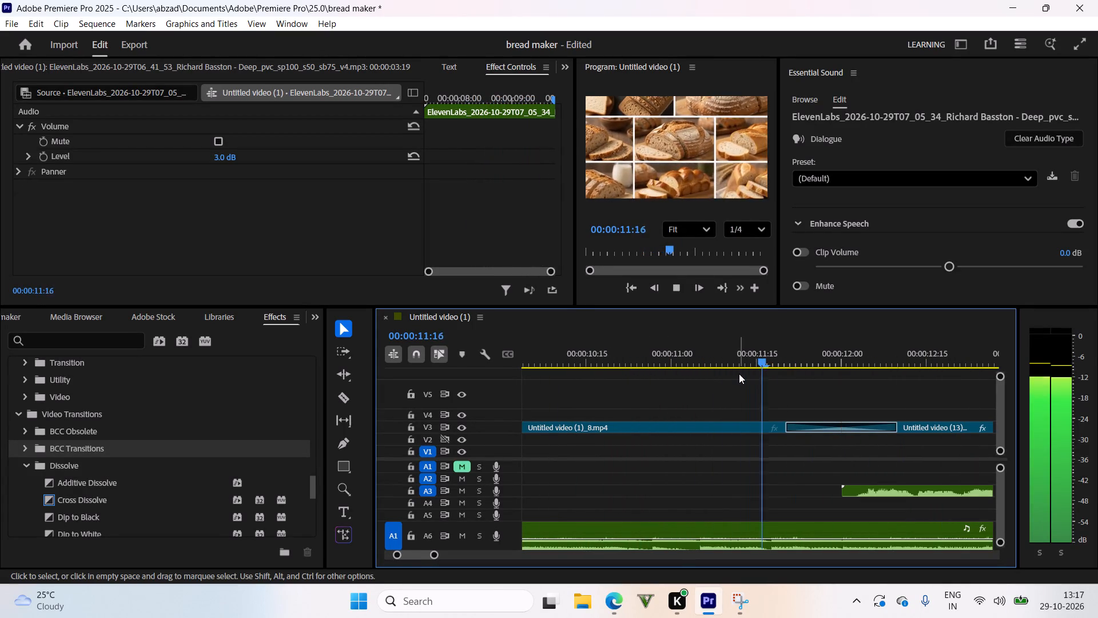
Set the volume level of the ElevenLabs 07_15_25 voice-over on A3 to 3.0 dB and play it back from 00:00:13:19.
left_click_drag(805, 359, 751, 361)
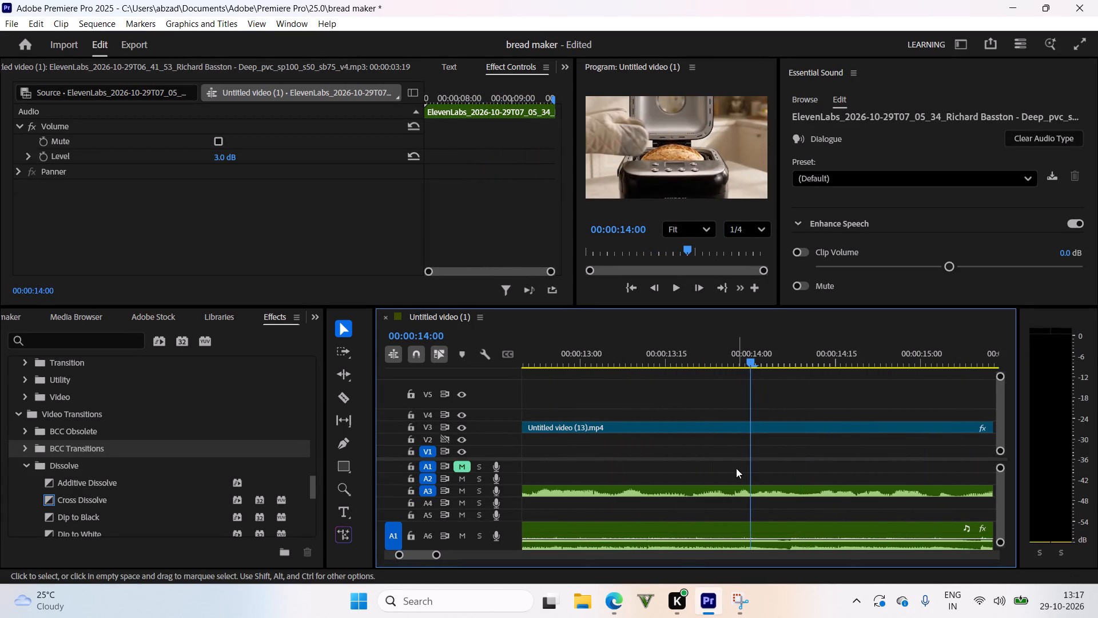
left_click(728, 485)
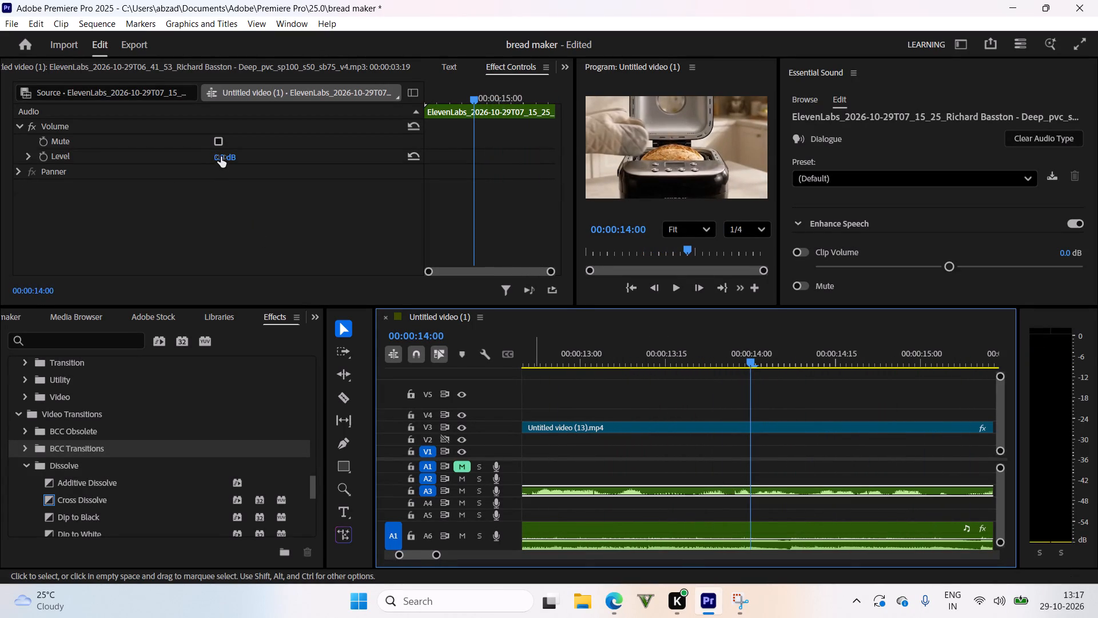
left_click(221, 157)
left_click(235, 154)
key("BackSpace")
key("BackSpace")
key("BackSpace")
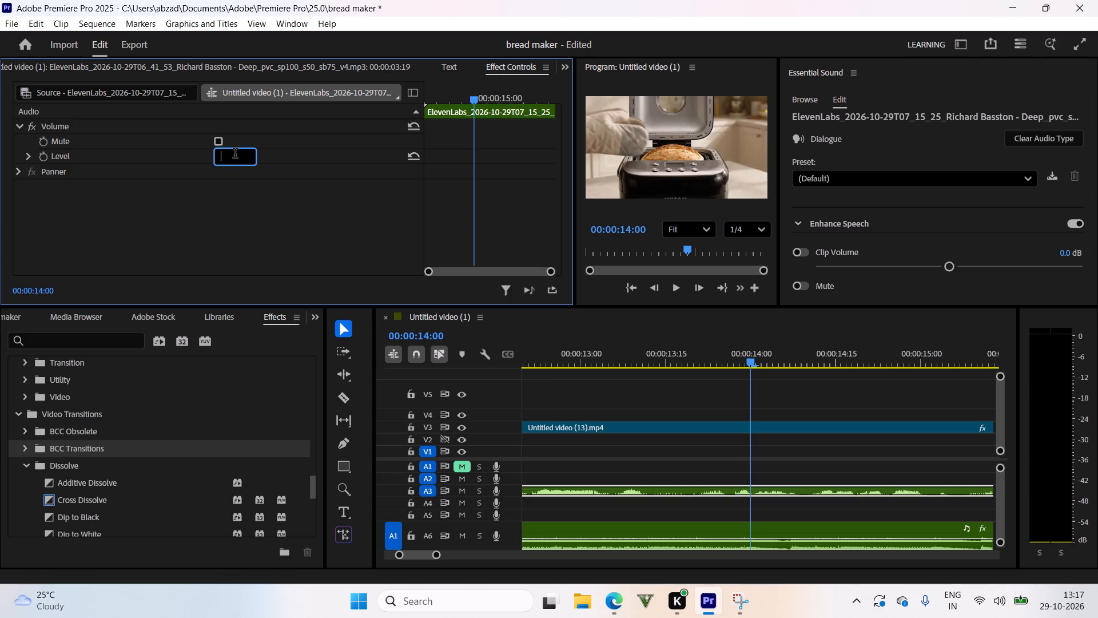
key("BackSpace")
key("3")
type(".0")
key("space")
left_click(693, 348)
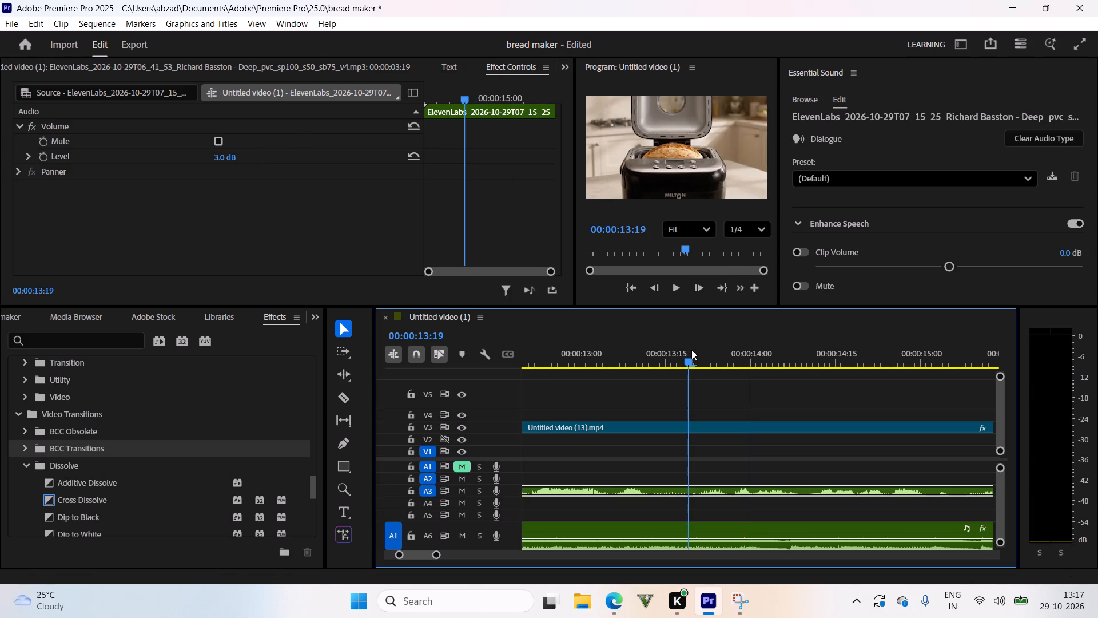
key("space")
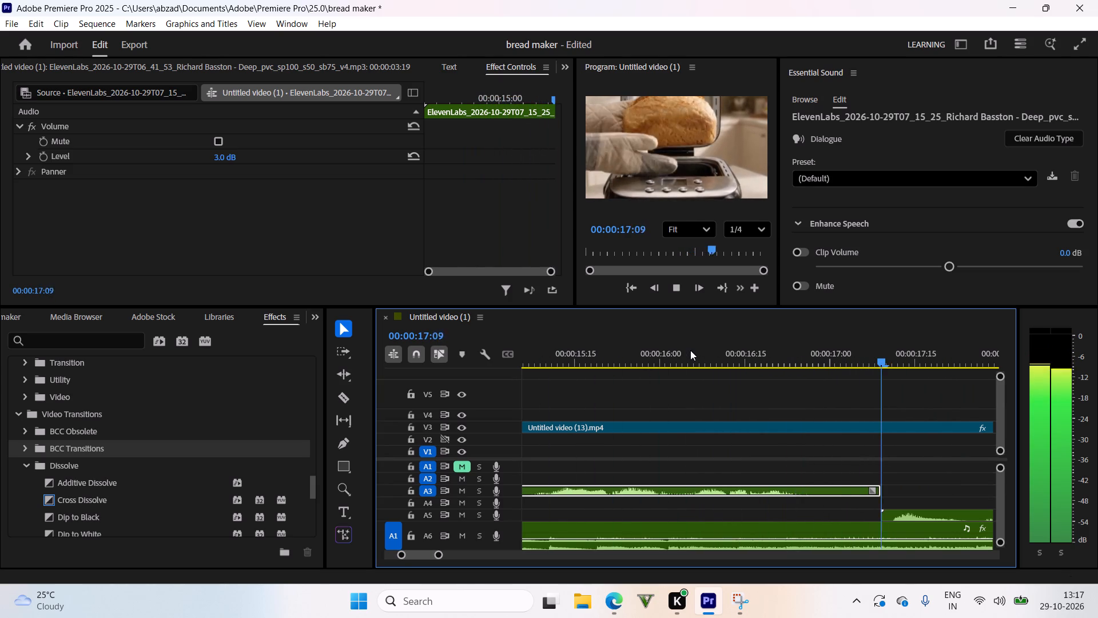
Set the volume level of the ElevenLabs 07_12_22 voice-over on A5 to 3.0 dB and play the sequence through to its end.
left_click_drag(635, 365, 757, 393)
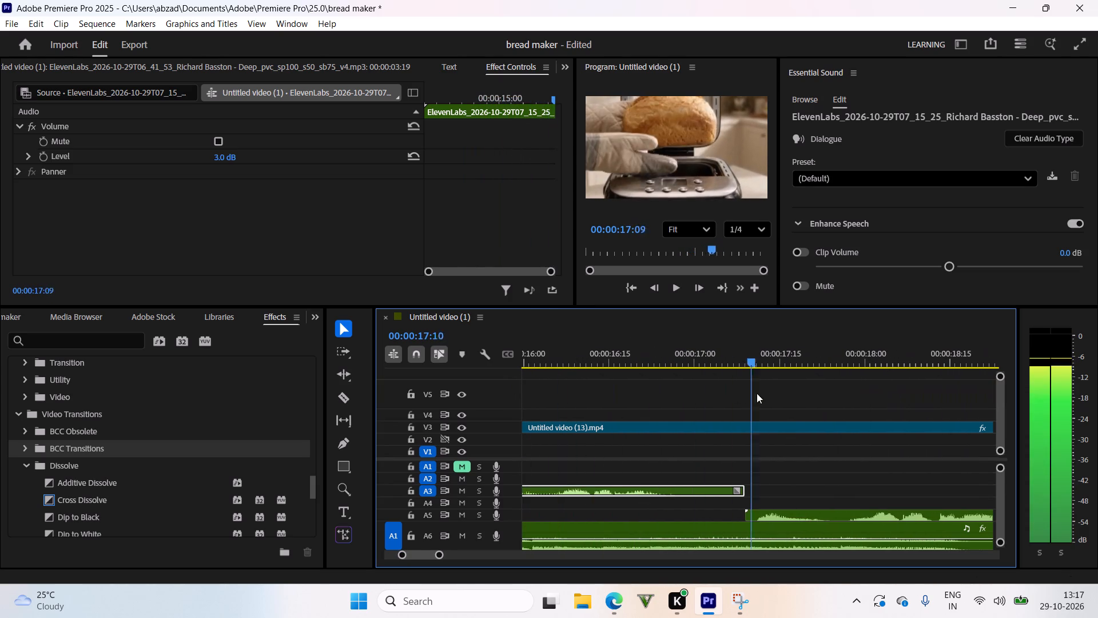
left_click_drag(757, 393, 797, 394)
left_click(785, 512)
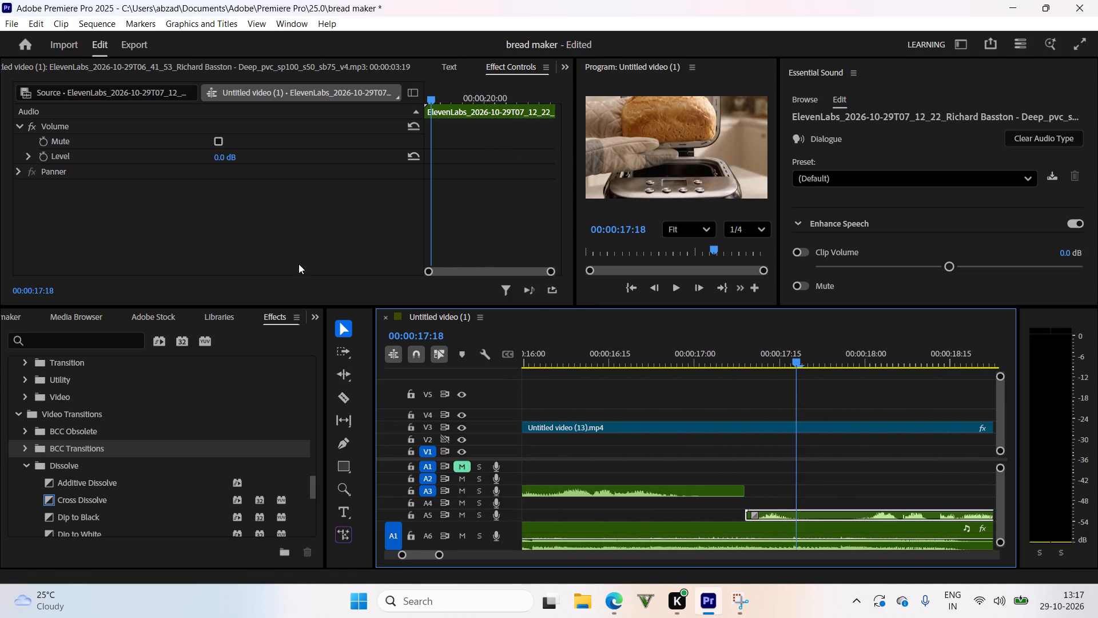
left_click(221, 154)
left_click(235, 154)
key("BackSpace")
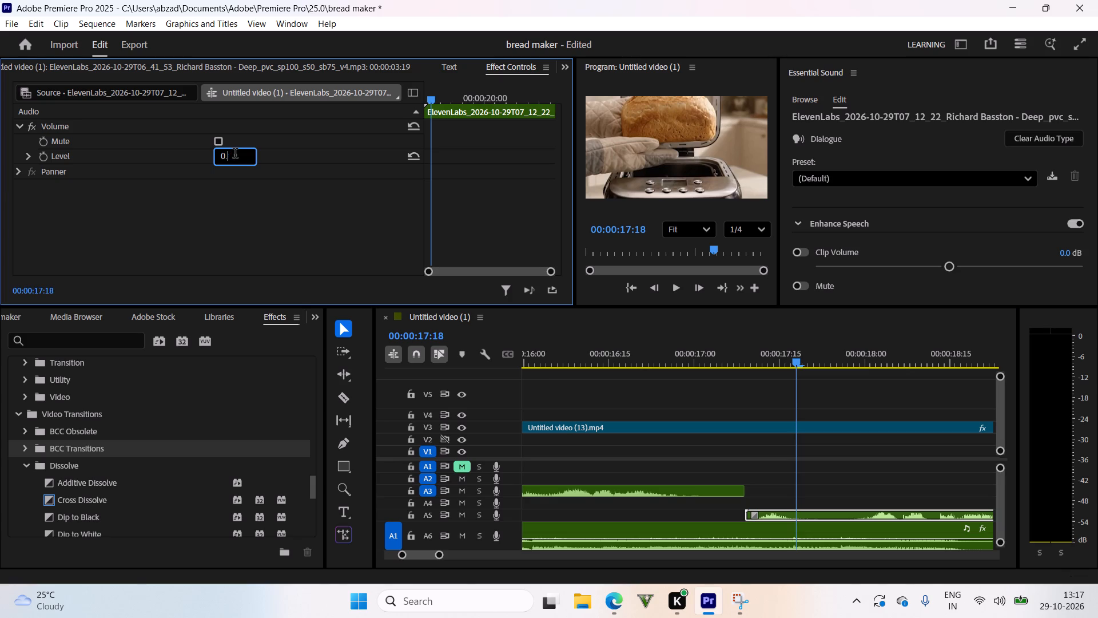
key("BackSpace")
key("BackSpace")
key("3")
type(".0")
key("space")
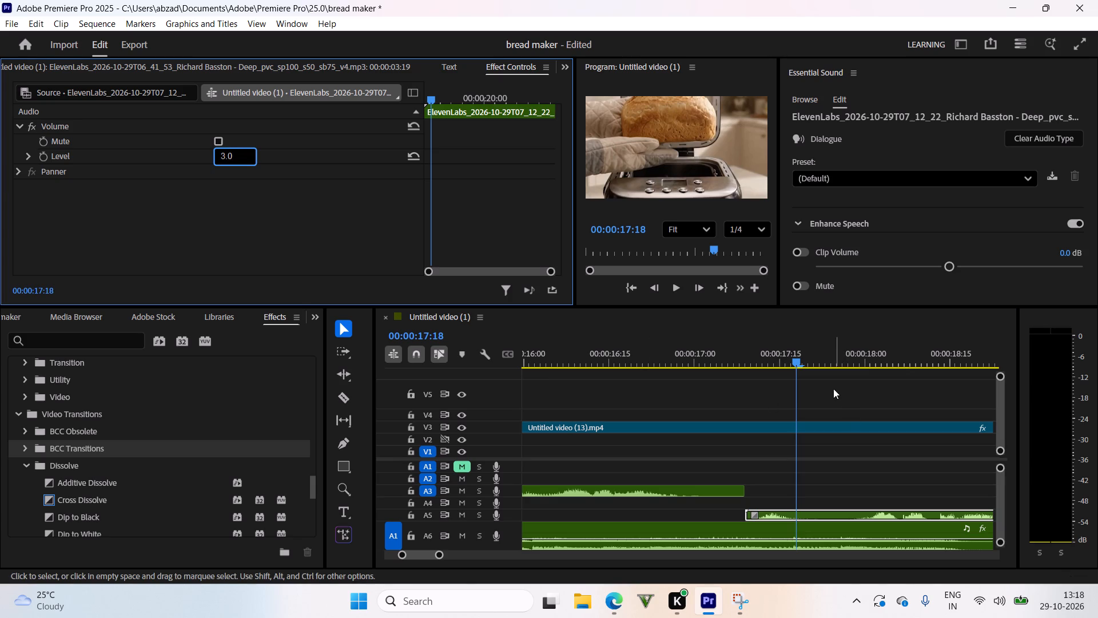
left_click(807, 367)
key("space")
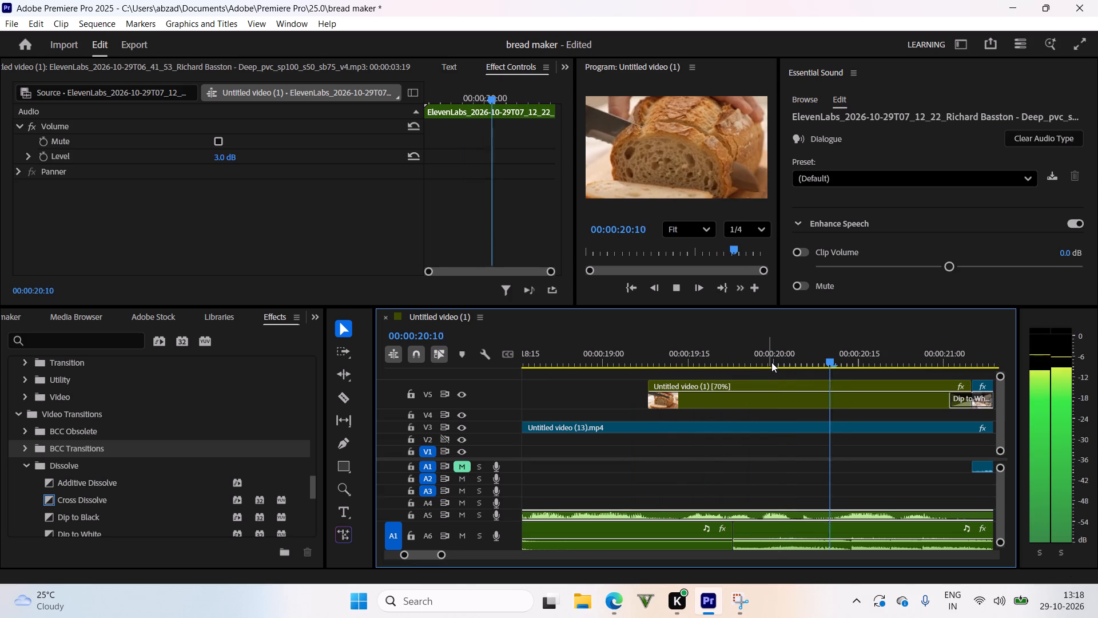
left_click_drag(764, 357, 766, 419)
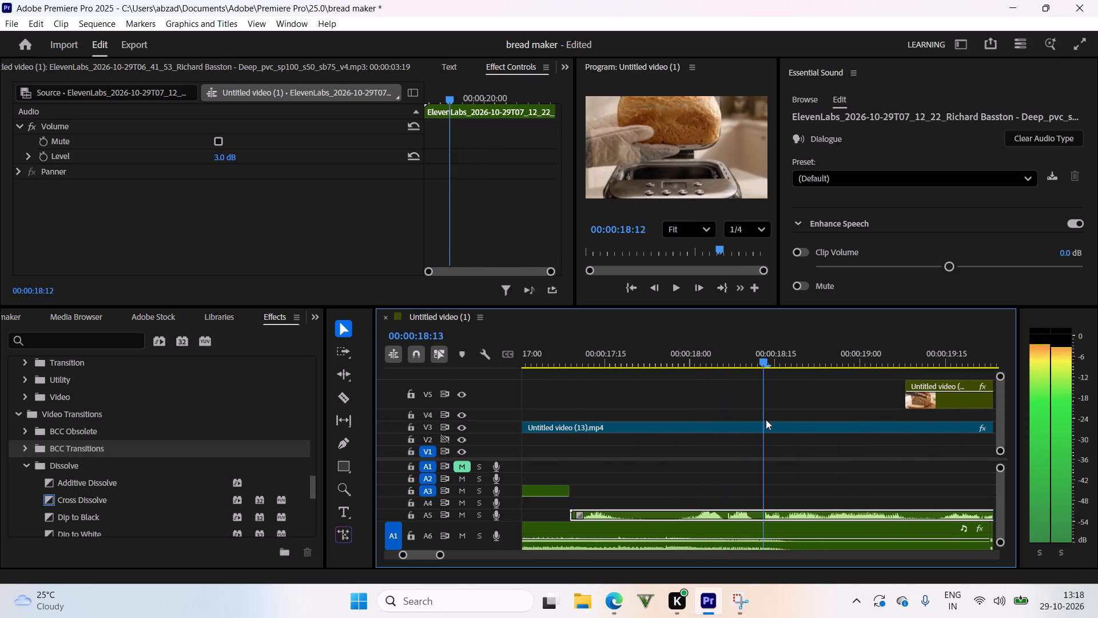
left_click_drag(766, 419, 768, 419)
key("space")
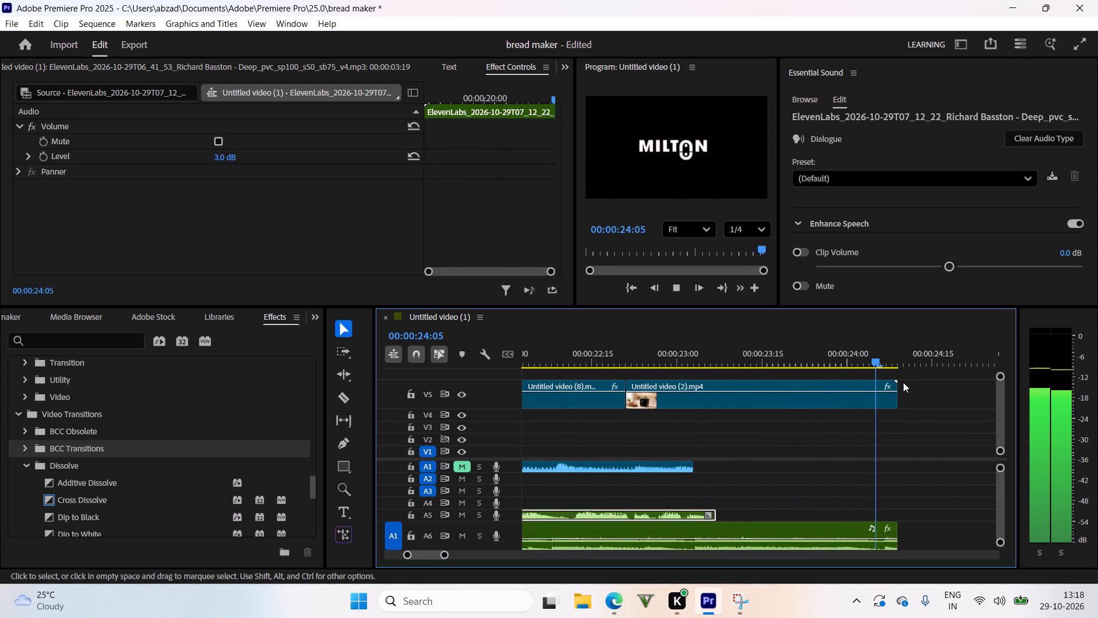
left_click(824, 359)
key("space")
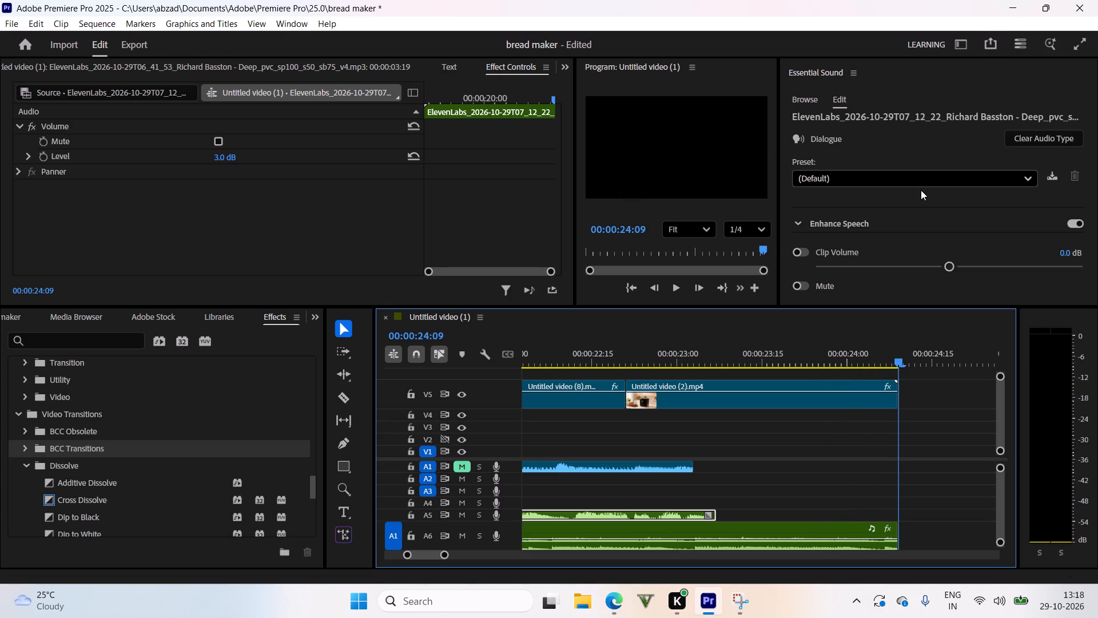
Export the sequence as an H.264 media file to the Downloads folder with video settings matched to the source.
key("ctrl+m")
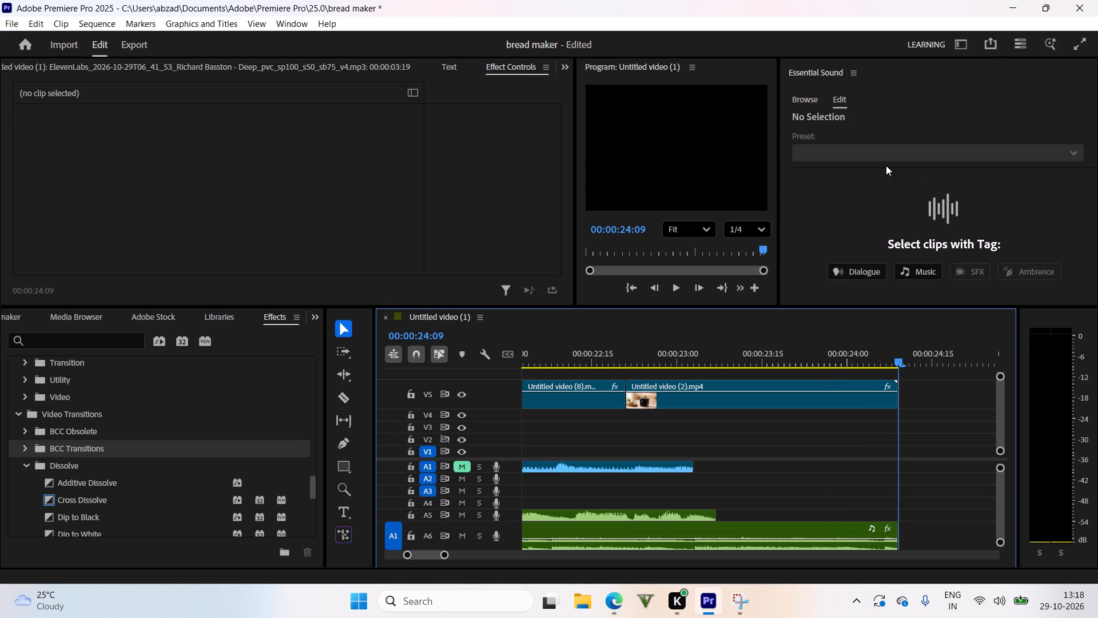
double_click(495, 306)
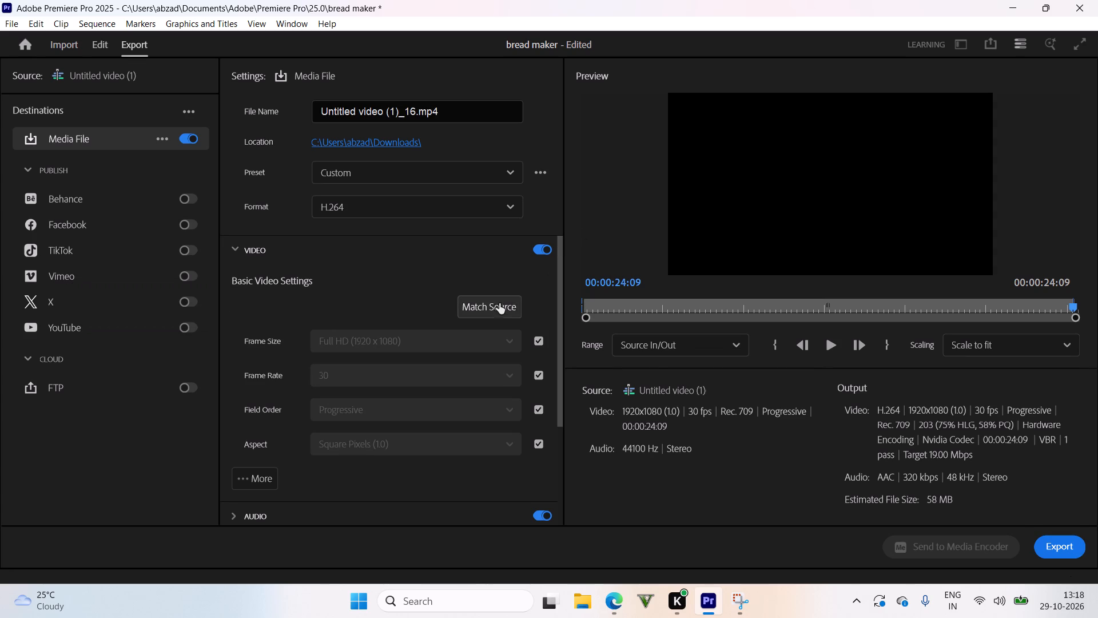
left_click(1074, 559)
left_click(1063, 546)
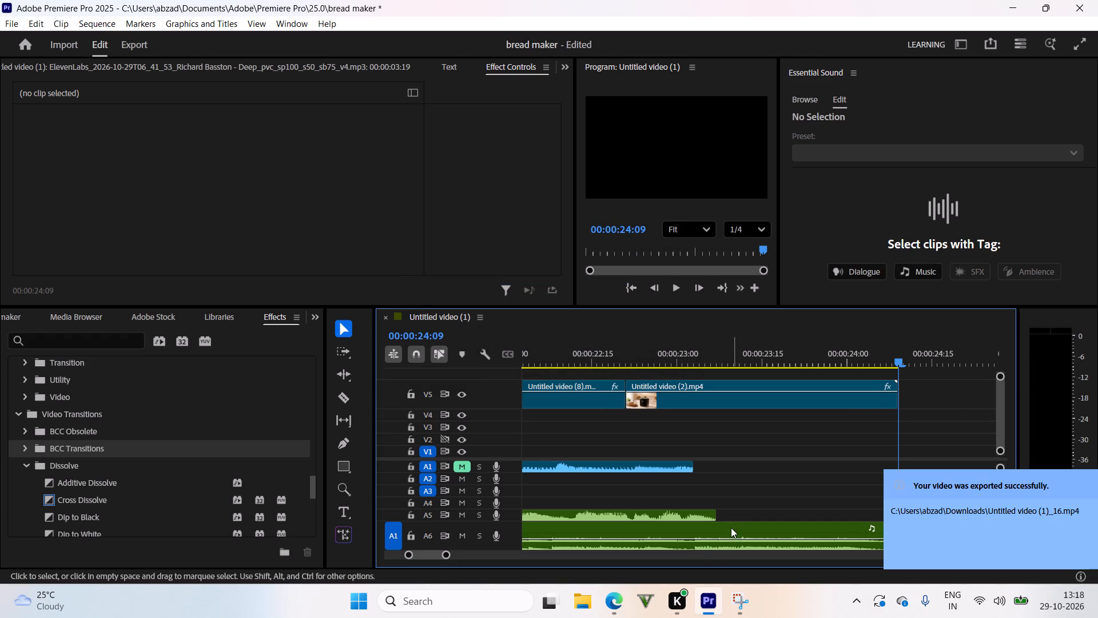
left_click(621, 603)
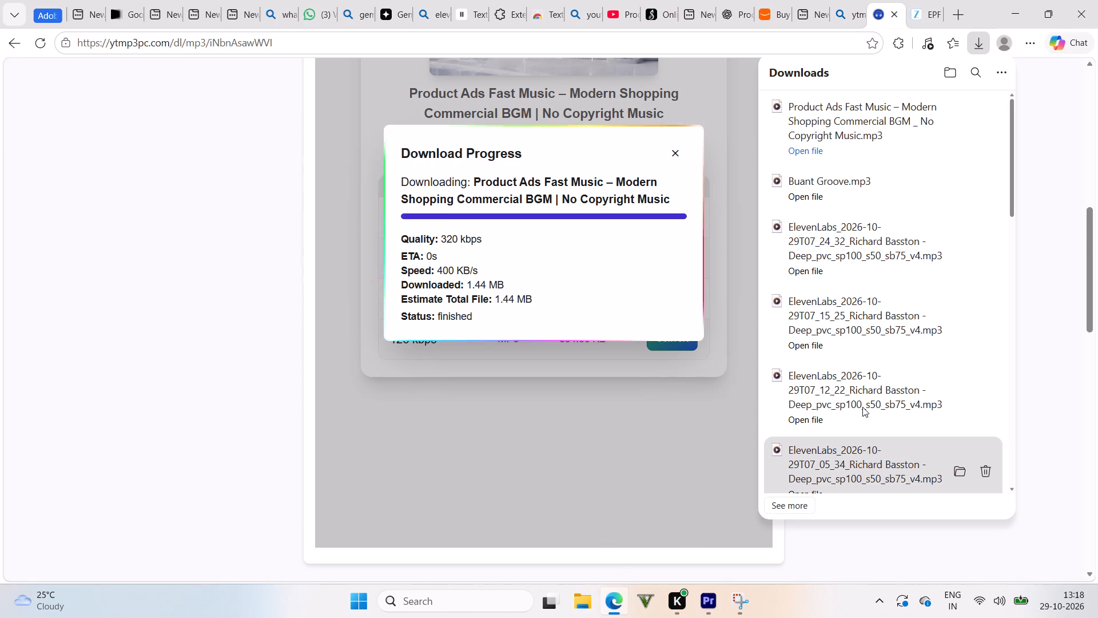
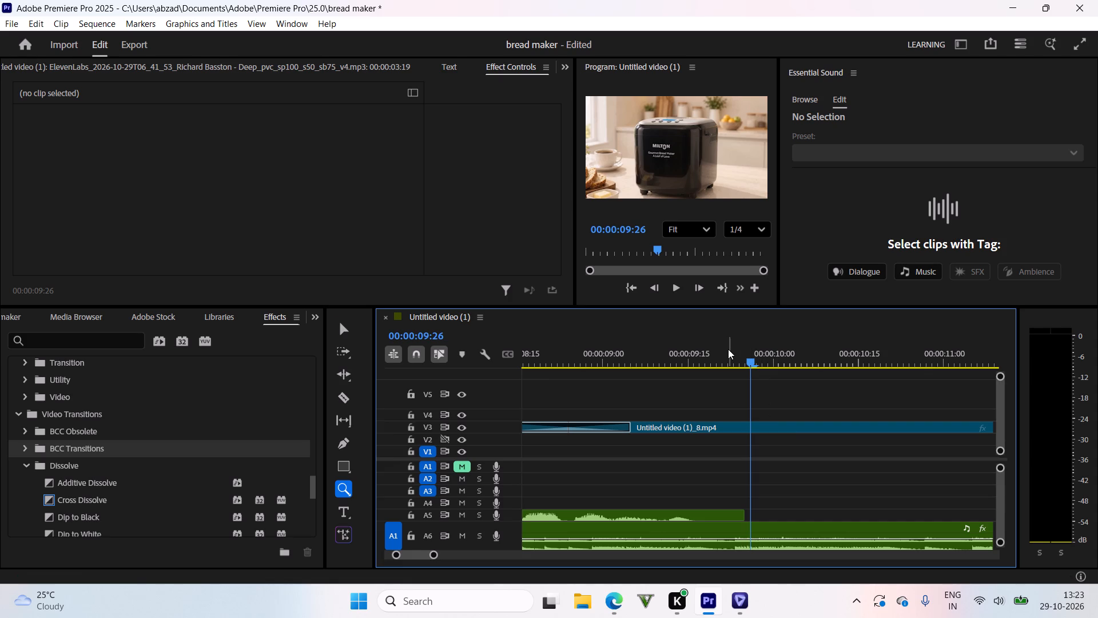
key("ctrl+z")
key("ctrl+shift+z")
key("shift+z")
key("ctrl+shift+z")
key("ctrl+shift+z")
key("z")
Play and scrub the sequence from about 00:00:08:00 to its end, examining the transitions and voice-over against the picture.
left_click_drag(793, 357, 878, 361)
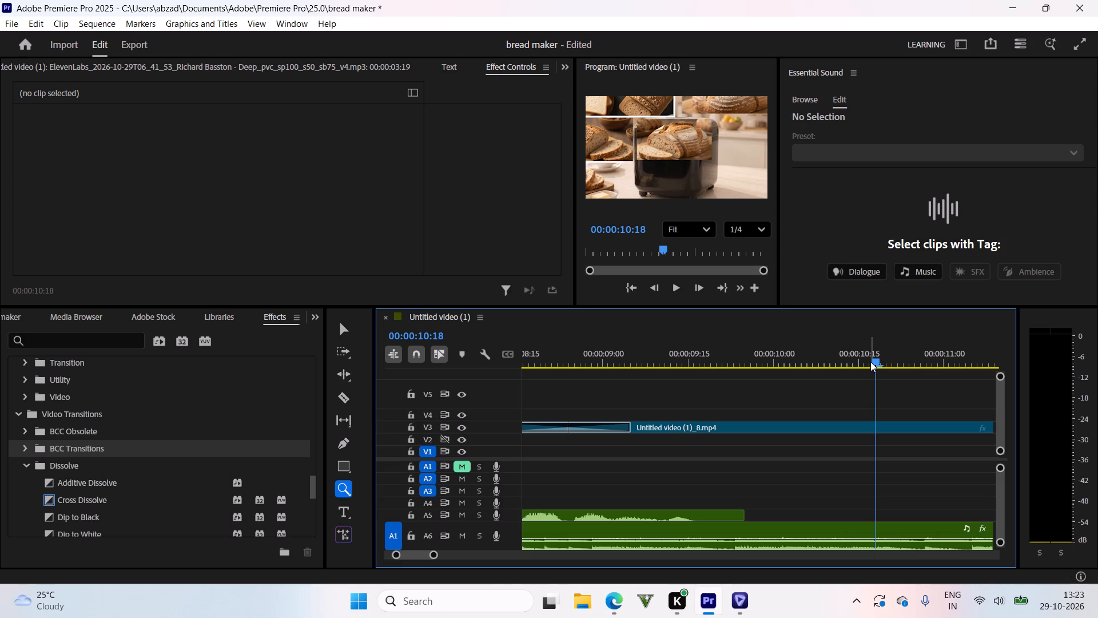
left_click_drag(787, 360, 766, 379)
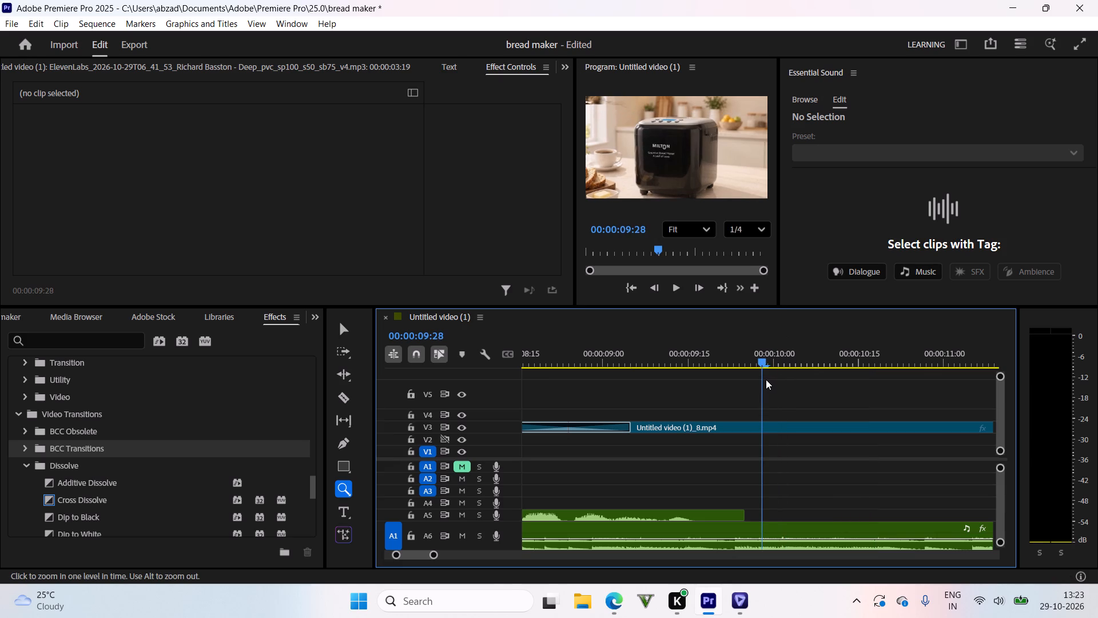
left_click_drag(766, 379, 749, 391)
left_click_drag(708, 359, 639, 381)
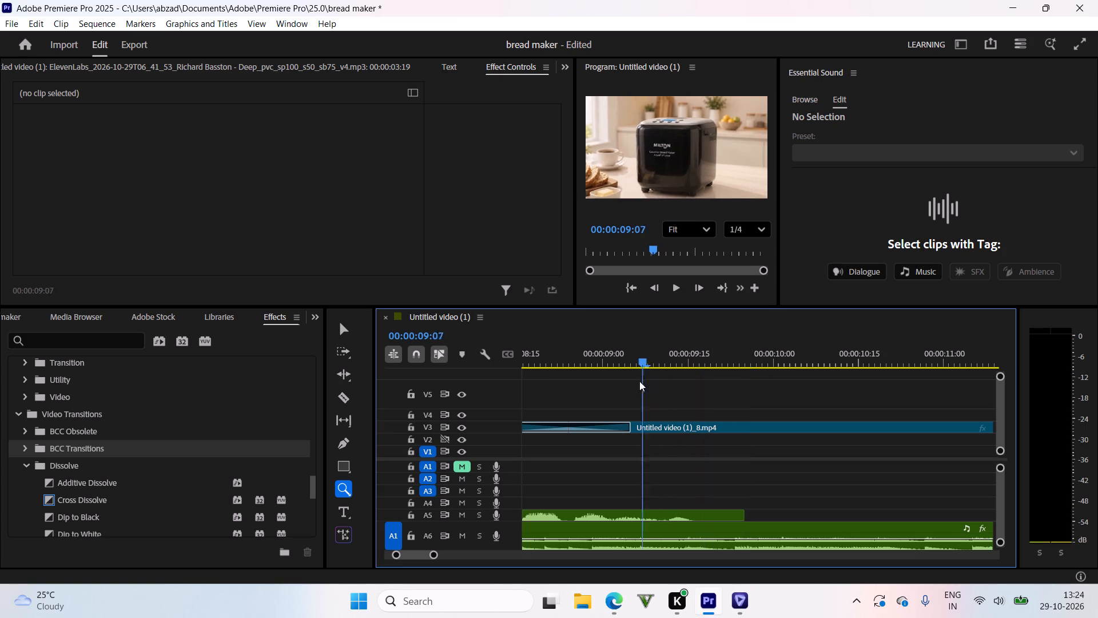
left_click_drag(639, 381, 628, 385)
key("space")
left_click_drag(662, 363, 568, 378)
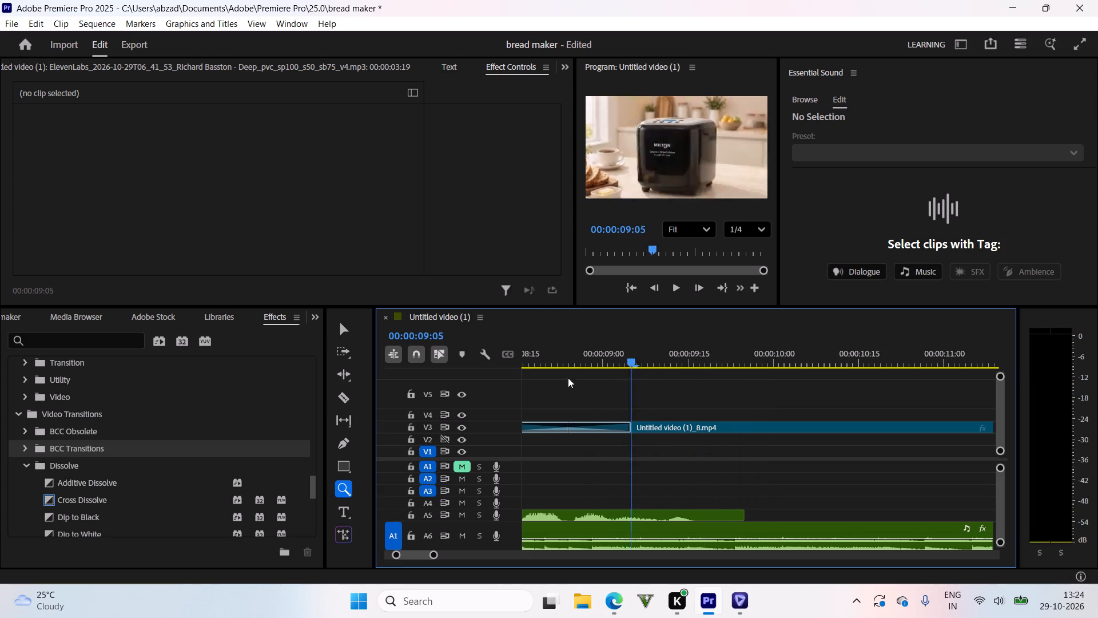
left_click_drag(568, 378, 597, 419)
key("space")
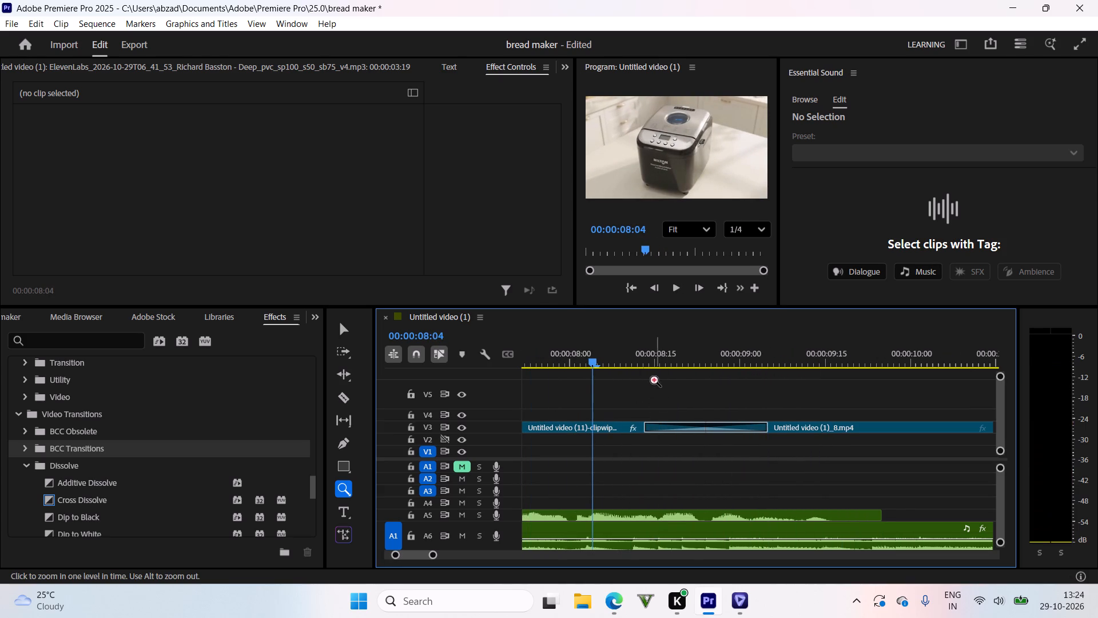
left_click(639, 361)
key("space")
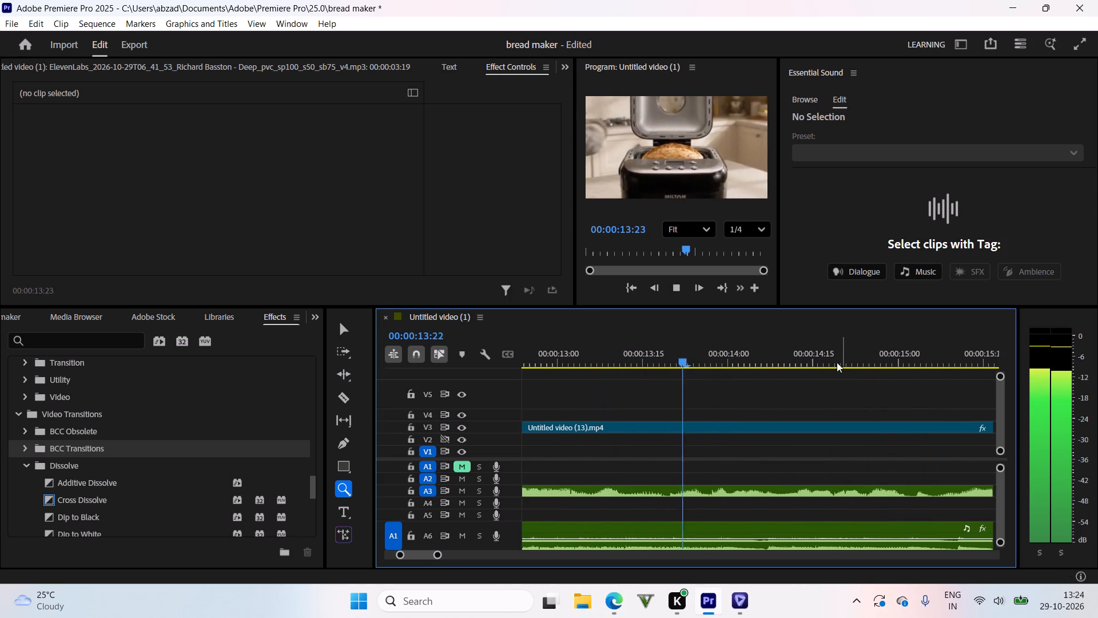
left_click_drag(800, 362, 1097, 418)
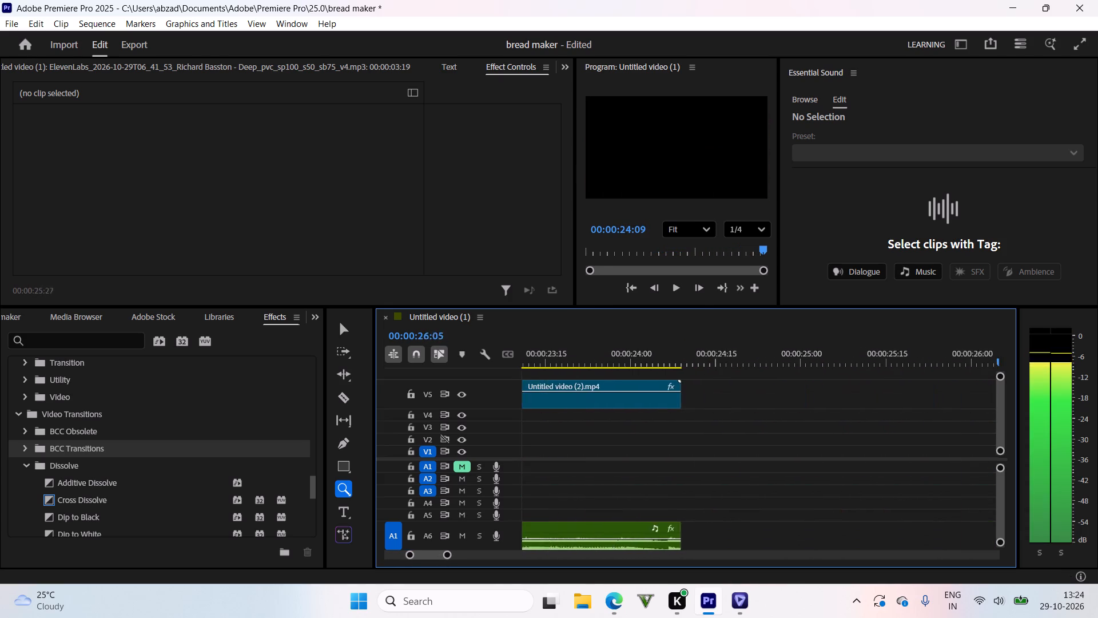
left_click_drag(1097, 418, 395, 419)
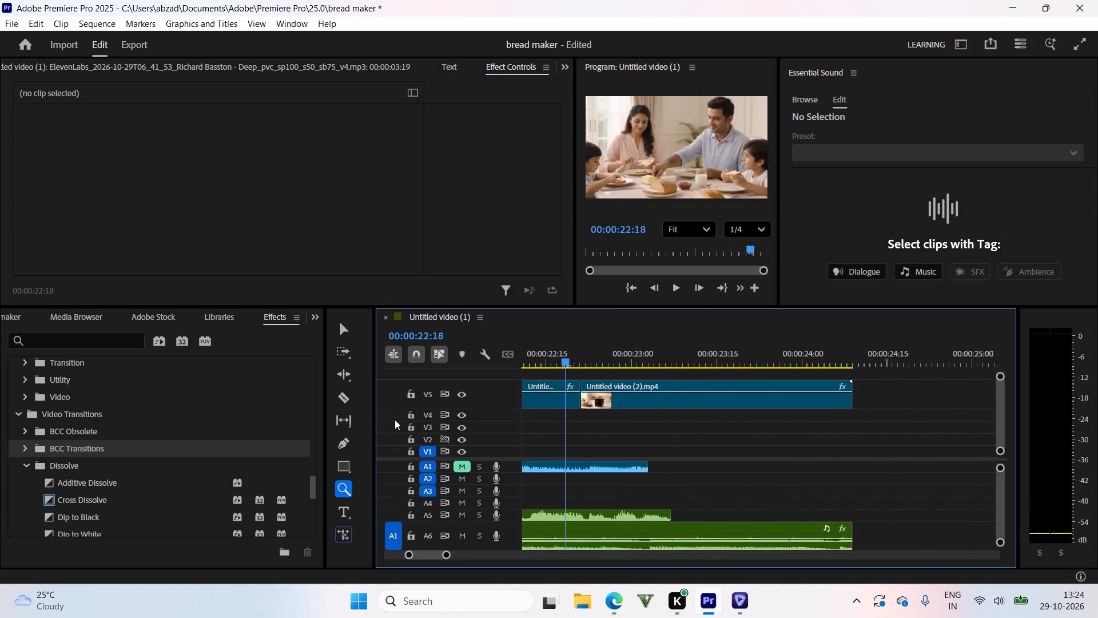
left_click_drag(395, 419, 646, 426)
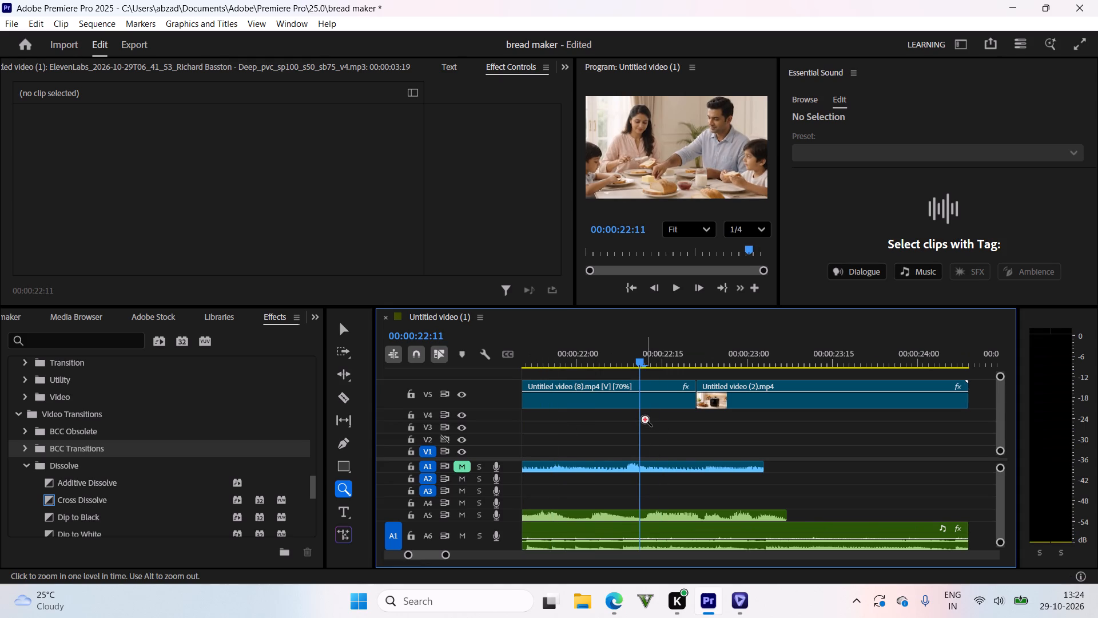
left_click_drag(646, 360, 419, 423, "ctrl")
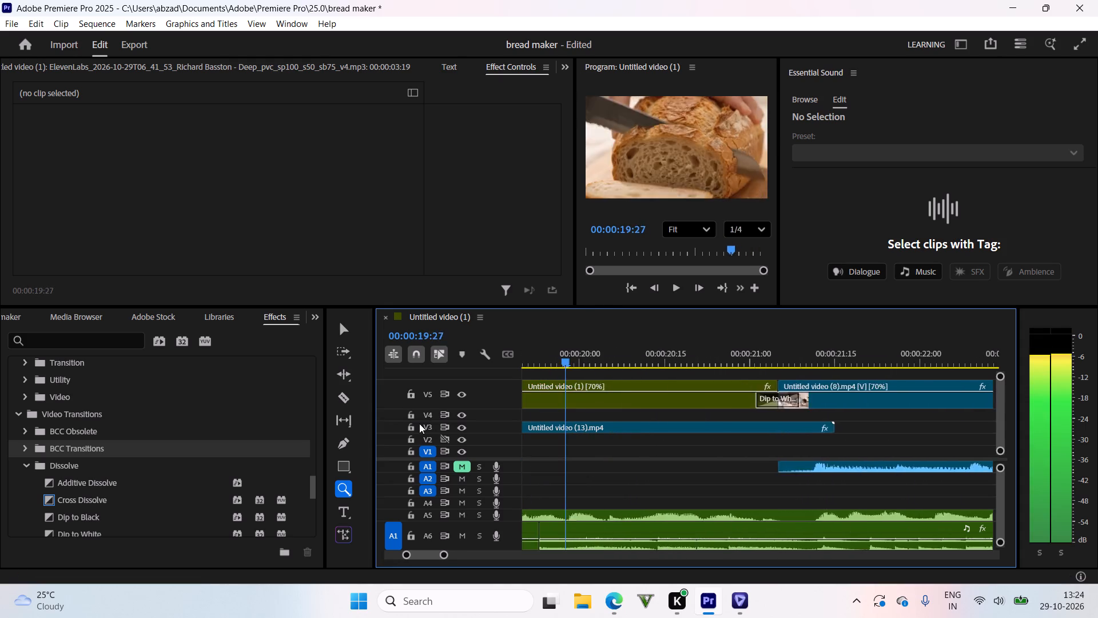
left_click_drag(419, 423, 691, 430, "ctrl")
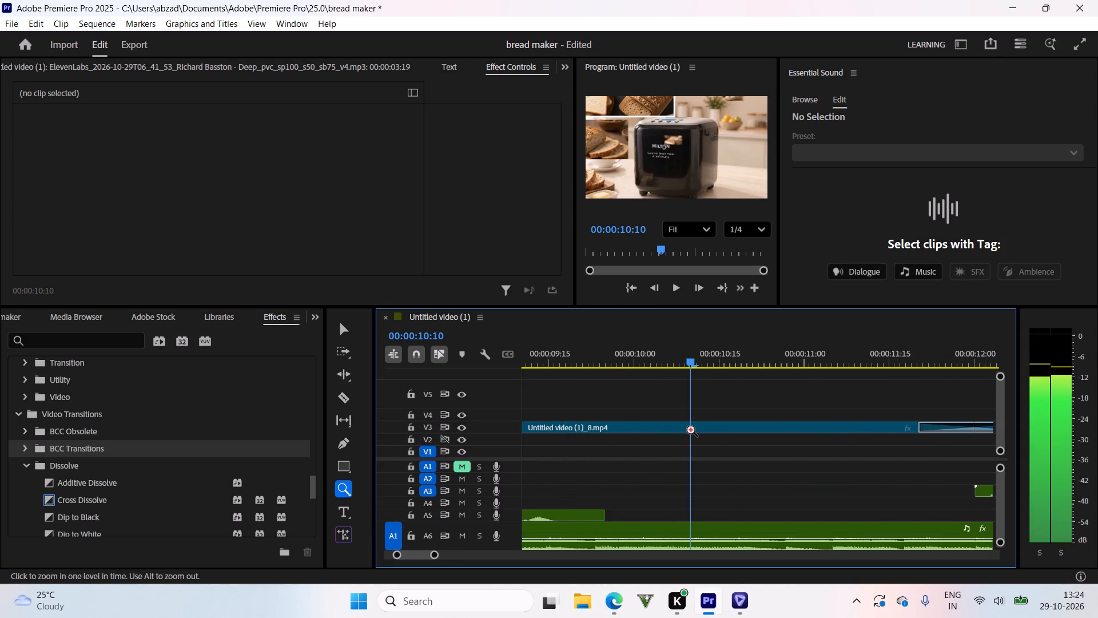
Undo the recent edits back to where the A3 voice-over starts directly after the A5 voice-over ends, near 00:00:09:25.
key("ctrl+z")
type("zz")
key("ctrl+z")
key("ctrl+z")
key("ctrl+z")
key("ctrl+z")
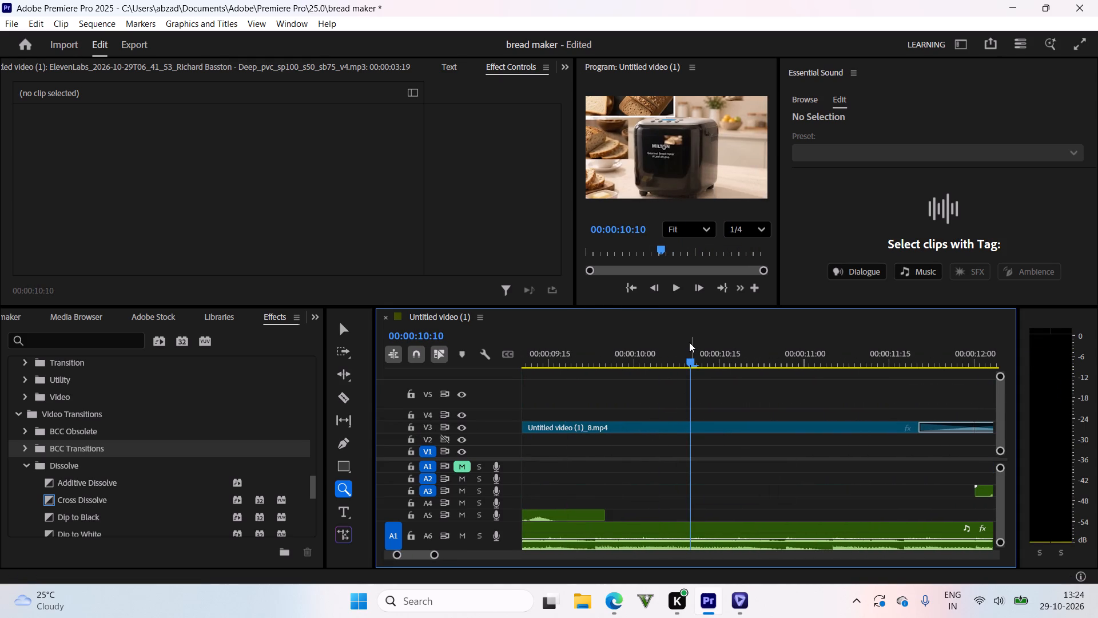
key("ctrl+z")
key("ctrl+z")
key("ctrl+z")
key("ctrl+z")
key("z")
key("ctrl+z")
key("z")
key("ctrl+z")
key("ctrl+z")
key("z")
key("ctrl+z")
type("zzz")
key("ctrl+z")
key("z")
key("ctrl+z")
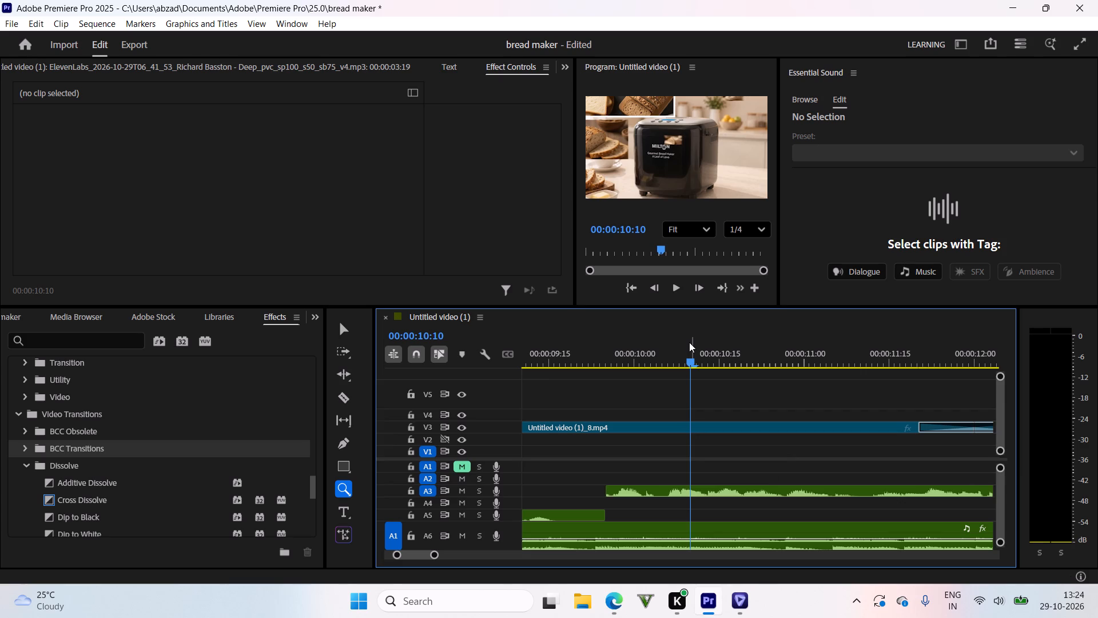
Split the A3 voice-over clip at 00:00:11:05 and delete the section after the cut.
key("space")
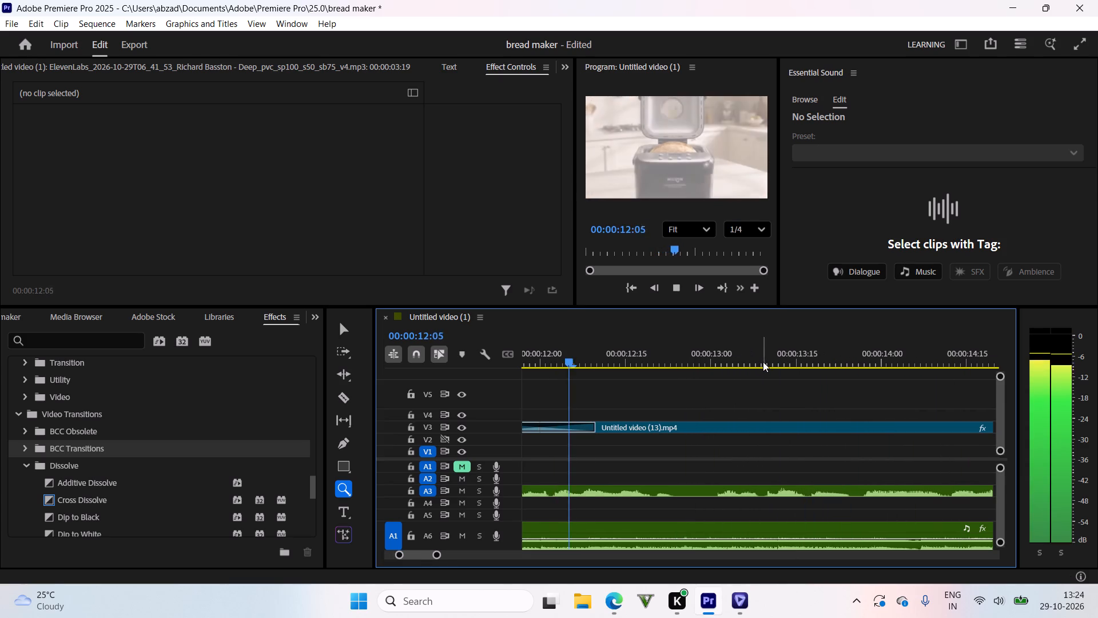
left_click_drag(696, 359, 588, 435)
key("space")
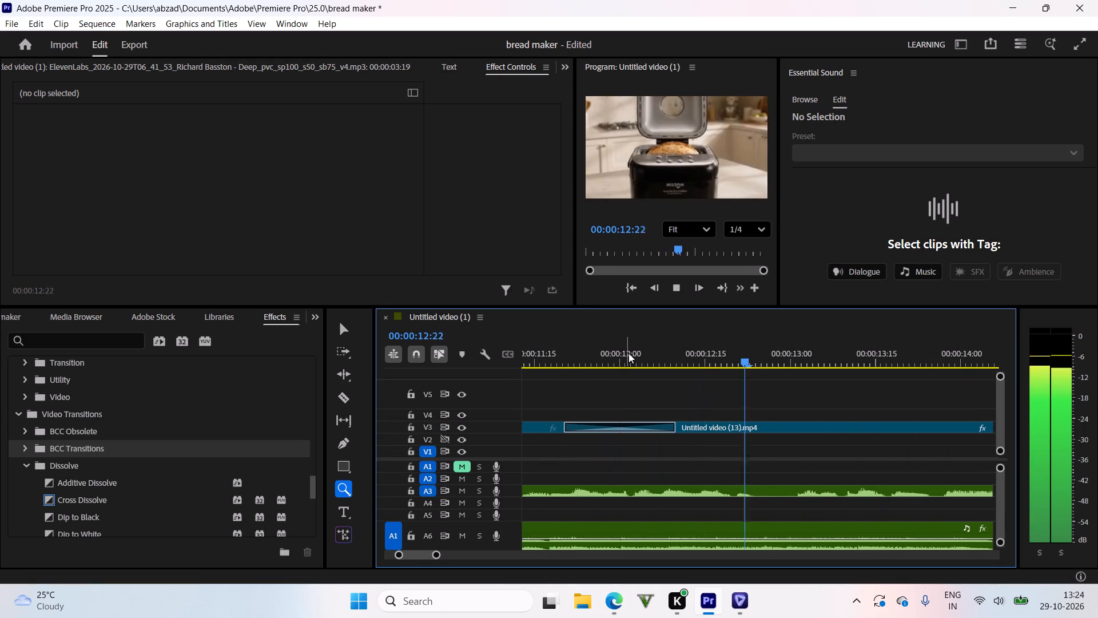
left_click_drag(628, 353, 692, 440)
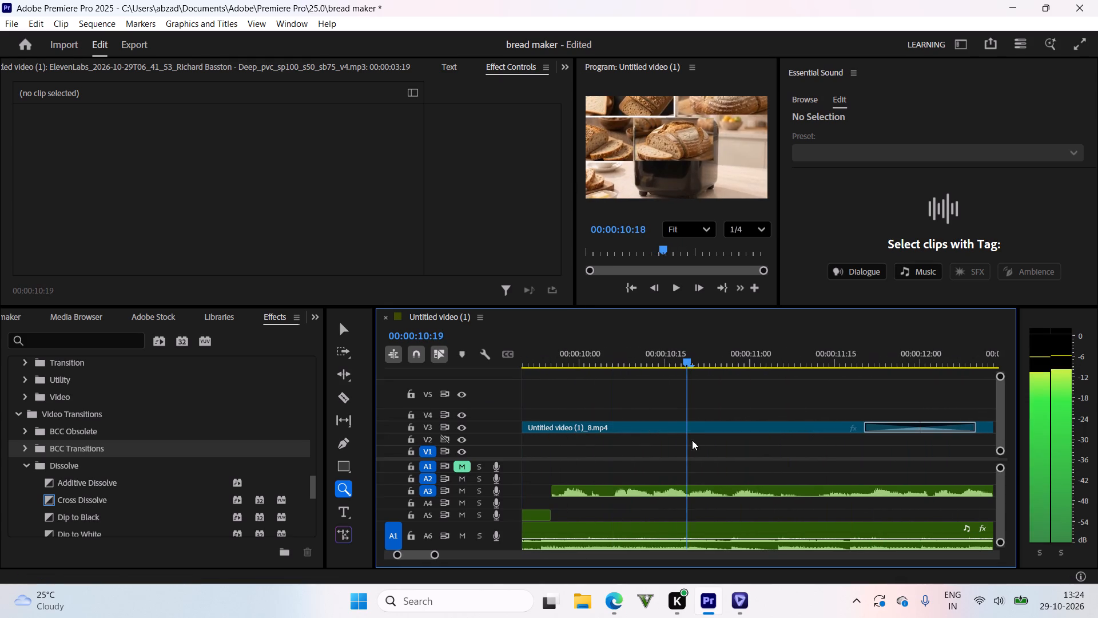
left_click_drag(692, 440, 691, 440)
key("space")
left_click_drag(762, 365, 780, 405)
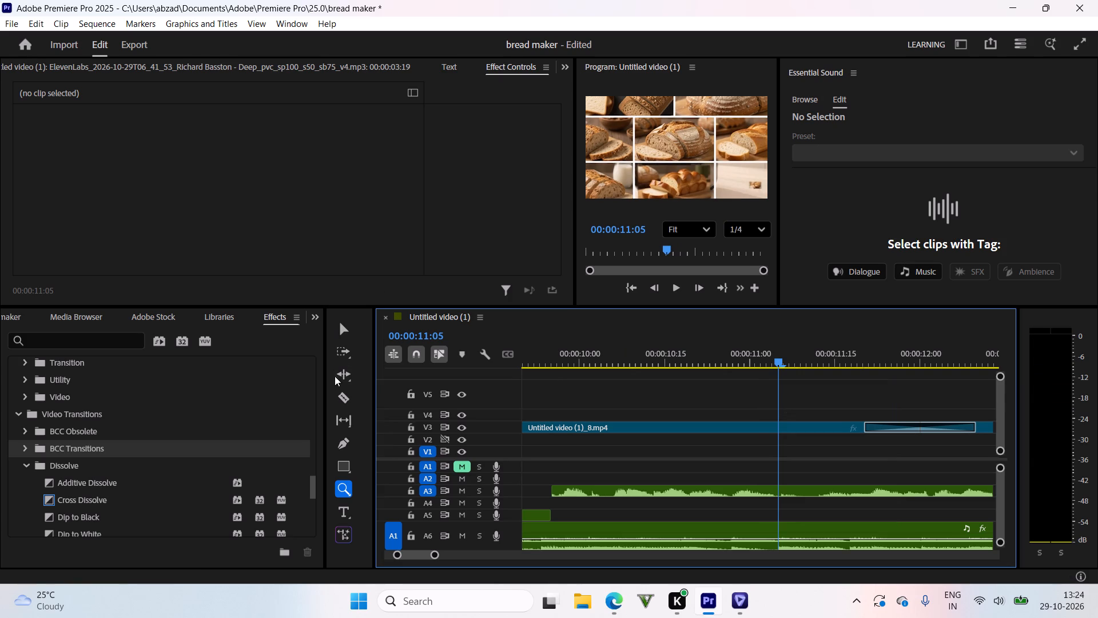
left_click(340, 398)
left_click(779, 494)
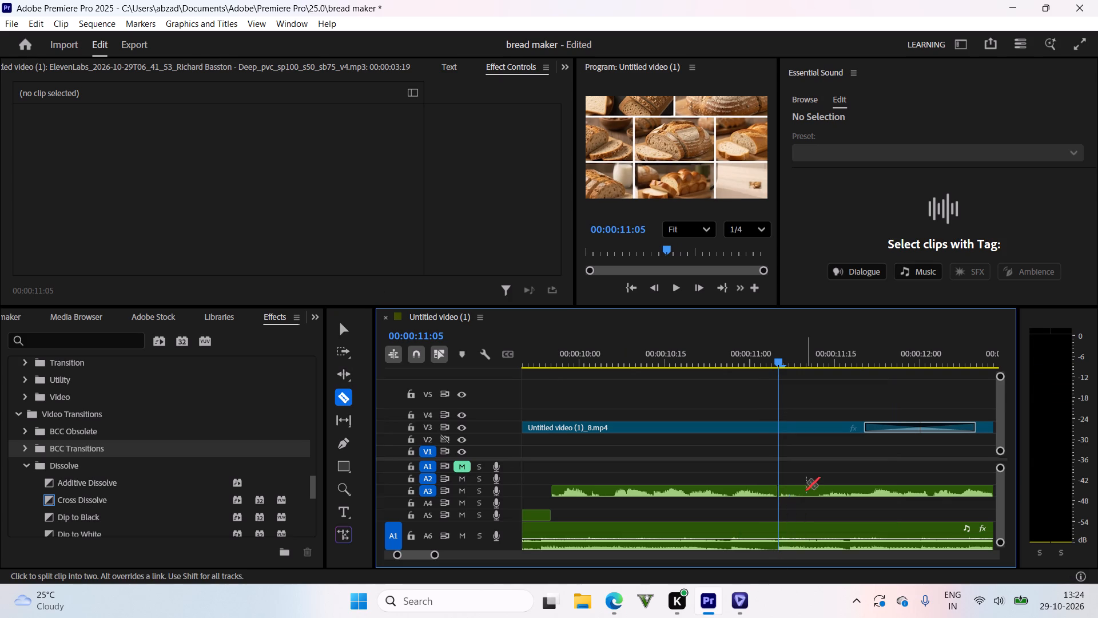
left_click(347, 324)
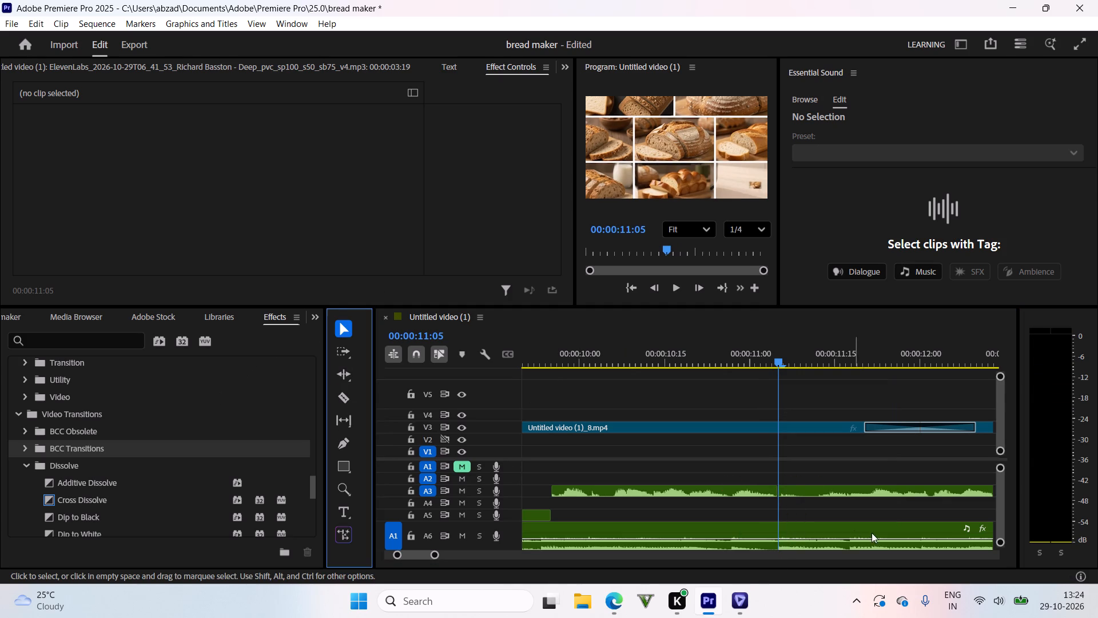
left_click(848, 493)
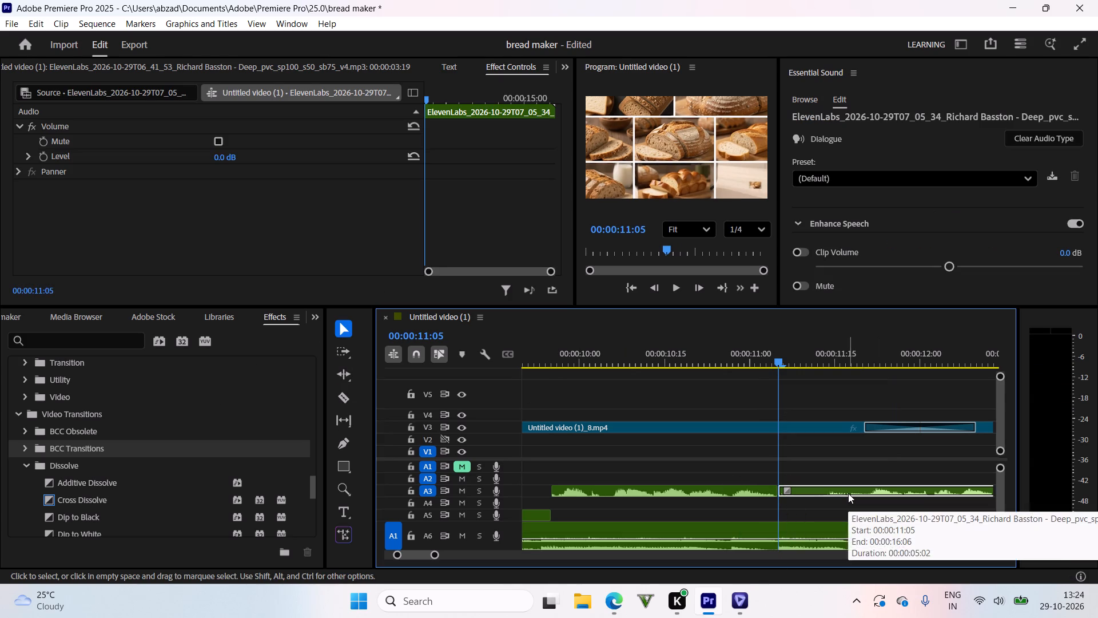
key("BackSpace")
Play the sequence from 00:00:11:05 to about 00:00:16:00 to check the gap before the next A3 voice-over clip.
key("space")
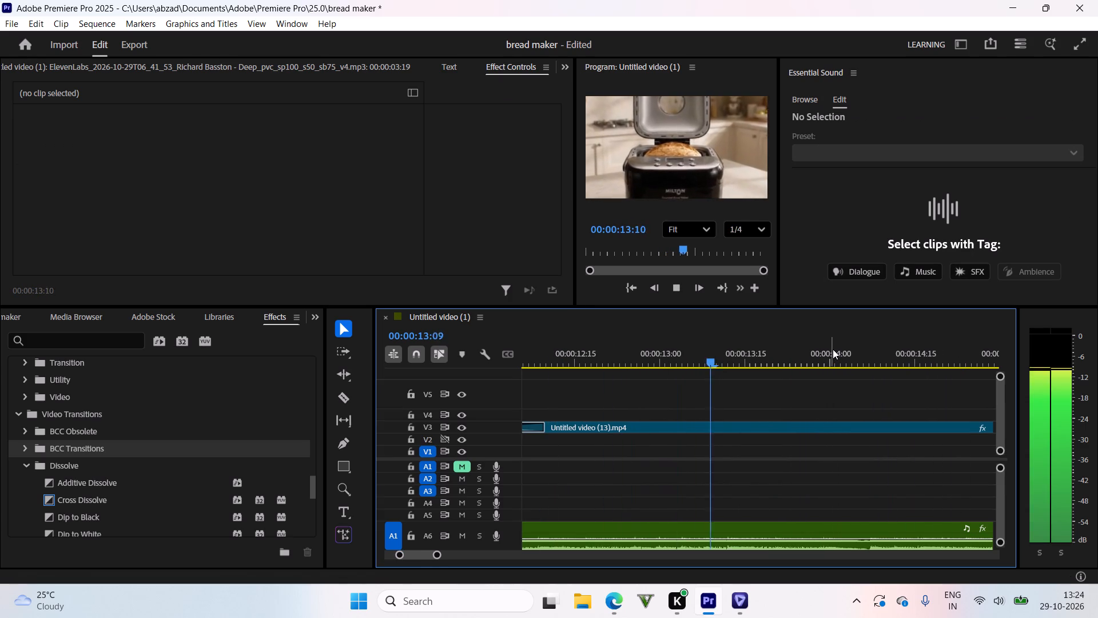
scroll(823, 369, "down", 13)
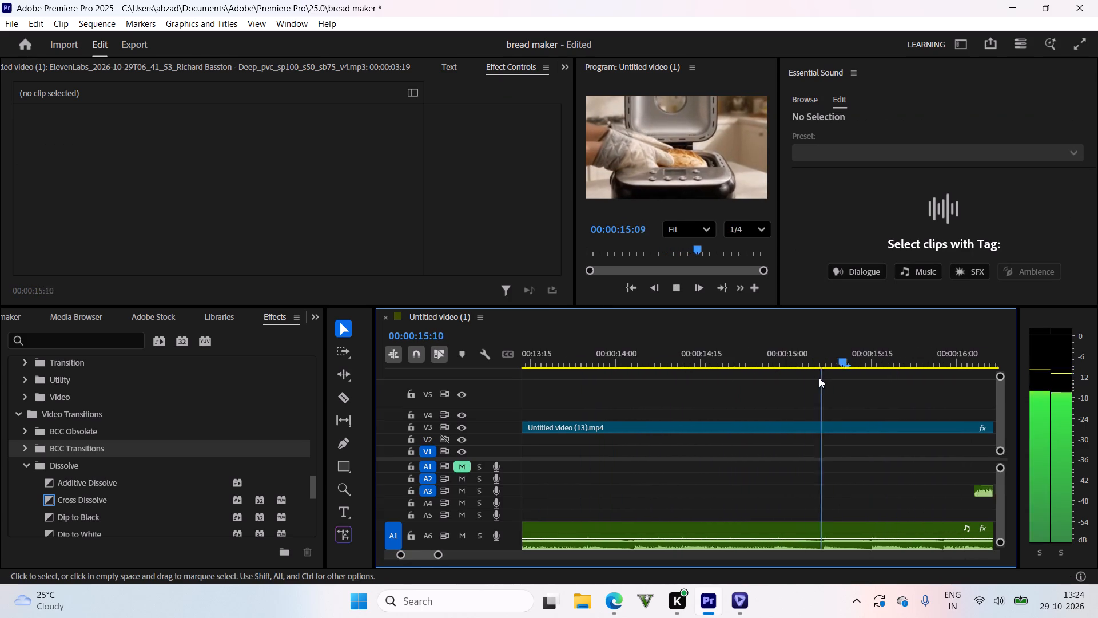
scroll(819, 378, "down", 3)
scroll(819, 378, "up", 1)
scroll(819, 378, "down", 4)
left_click_drag(795, 355, 752, 366)
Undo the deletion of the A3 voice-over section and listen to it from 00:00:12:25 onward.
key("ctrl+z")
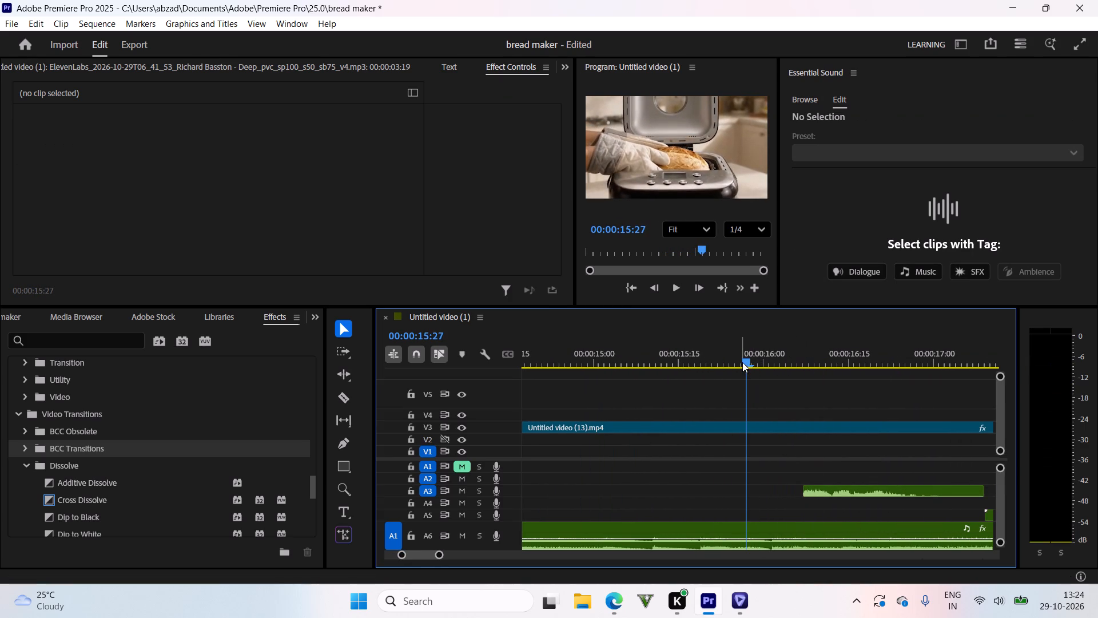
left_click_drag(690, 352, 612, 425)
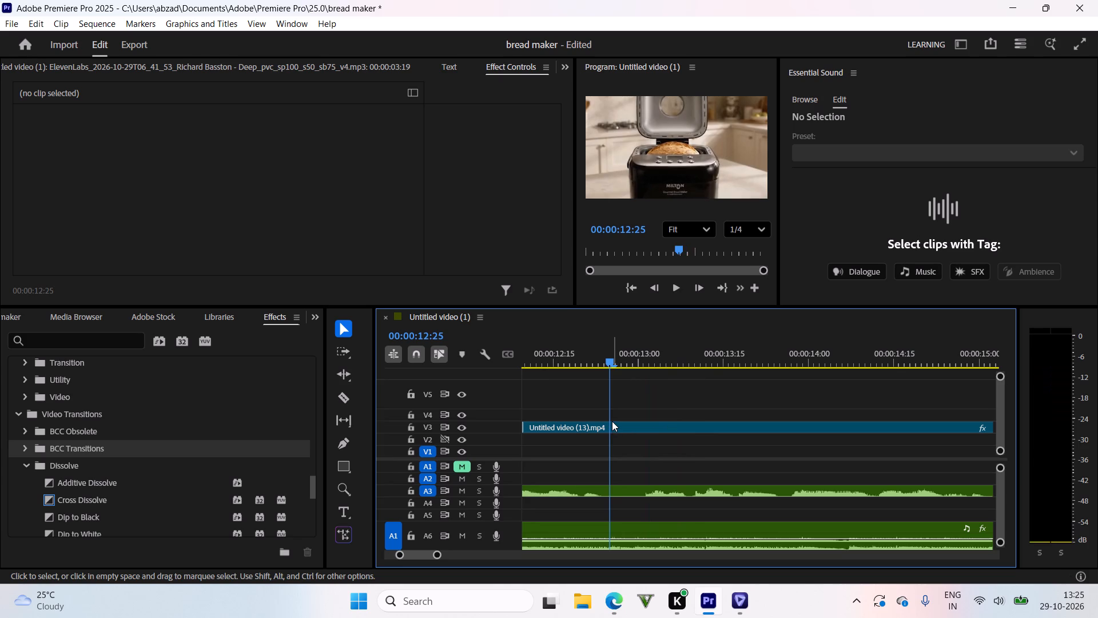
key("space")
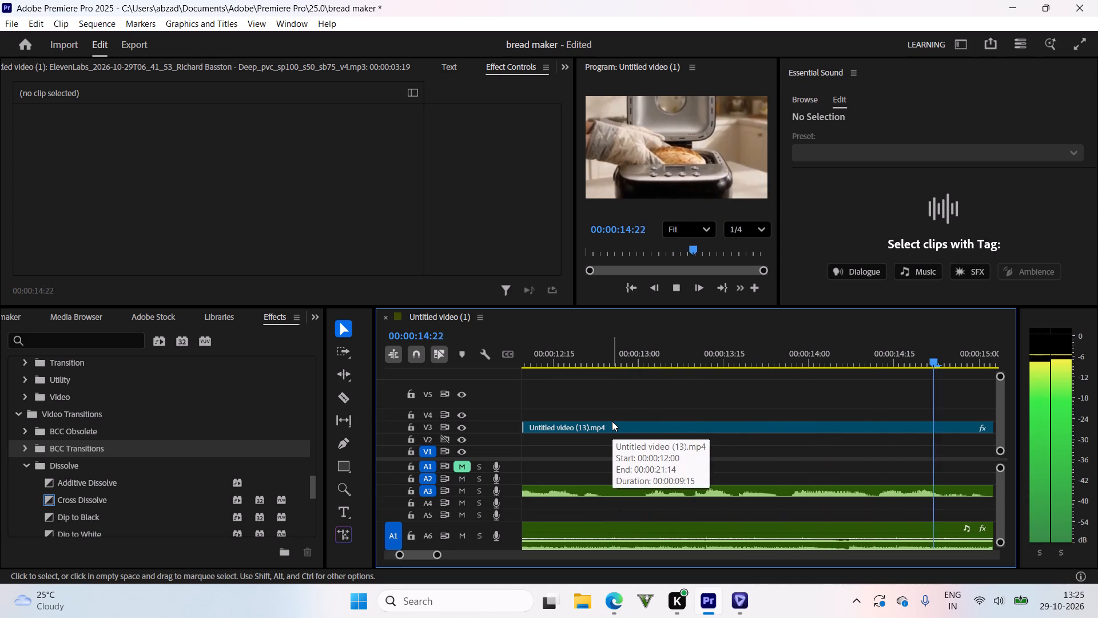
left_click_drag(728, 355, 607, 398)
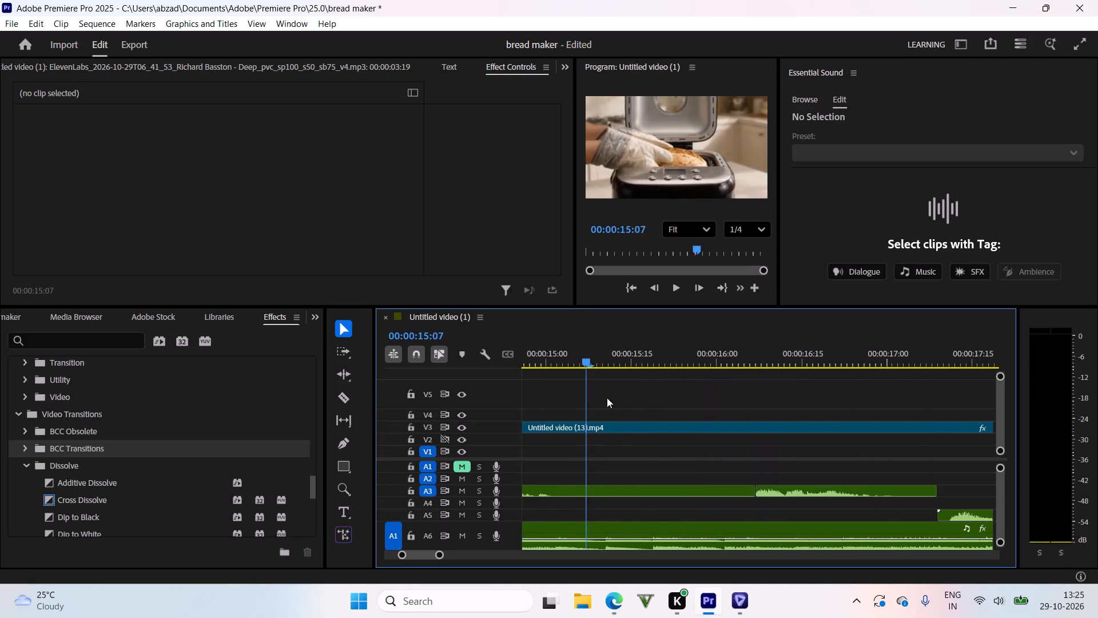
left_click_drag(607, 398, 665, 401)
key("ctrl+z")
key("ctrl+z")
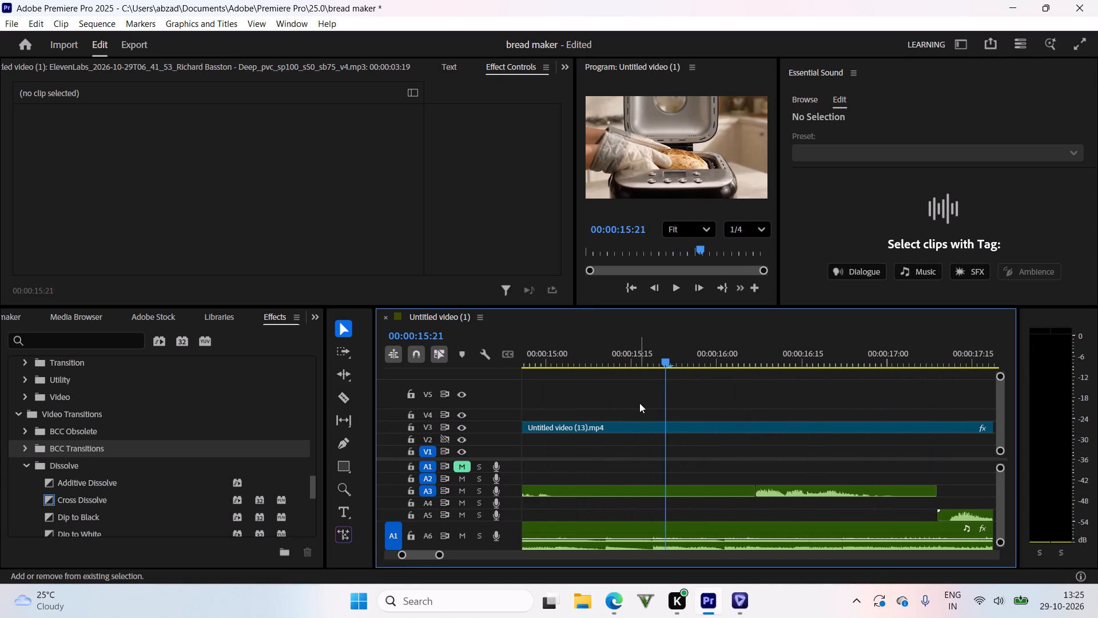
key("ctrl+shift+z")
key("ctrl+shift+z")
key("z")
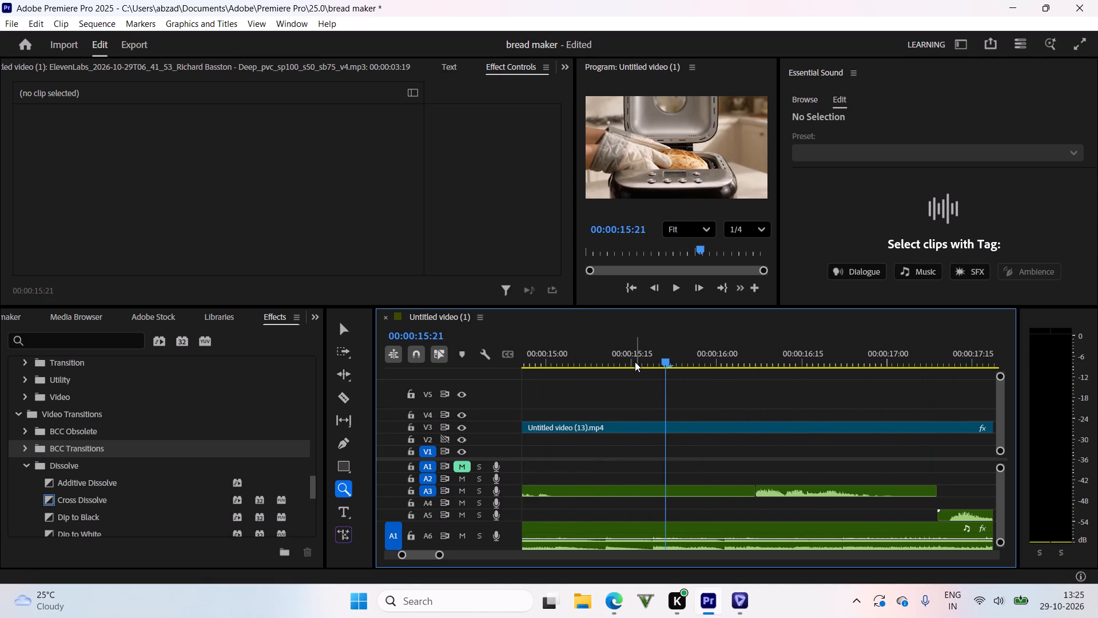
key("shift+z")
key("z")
Scrub the voice-over around the 00:00:11:05 cut and redo the deletion of the A3 section after it.
left_click_drag(645, 347, 626, 450)
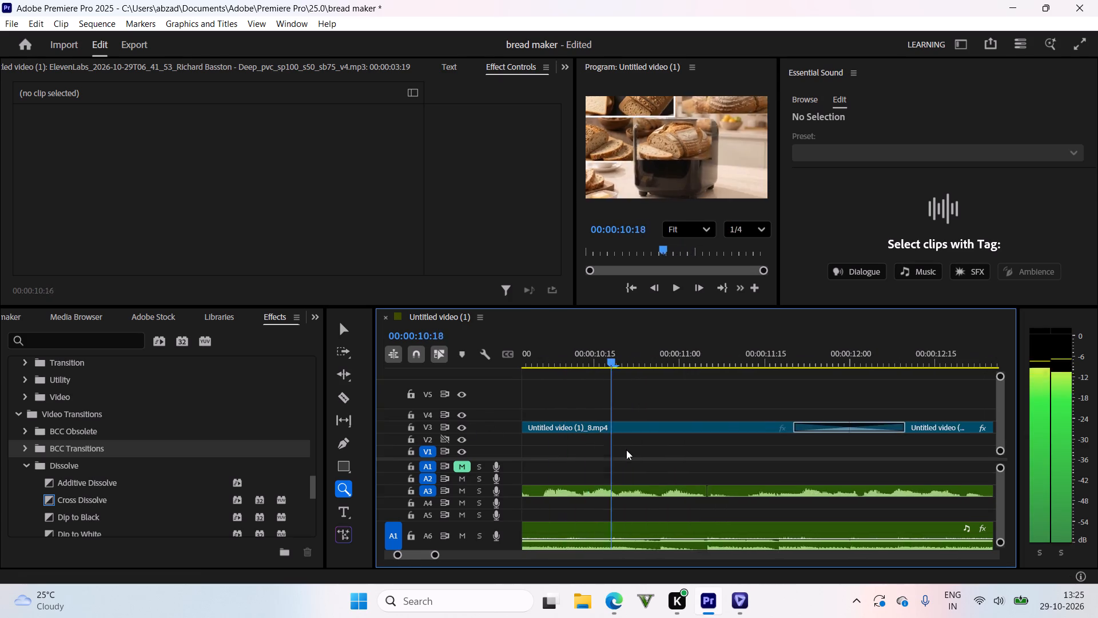
left_click_drag(626, 450, 848, 476)
key("z")
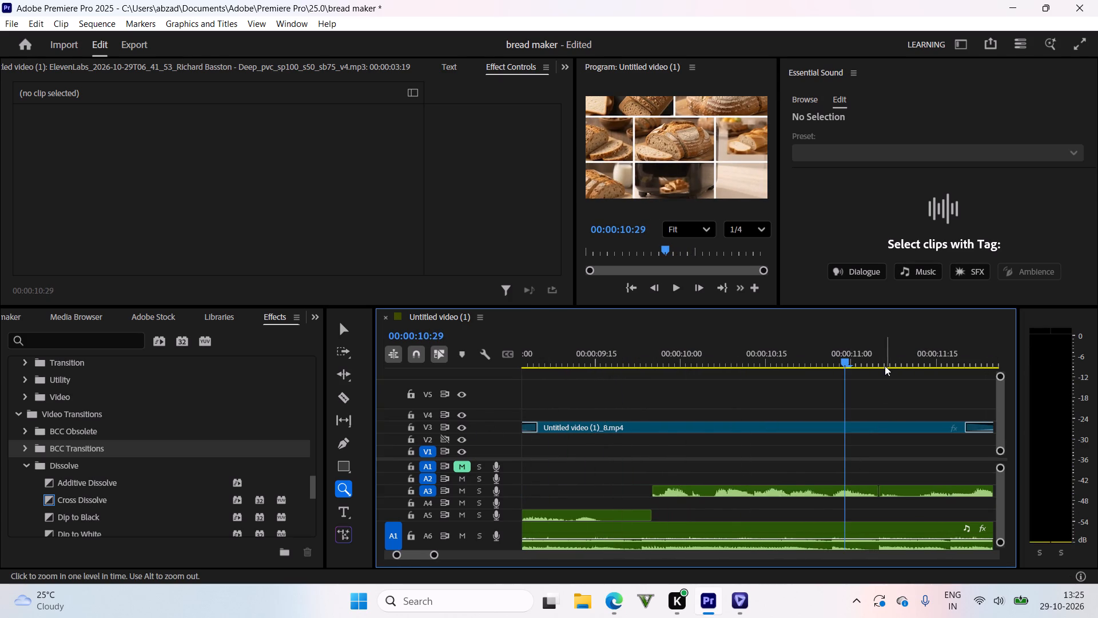
left_click_drag(858, 354, 710, 454)
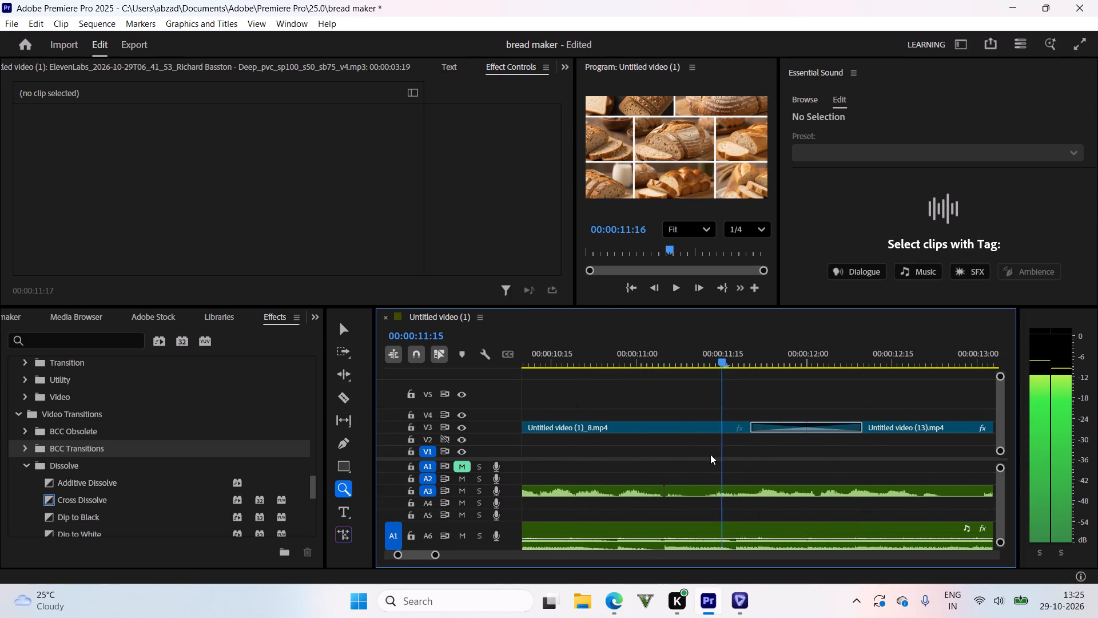
left_click_drag(710, 454, 702, 454)
type("zZ")
key("ctrl+shift+z")
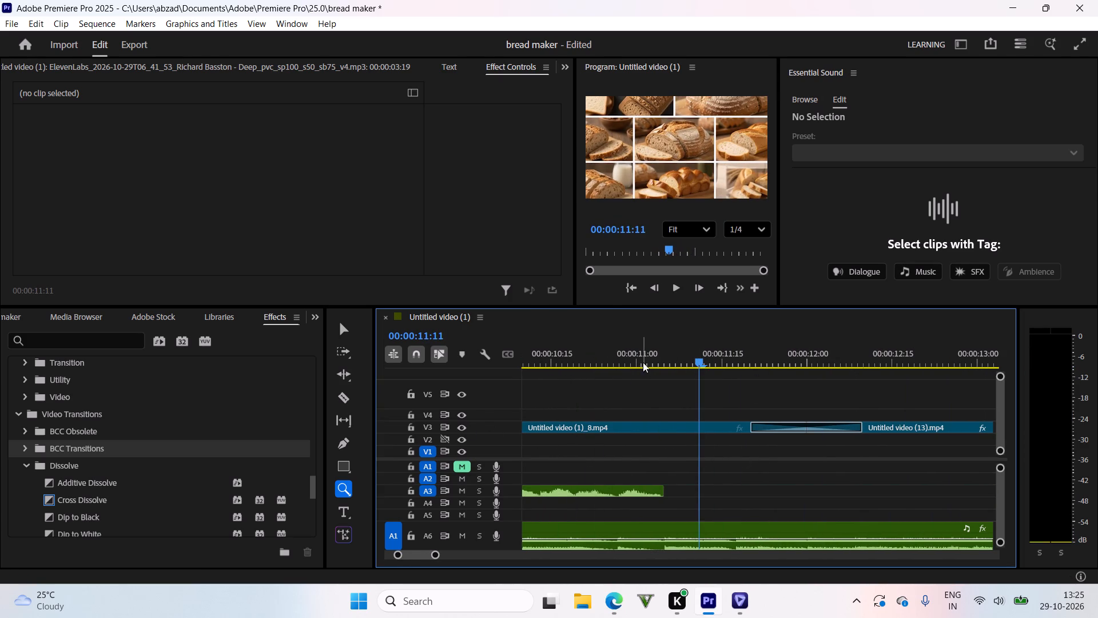
Extend the start of the A3 voice-over clip that begins near 00:00:16:06 back to about 00:00:12:00.
left_click_drag(643, 351, 614, 359)
key("space")
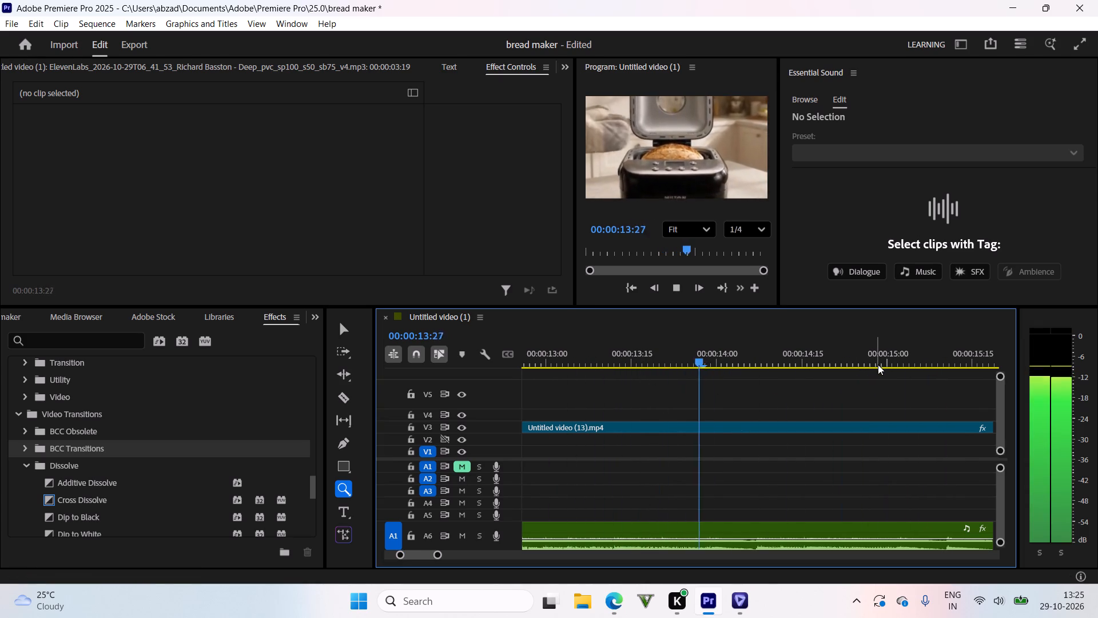
left_click_drag(881, 356, 887, 502)
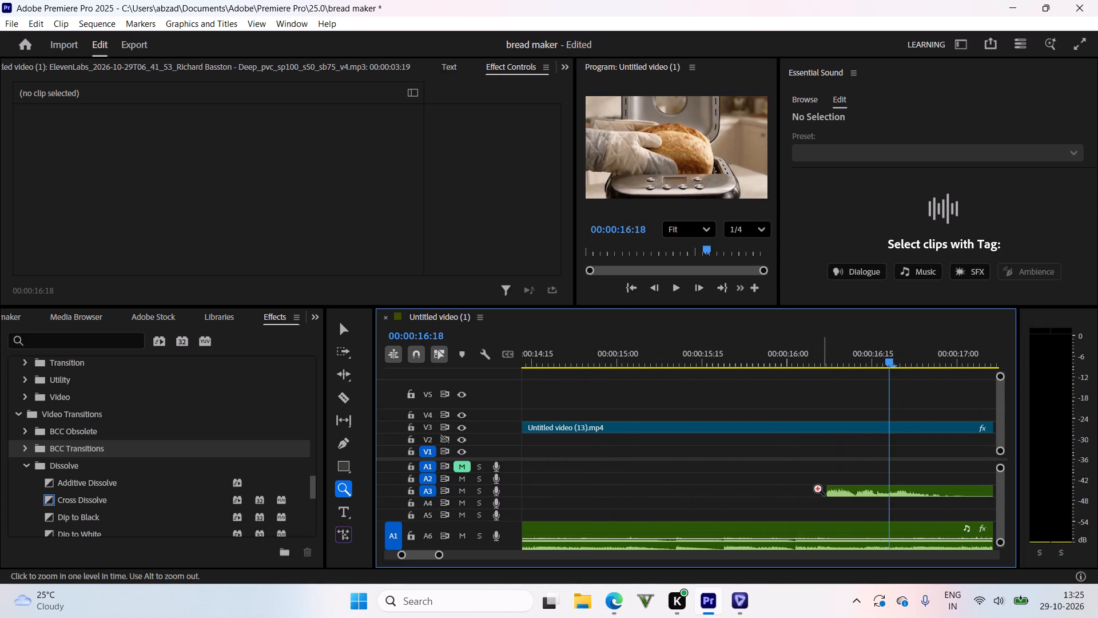
left_click(344, 333)
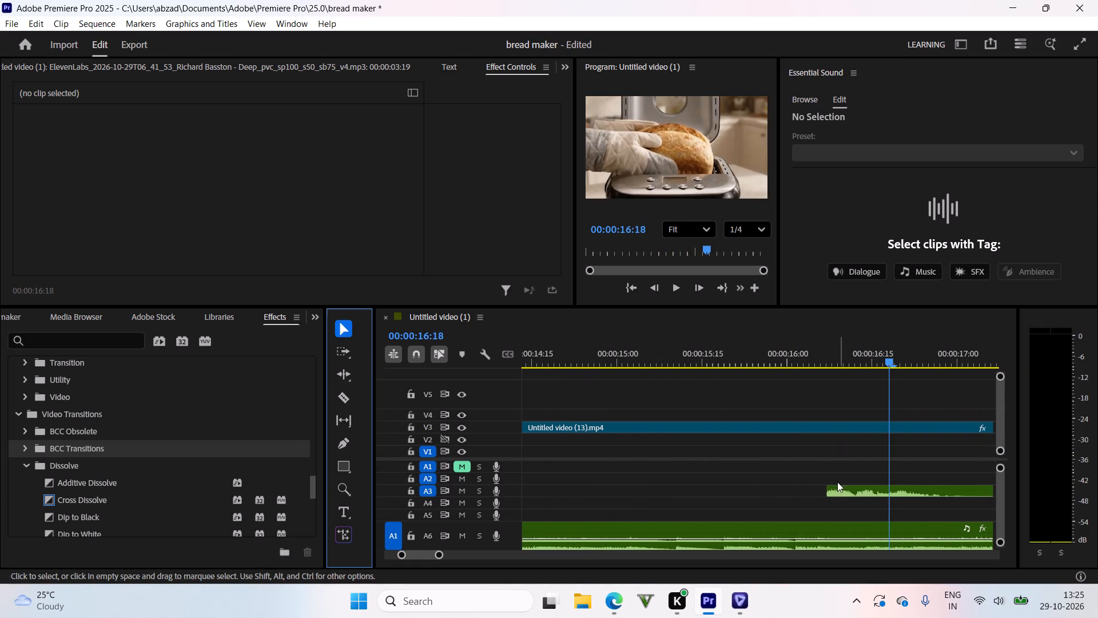
left_click_drag(827, 488, 624, 504)
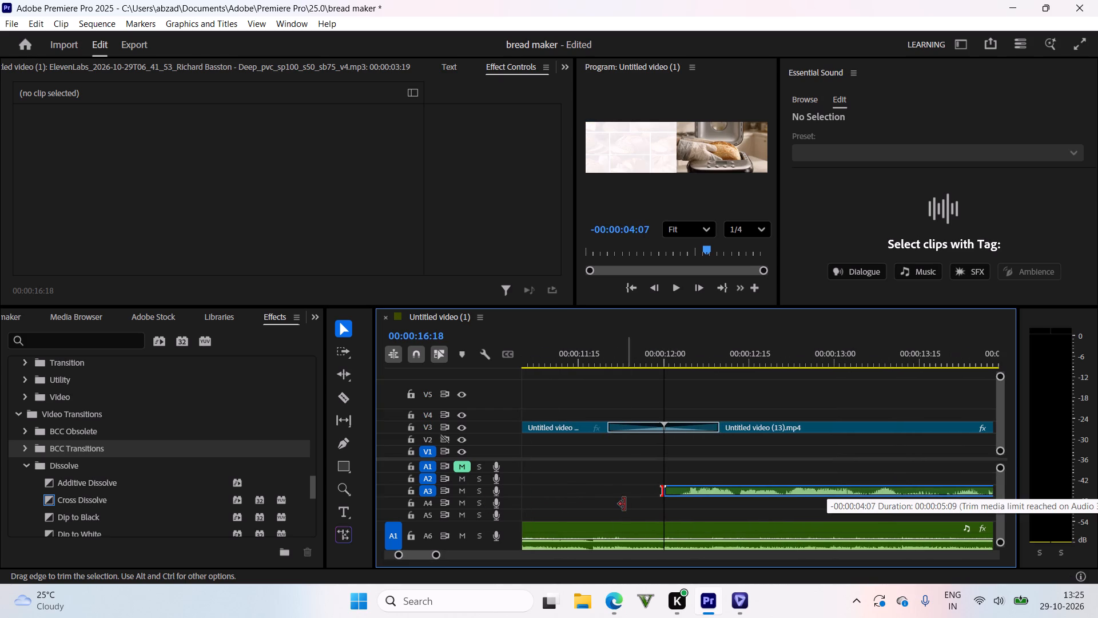
left_click_drag(624, 504, 650, 498)
Play the sequence from the beginning to about 00:00:23:15 to review the voice-over timing.
left_click_drag(647, 355, 510, 407)
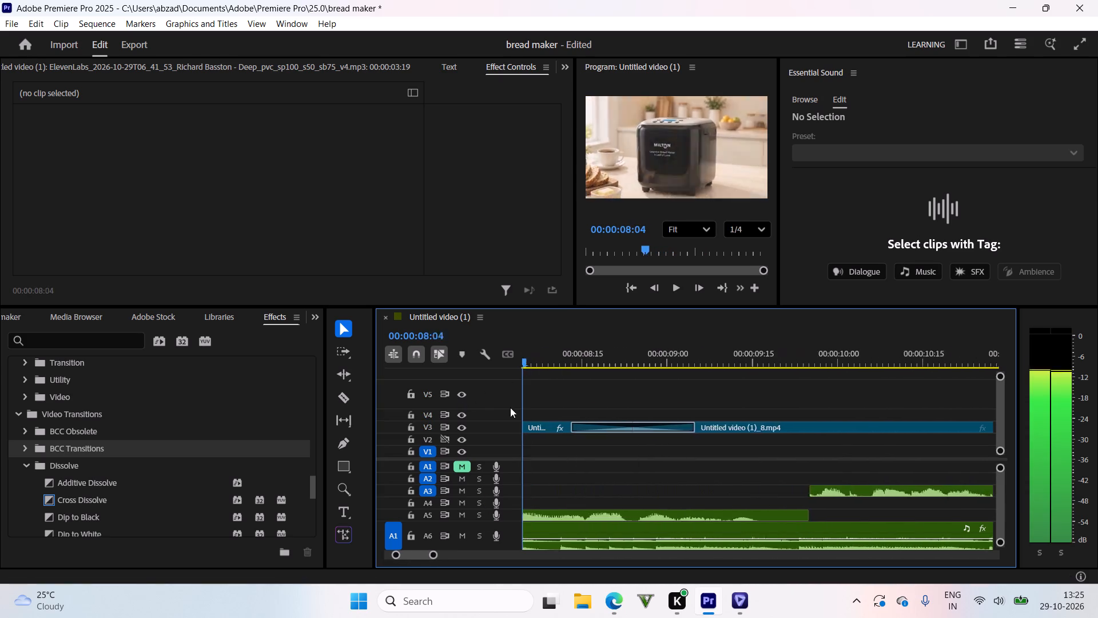
left_click_drag(510, 407, 646, 422)
key("b")
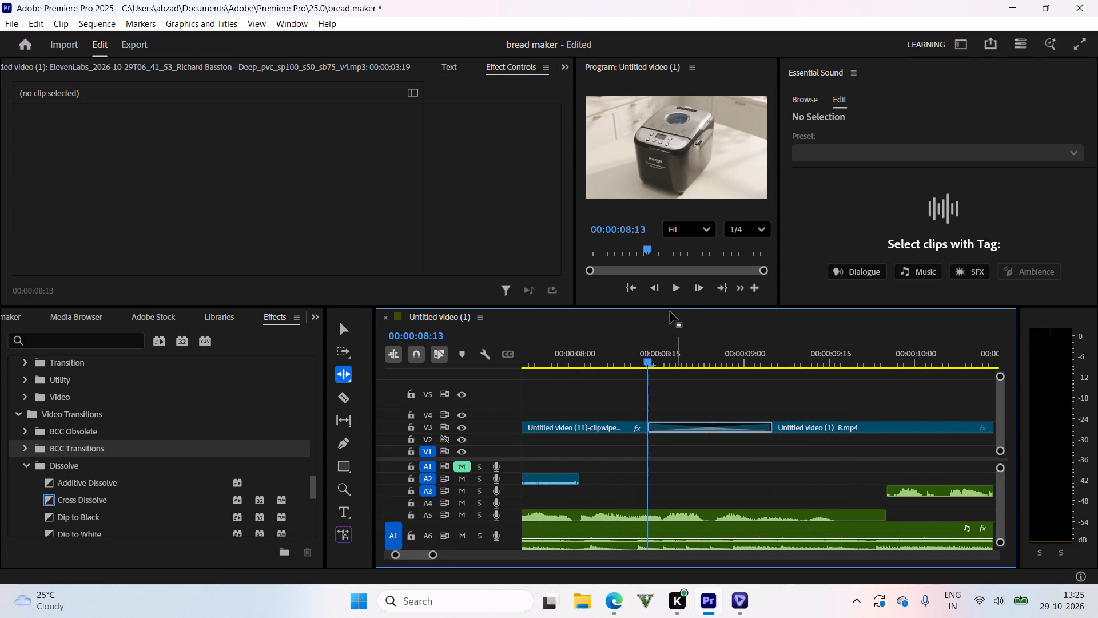
left_click_drag(650, 353, 221, 403)
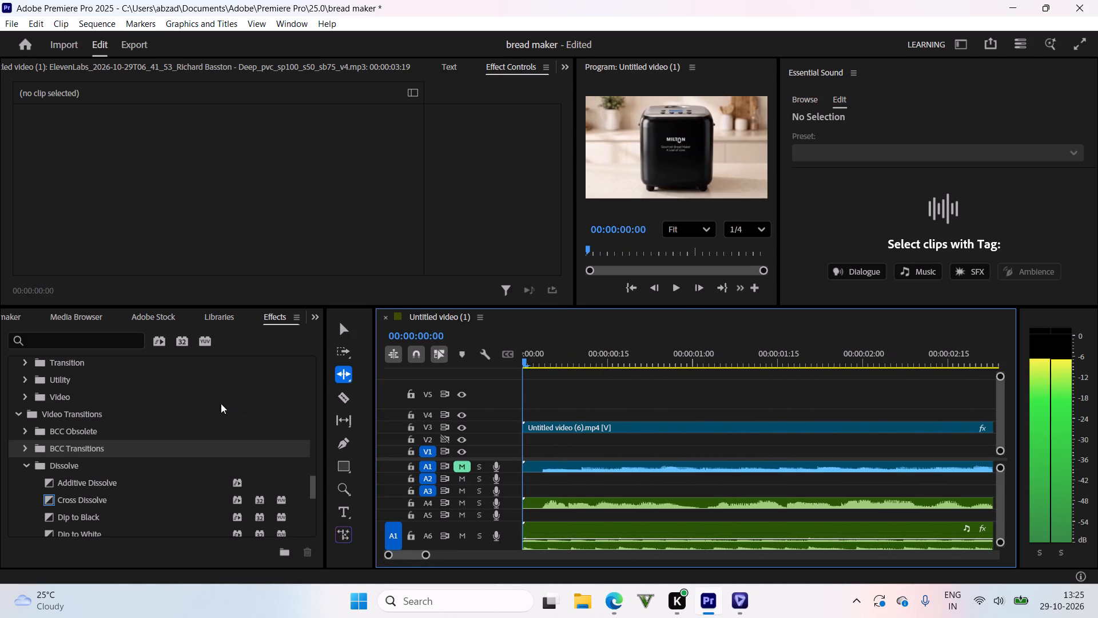
left_click_drag(221, 403, 189, 408)
key("space")
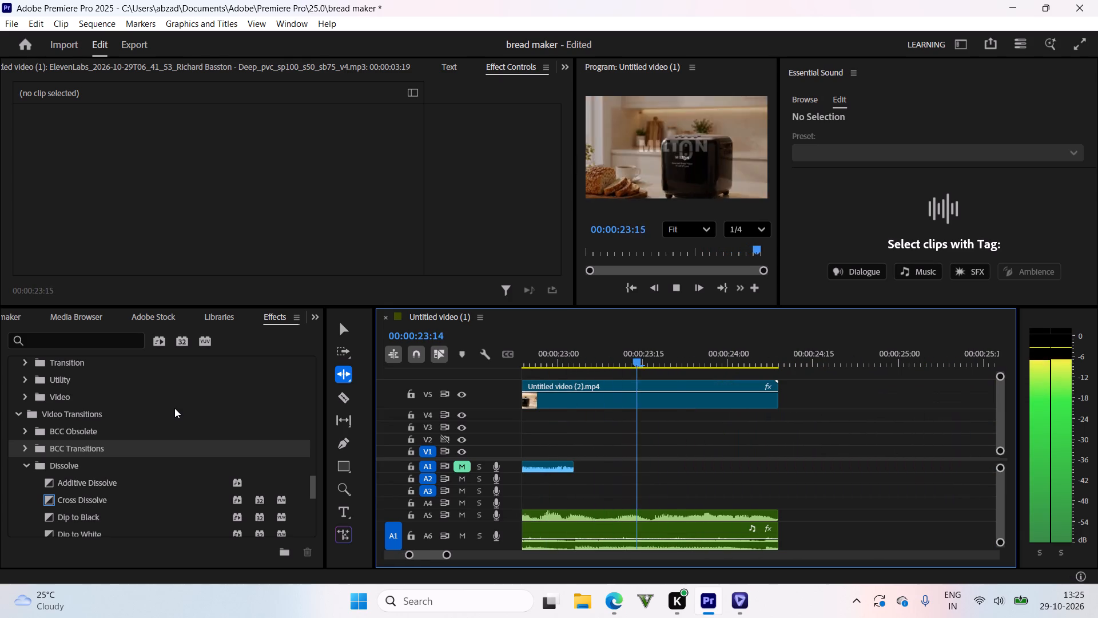
Split the last A5 voice-over clip at about 00:00:23:07 and delete the section after the cut.
left_click_drag(709, 352, 576, 361)
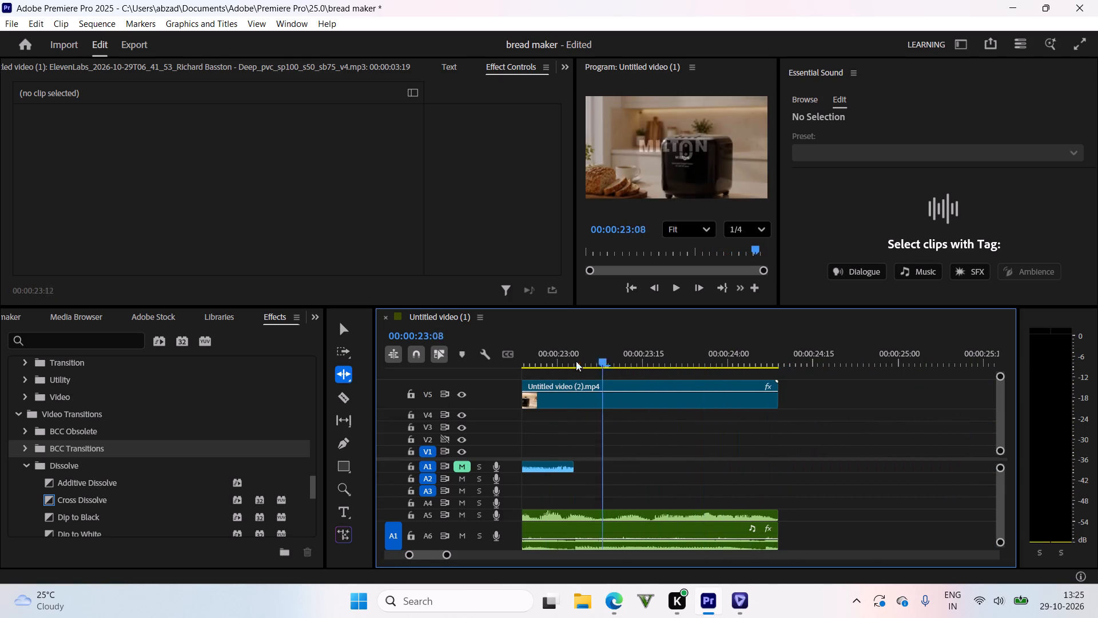
left_click_drag(576, 361, 556, 364)
key("space")
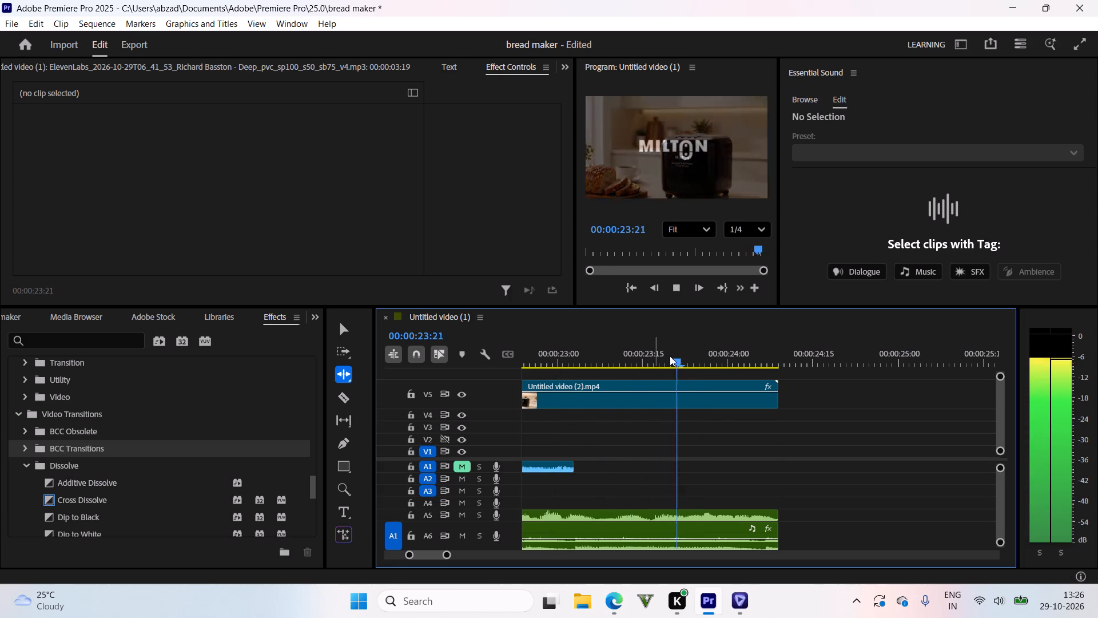
left_click_drag(676, 347, 601, 386)
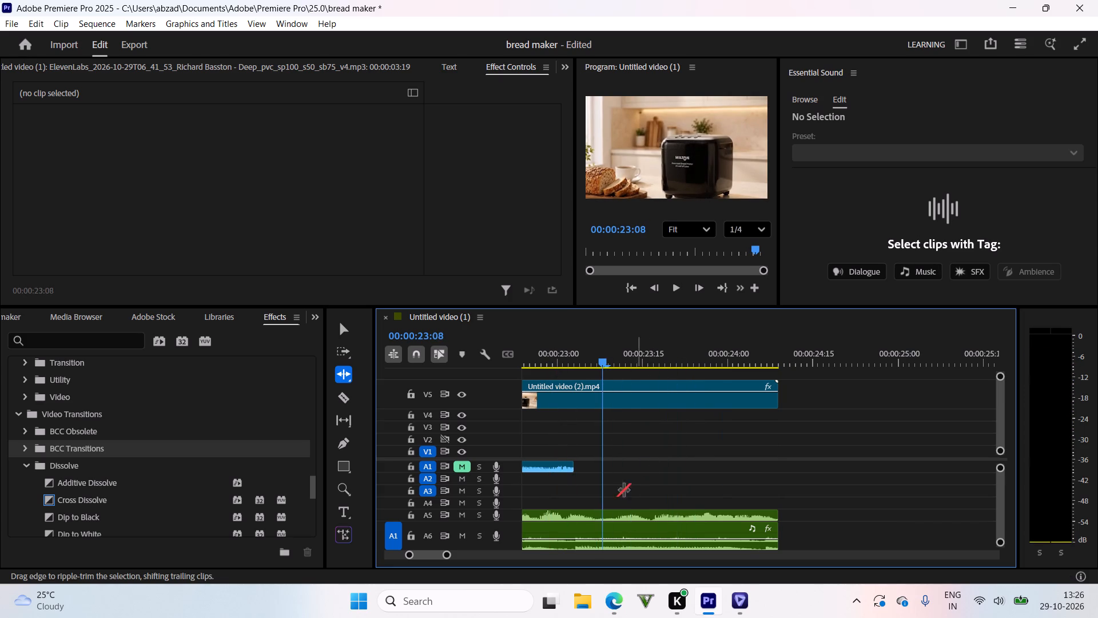
left_click_drag(338, 397, 341, 402)
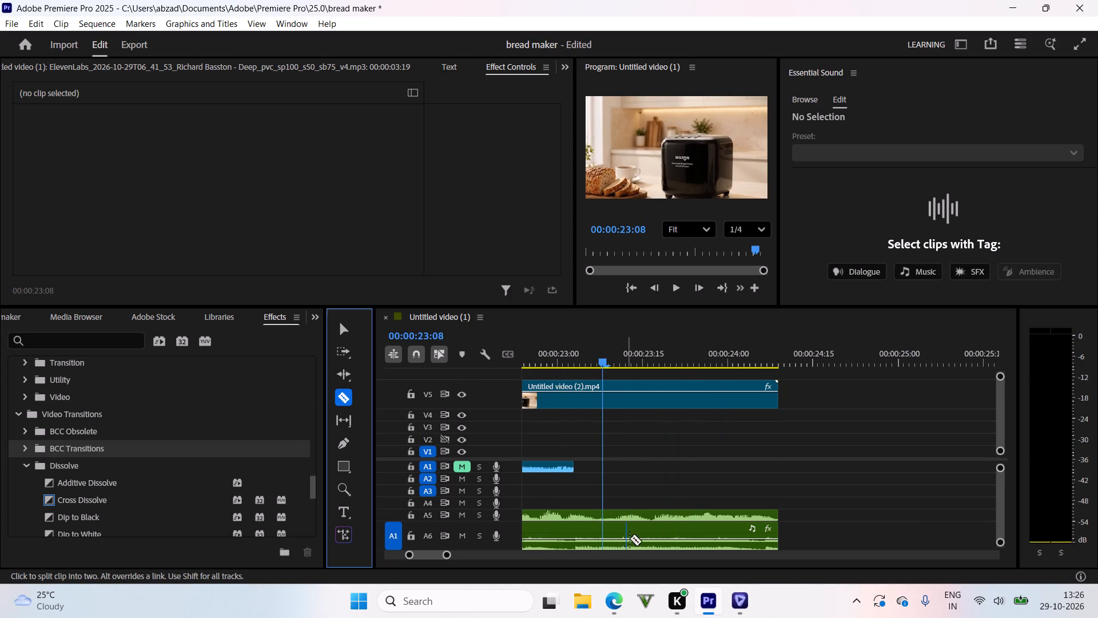
left_click(596, 517)
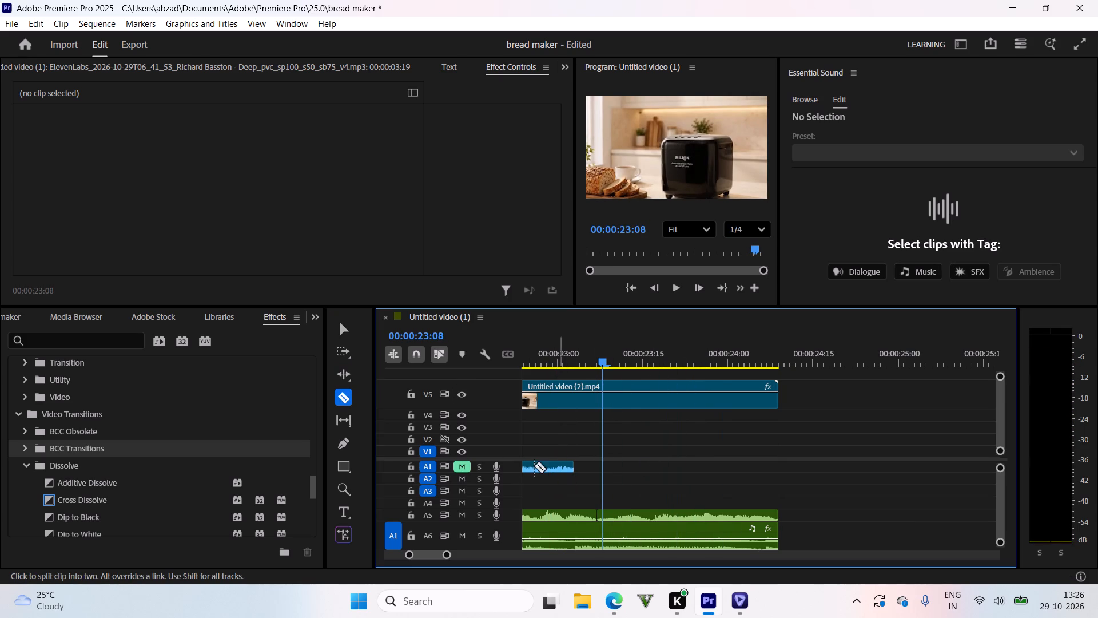
left_click(352, 342)
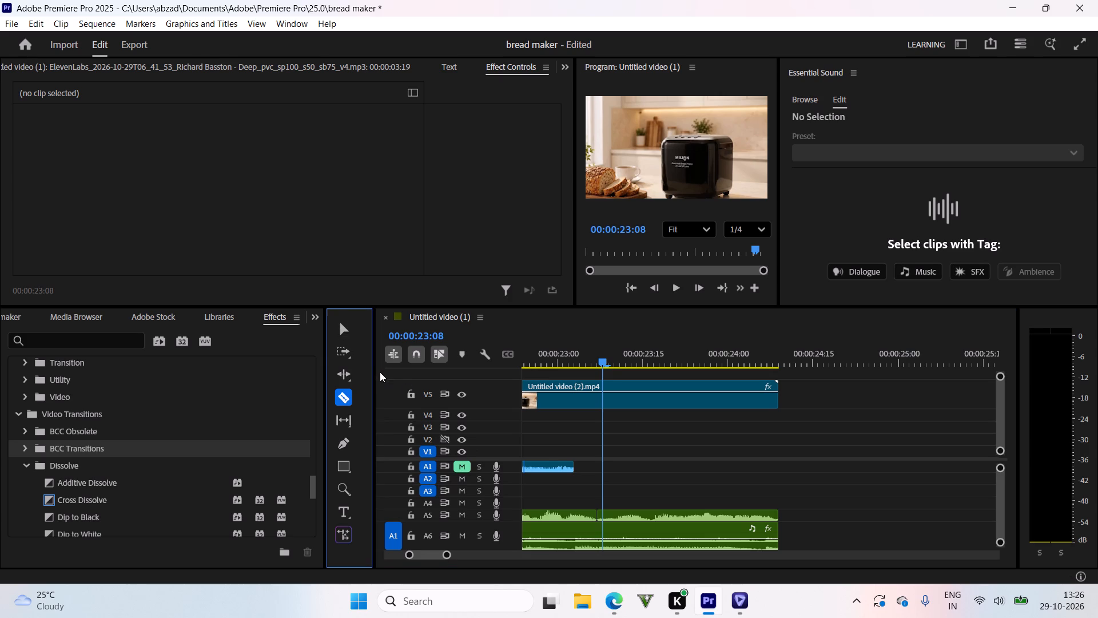
left_click(348, 335)
left_click(628, 509)
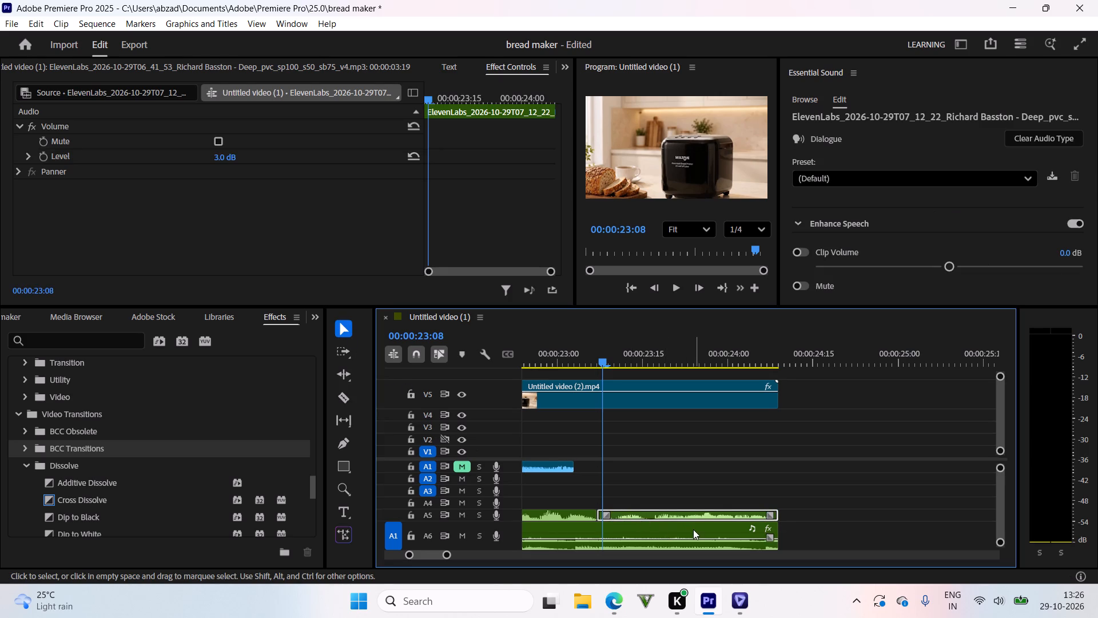
key("BackSpace")
Extend the end of the last A5 voice-over clip to about 00:00:23:09, listening to the ending around it.
left_click_drag(552, 355, 492, 375)
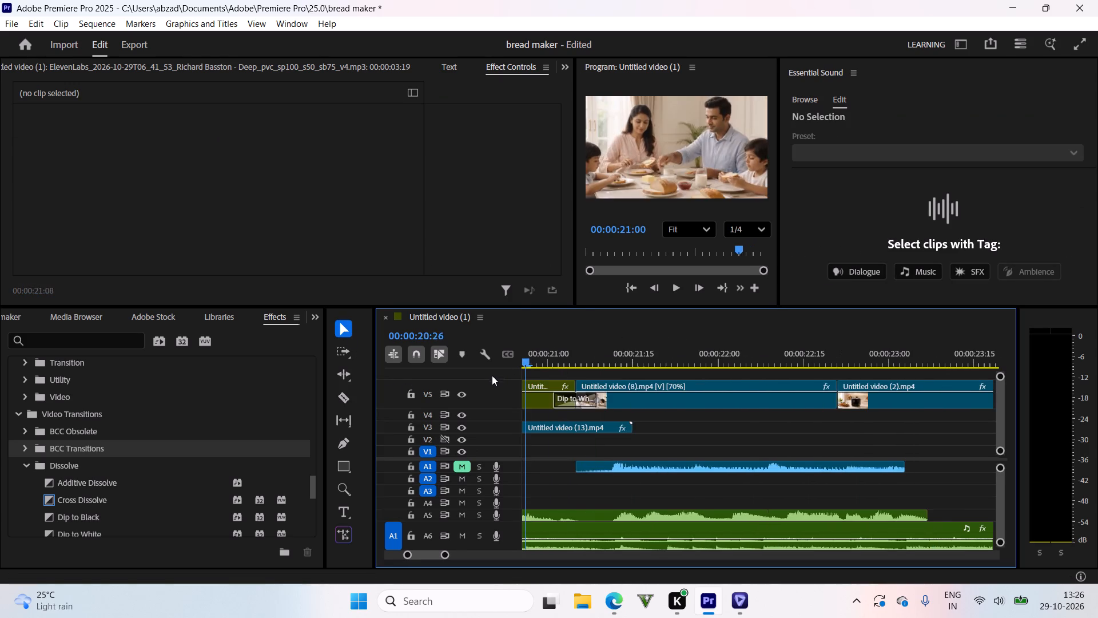
key("space")
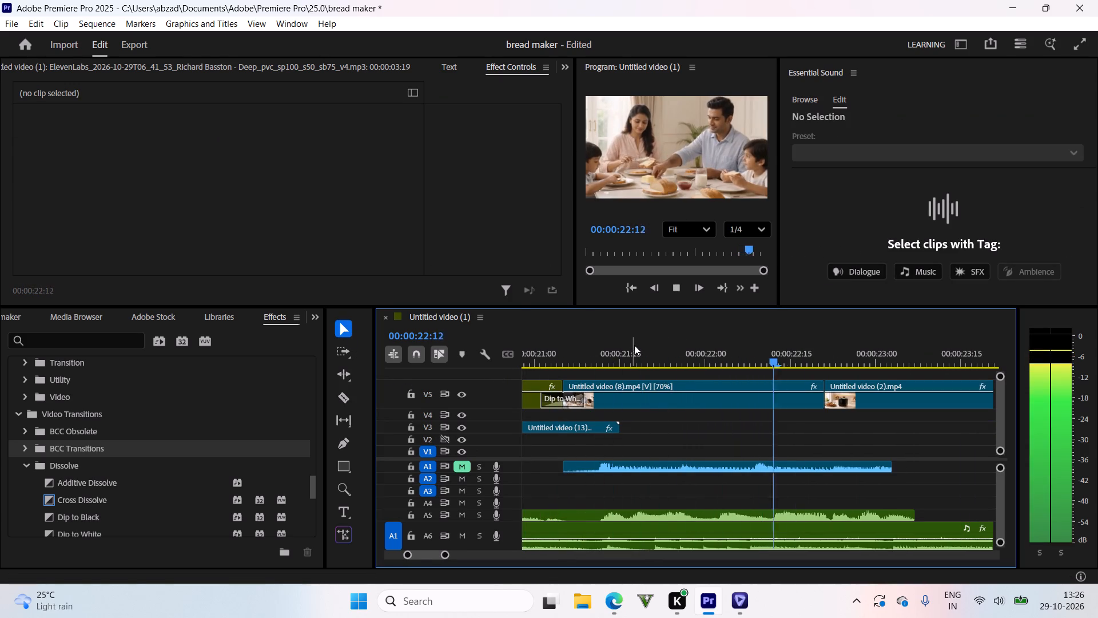
left_click_drag(755, 342, 492, 428)
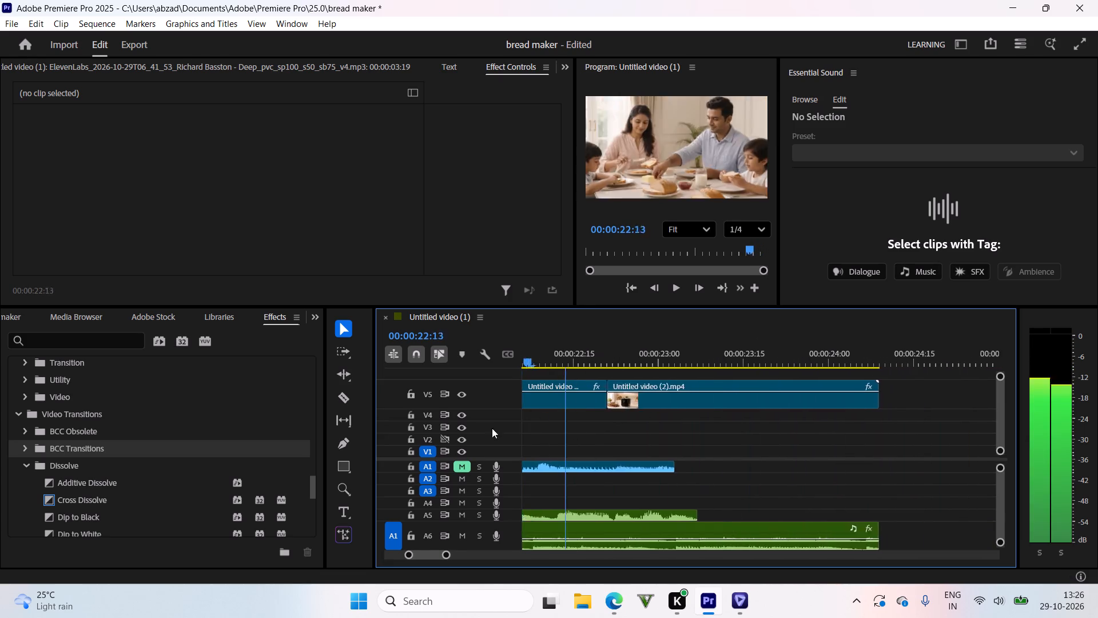
left_click_drag(492, 428, 781, 437)
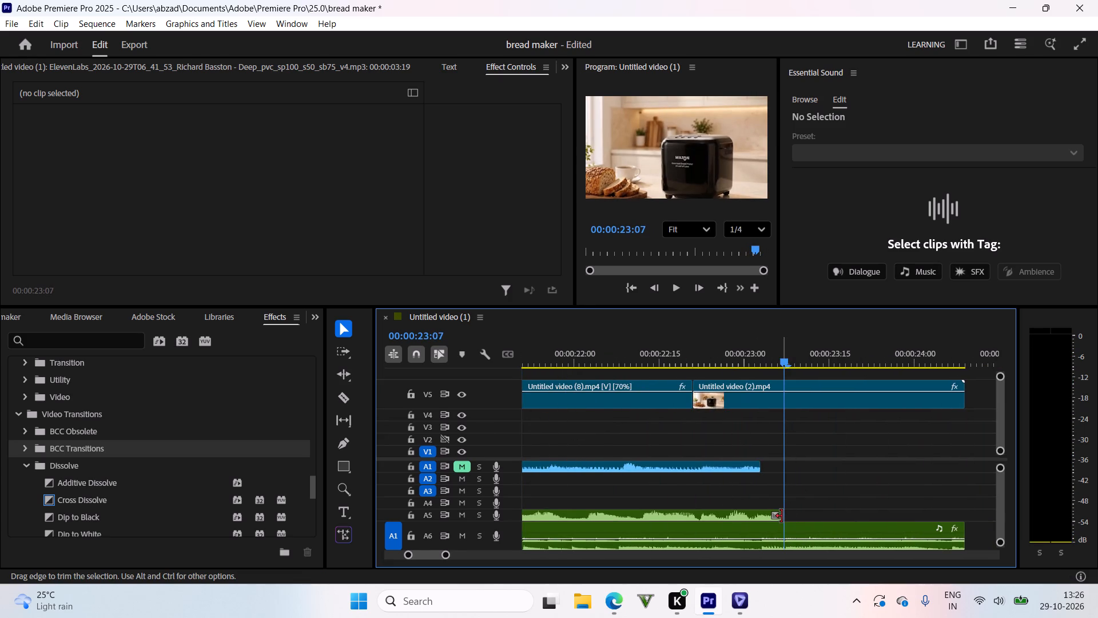
left_click_drag(782, 516, 794, 542)
left_click_drag(734, 348, 681, 351)
key("space")
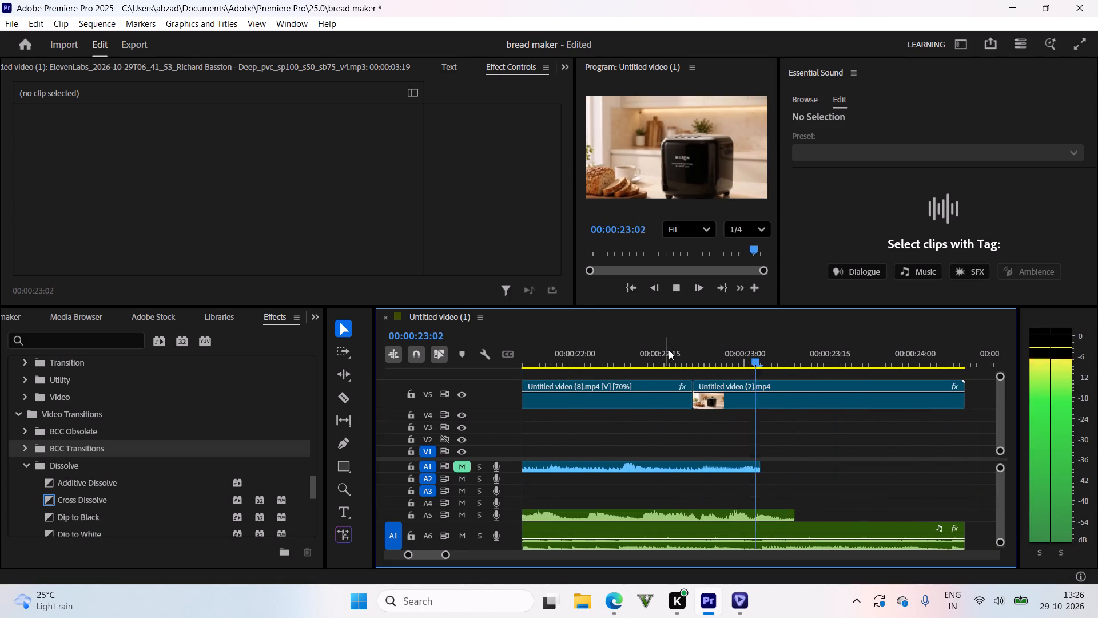
left_click_drag(686, 349, 598, 374)
key("space")
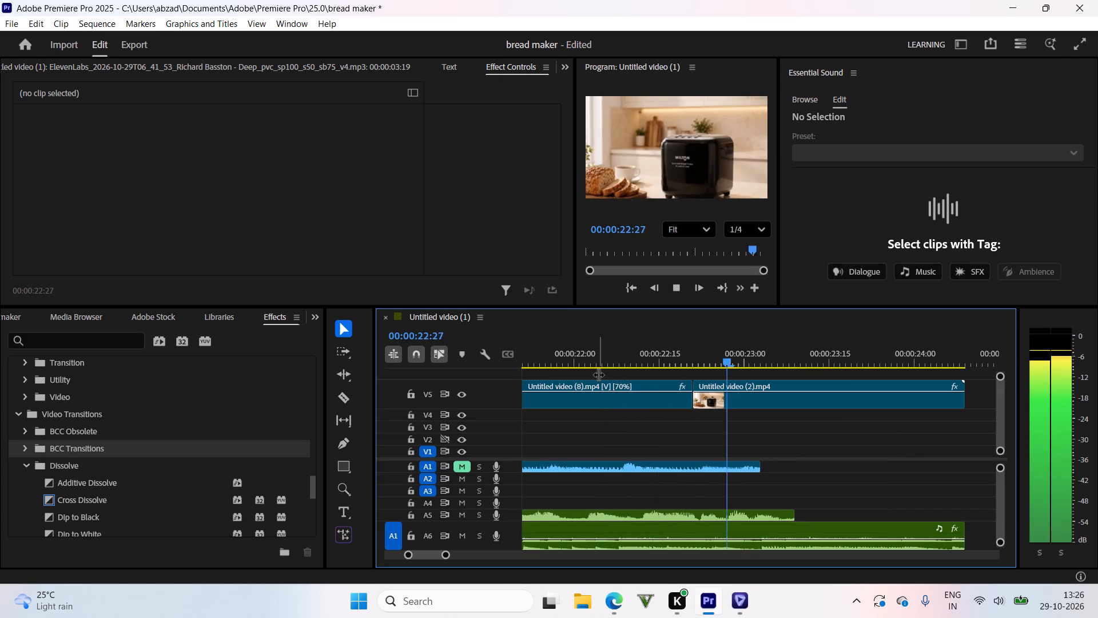
Set the volume level of the first A4 voice-over clip, at the start of the sequence, to 3.0 dB.
left_click_drag(687, 352, 379, 418)
left_click(549, 503)
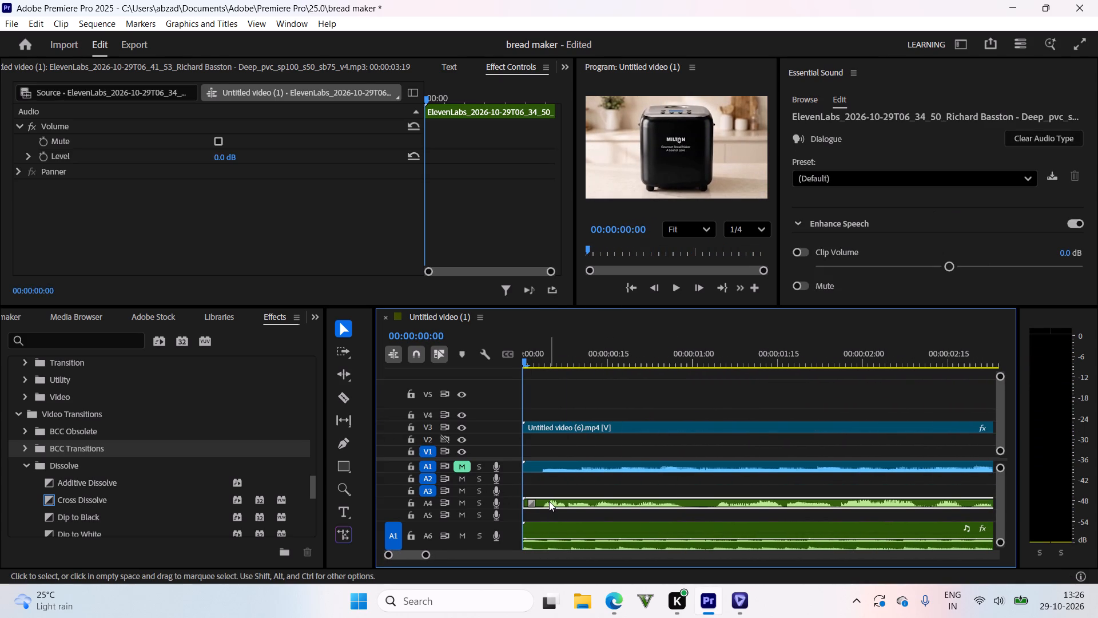
left_click(218, 157)
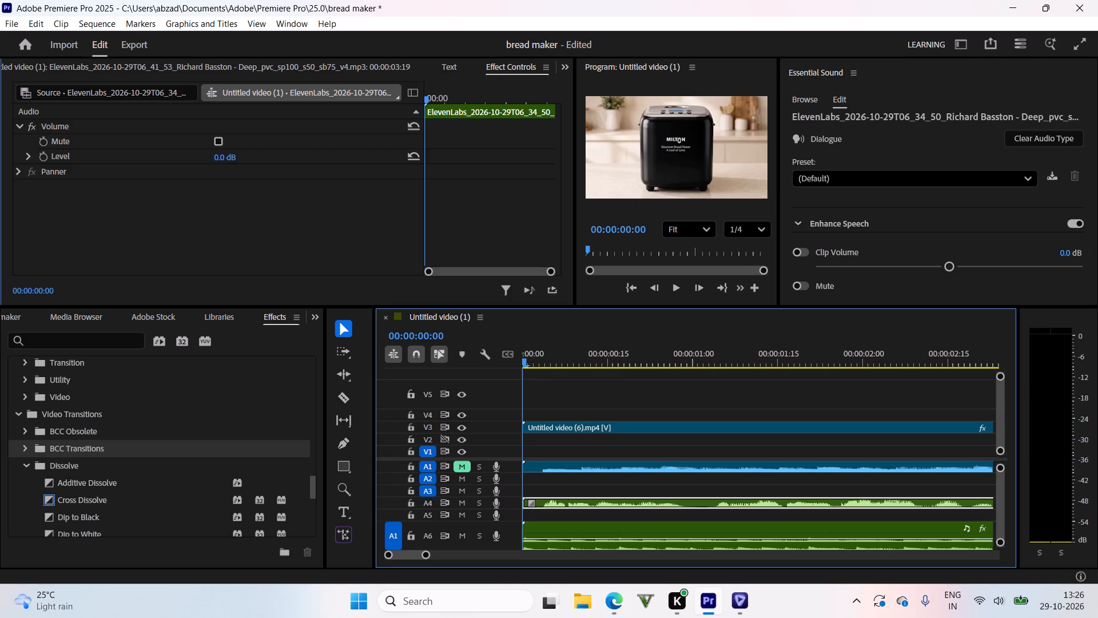
key("BackSpace")
key("BackSpace")
type("3.0")
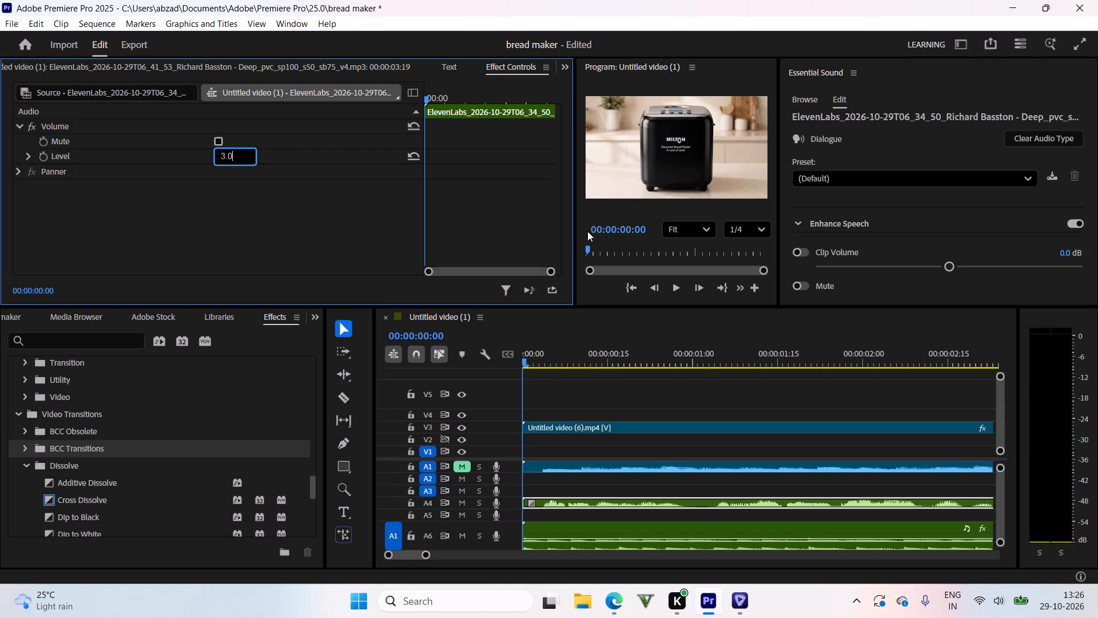
left_click(610, 362)
key("space")
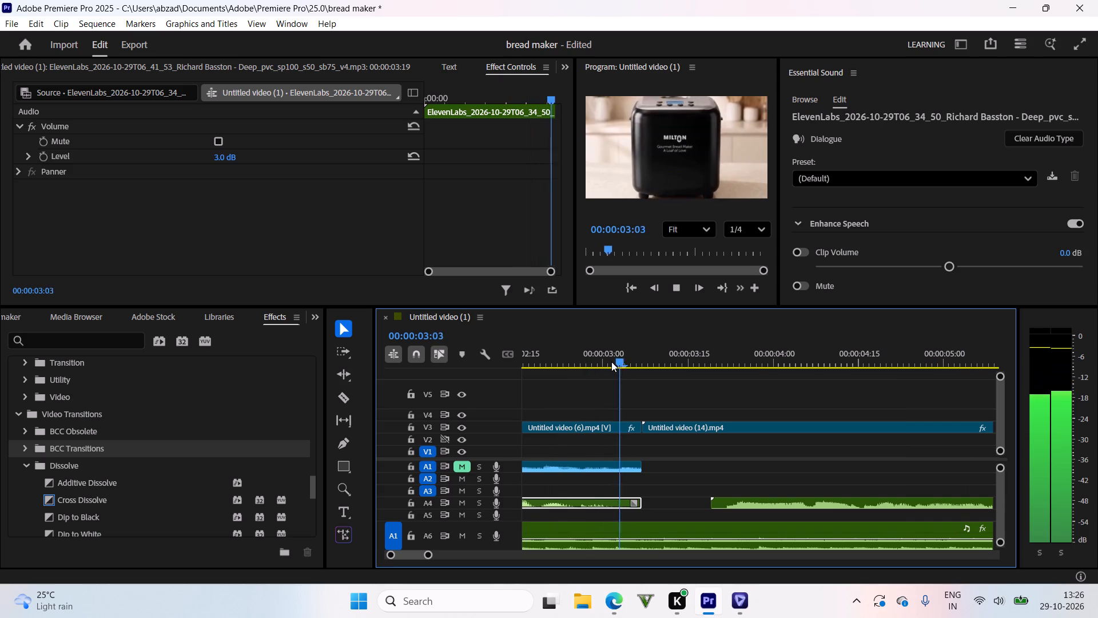
Set the volume level of the second A4 voice-over clip, under Untitled video (14).mp4, to 3.0 dB and play it.
left_click(750, 362)
left_click(766, 500)
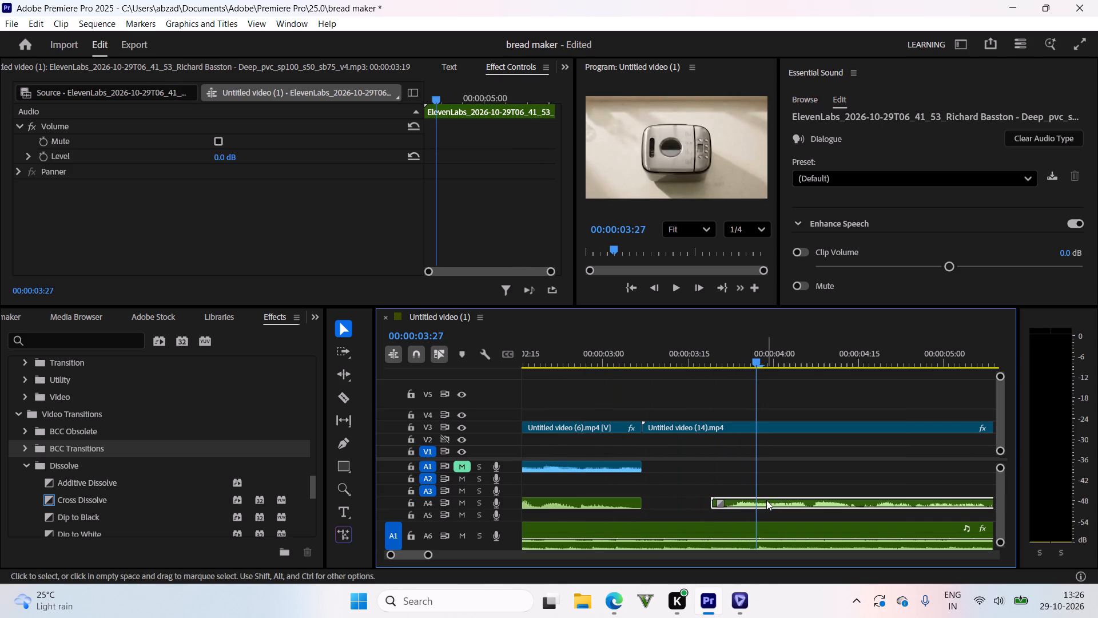
left_click(217, 153)
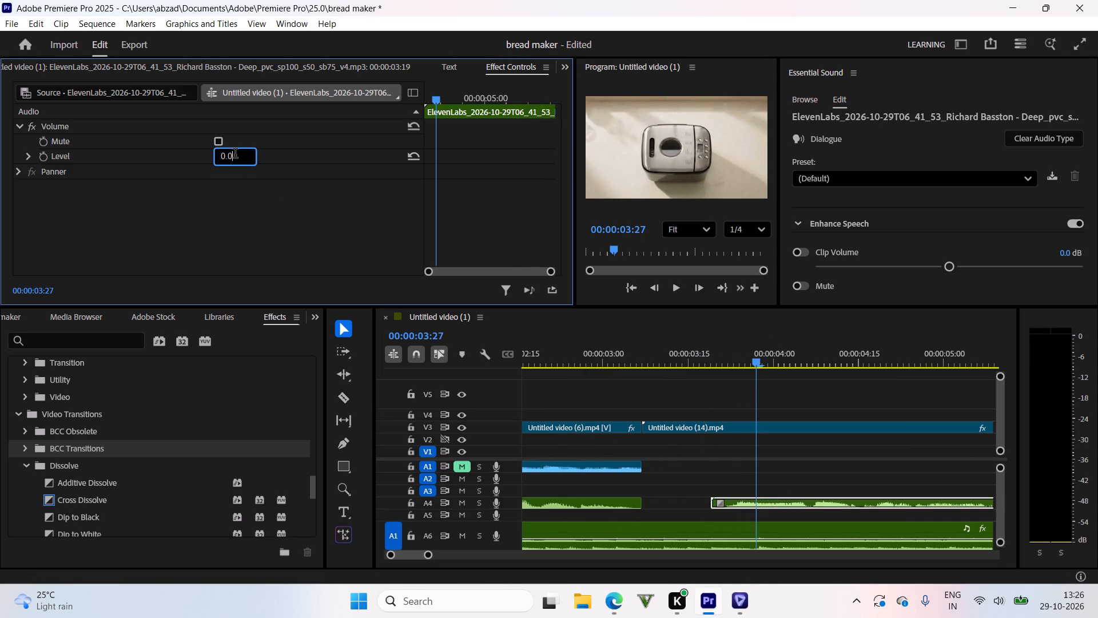
left_click(235, 154)
key("BackSpace")
key("BackSpace")
key("BackSpace")
key("3")
key("period")
key("BackSpace")
type(".0")
key("space")
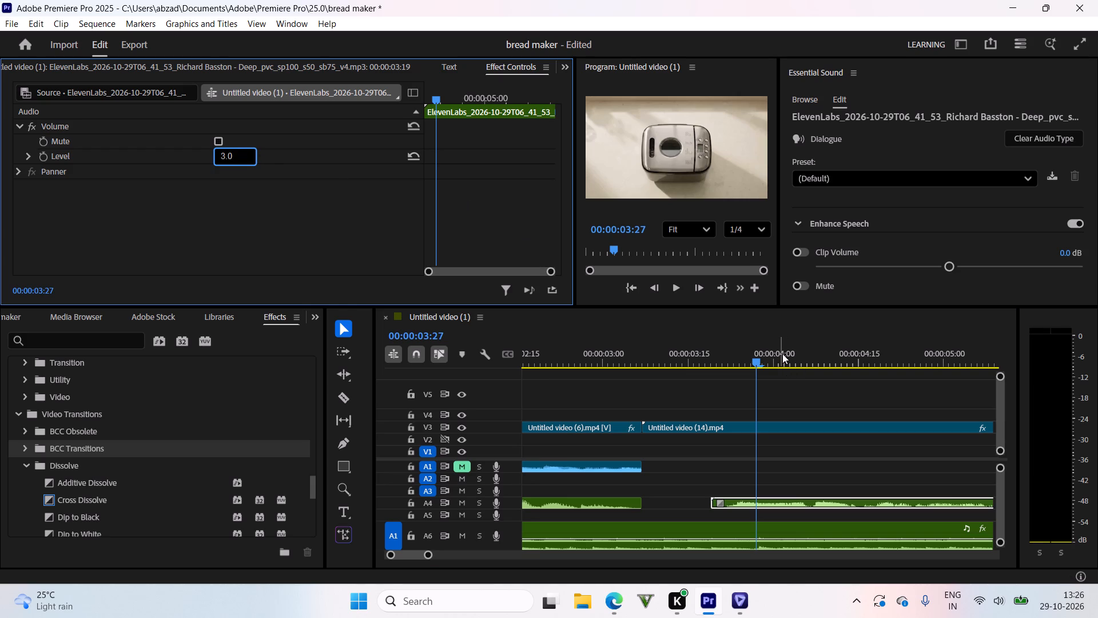
key("space")
left_click(778, 354)
key("space")
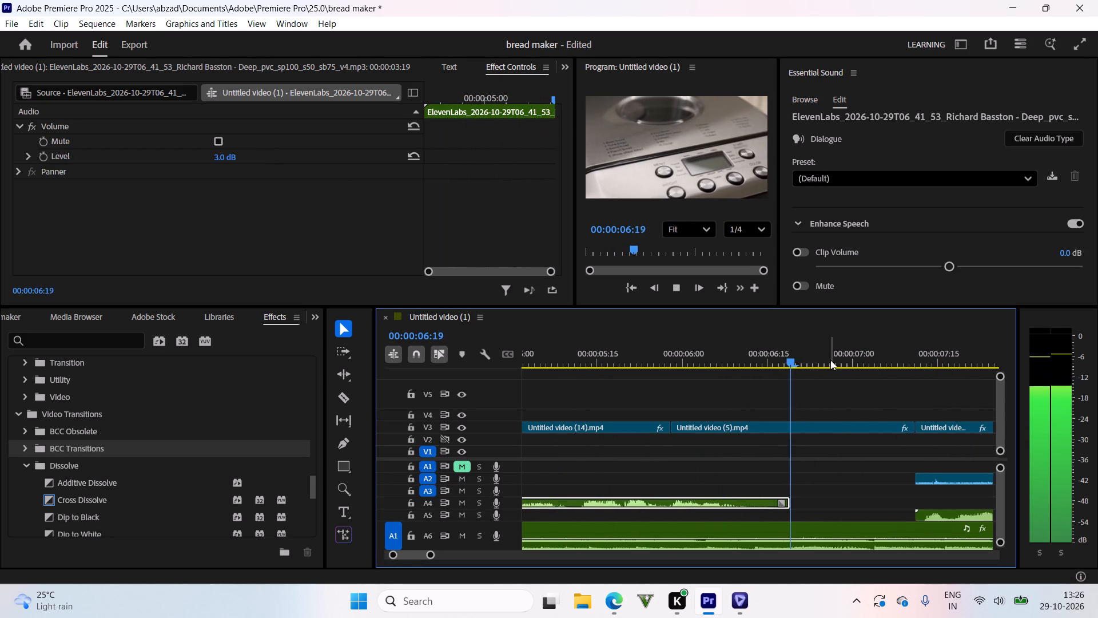
Check the volume level of the A5 voice-over clip that runs under Untitled video (11)-clipwipe.
left_click_drag(772, 362, 745, 364)
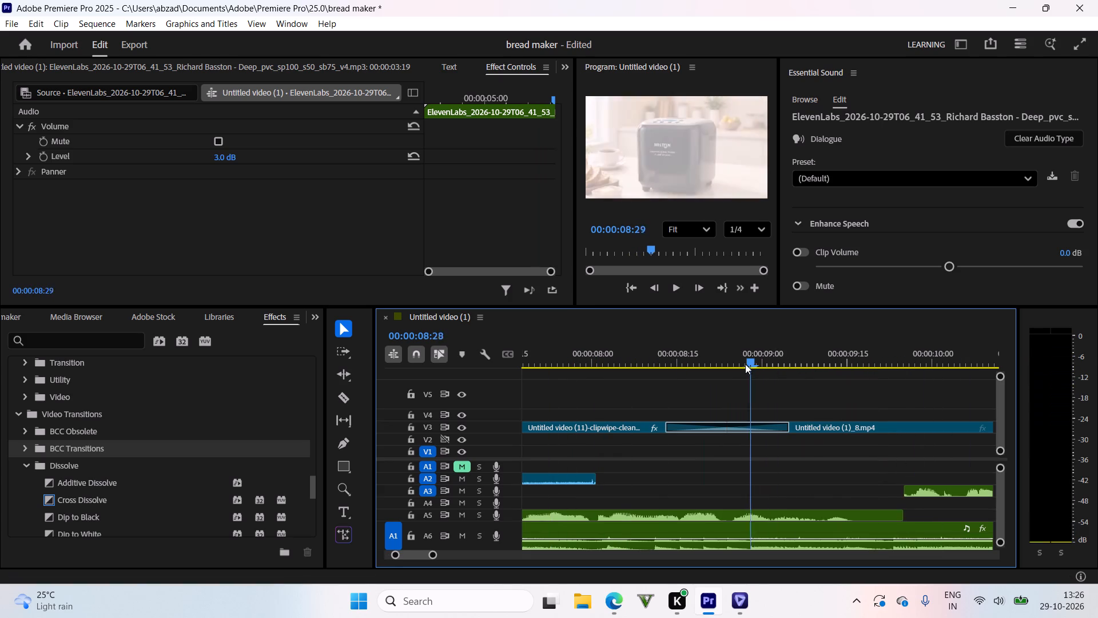
left_click_drag(745, 364, 739, 367)
left_click(702, 512)
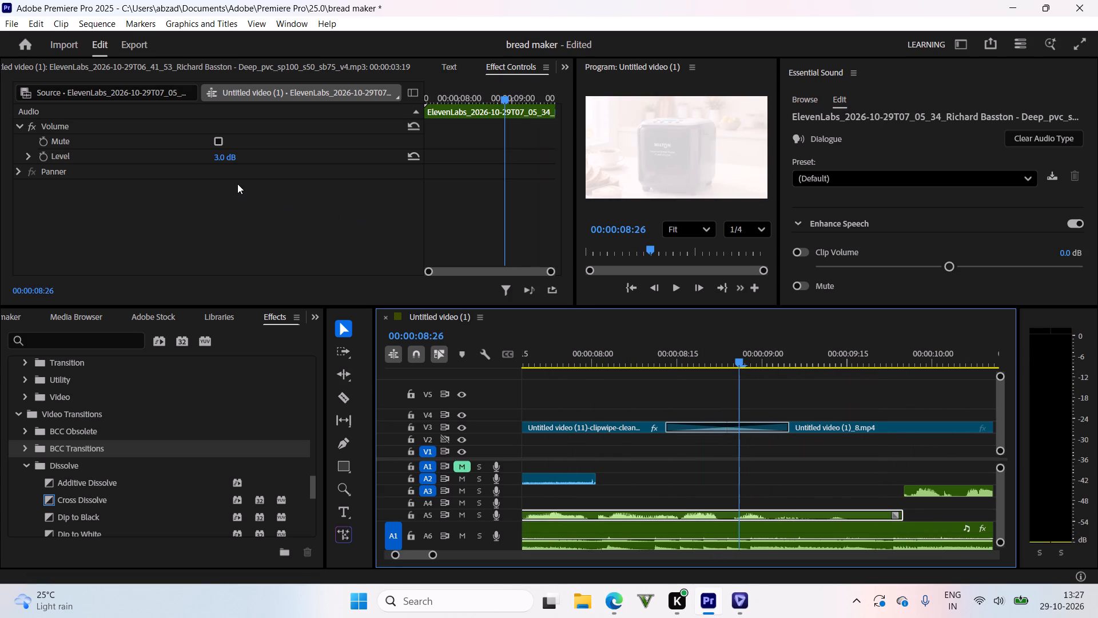
left_click_drag(670, 358, 606, 363)
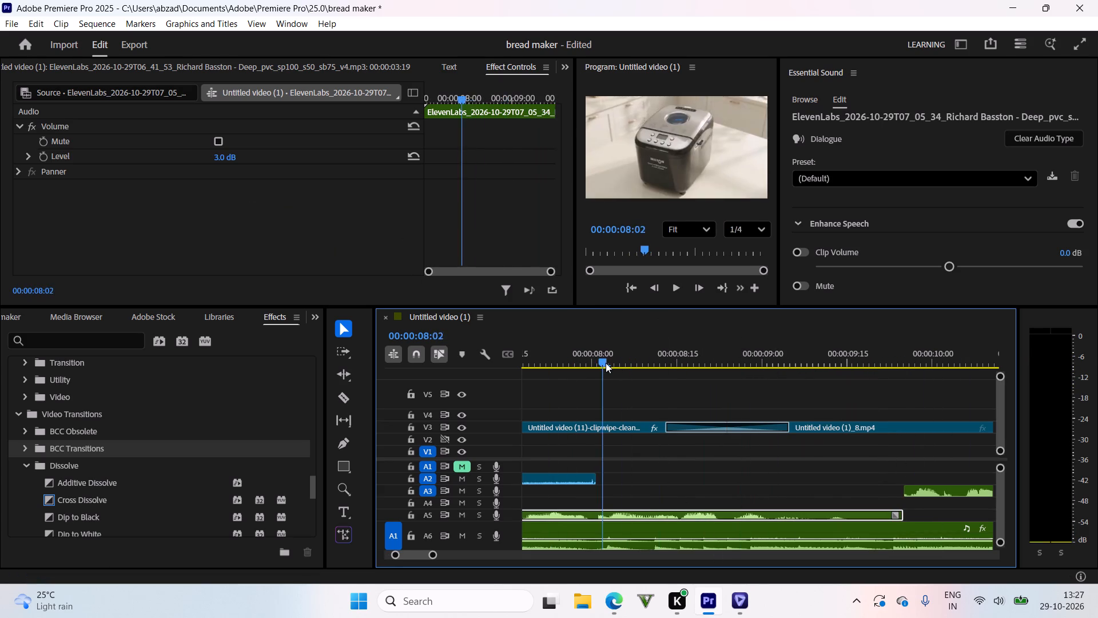
left_click_drag(606, 363, 596, 367)
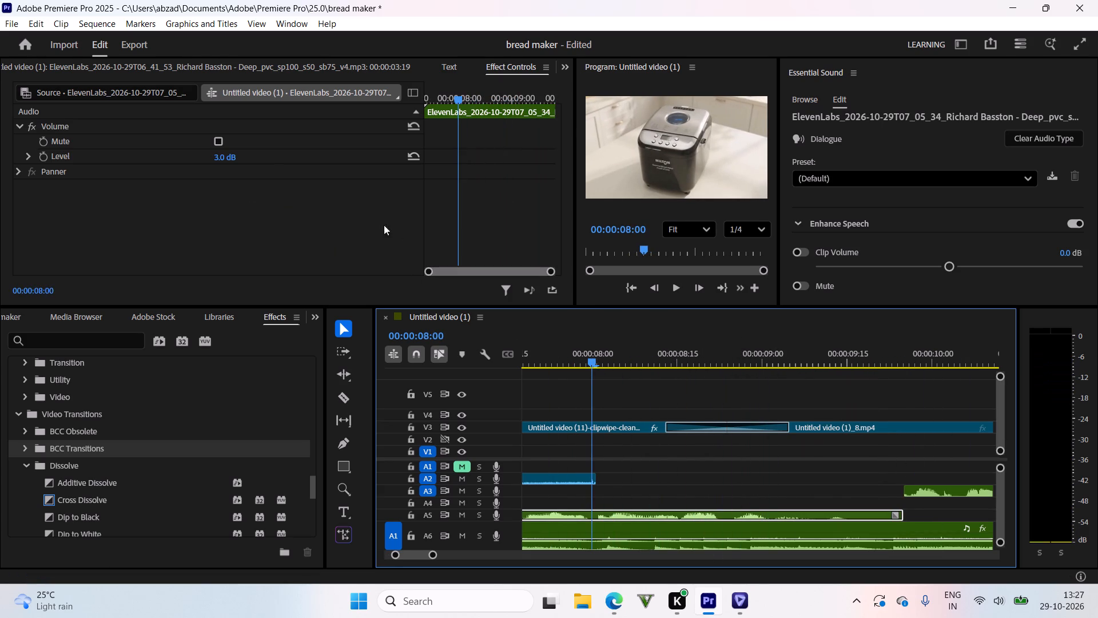
double_click(628, 513)
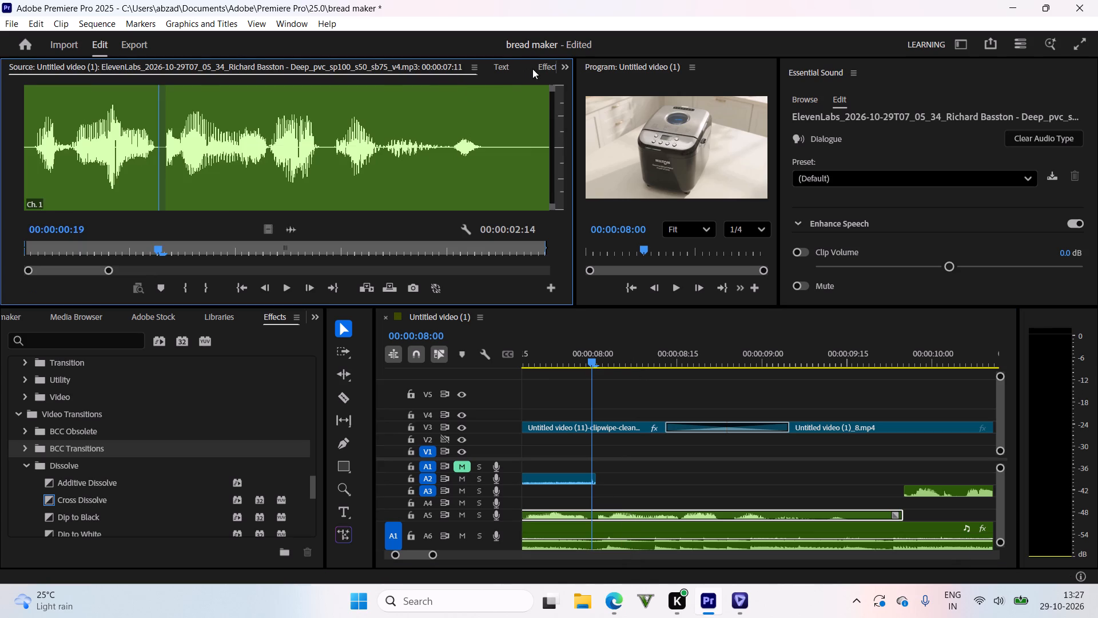
left_click(536, 66)
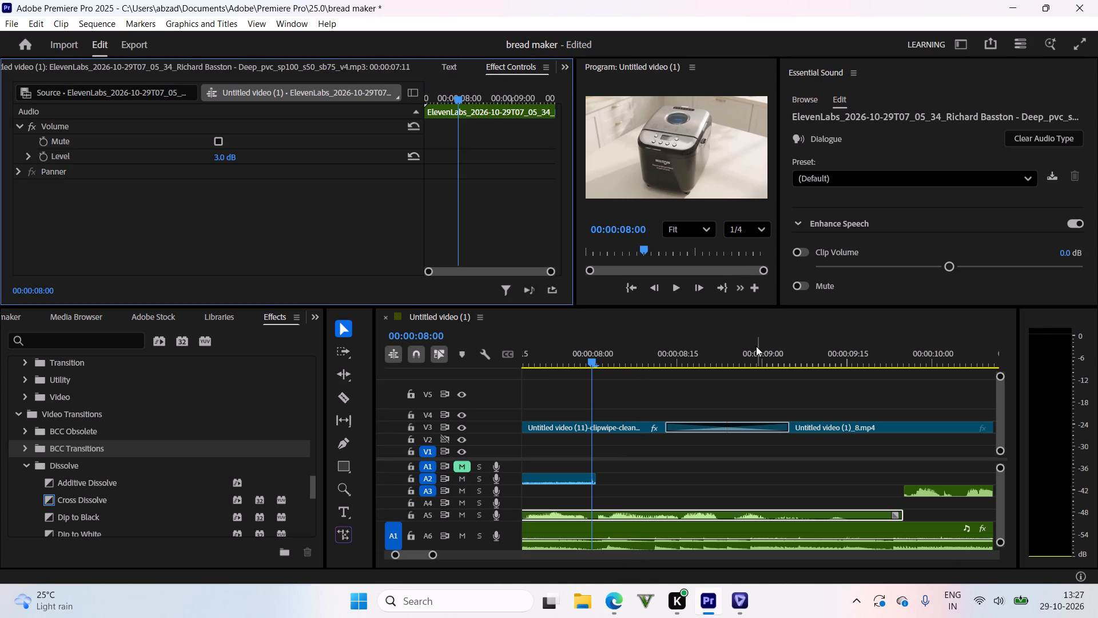
Set the volume level of the first A3 voice-over clip, under Untitled video (1)_8.mp4, to 3.0 dB and play it.
left_click_drag(757, 348, 940, 378)
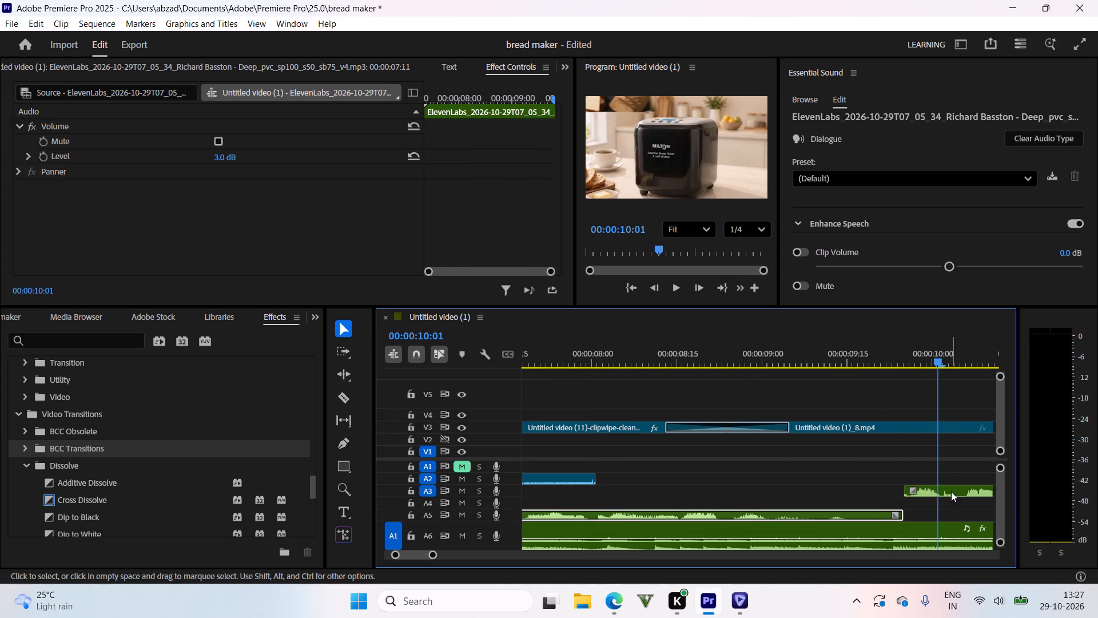
left_click(951, 492)
left_click(218, 155)
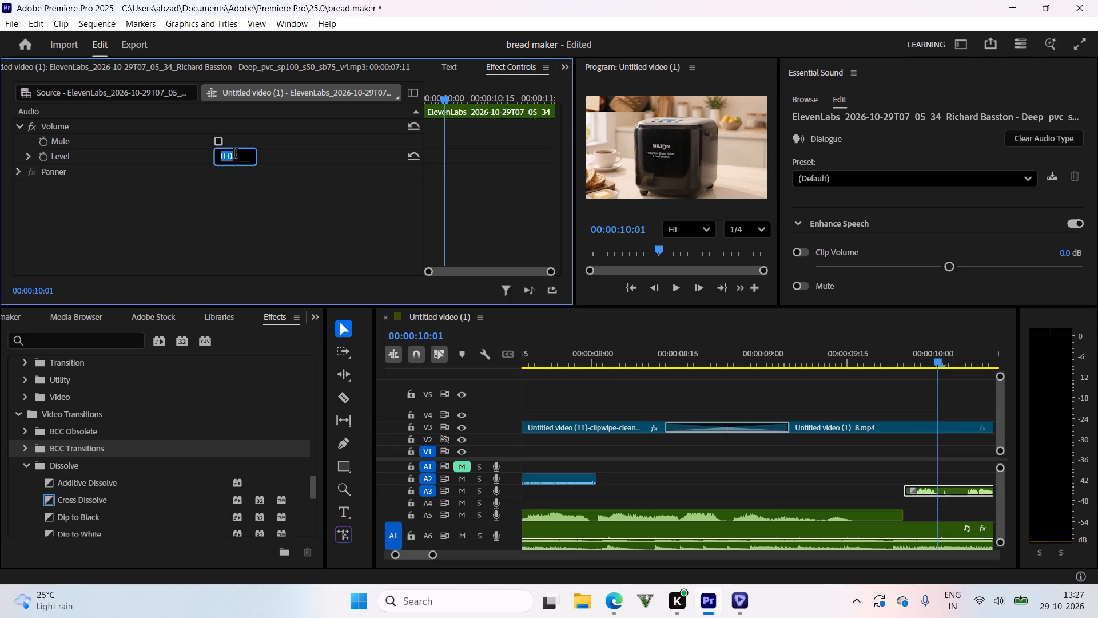
left_click(235, 154)
key("BackSpace")
key("BackSpace")
key("BackSpace")
key("3")
type(".0")
key("Return")
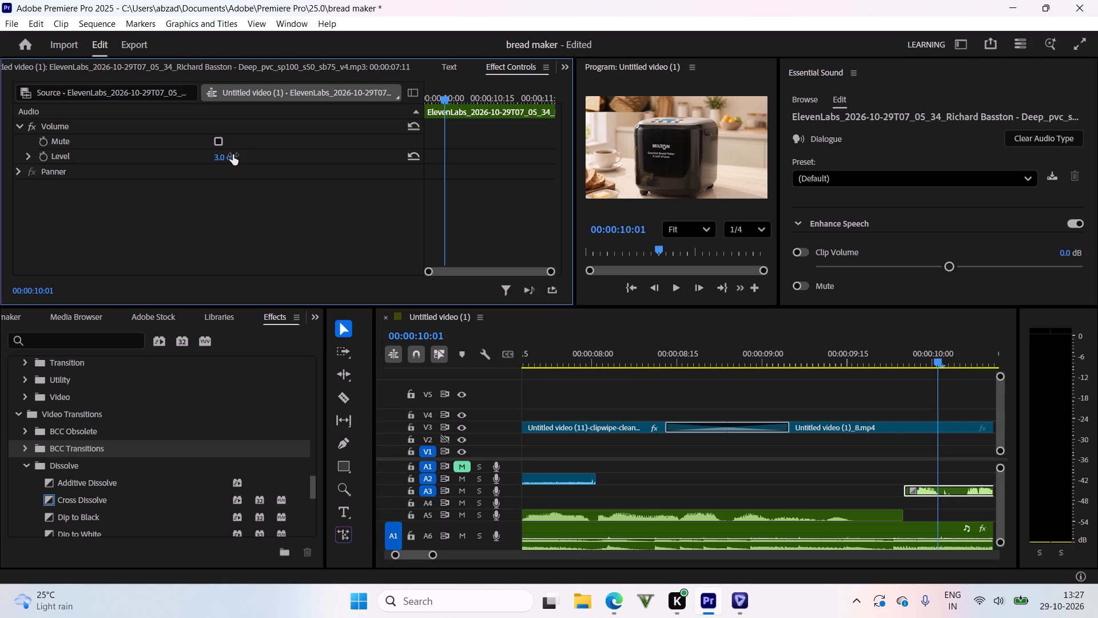
key("space")
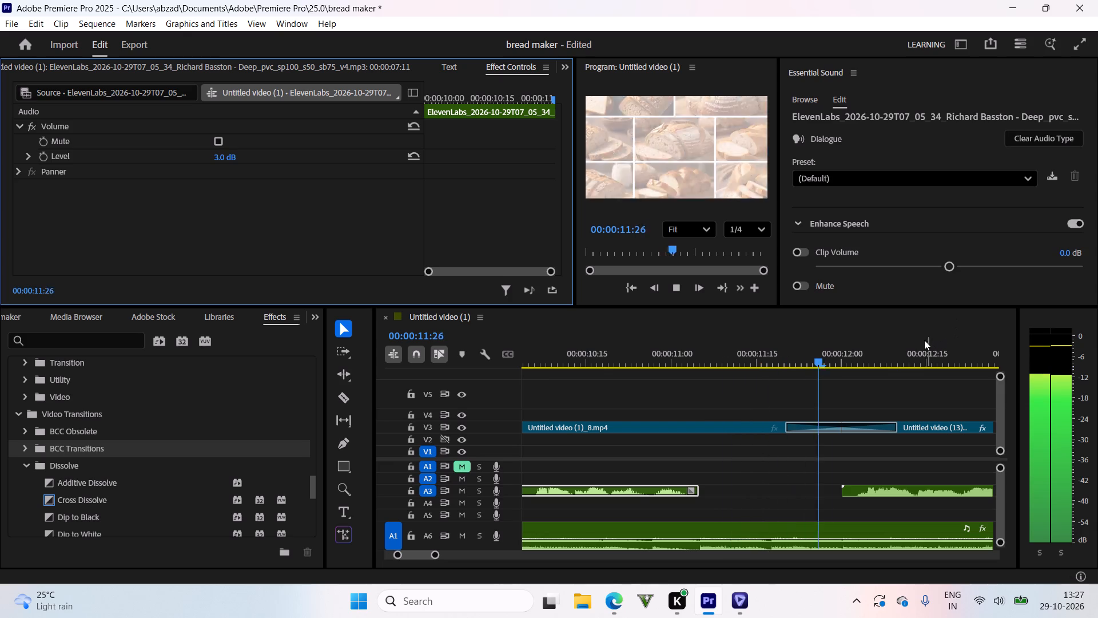
Check the volume levels of the A3 voice-over under Untitled video (13).mp4 and the last A5 voice-over clip, playing each.
left_click_drag(703, 357, 721, 364)
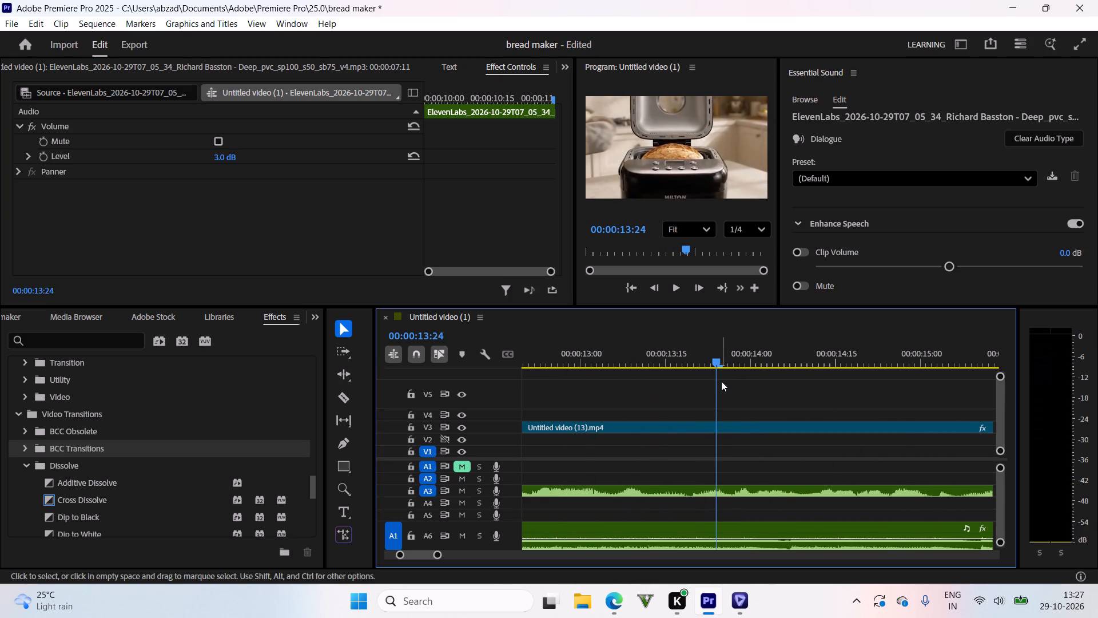
left_click(681, 490)
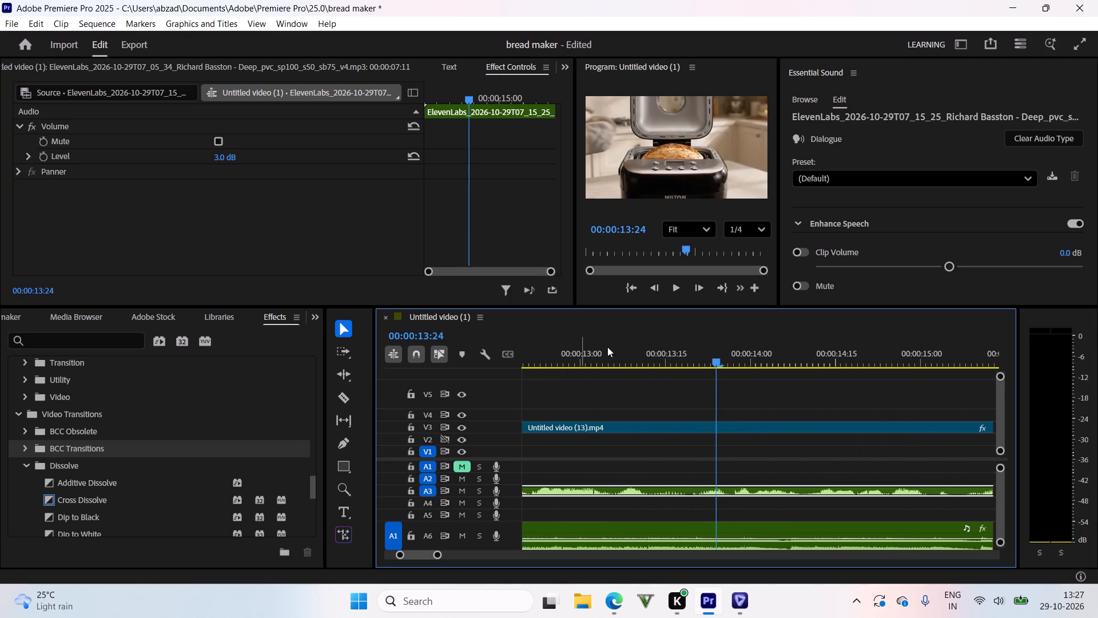
double_click(630, 485)
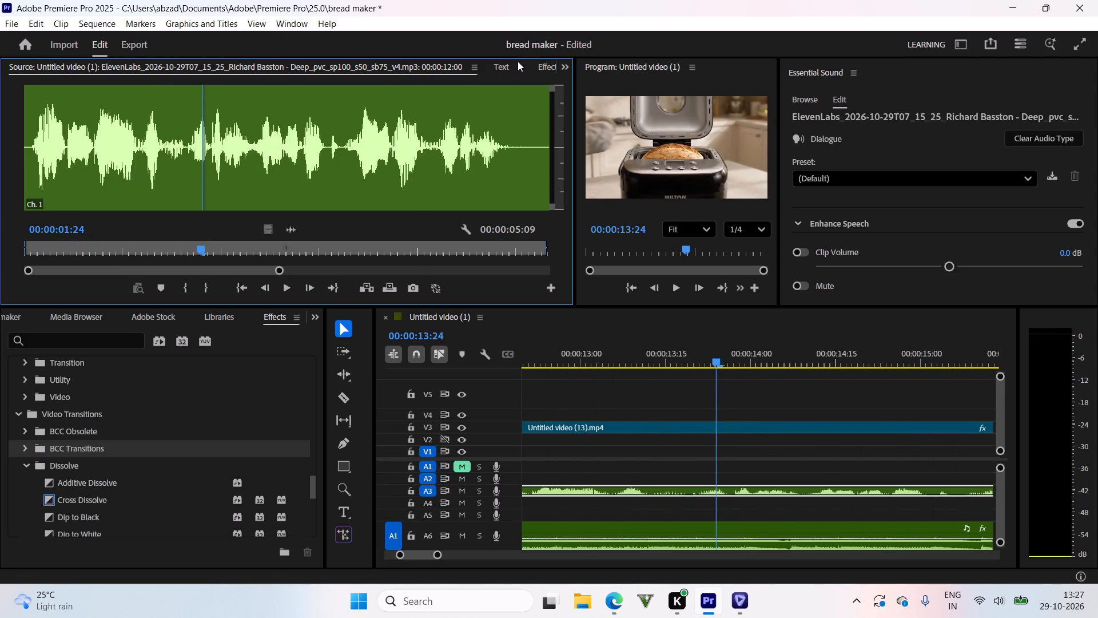
left_click(540, 64)
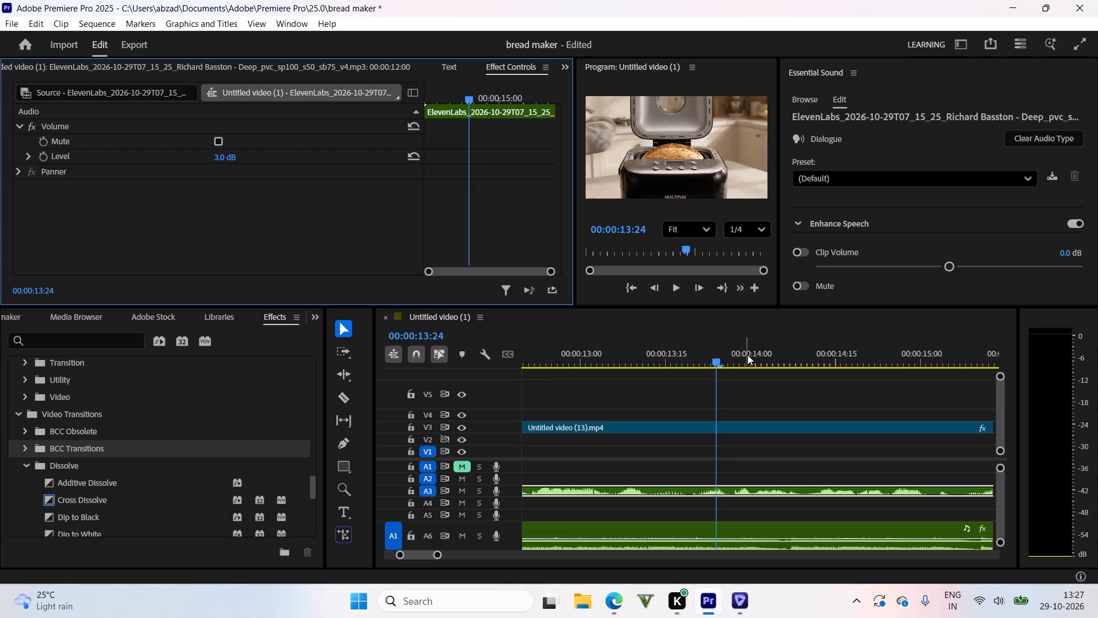
key("space")
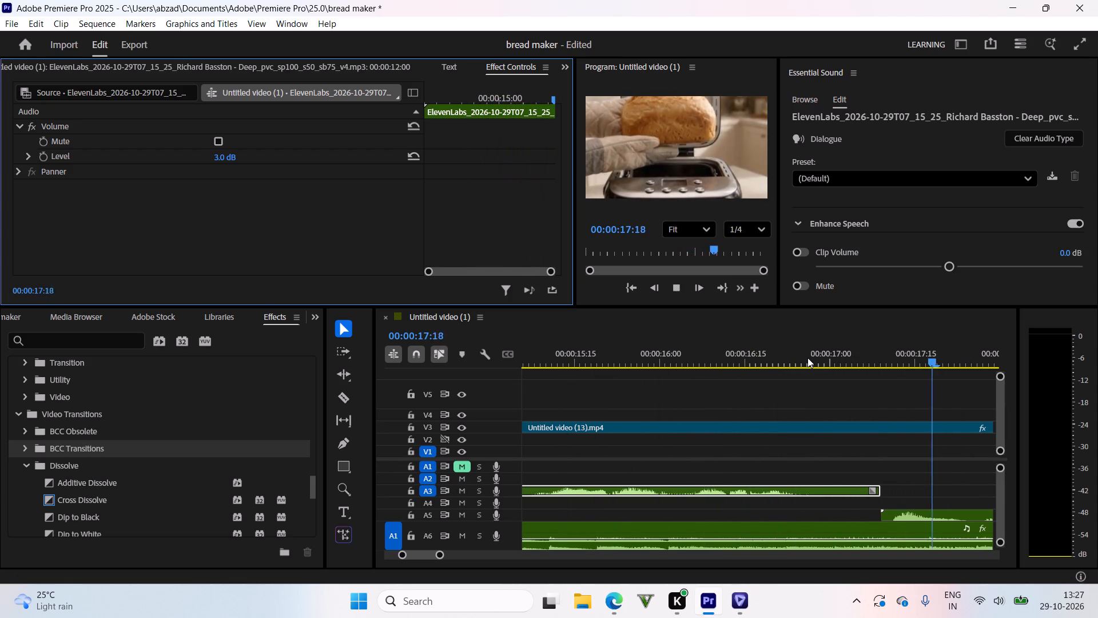
left_click_drag(679, 347, 626, 365)
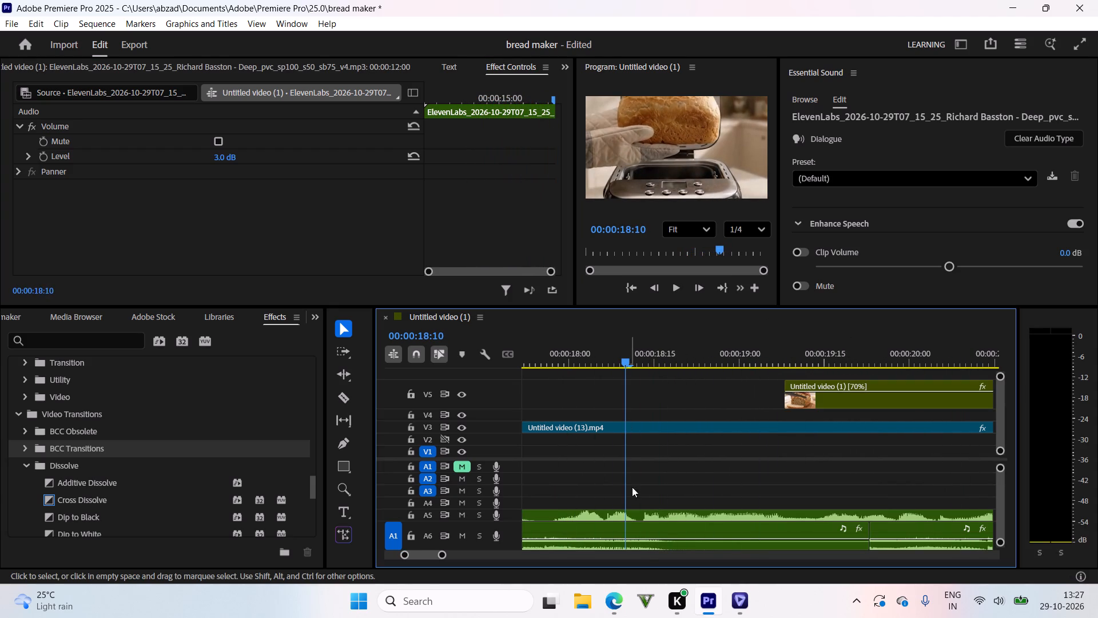
left_click(642, 512)
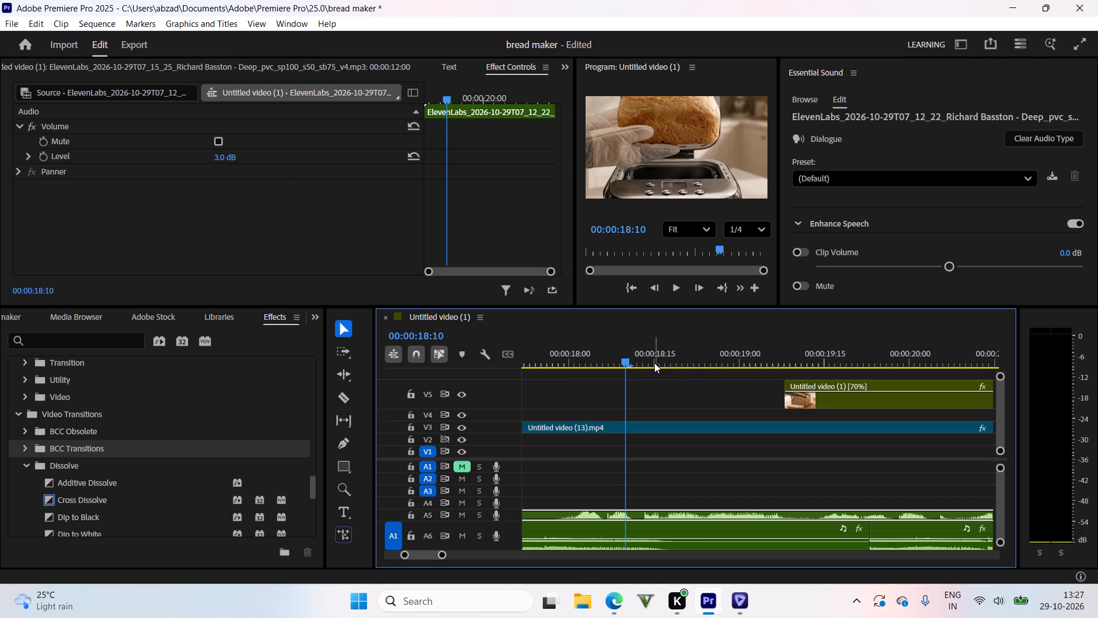
key("space")
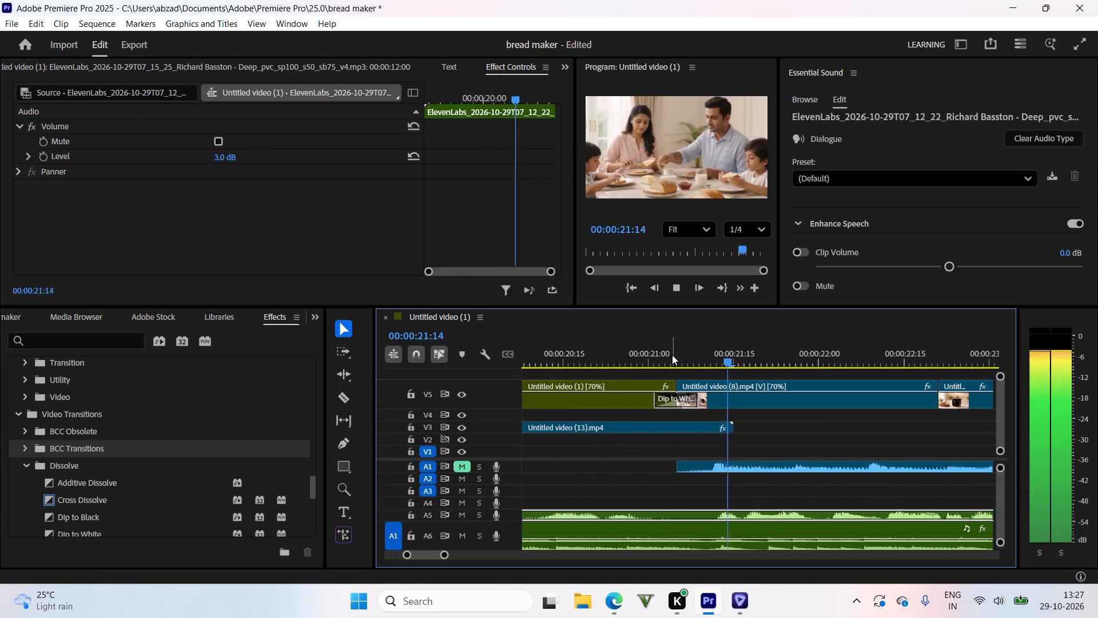
left_click(654, 362)
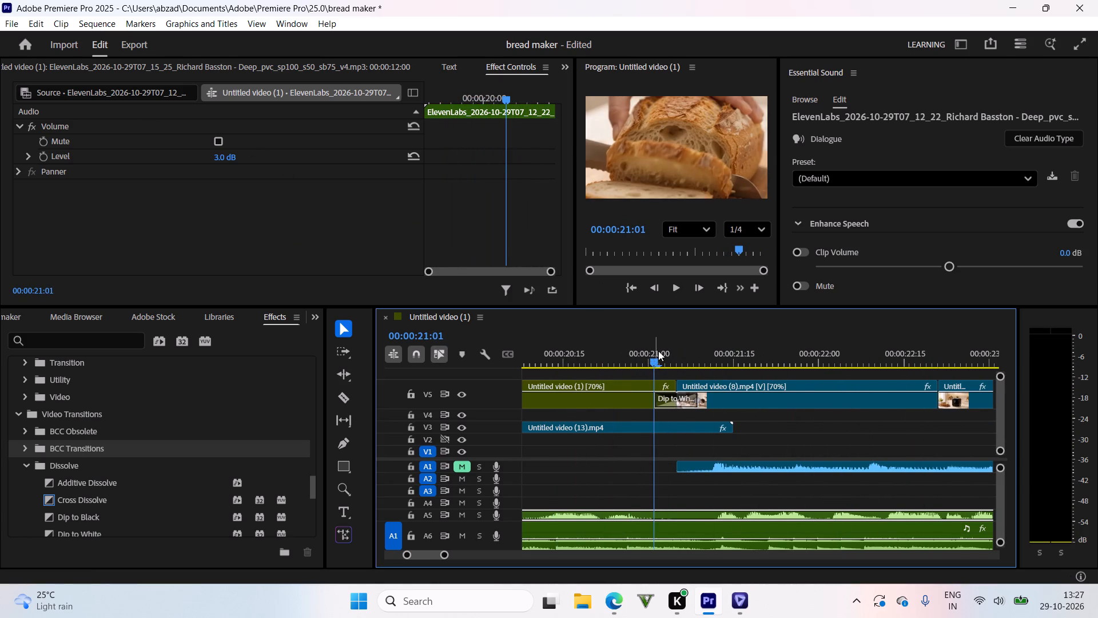
left_click_drag(658, 351, 778, 359)
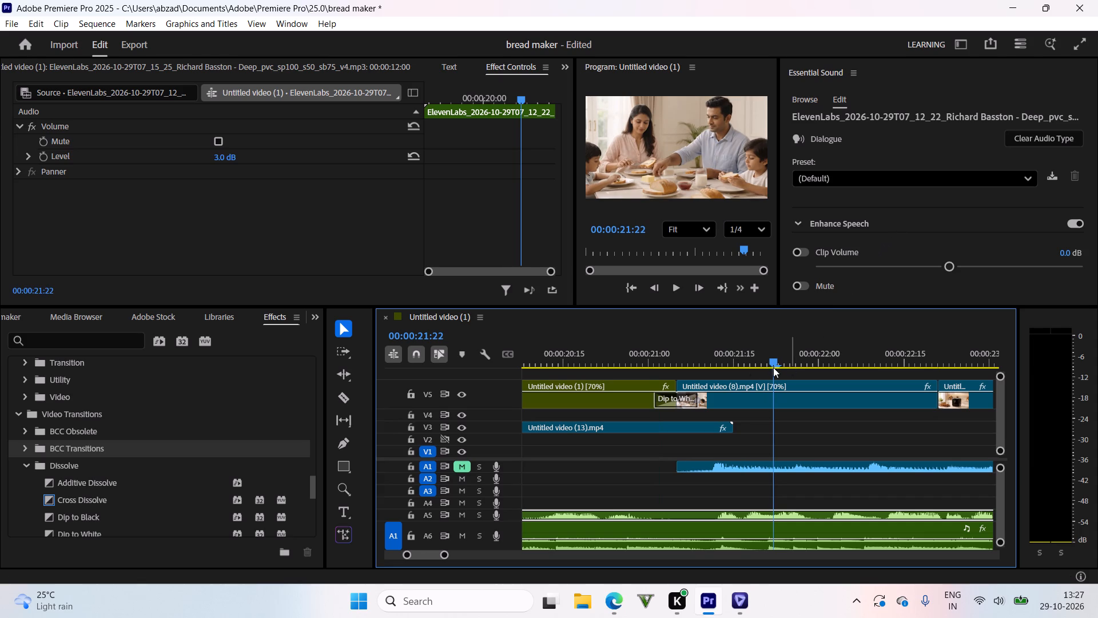
left_click(620, 470)
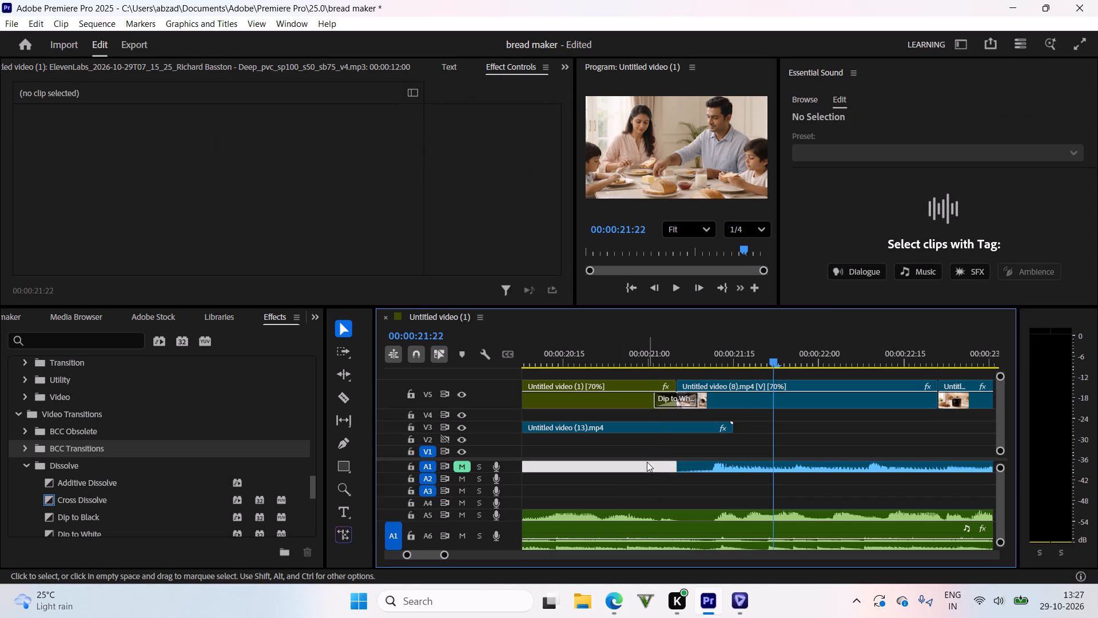
left_click(646, 465)
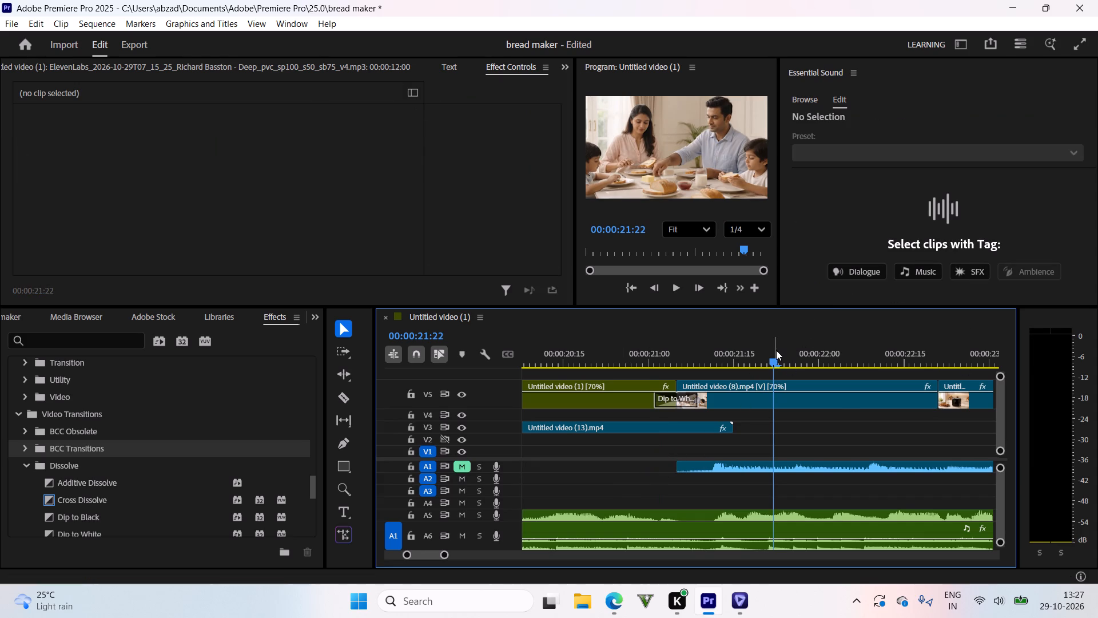
Preview the sequence in the export settings and export it in H.264 format as Untitled video (1)_17.mp4 to Downloads.
key("ctrl+m")
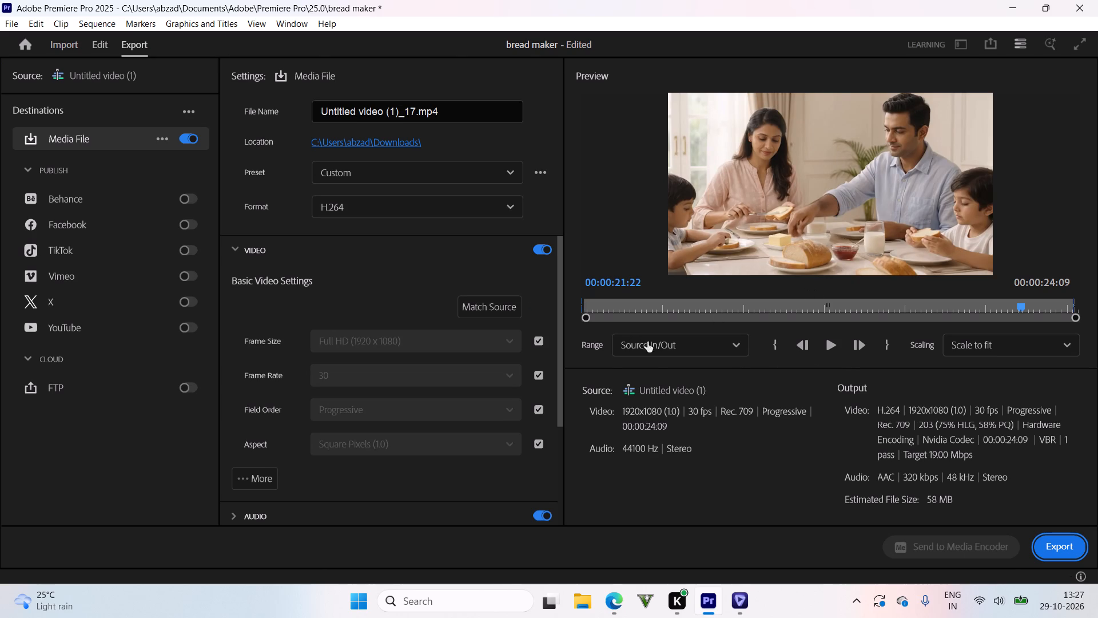
left_click(839, 347)
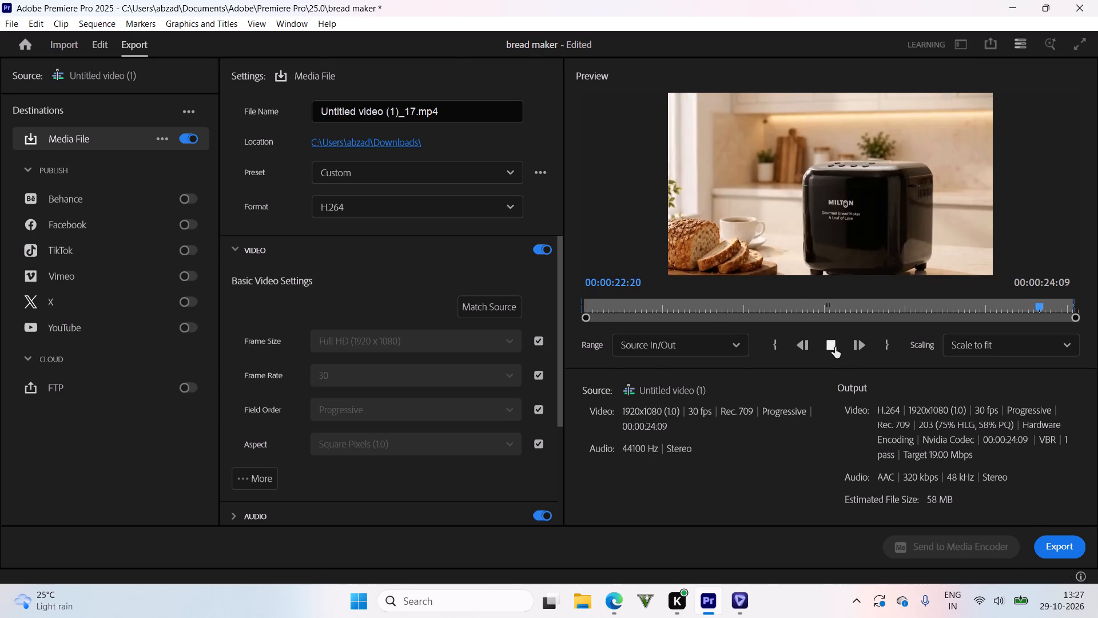
left_click_drag(748, 306, 511, 311)
left_click(825, 350)
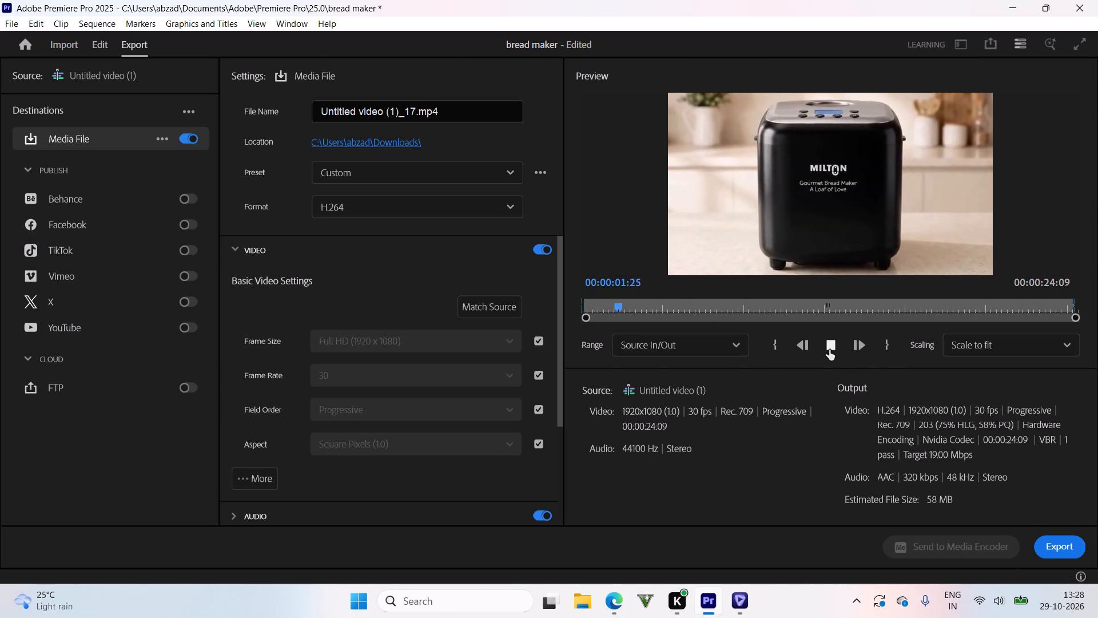
left_click(507, 301)
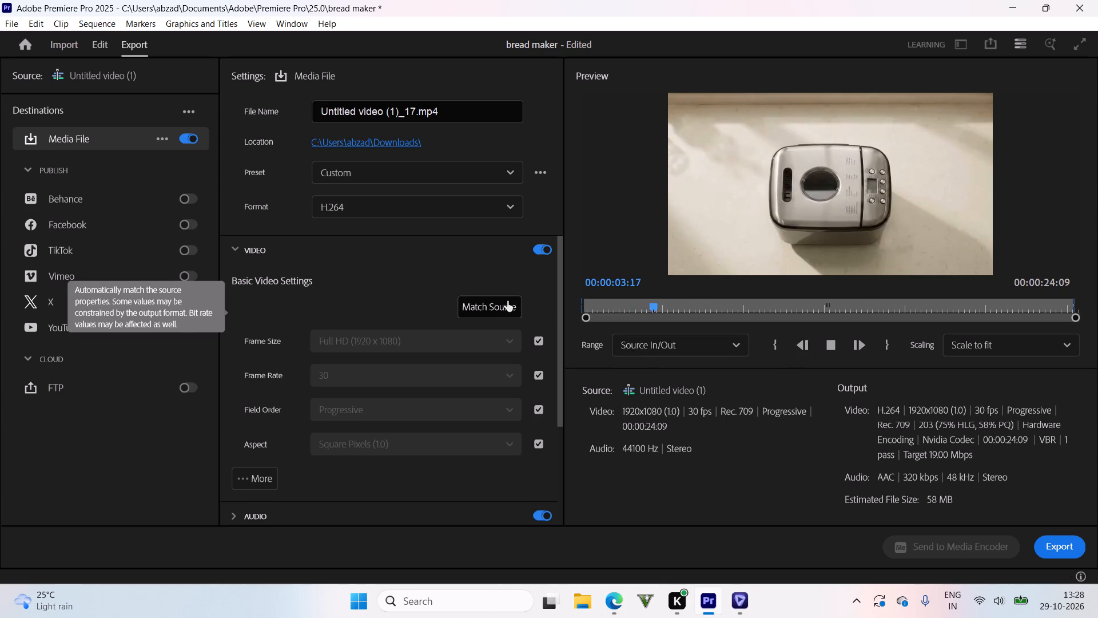
left_click(825, 339)
left_click(826, 339)
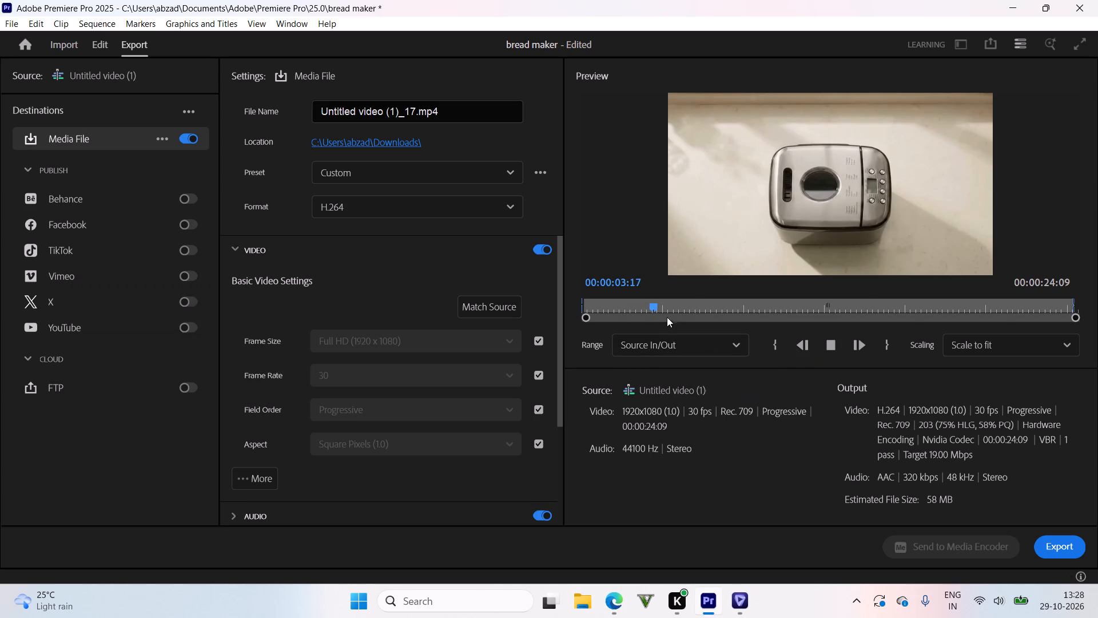
left_click_drag(665, 311, 681, 309)
left_click(837, 346)
left_click(836, 346)
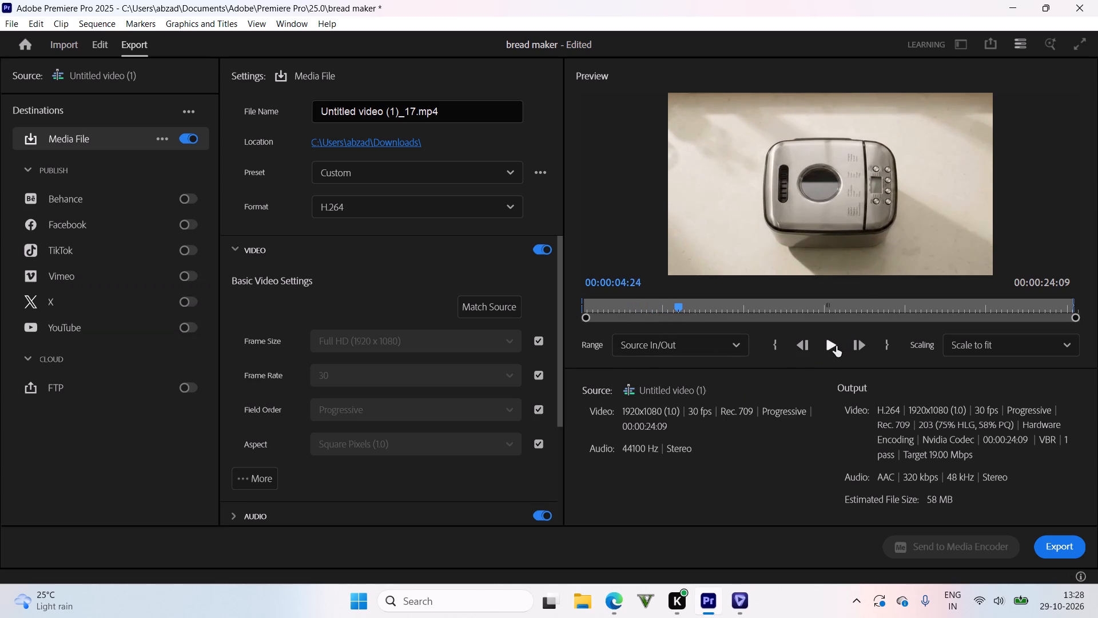
left_click(819, 346)
left_click(1065, 541)
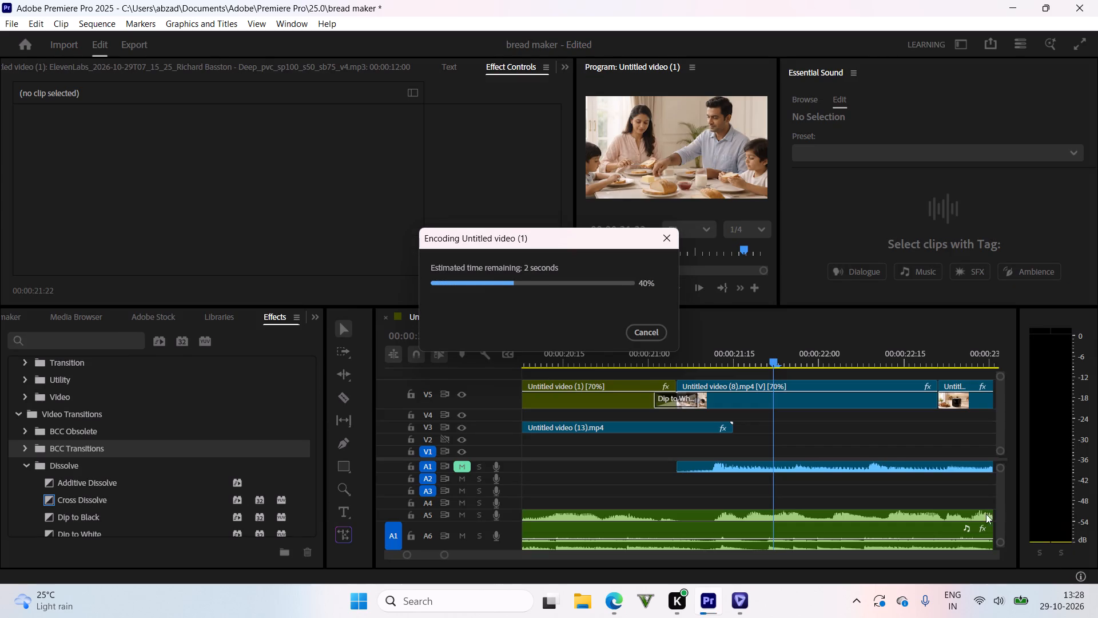
Play the exported Untitled video (1)_17 from the Downloads folder in Media Player and set the system volume to 45.
left_click(586, 602)
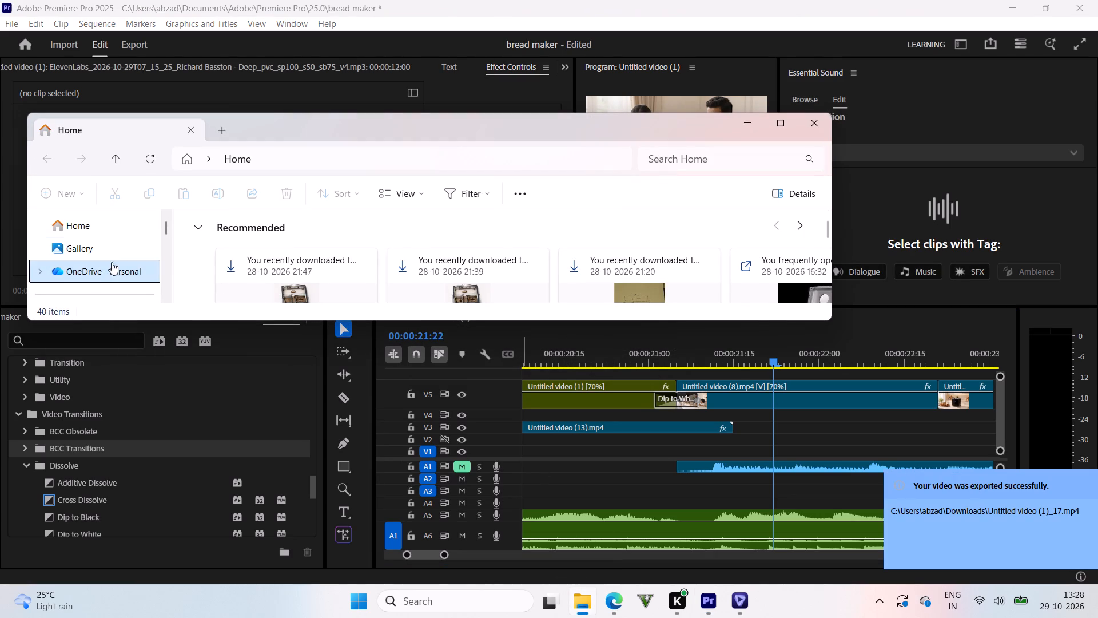
scroll(134, 258, "down", 1)
left_click(95, 282)
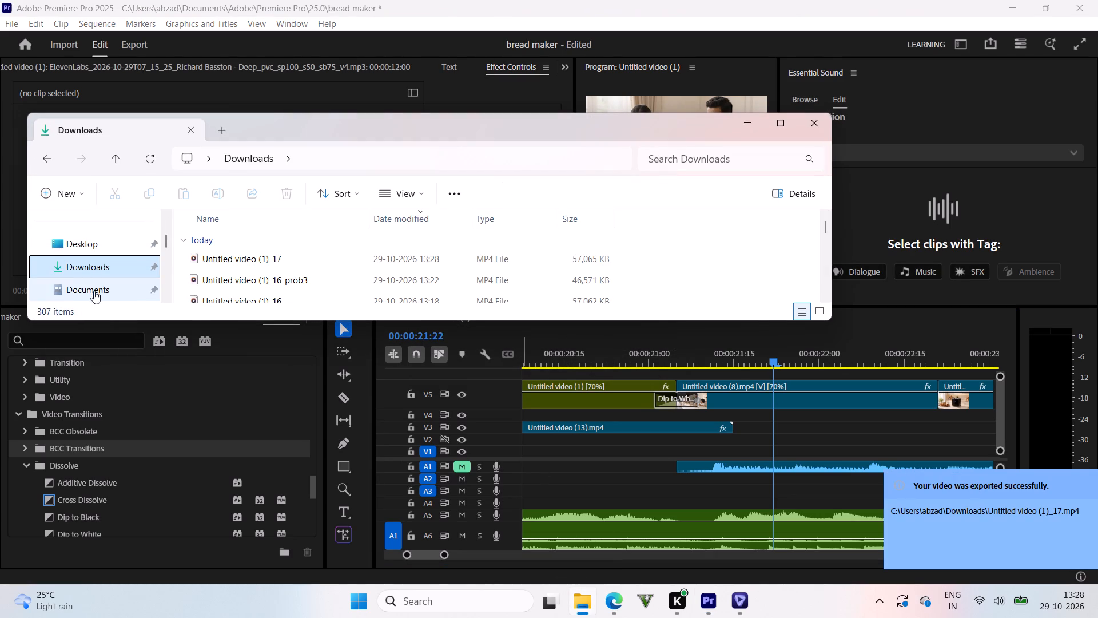
double_click(227, 267)
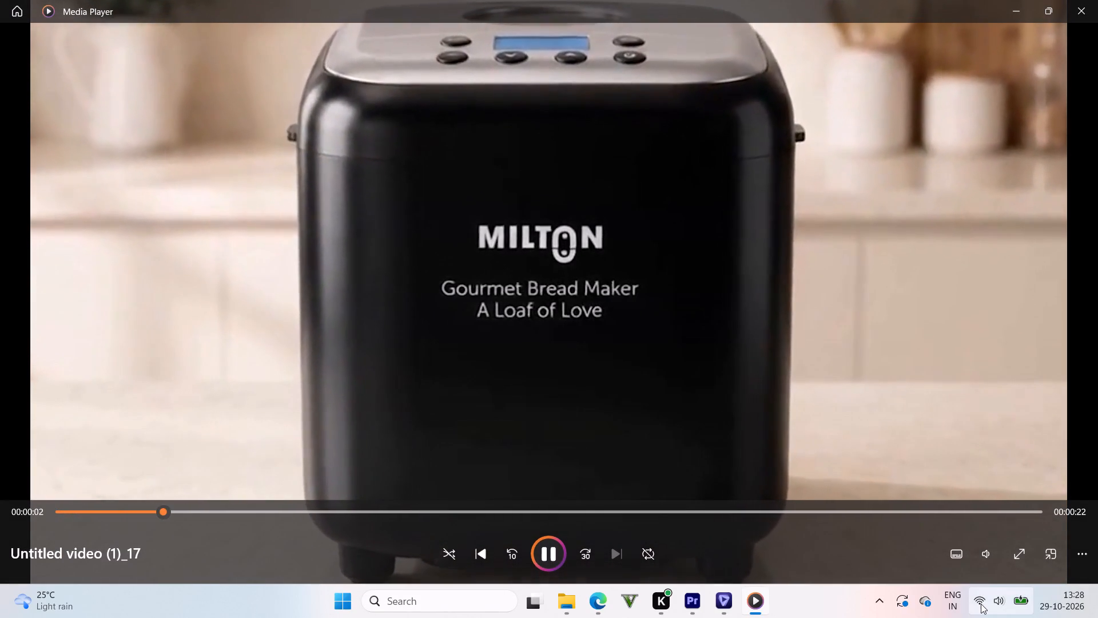
left_click(981, 604)
left_click_drag(939, 520, 956, 520)
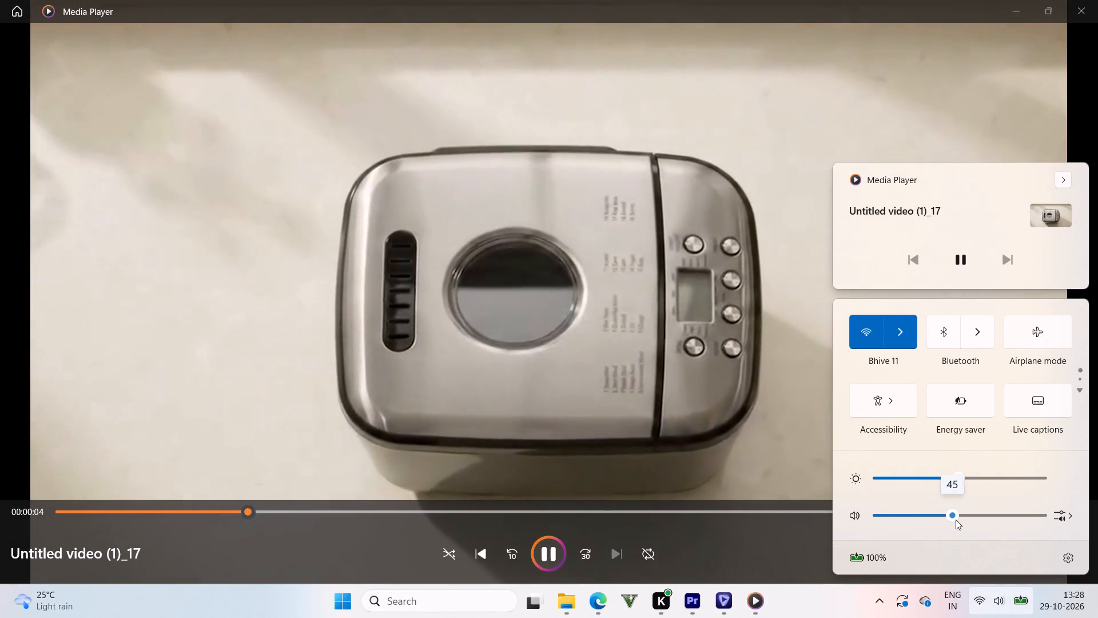
Raise the system volume to 57 while the exported Untitled video (1)_17 plays.
left_click_drag(956, 520, 974, 518)
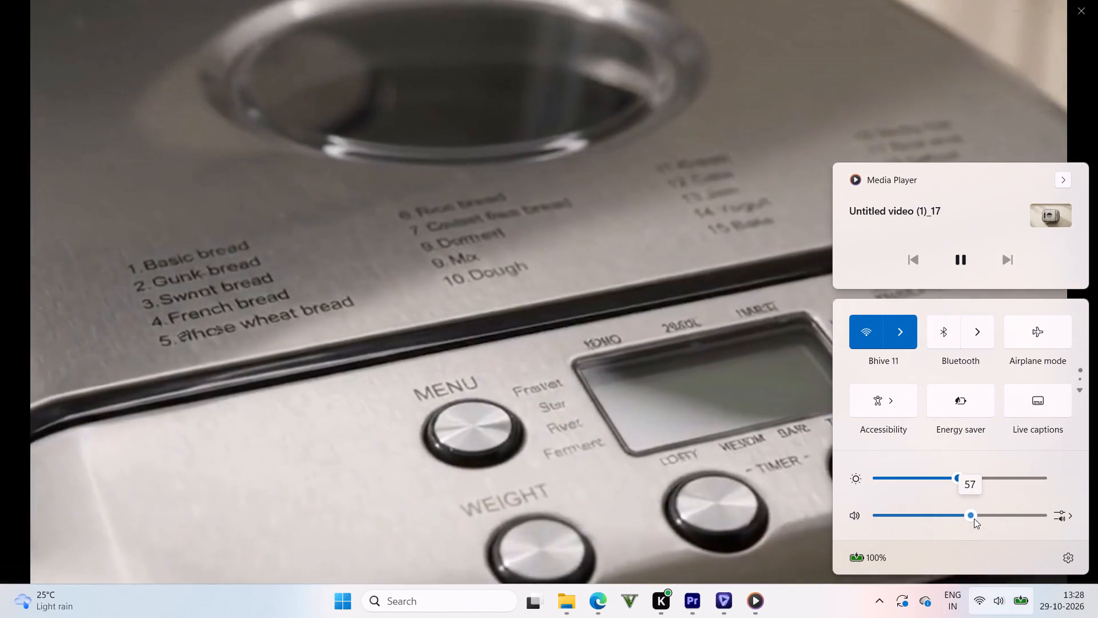
left_click_drag(974, 518, 974, 517)
left_click(974, 517)
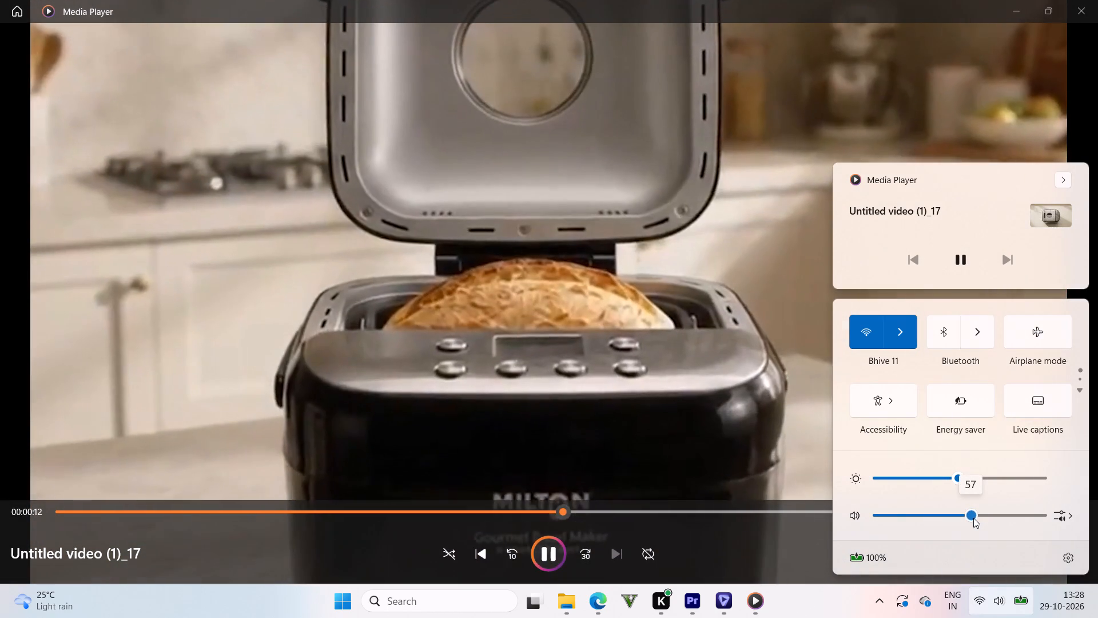
left_click(973, 517)
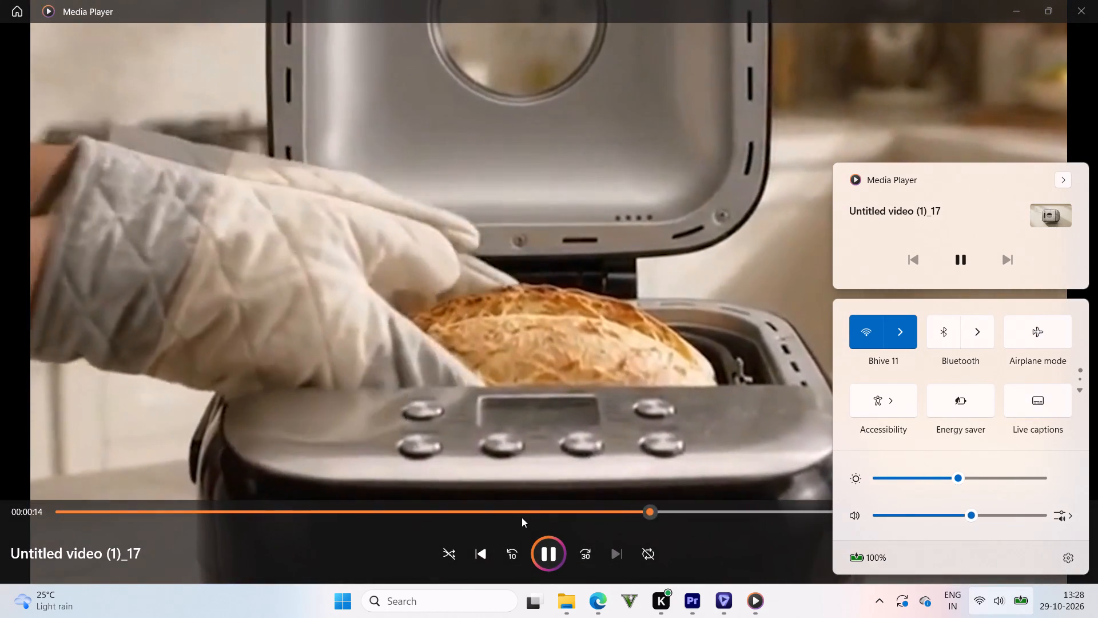
Rewind the exported video in stages to near its start, replay it to check the audio, and close the player.
left_click_drag(513, 513, 484, 512)
left_click_drag(445, 509, 393, 510)
left_click_drag(277, 510, 152, 510)
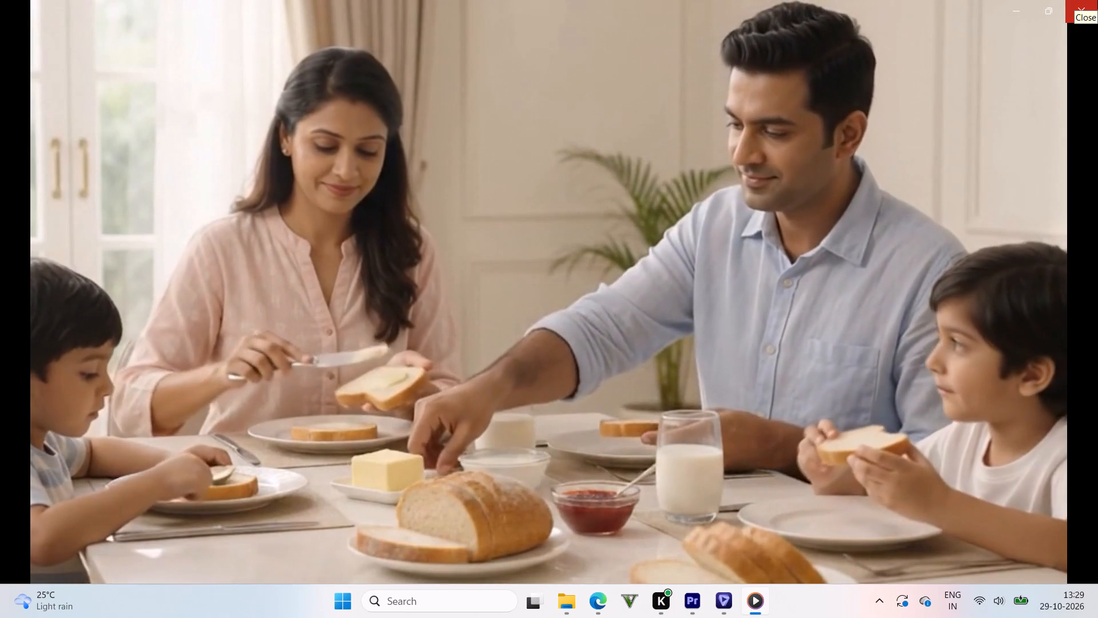
left_click(1097, 0)
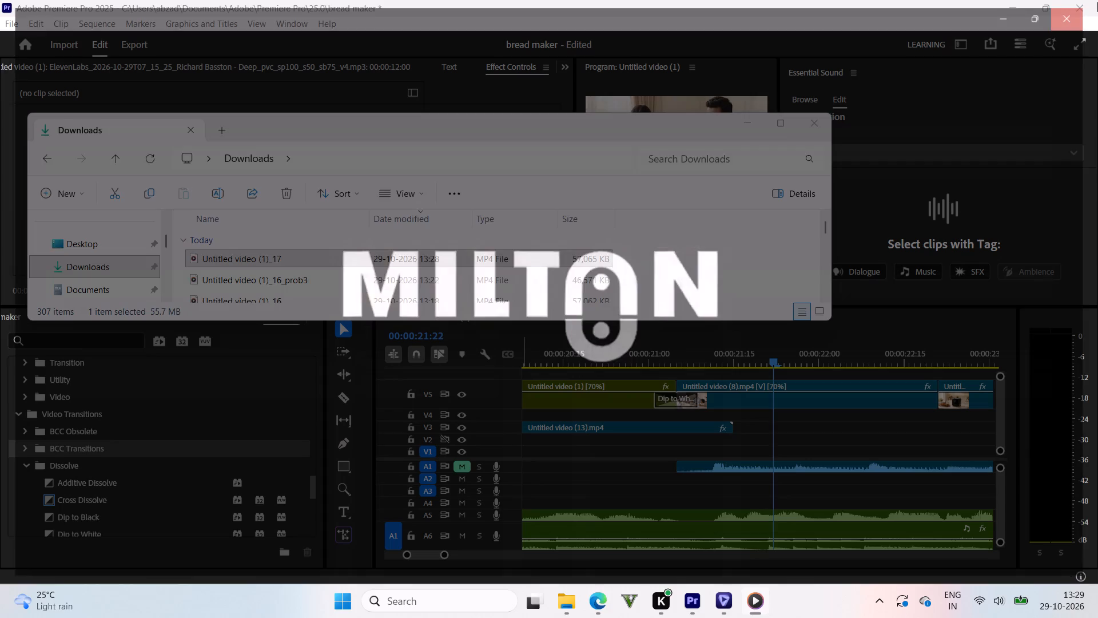
Bring the exported Untitled video (1)_17 file from the Downloads folder into Topaz Video AI.
left_click_drag(407, 255, 445, 276)
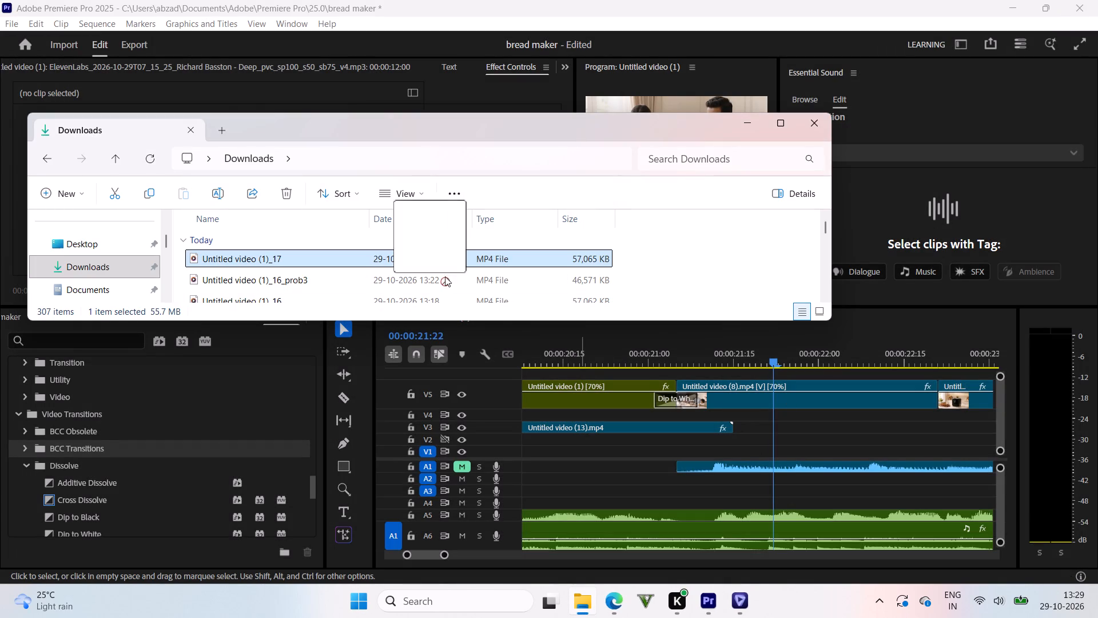